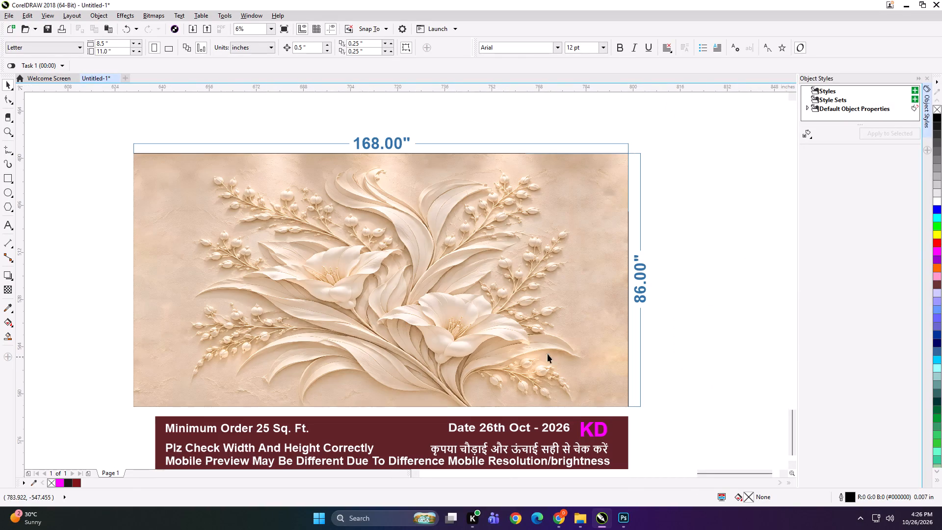
Enlarge the dimensioned 168 x 86 floral wallpaper by 3 inches each way, to 171 x 89 inches.
left_click(120, 151)
left_click_drag(124, 149, 555, 363)
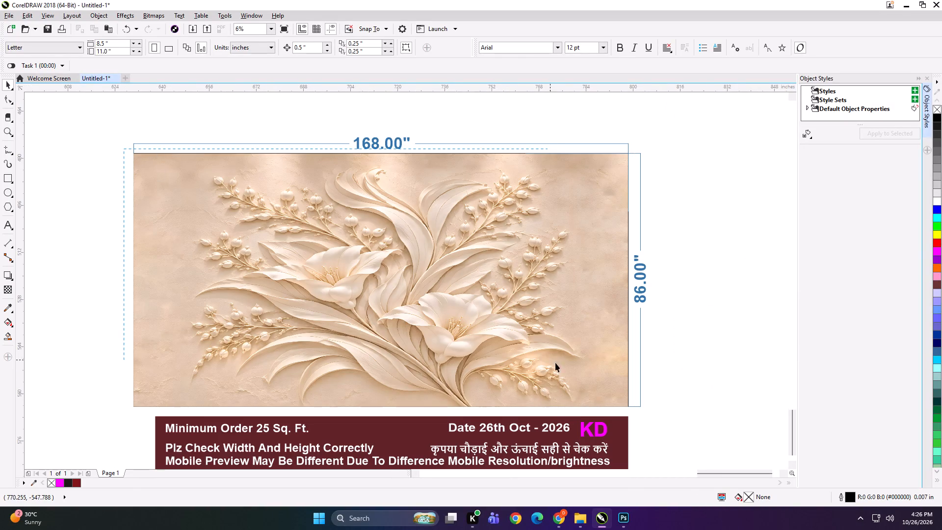
left_click_drag(555, 363, 629, 408)
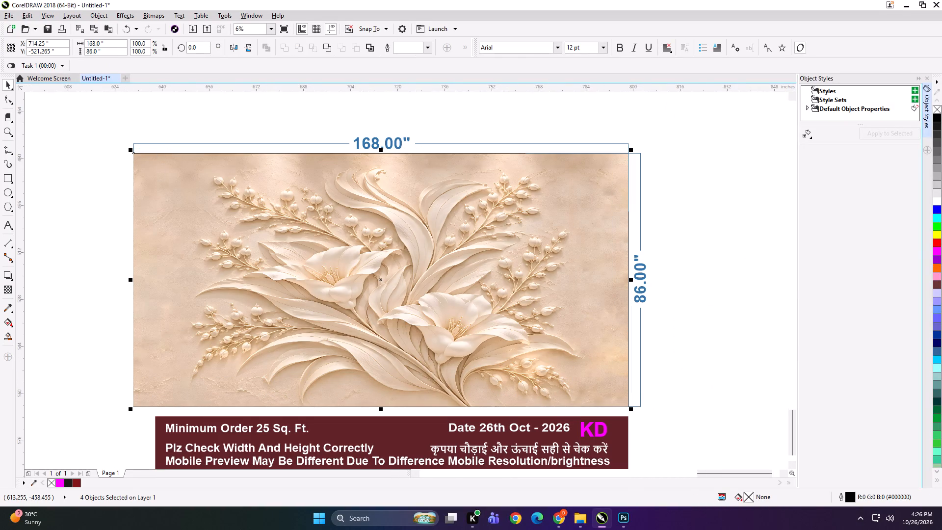
left_click(111, 44)
key("3")
key("Tab")
key("Right")
key("3")
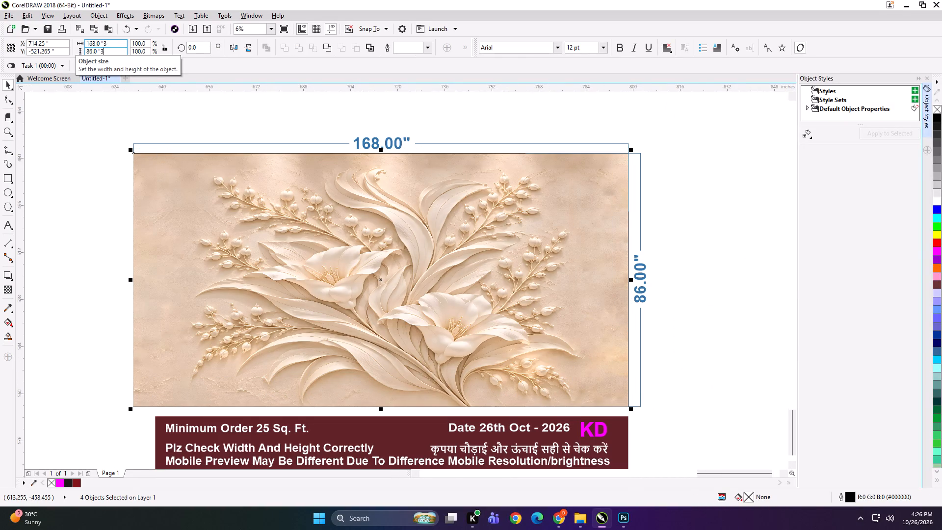
key("Return")
Frame the resized floral wallpaper with its dimensions and order notice banner in a full-screen preview, and capture the whole screen.
scroll(287, 159, "down", 1)
left_click(298, 190)
left_click_drag(298, 190, 570, 358)
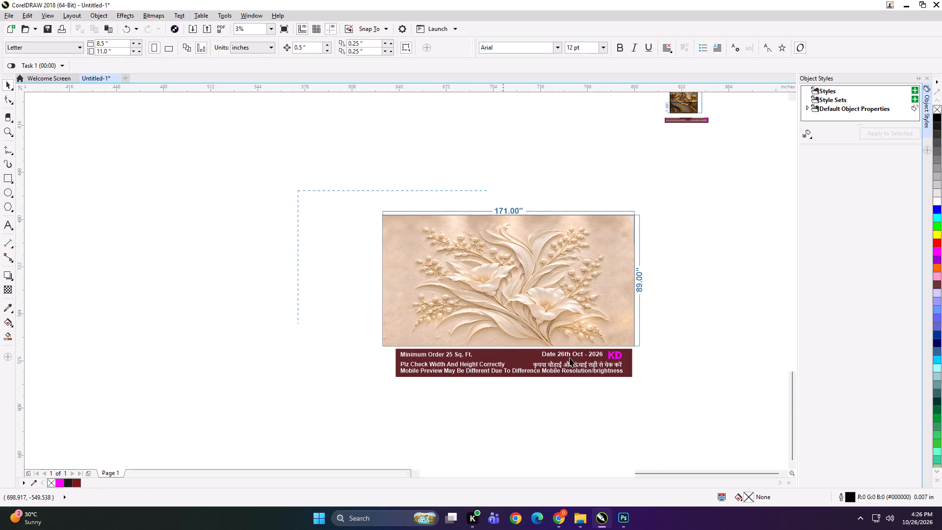
left_click_drag(570, 358, 674, 397)
key("shift+F2")
key("F9")
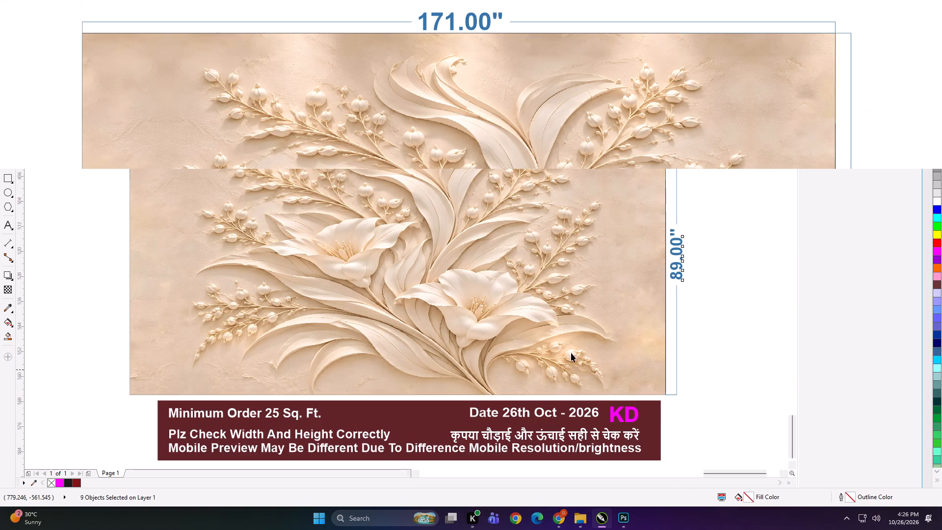
key("Print")
left_click_drag(0, 0, 941, 529)
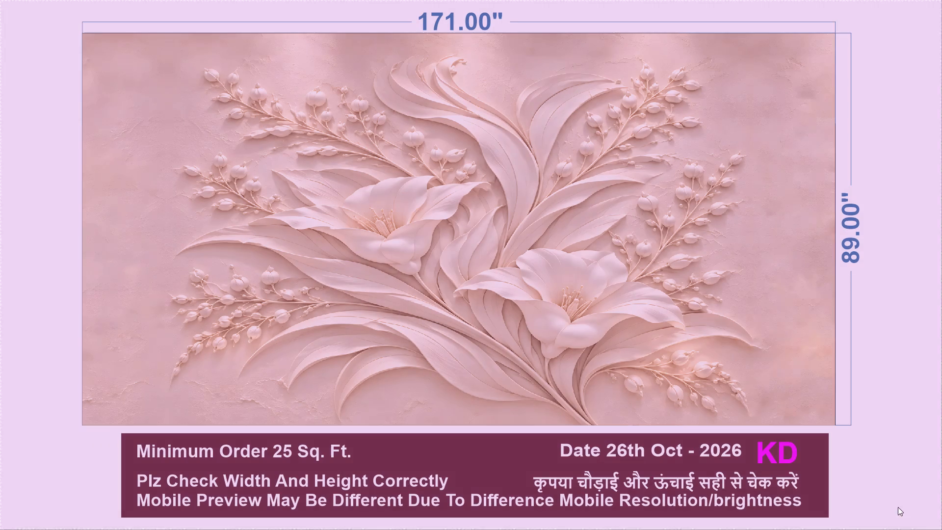
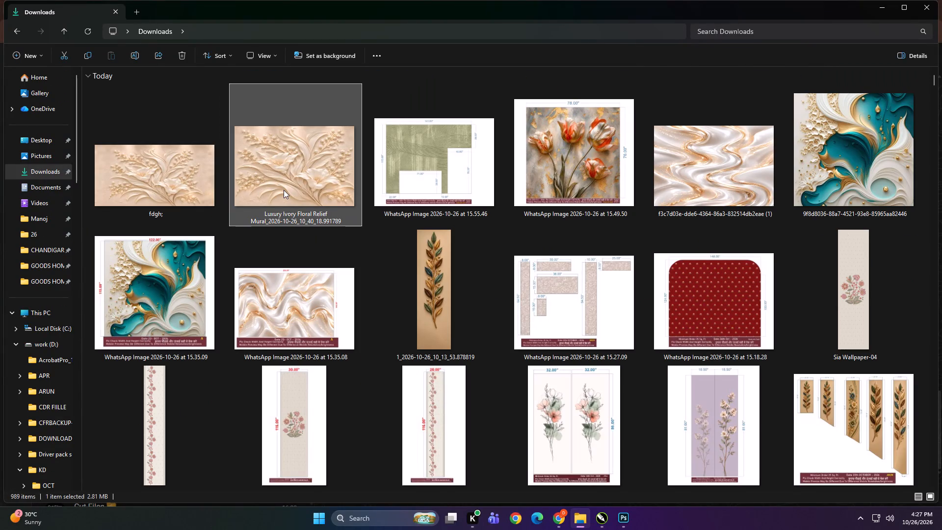
Switch to CorelDRAW, deselect the floral wallpaper layout, and examine its dimensions, notice banner and surrounding workspace.
left_click(598, 519)
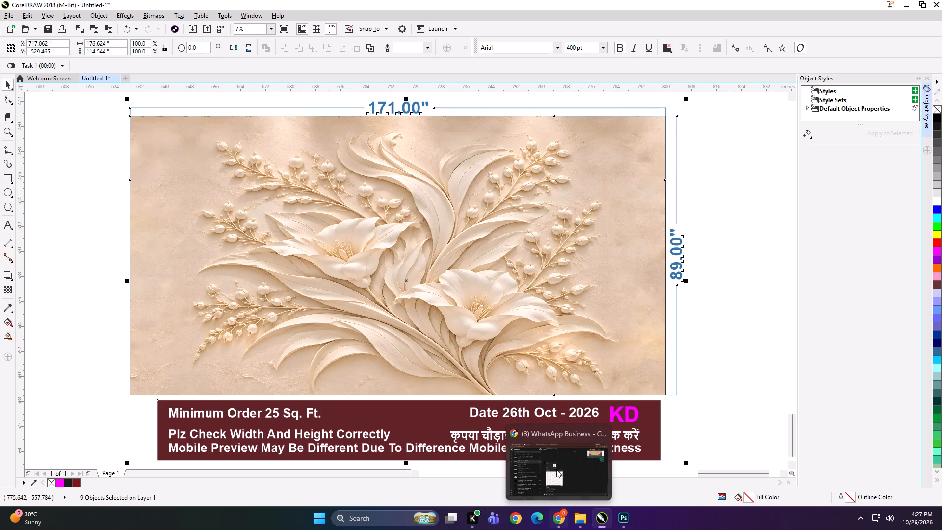
left_click(723, 295)
scroll(629, 254, "down", 2)
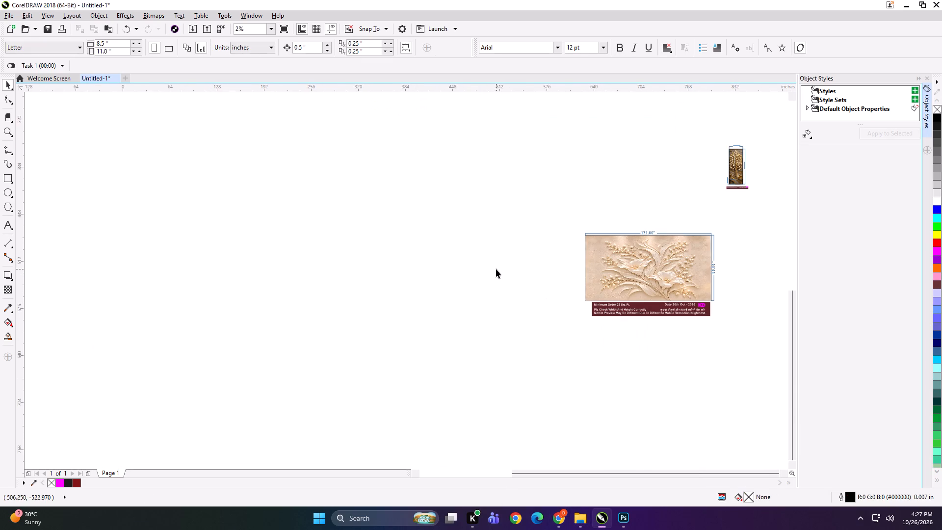
key("F4")
scroll(628, 457, "up", 3)
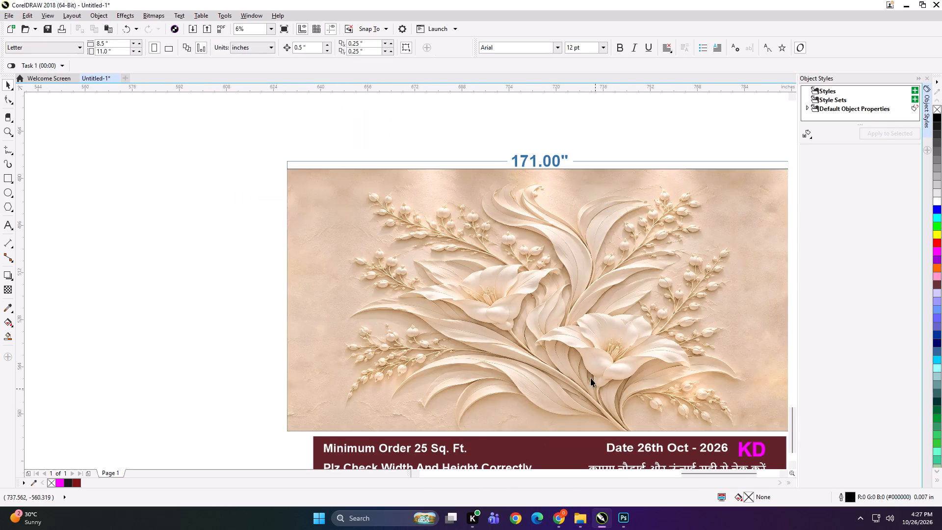
scroll(507, 314, "down", 1)
scroll(579, 316, "up", 1)
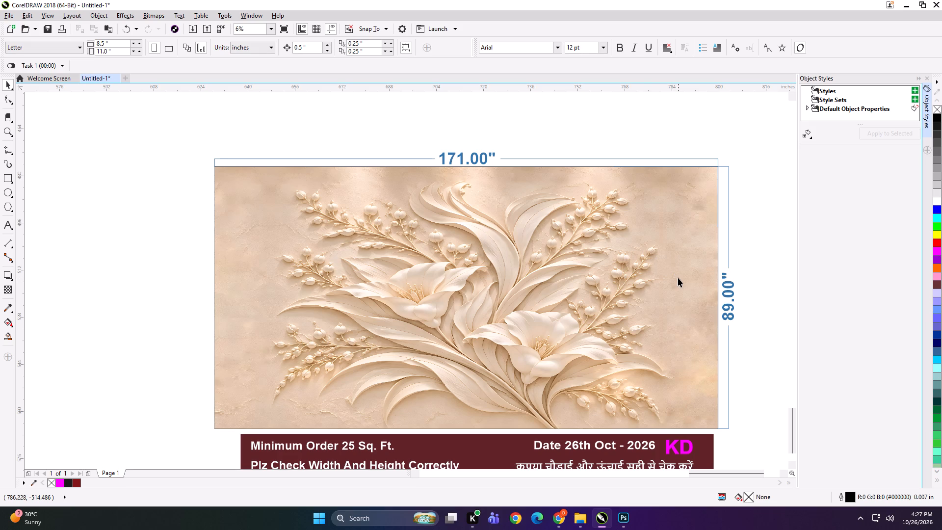
scroll(716, 303, "down", 4)
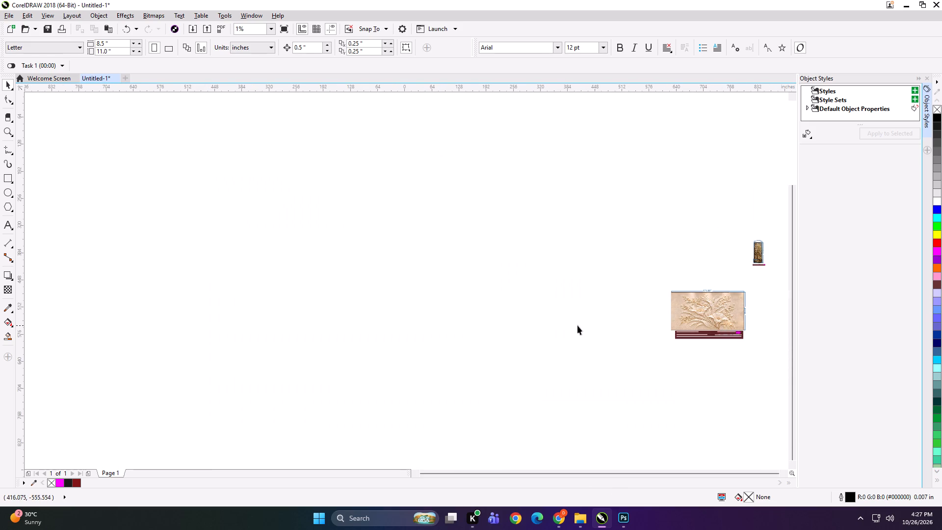
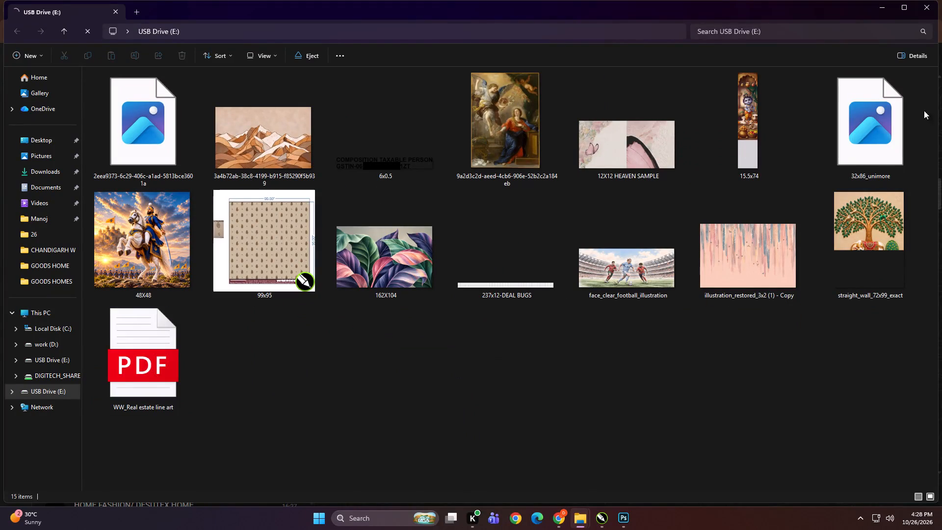
Place the 32x86_unimore image from the USB drive into the open CorelDRAW document, in the empty area below the wallpaper layouts.
left_click(863, 159)
left_click_drag(881, 123, 603, 521)
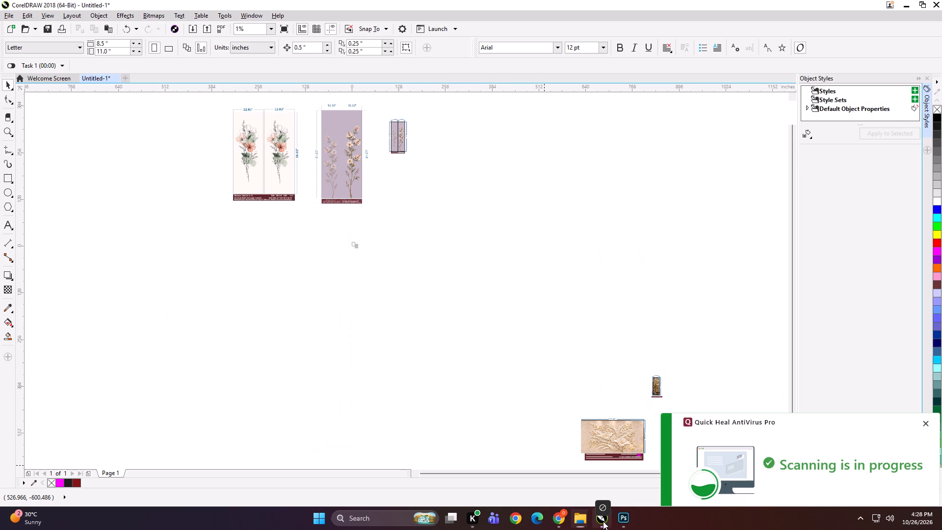
left_click_drag(603, 521, 421, 297)
key("alt+Tab")
key("alt+Tab")
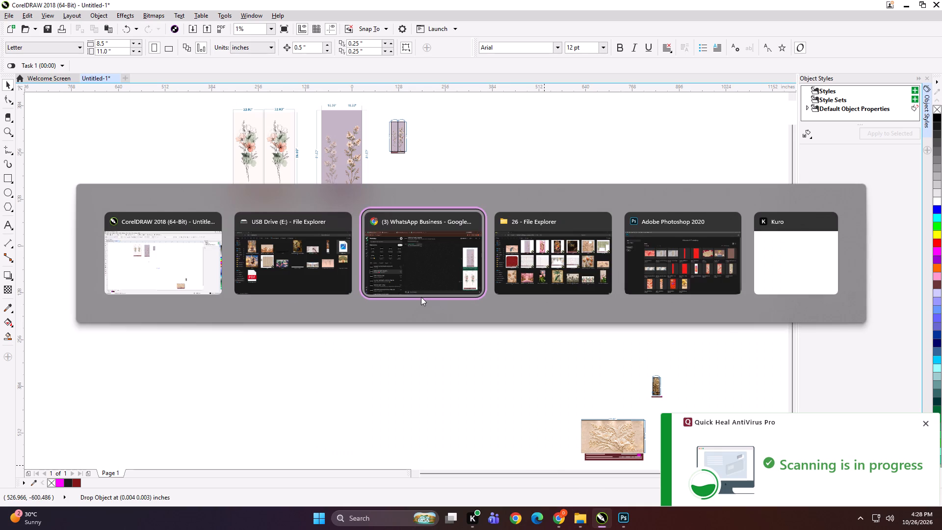
key("alt+Tab")
key("alt+Tab")
key("alt+Tab")
key("alt+Tab")
key("alt+Tab")
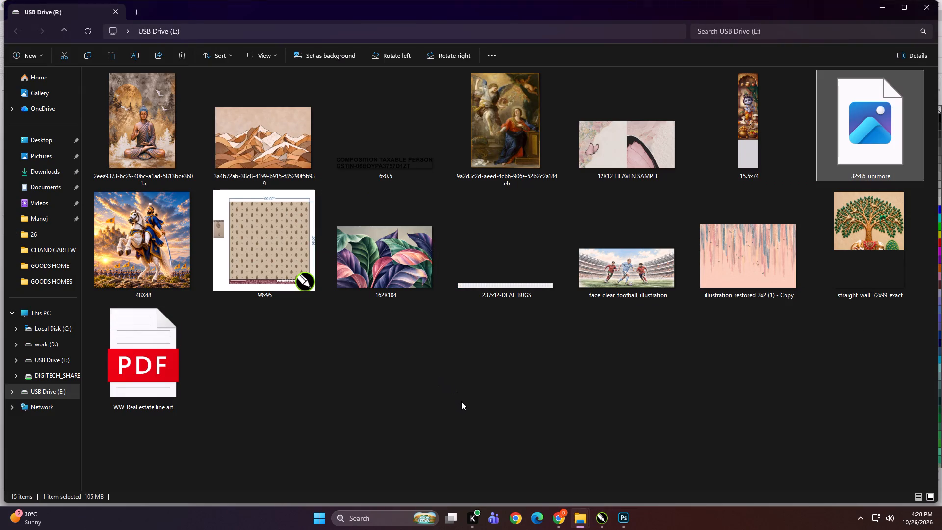
left_click(602, 514)
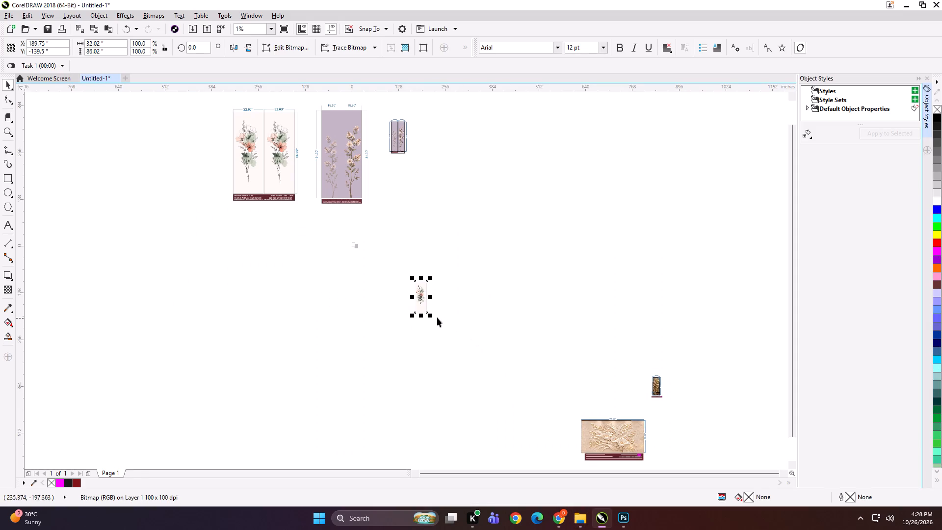
Enlarge the imported floral image to about 65 x 175 inches and move it beside the two-panel 32 x 86 floral layout.
left_click_drag(431, 317, 448, 333, "shift")
left_click_drag(429, 303, 214, 160)
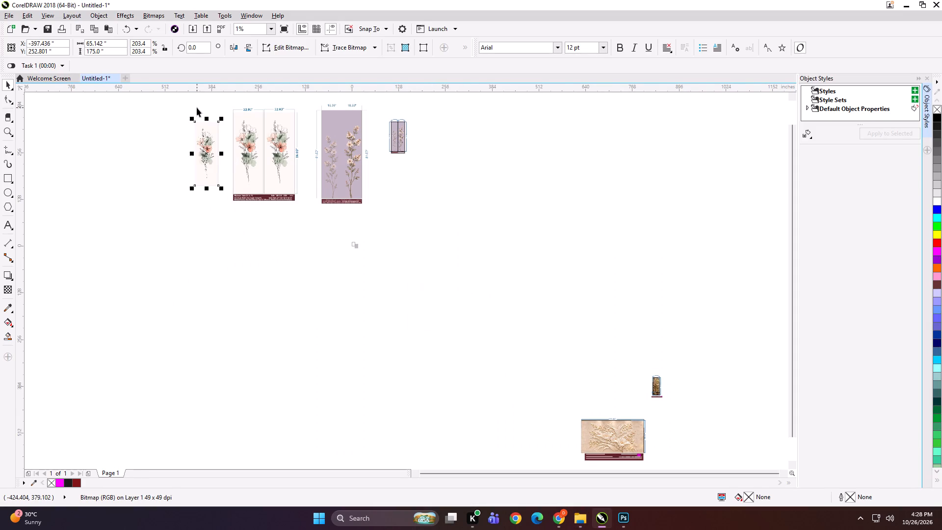
scroll(197, 106, "up", 2)
scroll(392, 224, "down", 1)
scroll(217, 244, "up", 1)
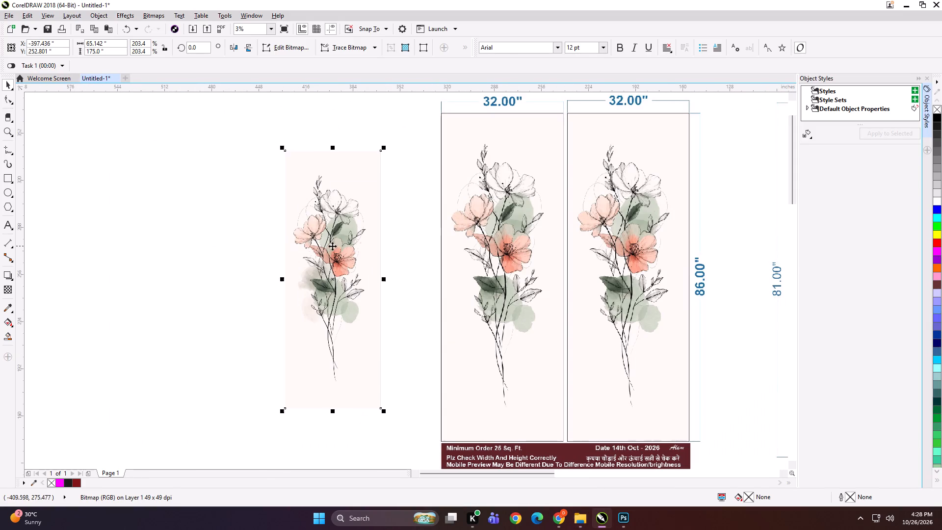
left_click_drag(333, 247, 213, 239)
Set the imported floral image's size to 32 inches wide by 86 inches high.
left_click_drag(118, 41, 53, 42)
type("32")
key("Tab")
type("86")
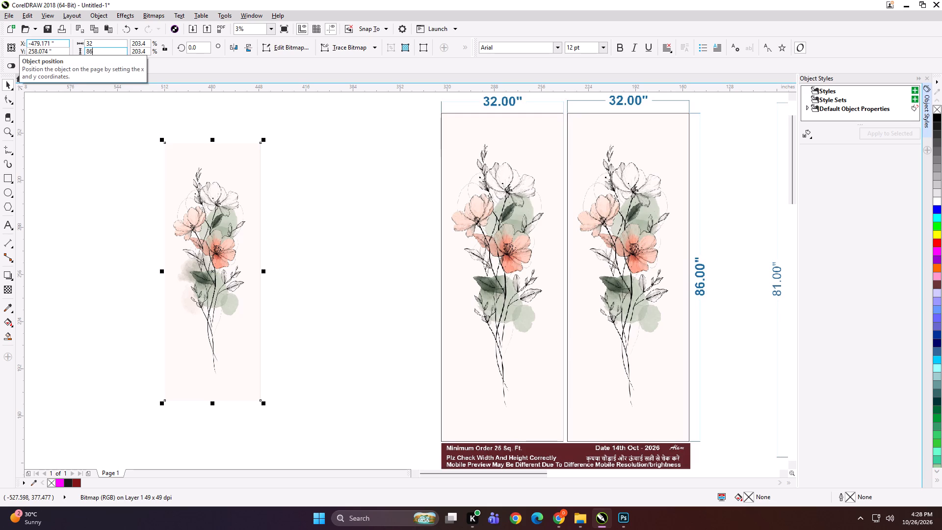
key("Return")
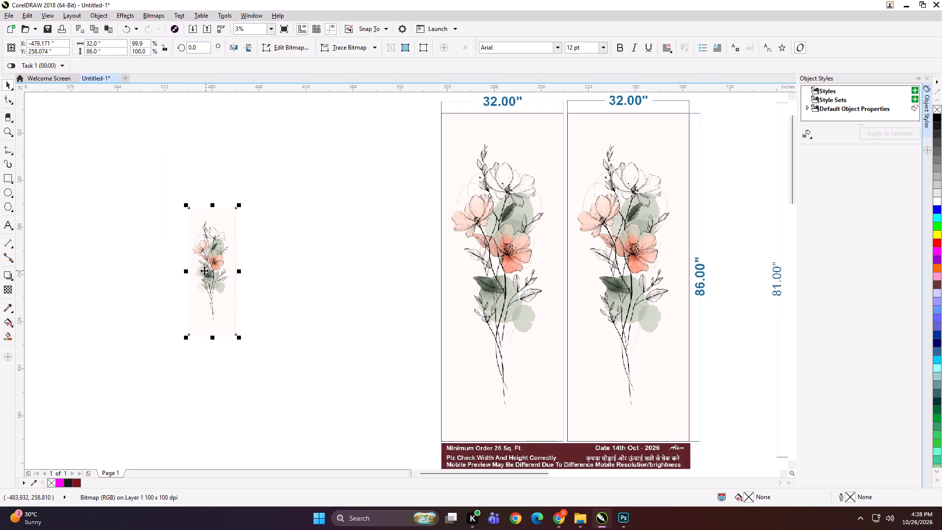
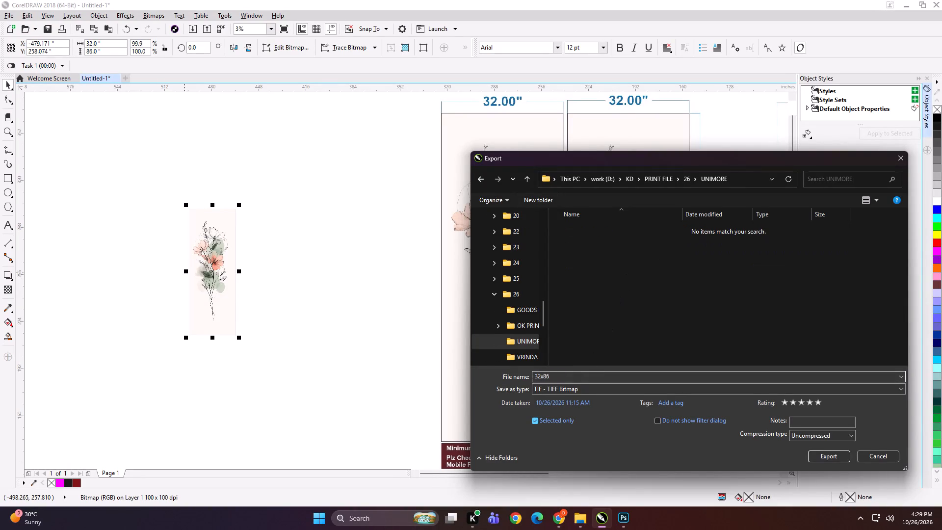
Export the selected floral image to the UNIMORE folder as a 32 x 86 inch, 100 dpi RGB TIFF named 32x86 CANVAS PAPER 2PC.
type("CANVAP")
key("BackSpace")
key("space")
key("BackSpace")
type("S OA")
key("BackSpace")
key("BackSpace")
type("PAPER 2PC")
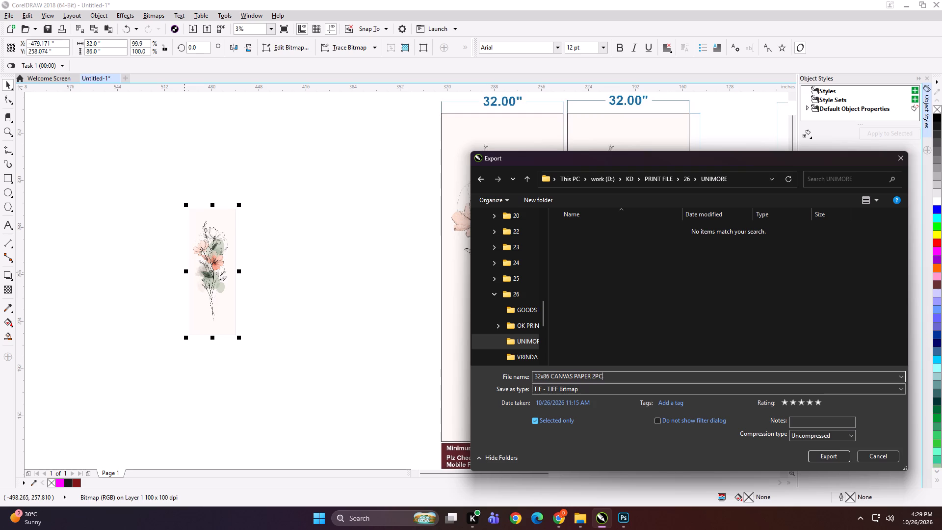
key("Return")
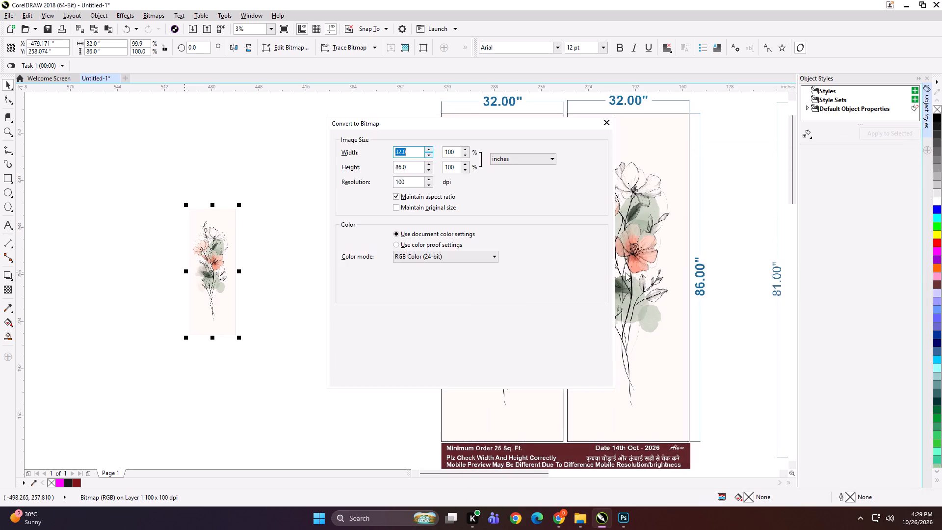
key("Return")
Duplicate the 32 x 86 floral image horizontally to make a side-by-side pair with a small gap.
left_click_drag(220, 255, 263, 255, "shift")
left_click_drag(215, 253, 272, 253)
right_click(272, 253, "shift")
left_click(221, 258, "shift")
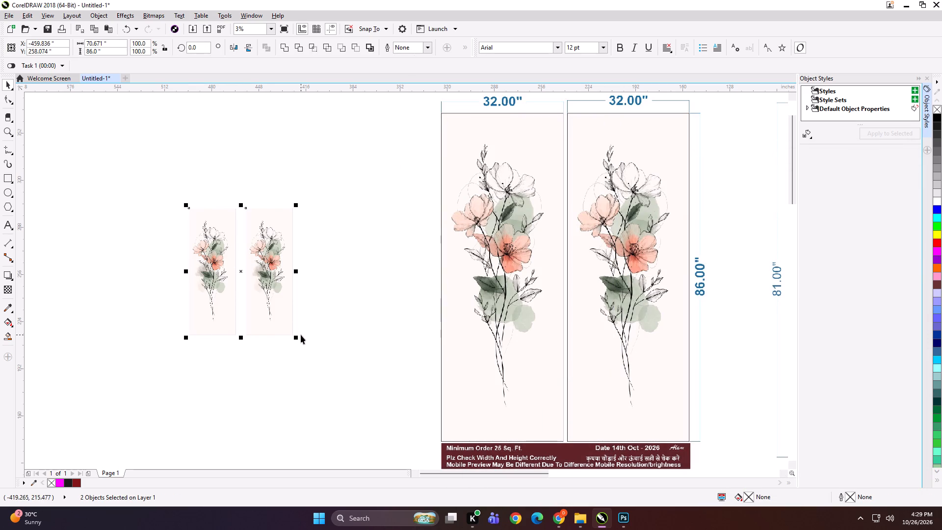
Enlarge the pair of floral images to about 189 x 230 inches overall beside the two-panel 32 x 86 preview layout.
left_click_drag(297, 335, 331, 374, "shift")
left_click(273, 326, "shift")
left_click_drag(298, 338, 349, 390, "shift")
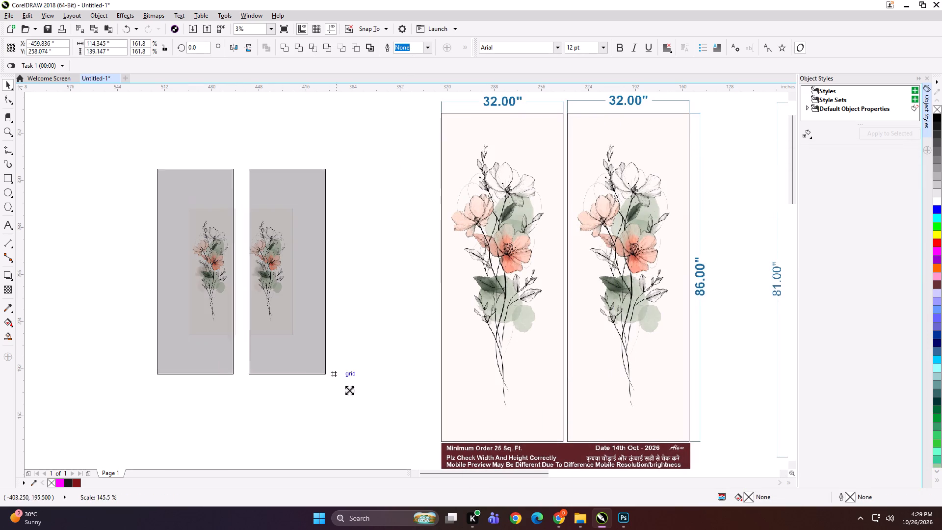
left_click_drag(349, 390, 409, 444, "shift")
scroll(299, 301, "down", 1)
left_click_drag(309, 293, 319, 294)
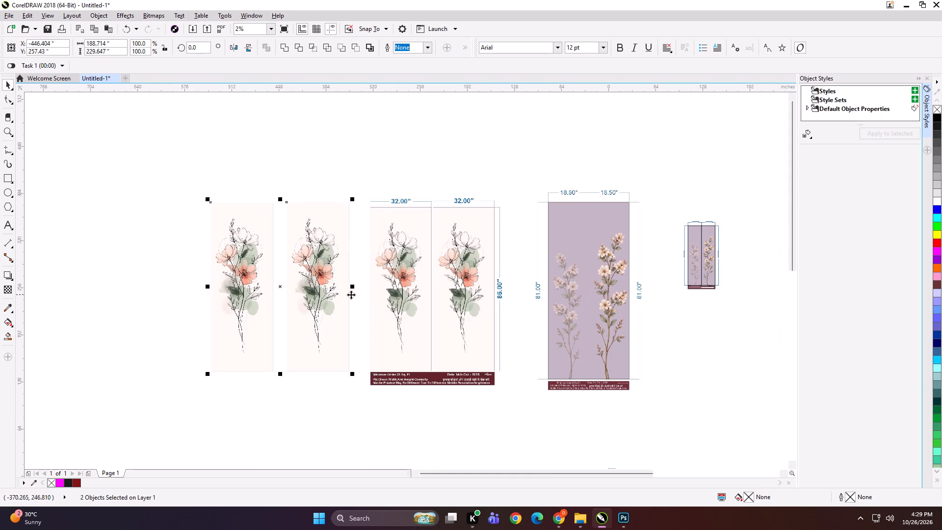
Group the enlarged floral pair with the 32 x 86 preview layout and move the group closer to the large purple layout.
left_click(379, 293, "shift")
key("ctrl+g")
left_click_drag(404, 301, 350, 300)
left_click_drag(390, 323, 399, 312)
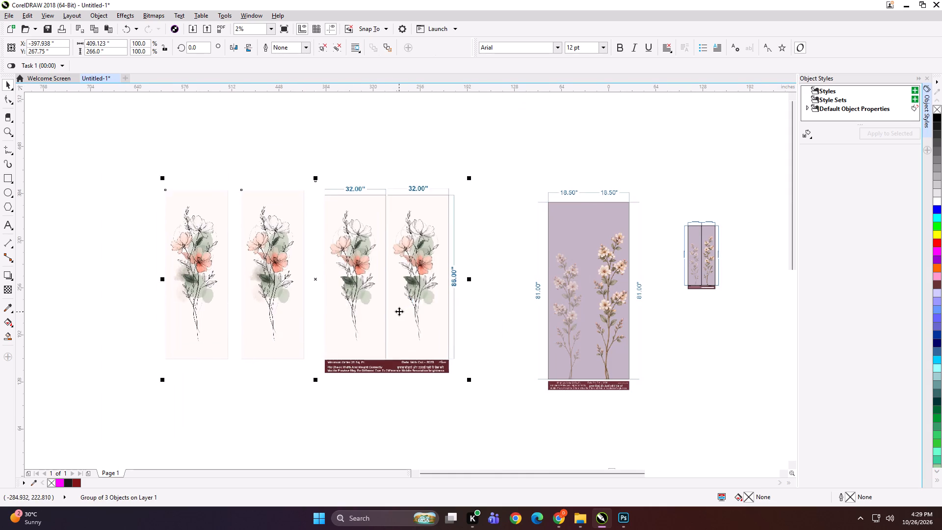
left_click_drag(415, 308, 471, 316)
Ungroup the small two-panel purple floral layout and delete its footer strip and its 18.50 and 81.00 inch dimension lines.
scroll(286, 246, "down", 1)
scroll(487, 265, "up", 1)
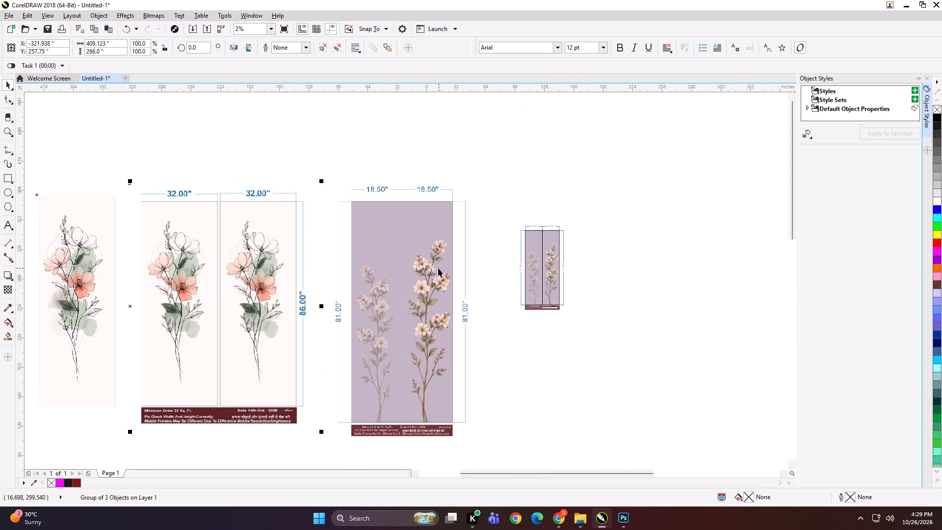
scroll(553, 272, "up", 1)
left_click_drag(602, 307, 491, 364)
left_click(546, 324)
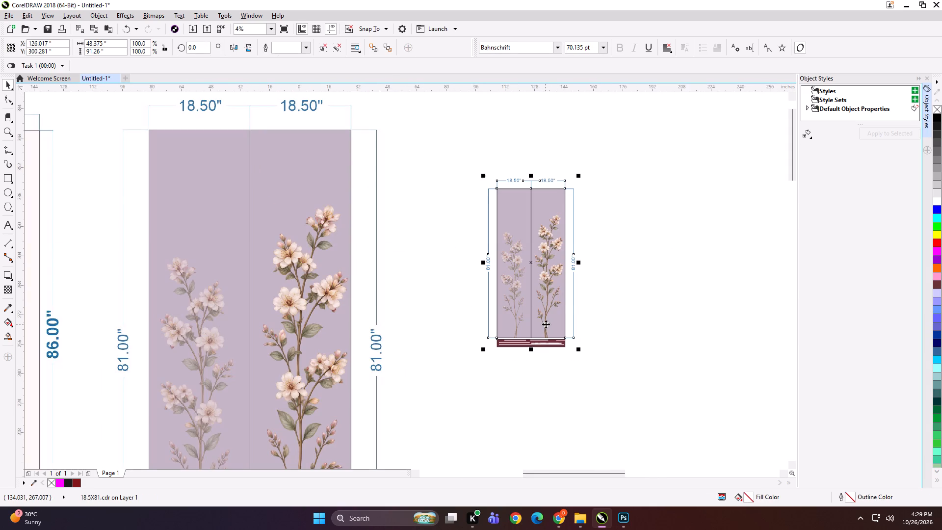
key("ctrl+u")
left_click(649, 297)
left_click_drag(648, 312, 396, 384)
key("Delete")
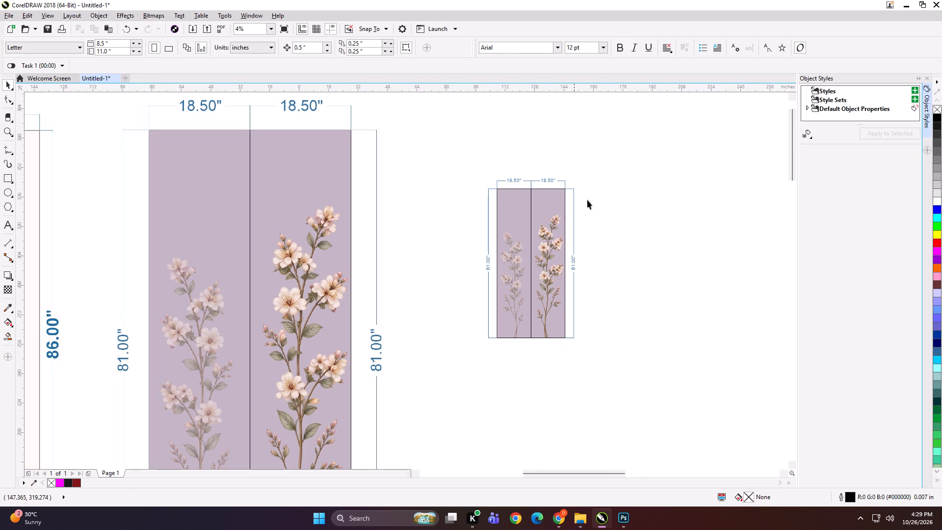
left_click_drag(650, 148, 471, 293)
key("Delete")
Offset the small layout's darker-flower panel 1 inch away from its neighbour, making the pair 38 inches wide overall.
left_click_drag(554, 270, 575, 271)
key("ctrl+z")
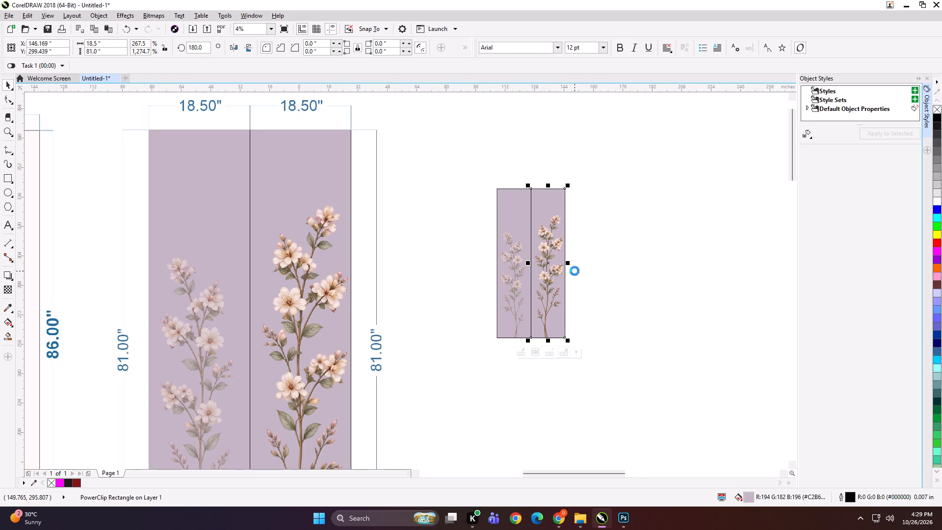
key("Right")
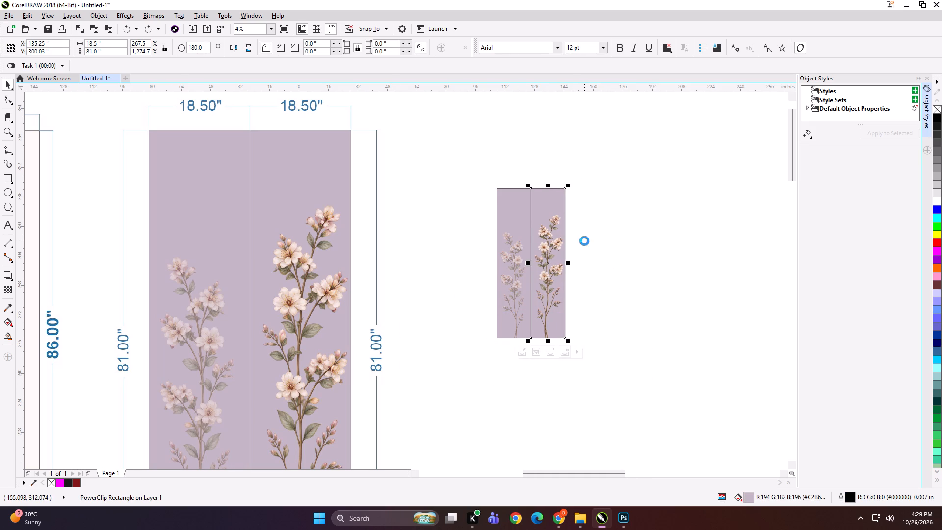
key("Right")
left_click(606, 240)
left_click_drag(610, 158, 475, 407)
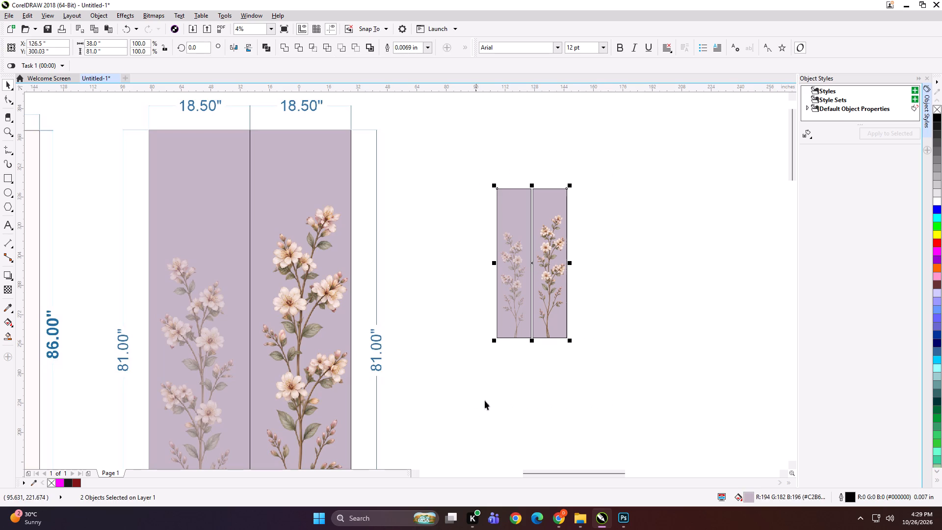
left_click(595, 320)
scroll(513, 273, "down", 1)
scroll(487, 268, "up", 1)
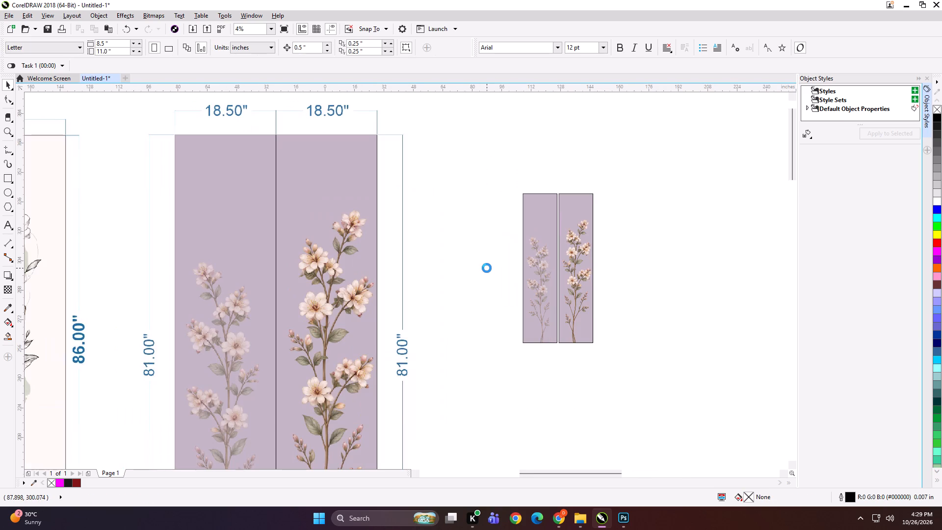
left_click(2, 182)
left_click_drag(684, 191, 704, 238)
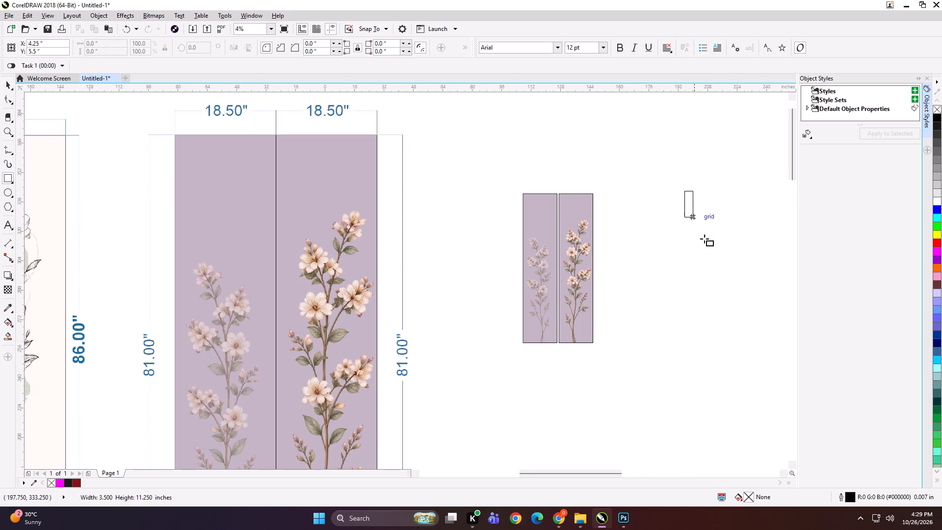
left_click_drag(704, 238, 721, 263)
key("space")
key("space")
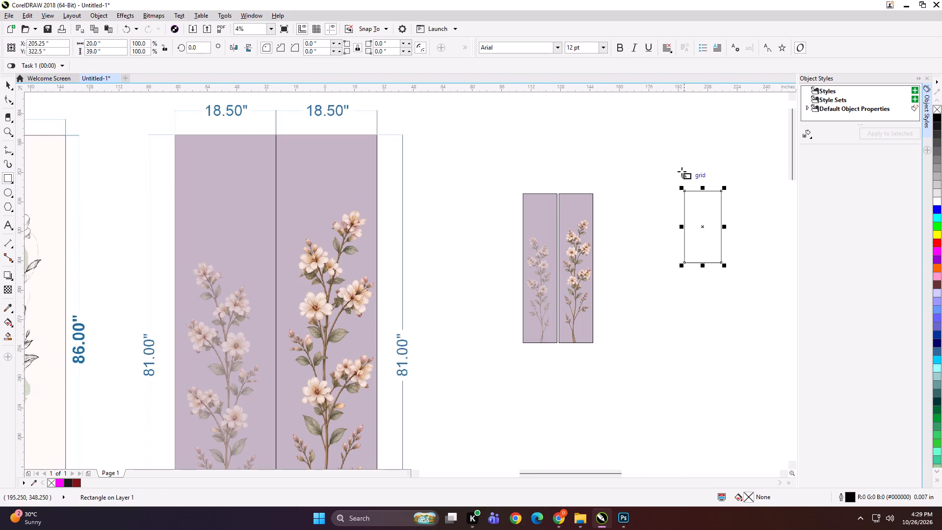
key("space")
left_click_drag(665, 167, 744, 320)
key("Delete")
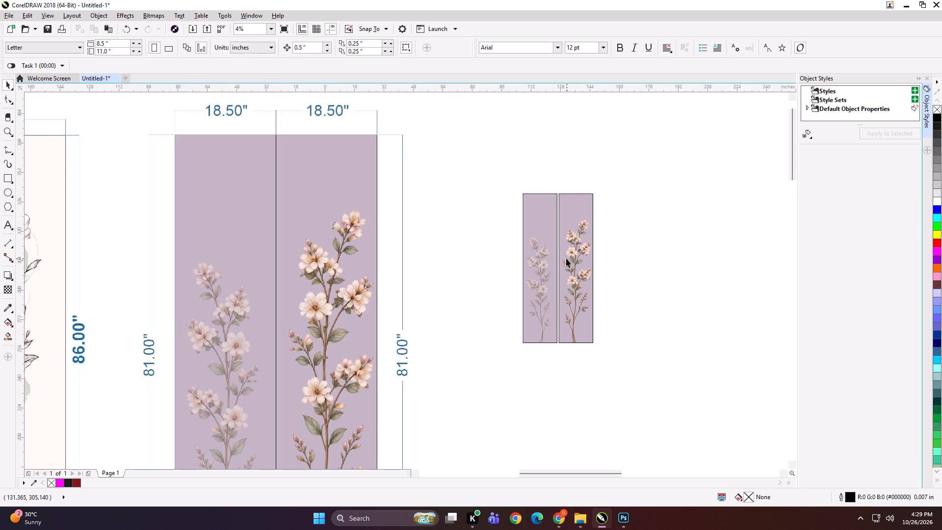
Group the two small purple floral panels and start exporting them as a TIFF in the UNIMORE folder, beginning the name with 38x81 CA.
left_click(566, 258)
left_click_drag(610, 169, 486, 373)
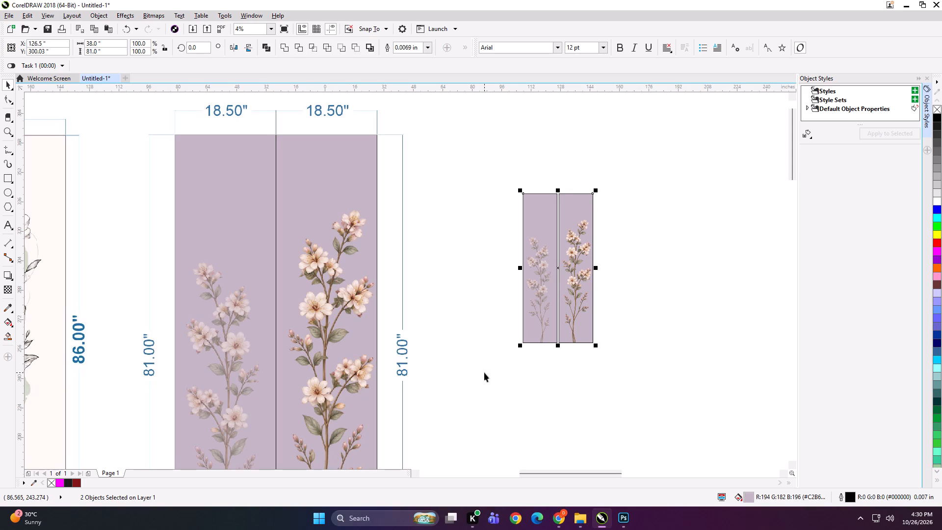
key("ctrl+g")
key("ctrl+e")
type("38x81")
key("space")
type("CA")
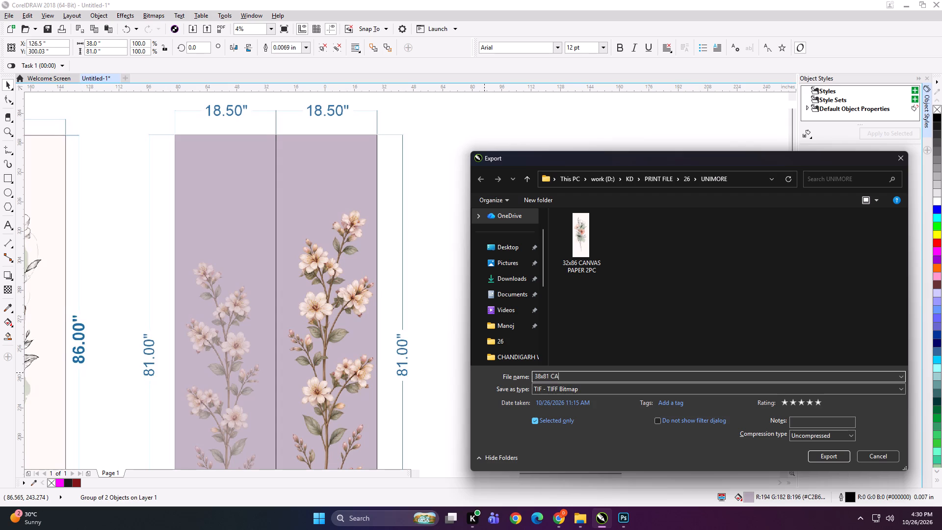
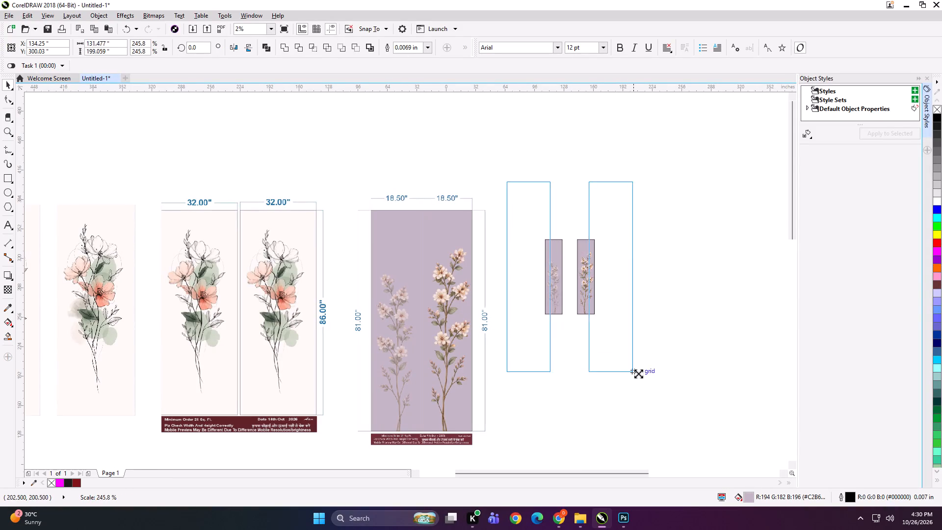
Enlarge the two separated purple floral panels to roughly the dimensioned purple layout's panel height and place them beside that layout.
left_click_drag(638, 373, 642, 377, "shift")
left_click_drag(530, 241, 531, 283)
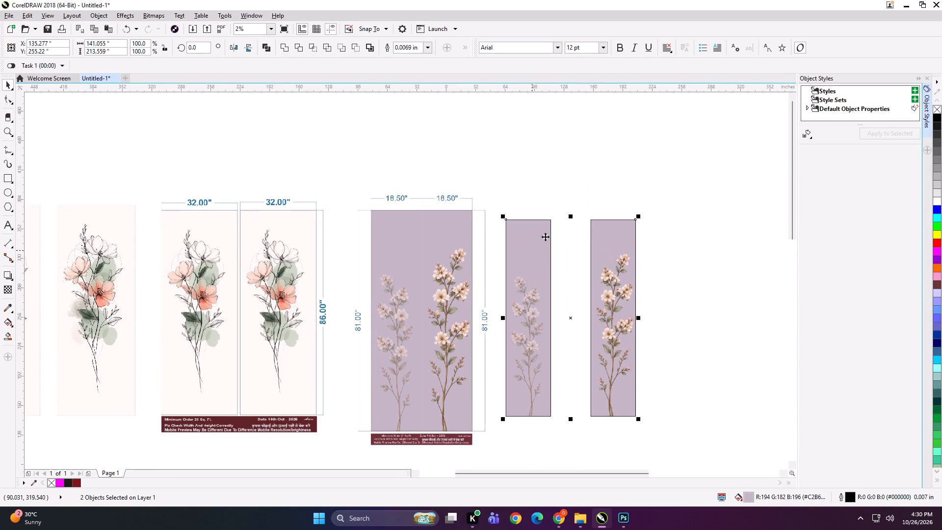
scroll(600, 235, "down", 1)
scroll(233, 291, "up", 1)
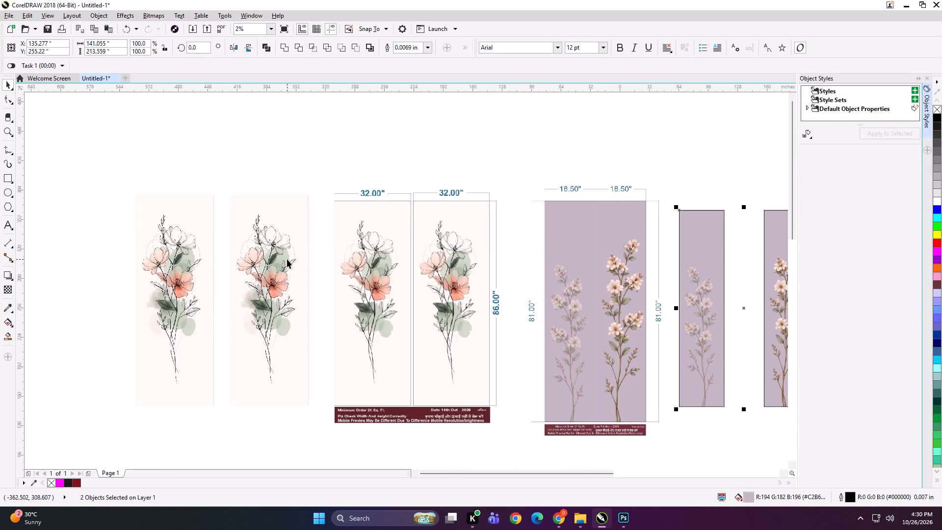
scroll(243, 277, "up", 1)
scroll(322, 251, "down", 2)
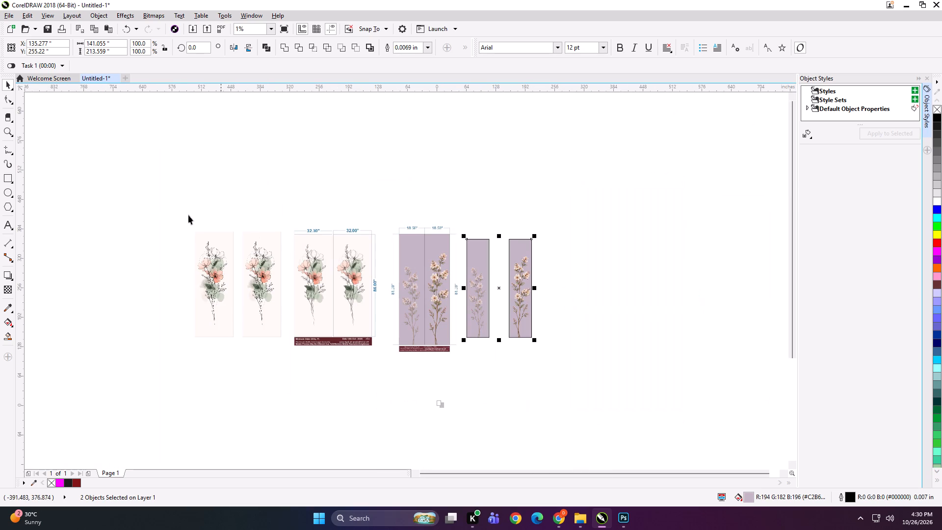
left_click_drag(537, 341, 551, 355, "shift")
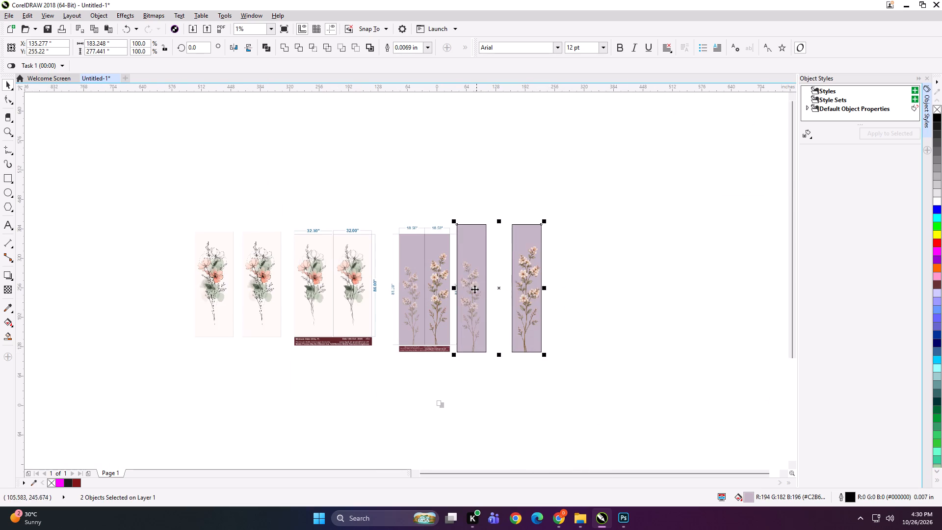
left_click_drag(466, 285, 483, 286)
left_click_drag(641, 187, 475, 393)
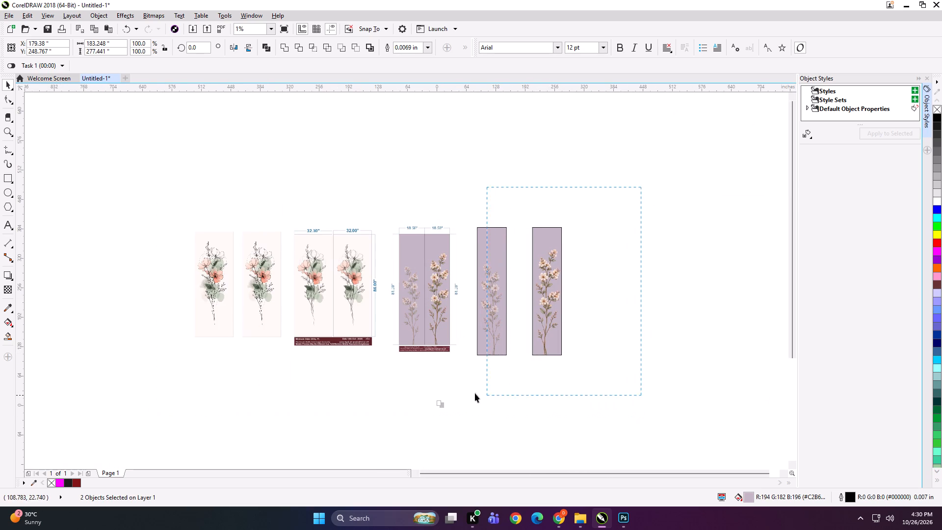
left_click_drag(475, 393, 461, 392)
left_click_drag(565, 359, 561, 359, "shift")
Group both floral panel pairs with their dimensioned preview layouts and scale the group down proportionally to about 7 x 2.53 inches.
left_click_drag(115, 187, 626, 436)
key("ctrl+g")
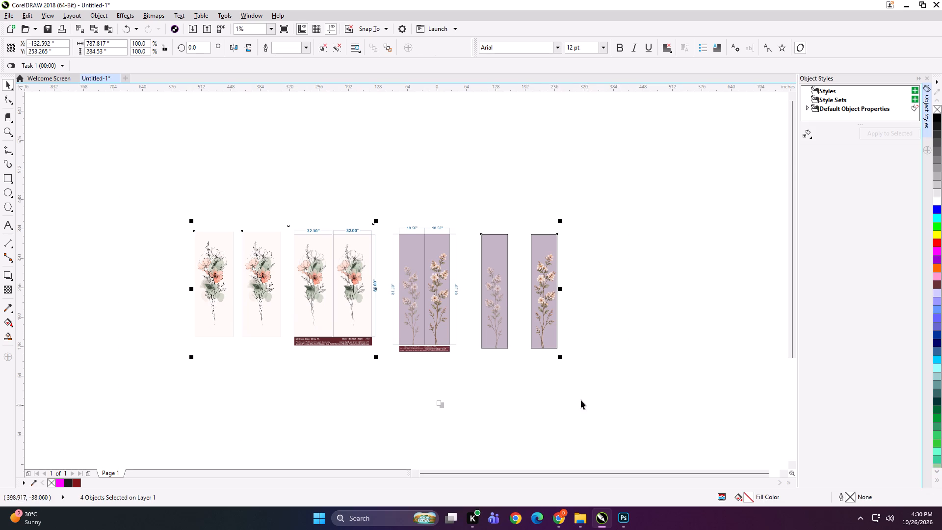
left_click_drag(561, 360, 390, 298, "shift")
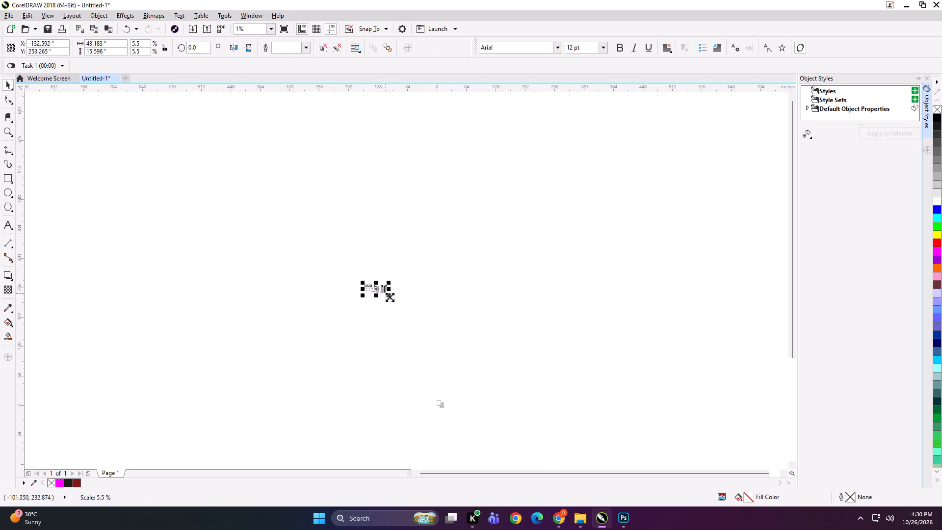
scroll(375, 290, "up", 1)
scroll(476, 280, "up", 2)
scroll(477, 341, "up", 1)
scroll(528, 304, "up", 1)
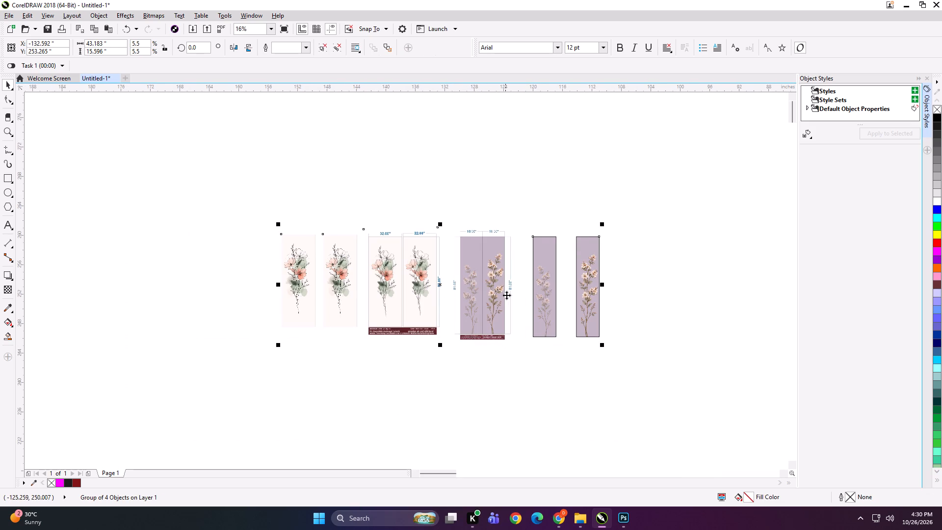
left_click_drag(675, 381, 480, 298, "shift")
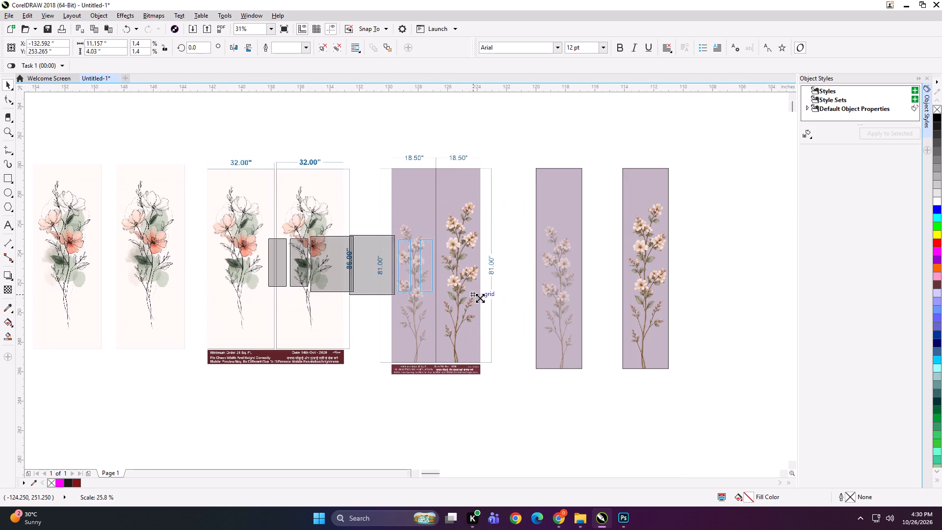
left_click_drag(480, 298, 467, 293, "shift")
left_click_drag(463, 292, 457, 291, "shift")
double_click(457, 291, "shift")
scroll(328, 265, "up", 2)
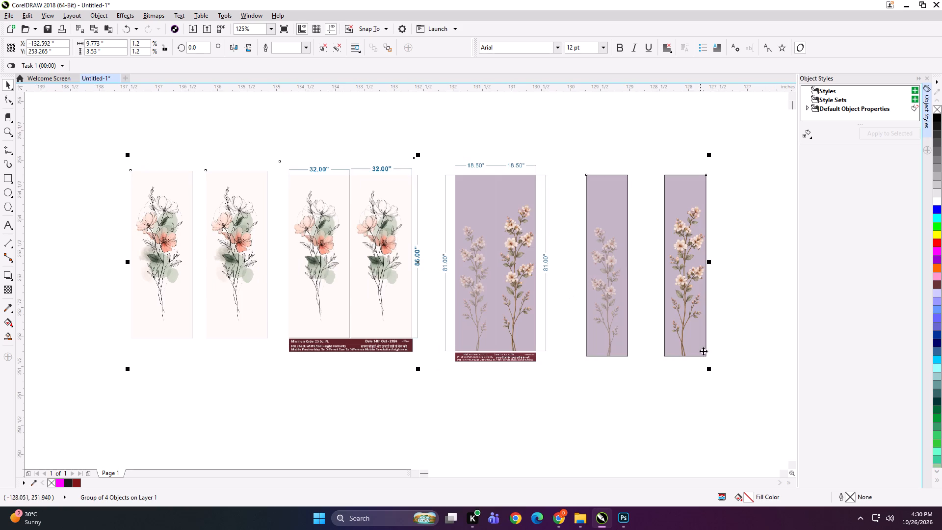
left_click_drag(710, 370, 646, 341, "shift")
Export the reduced comparison group under the file name SDGFH, accepting the current export settings.
key("ctrl+e")
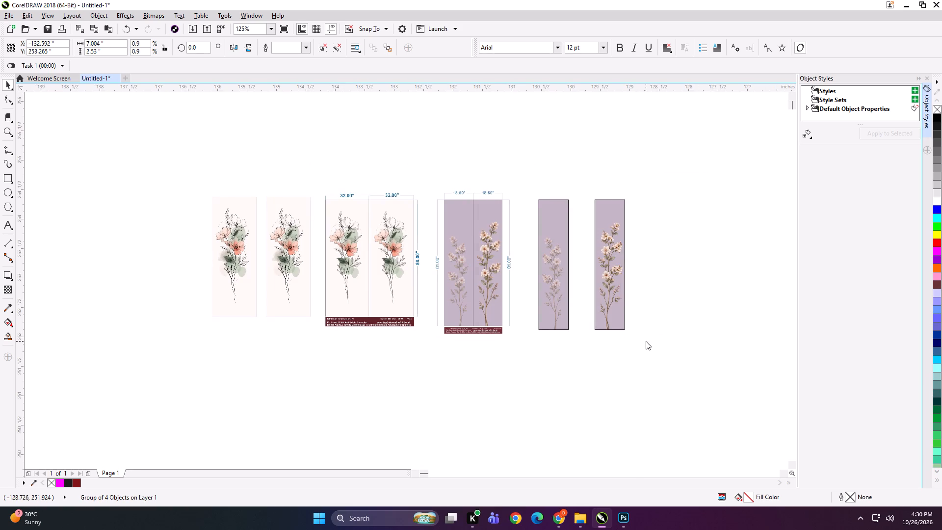
type("SDGFH")
key("Return")
key("Return")
Delete the exported comparison group from the page.
key("Delete")
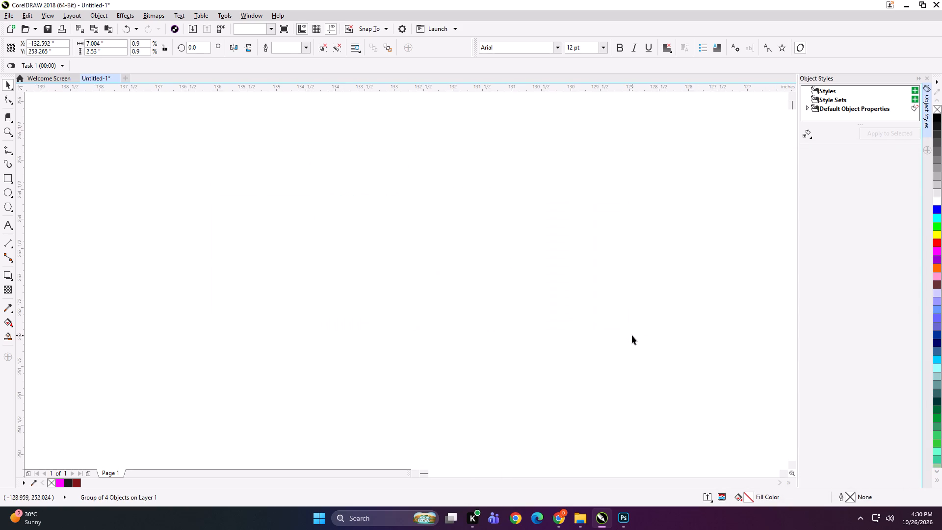
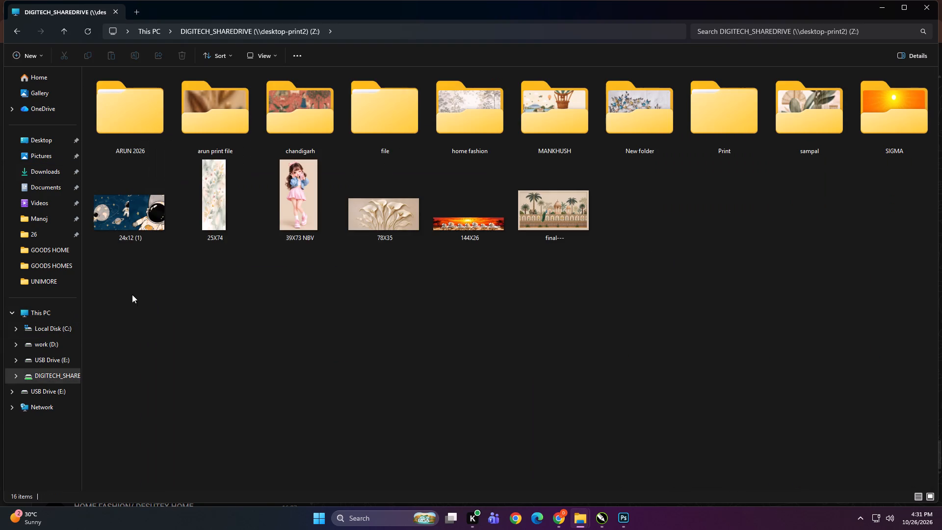
Open subfolder 26 inside the file folder on the DIGITECH_SHAREDRIVE network drive and browse its design files.
double_click(389, 121)
left_click_drag(470, 145, 476, 145)
double_click(563, 139)
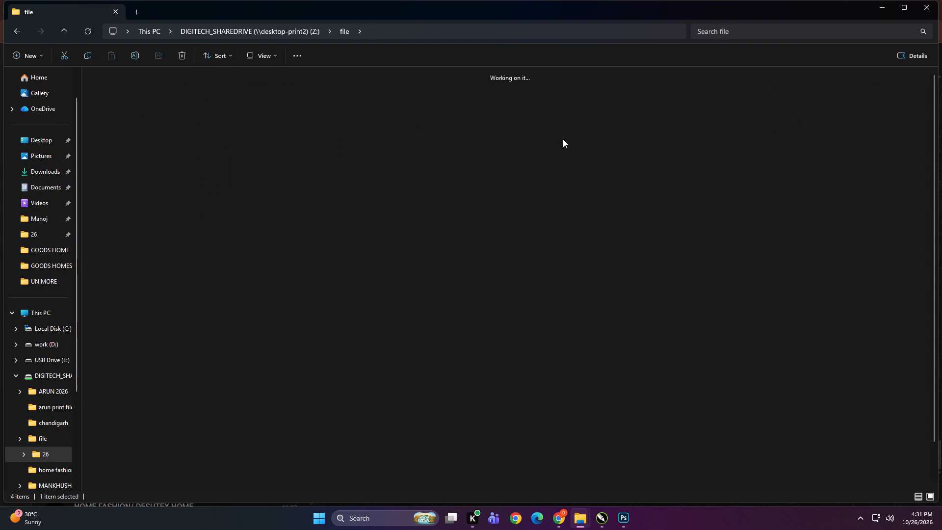
scroll(454, 158, "down", 3, "ctrl")
left_click(617, 282)
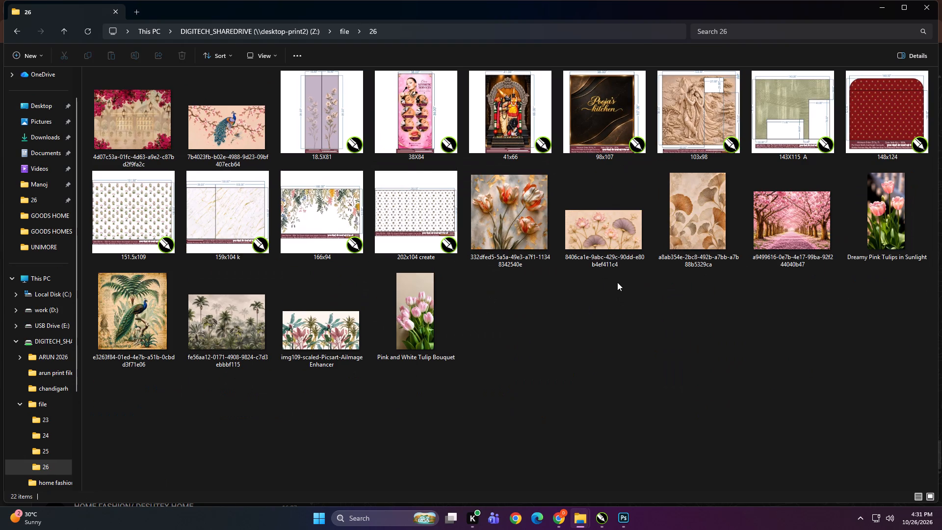
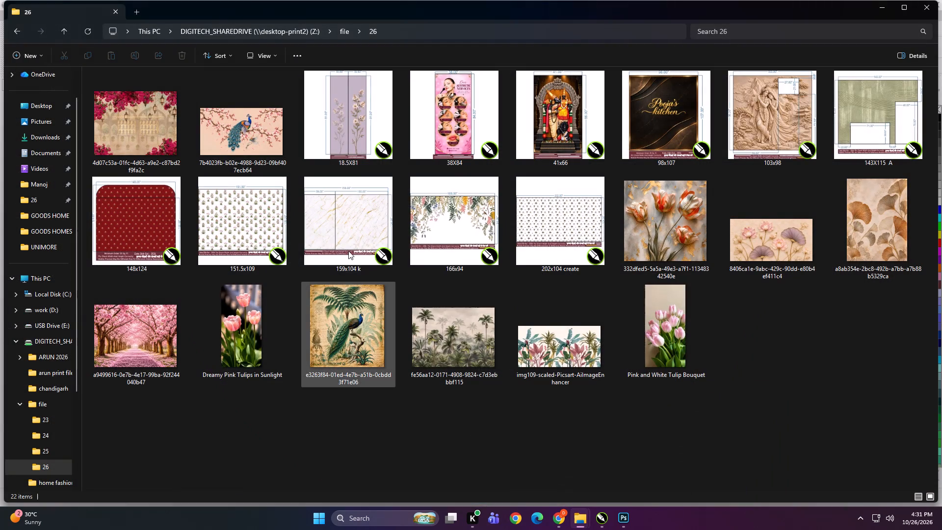
Bring the 159x104 k design file from folder 26 into the CorelDRAW drawing, placing it beside the large marble preview image.
left_click(336, 232)
left_click_drag(337, 212, 562, 491)
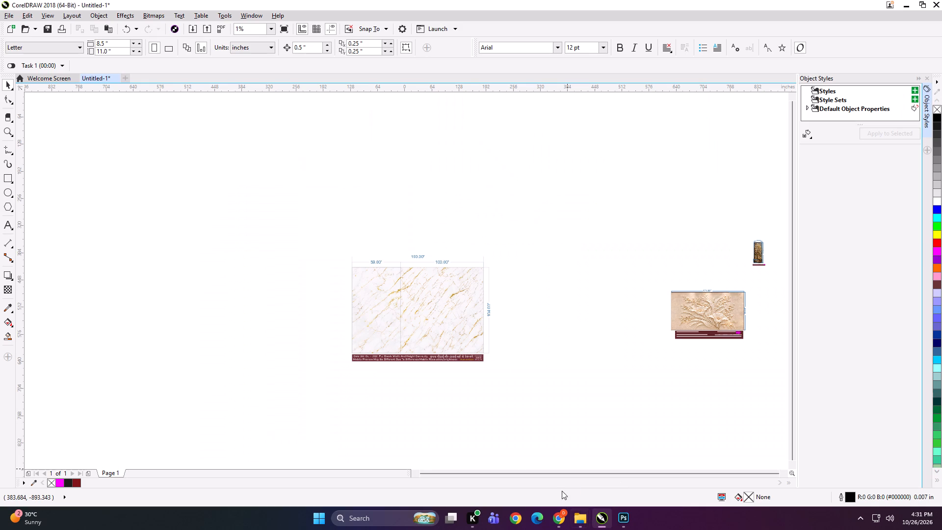
left_click_drag(562, 491, 275, 309)
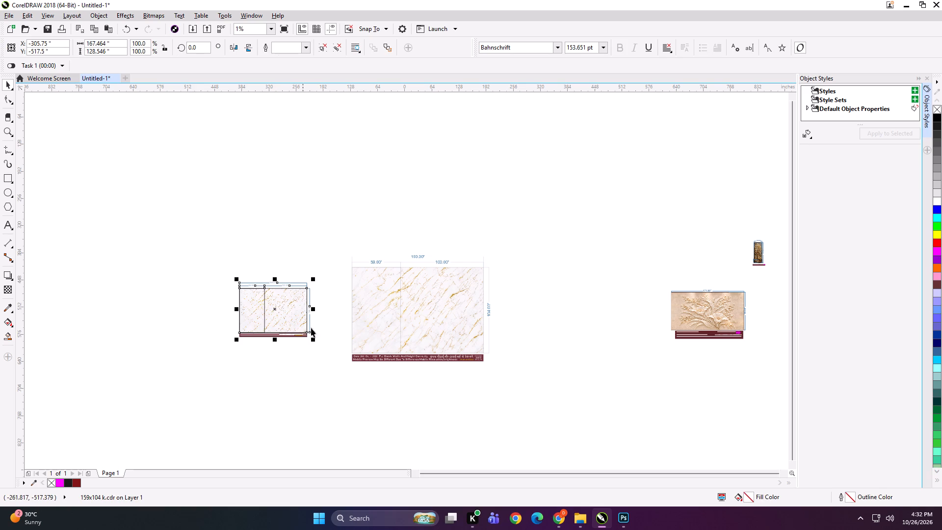
Scale the marble preview bitmap down to about 201 by 128 inches and move it closer to the imported design.
scroll(277, 315, "up", 1)
left_click(351, 307)
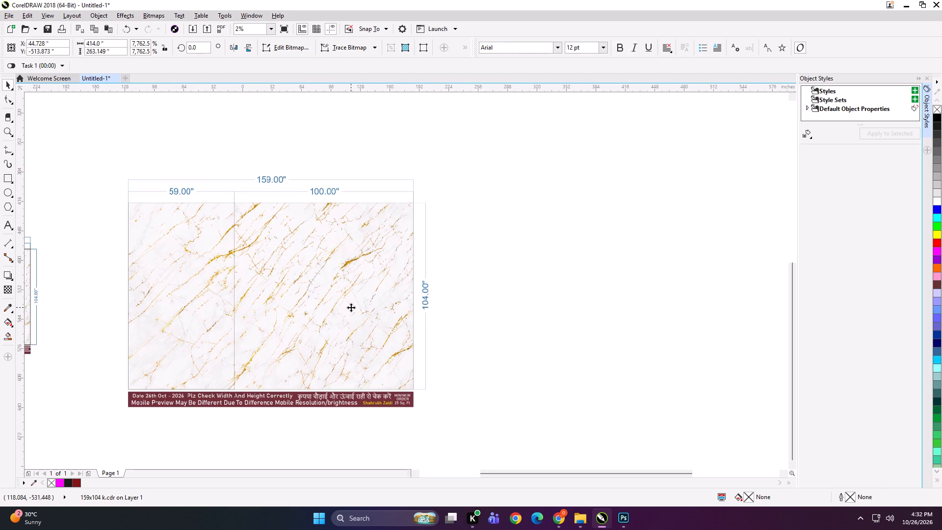
scroll(394, 307, "down", 1)
scroll(232, 300, "up", 1)
left_click_drag(312, 157, 315, 163, "shift")
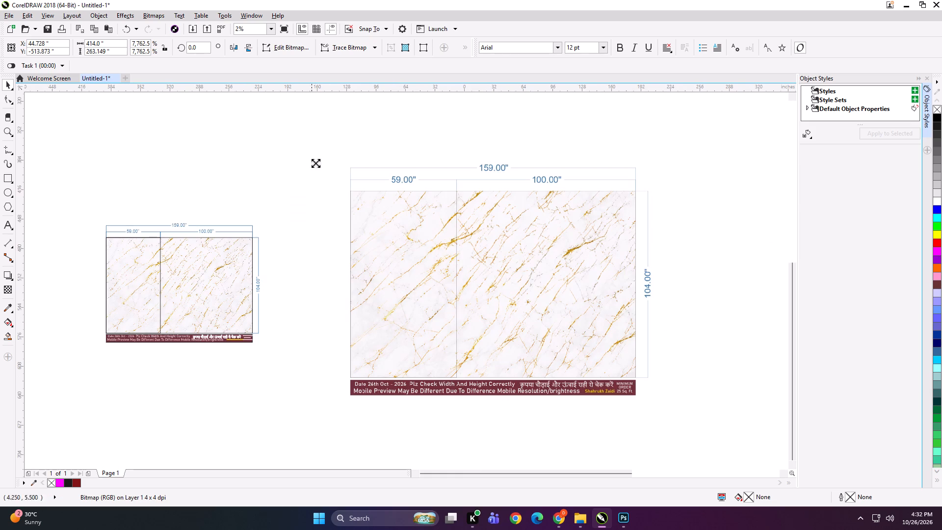
left_click_drag(315, 163, 364, 219, "shift")
left_click_drag(480, 263, 346, 264)
Ungroup the imported 159x104 marble design and delete its dimension lines and the maroon notice strip beneath it.
scroll(133, 287, "up", 1)
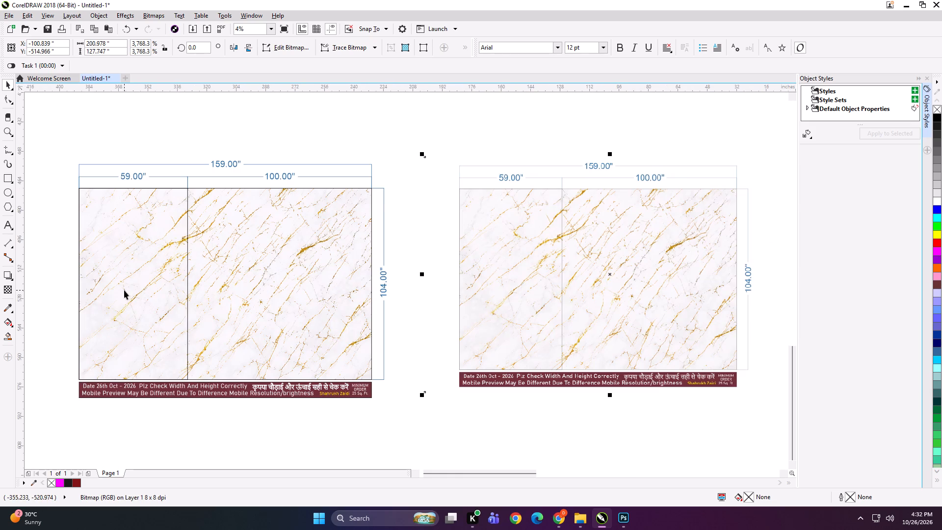
left_click(135, 243)
key("ctrl+u")
left_click(117, 141)
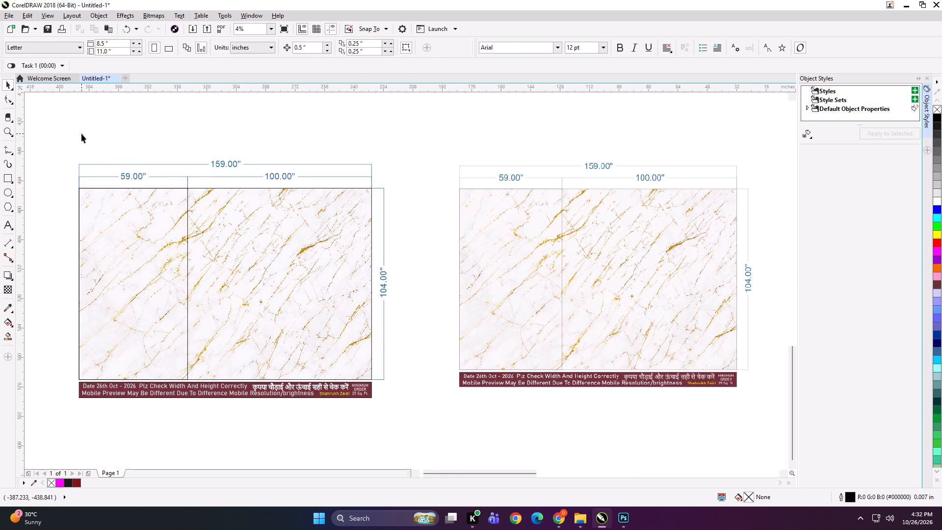
left_click_drag(63, 132, 414, 346)
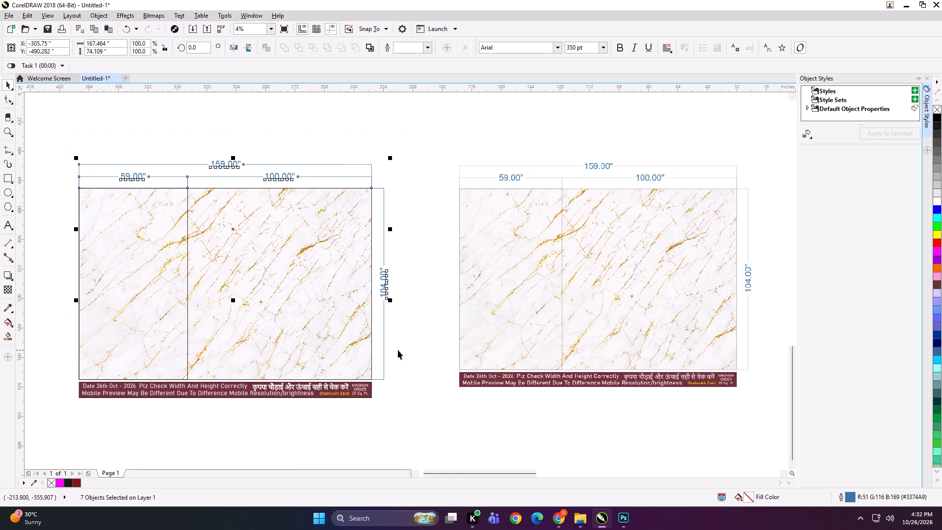
key("Delete")
key("Delete")
left_click(225, 392)
key("Delete")
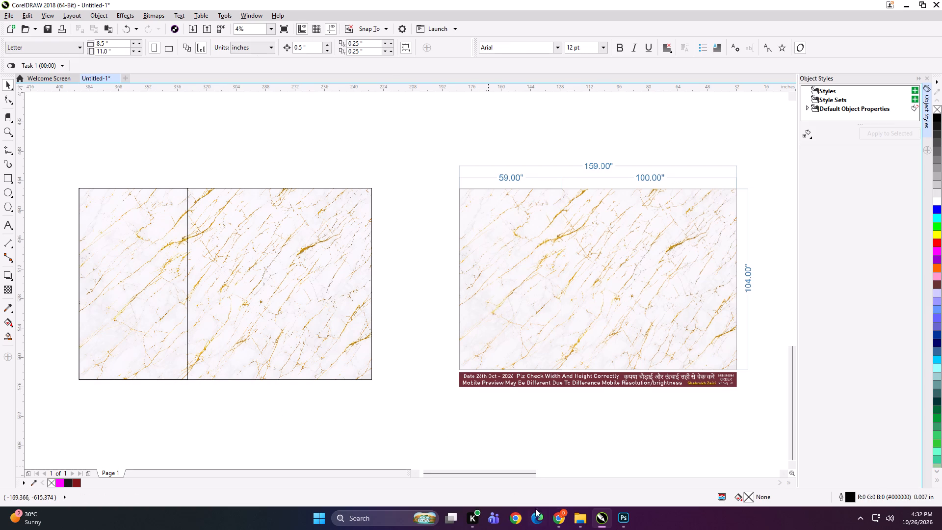
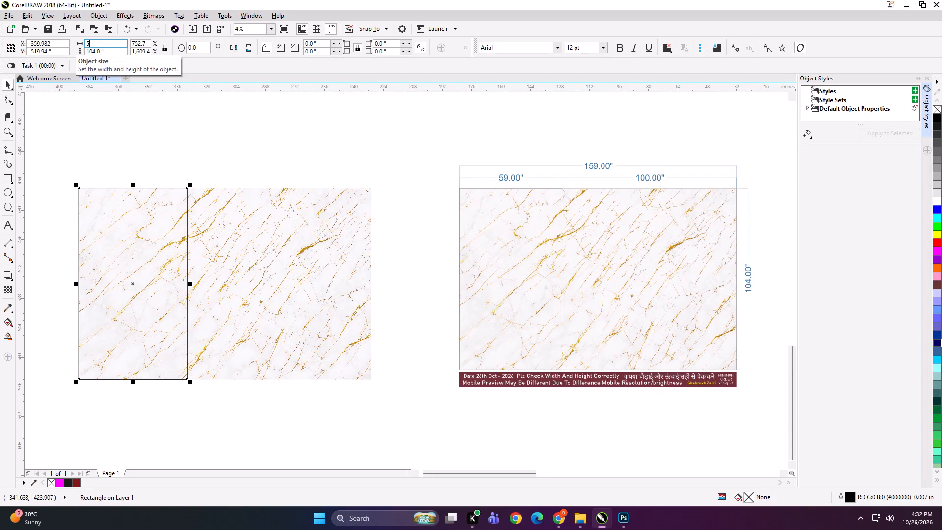
Set the rectangle over the marble bitmap to 53 inches wide and align it flush with the bitmap's left edge.
key("Return")
left_click_drag(102, 43, 70, 42)
type("53")
key("Return")
left_click(231, 238, "shift")
key("l")
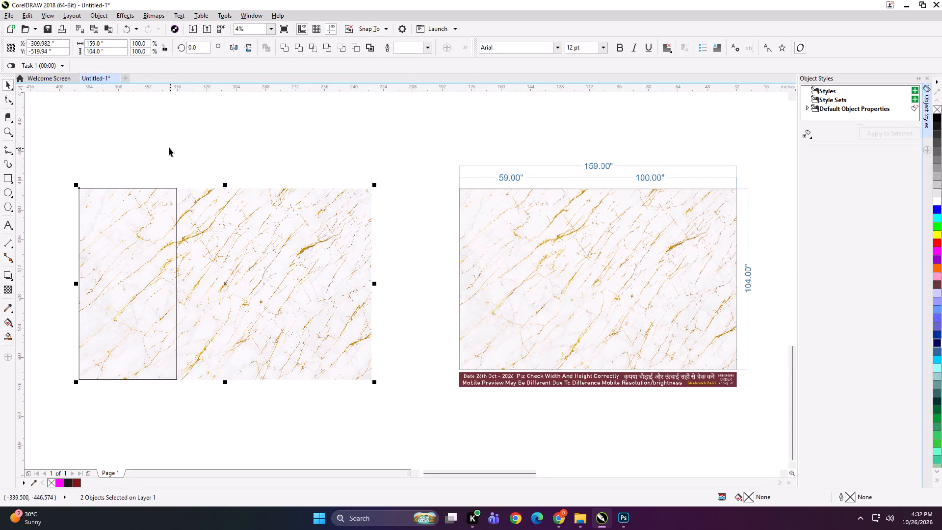
left_click(169, 147)
Duplicate the 53 x 104 inch frame twice across the marble bitmap, nudging each copy 0.5 inch left so the frames slightly overlap.
left_click(137, 289)
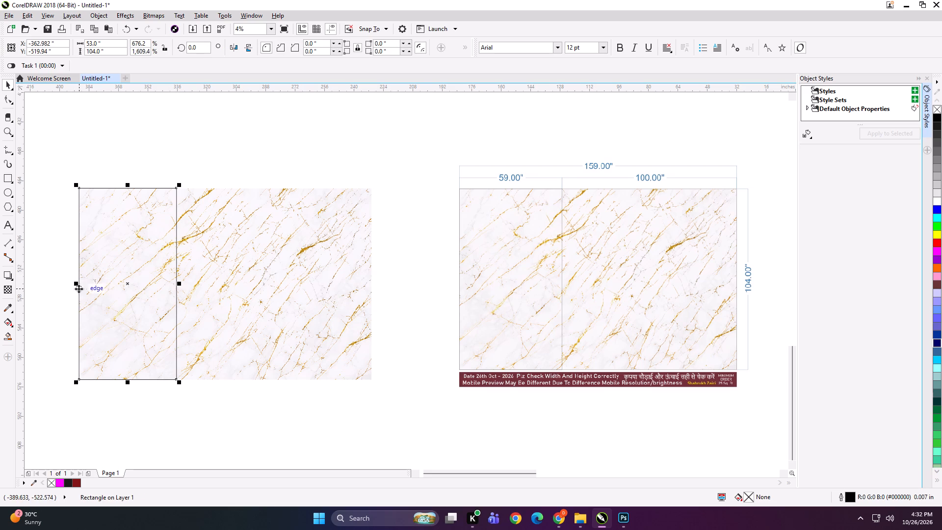
left_click_drag(74, 284, 200, 295)
right_click(200, 295, "ctrl")
key("Left")
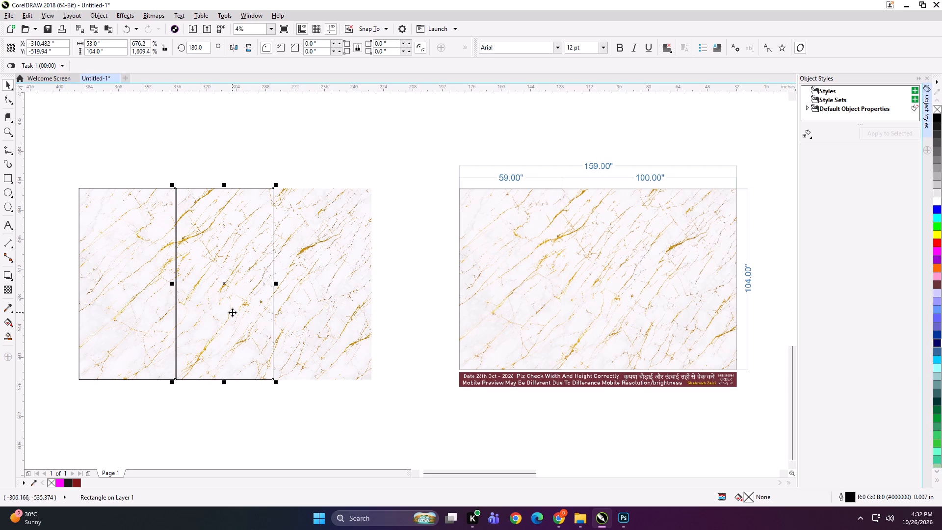
left_click_drag(170, 286, 318, 296)
right_click(318, 296, "ctrl")
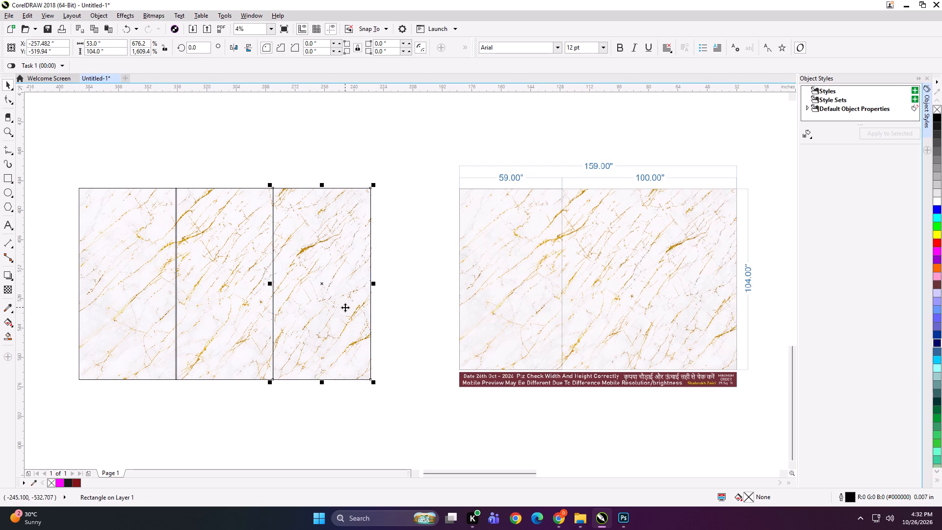
key("Left")
Stretch all three frames together horizontally to the marble bitmap's right edge, giving a 159-inch overall width.
left_click(226, 269, "shift")
left_click(149, 259, "shift")
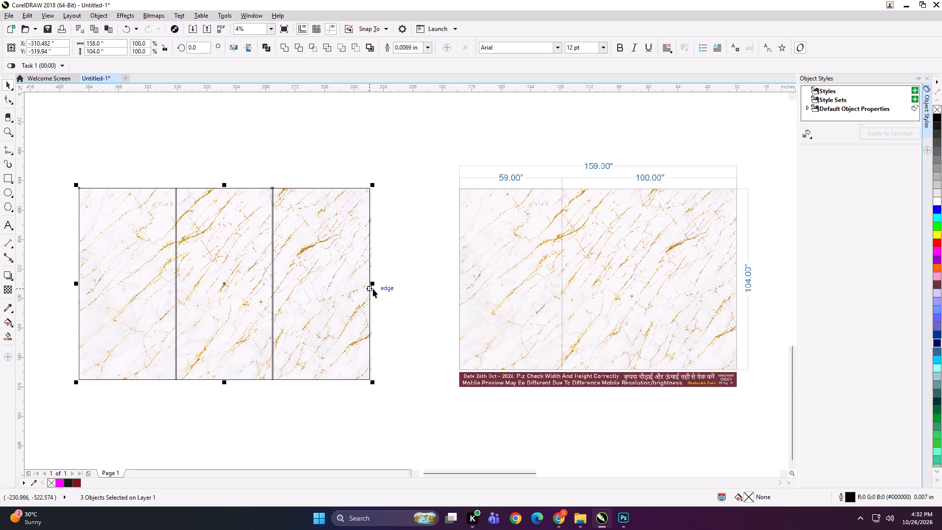
left_click_drag(372, 283, 380, 283)
scroll(353, 284, "up", 1)
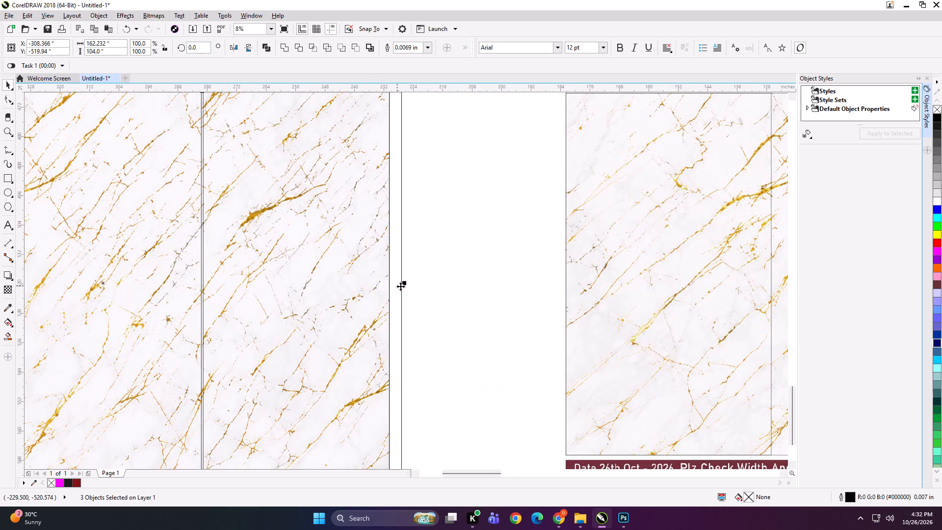
scroll(400, 286, "up", 1)
left_click_drag(406, 281, 384, 279)
scroll(432, 278, "down", 2)
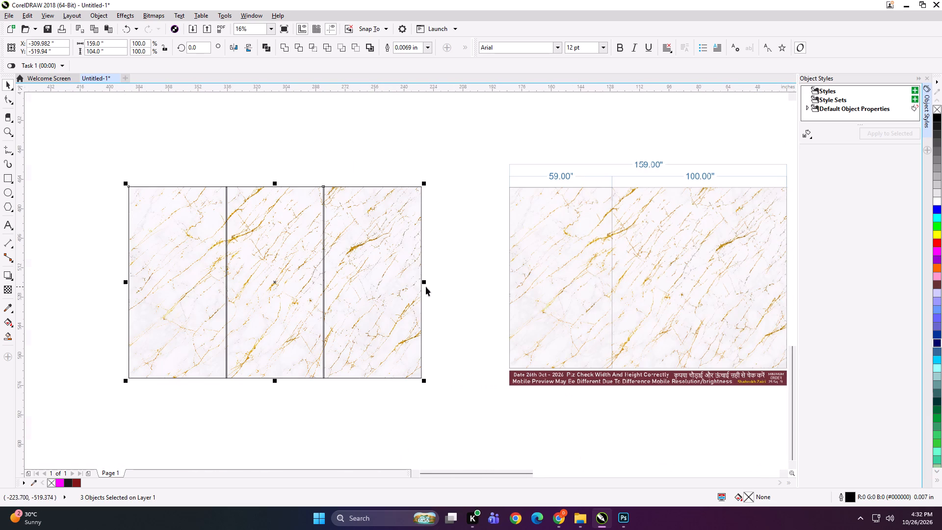
Group the three frames, PowerClip the marble bitmap inside them, and ungroup them into separate panels.
key("ctrl+g")
left_click(291, 167)
left_click(291, 236, "alt")
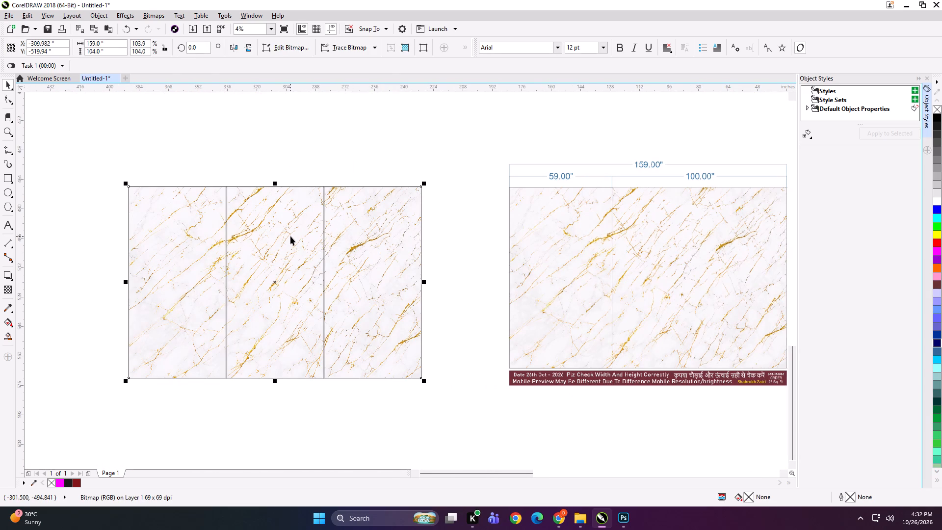
key("shift+Return")
left_click(307, 236)
key("ctrl+u")
left_click(259, 160)
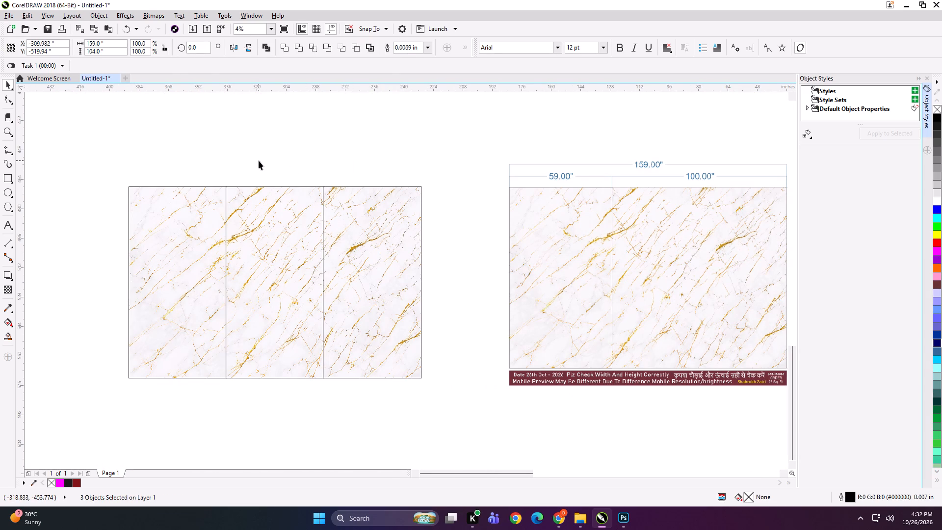
left_click(267, 235)
left_click(374, 230)
left_click(189, 234)
left_click(173, 163)
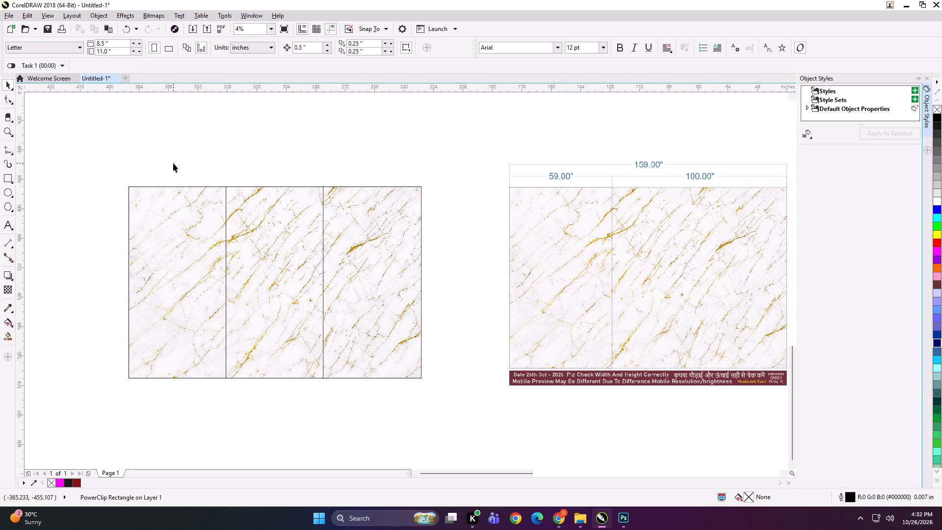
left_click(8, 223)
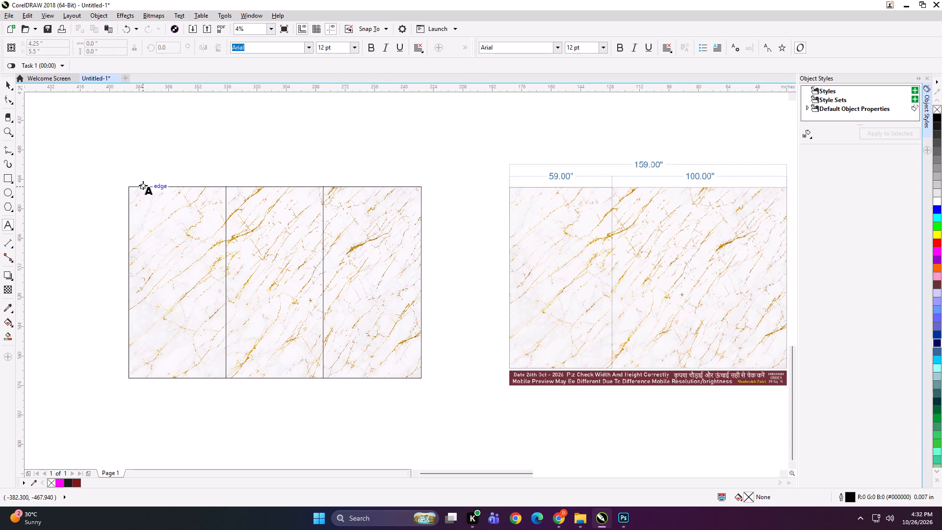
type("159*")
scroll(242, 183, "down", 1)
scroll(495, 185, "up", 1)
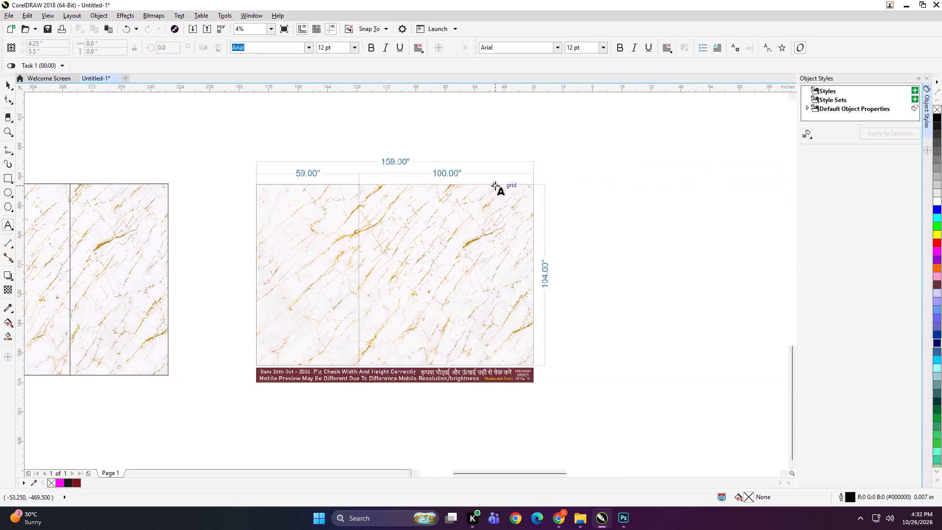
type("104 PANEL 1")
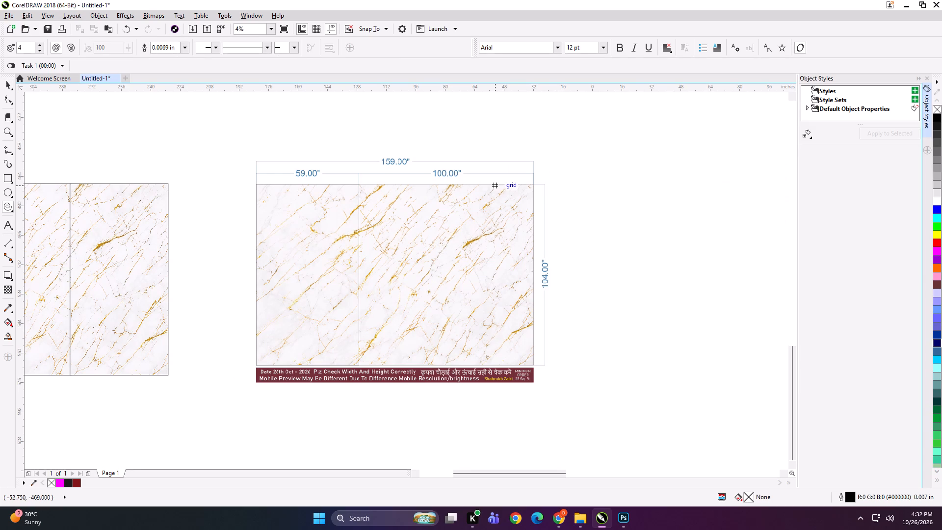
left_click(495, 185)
Add the text label 159*104 PANEL 1 at the top edge of the first marble panel.
scroll(371, 221, "down", 1)
scroll(141, 196, "up", 2)
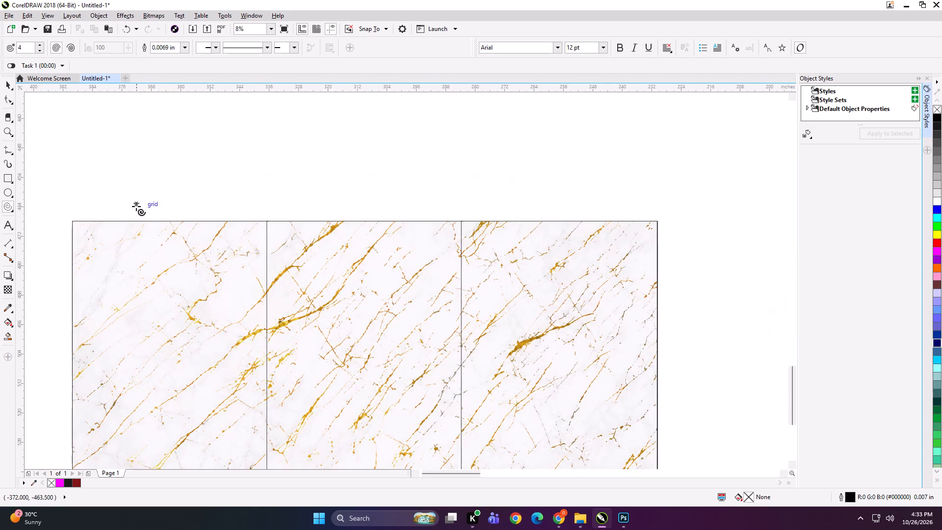
scroll(125, 218, "up", 2)
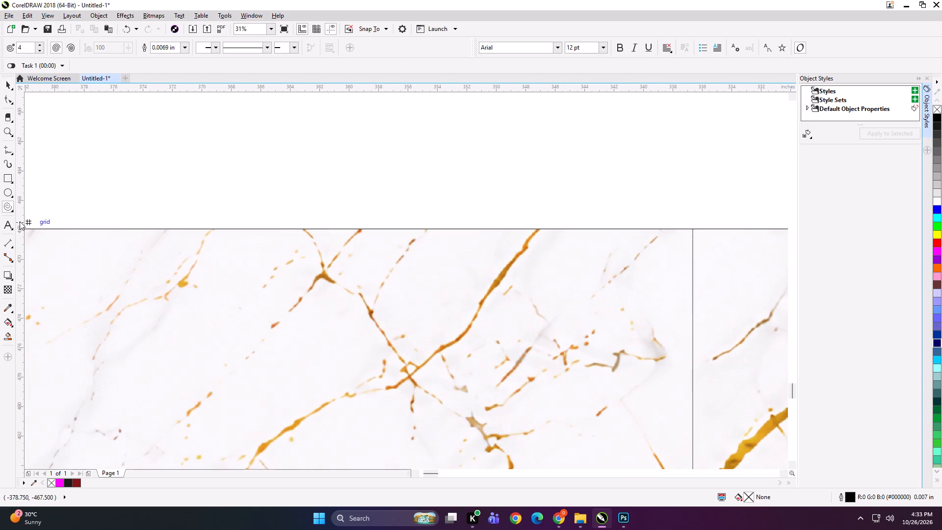
left_click(8, 223)
left_click(104, 227)
scroll(104, 228, "down", 2)
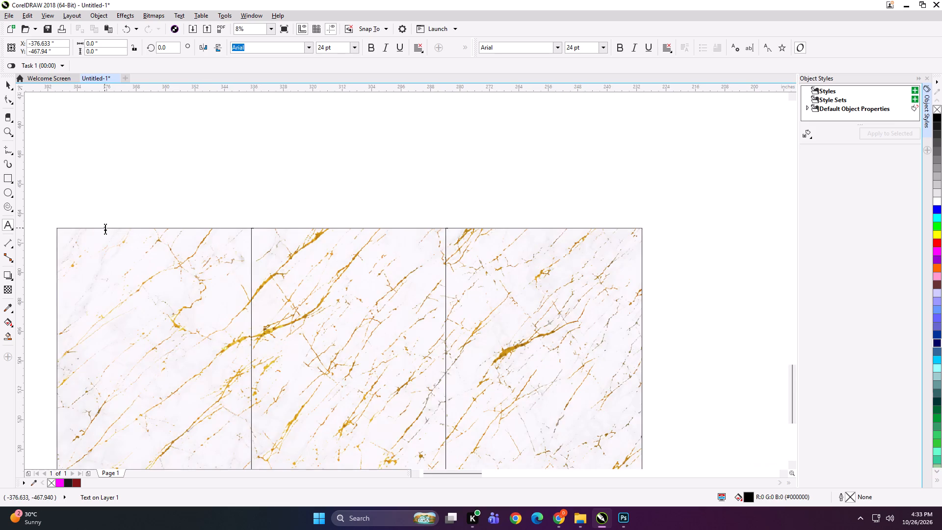
scroll(105, 228, "down", 1)
type("159*104 PANEL 1")
Copy the panel label to the top edges of the second and third panels, renumbering the copies PANEL 2 and PANEL 3.
key("ctrl+a")
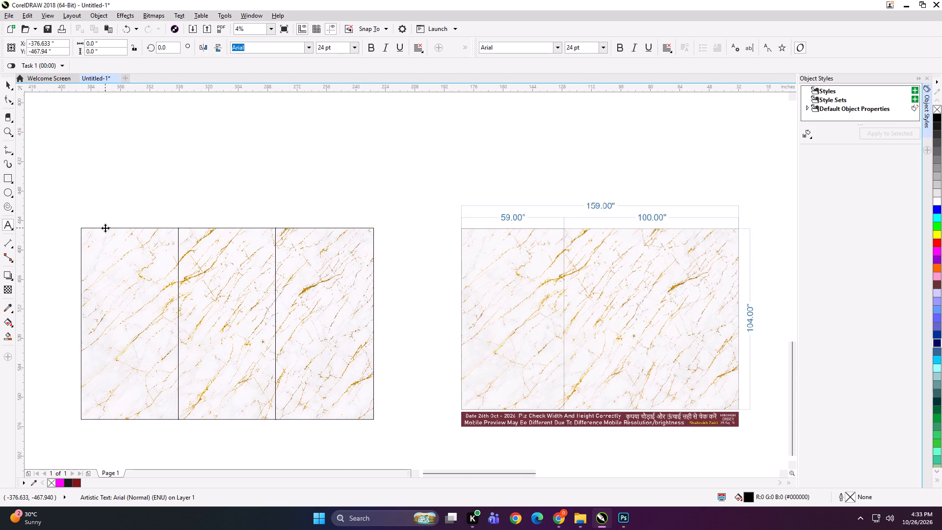
key("ctrl+c")
left_click(197, 226)
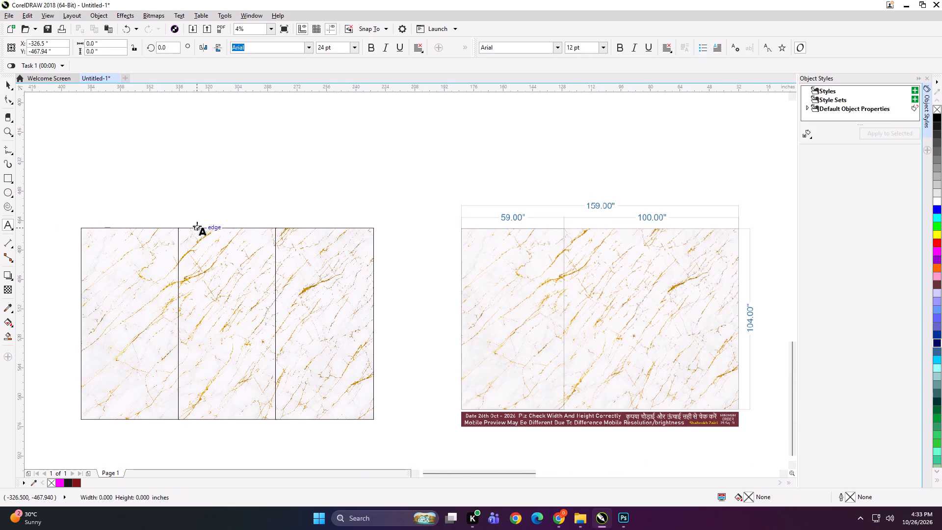
key("ctrl+v")
key("BackSpace")
key("2")
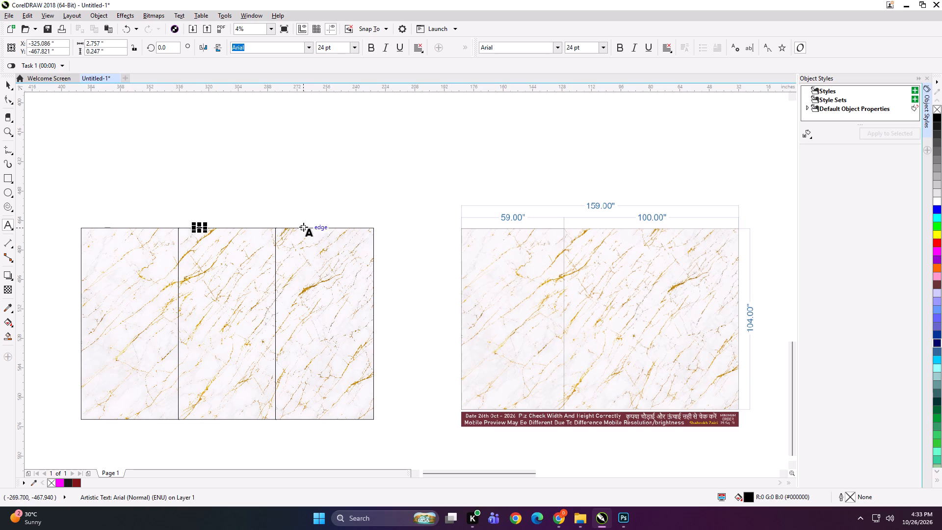
left_click(306, 227)
key("ctrl+v")
key("BackSpace")
key("3")
Group each of the three marble panels with its own text label.
left_click(7, 87)
left_click(321, 256, "shift")
key("ctrl+g")
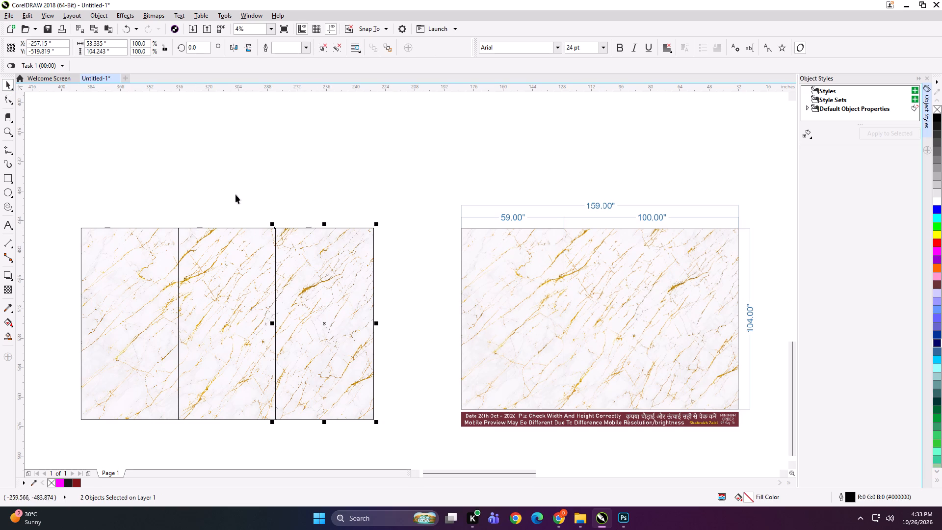
left_click_drag(178, 186, 217, 281)
left_click(217, 281, "shift")
key("ctrl+g")
left_click_drag(161, 188, 111, 289)
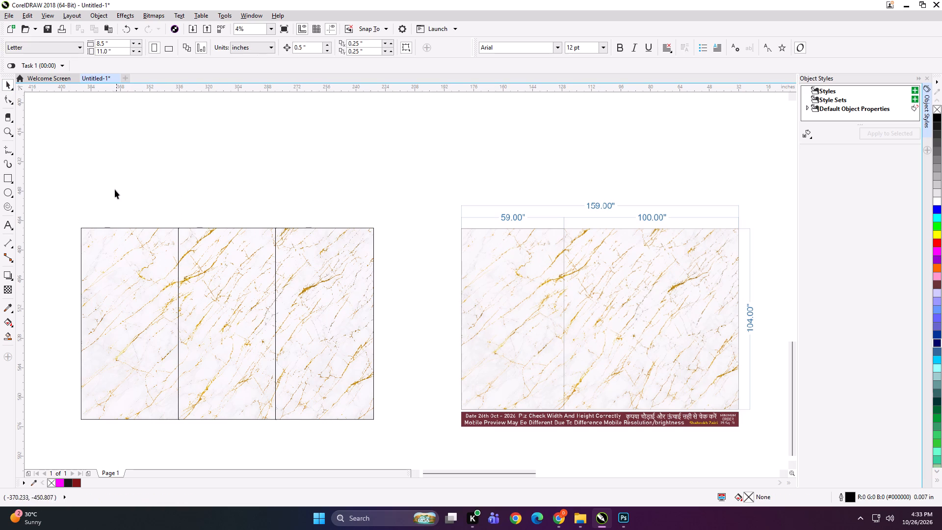
left_click_drag(114, 187, 94, 318)
left_click(133, 293, "shift")
key("ctrl+g")
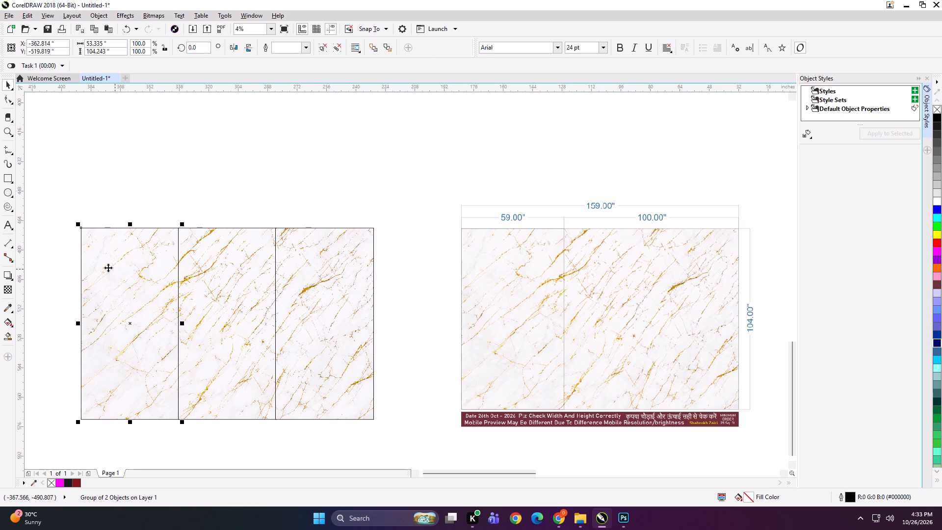
Export the first panel as a TIFF named 53x104 A NW into a new VRINDAA folder inside folder 26.
key("ctrl+e")
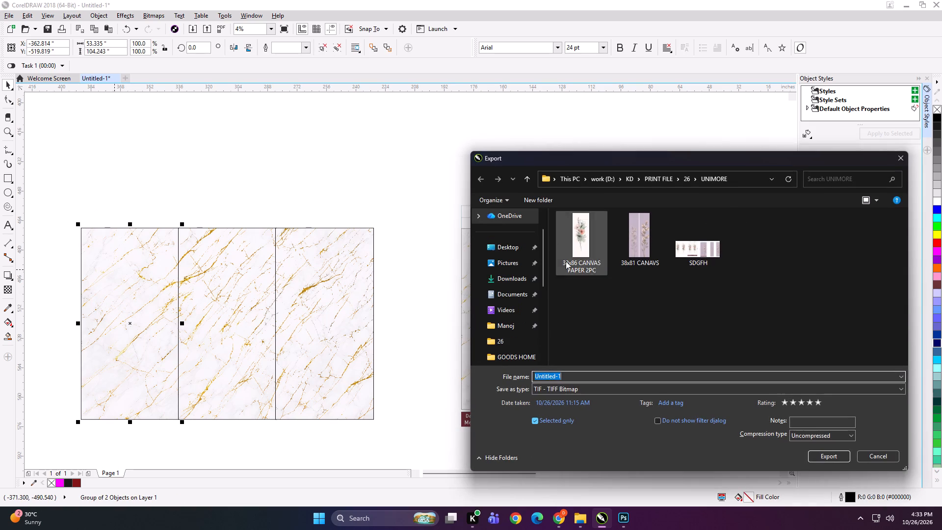
left_click(526, 183)
left_click(538, 196)
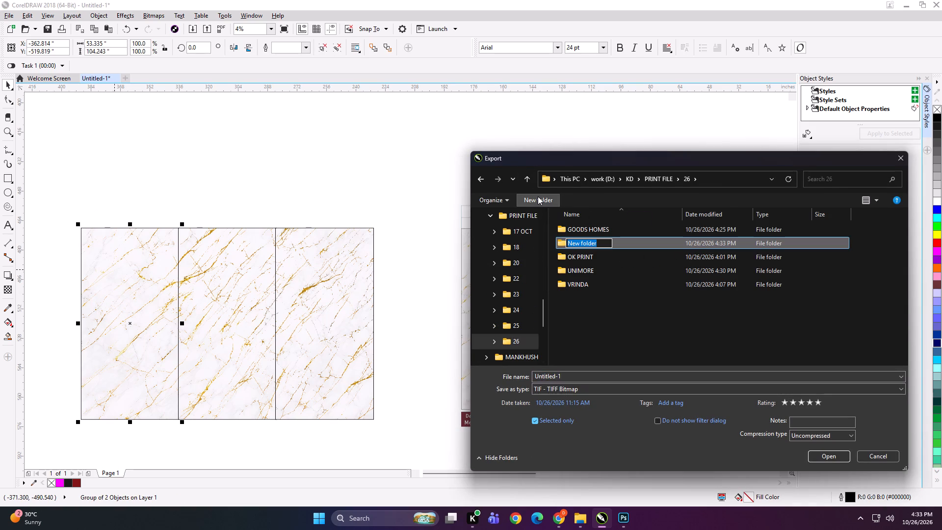
type("VRINDAA")
key("Return")
double_click(599, 284)
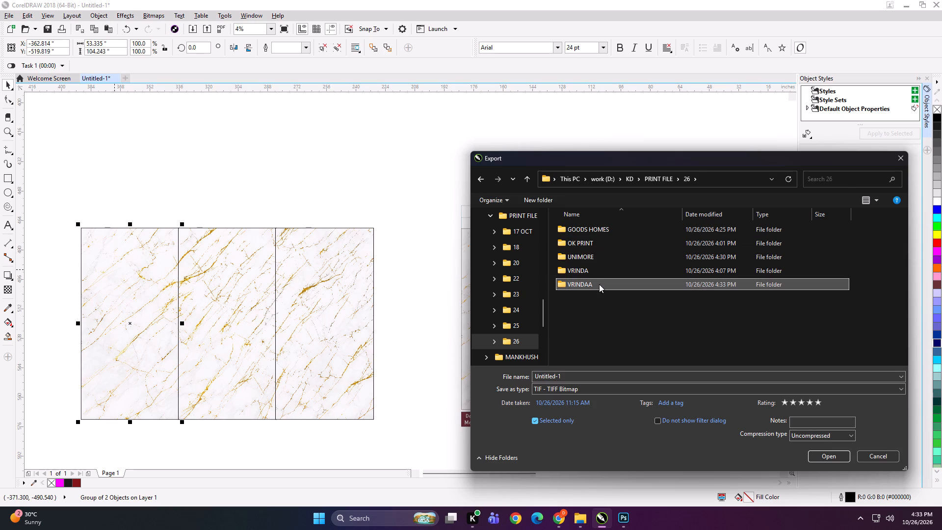
left_click(599, 375)
type("53x104 A NW")
key("Return")
key("Return")
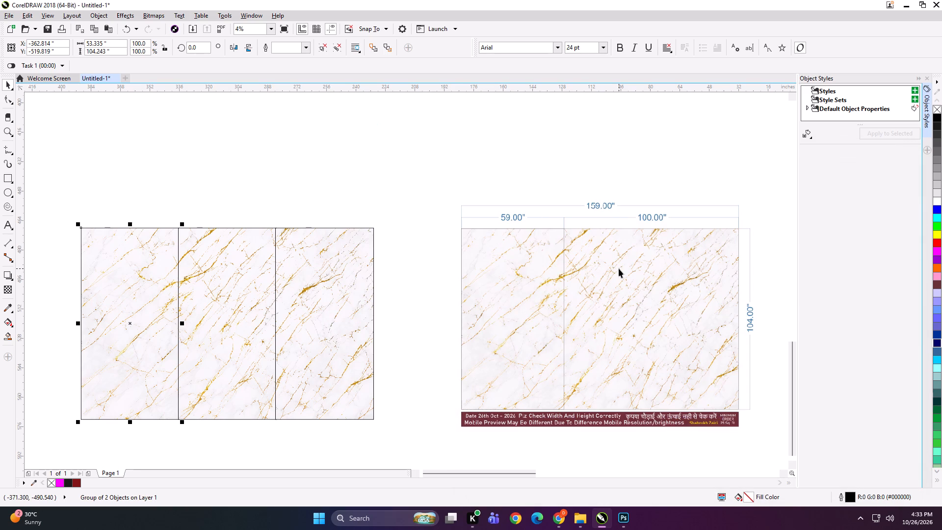
Export the middle panel to the VRINDAA folder as a TIFF named 53x104 B NW.
left_click(251, 261)
key("ctrl+e")
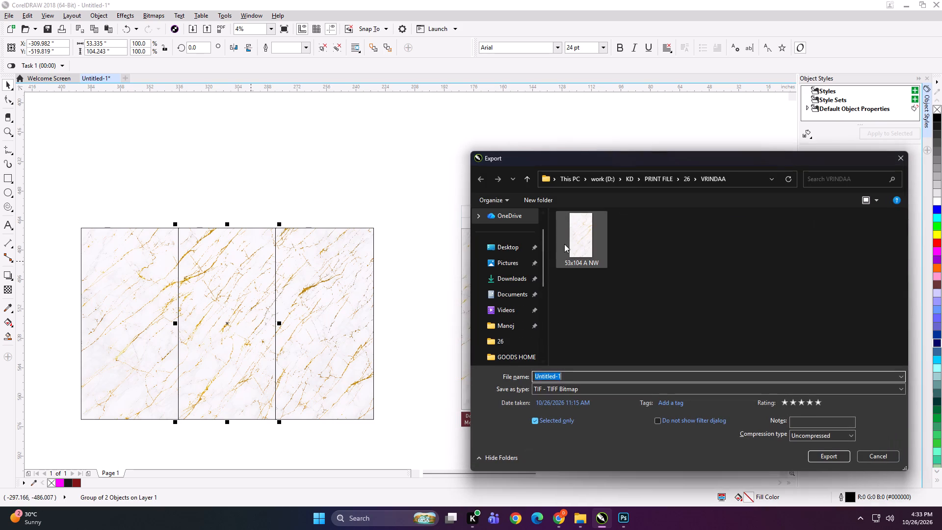
left_click(564, 244)
double_click(556, 374)
type("B")
key("space")
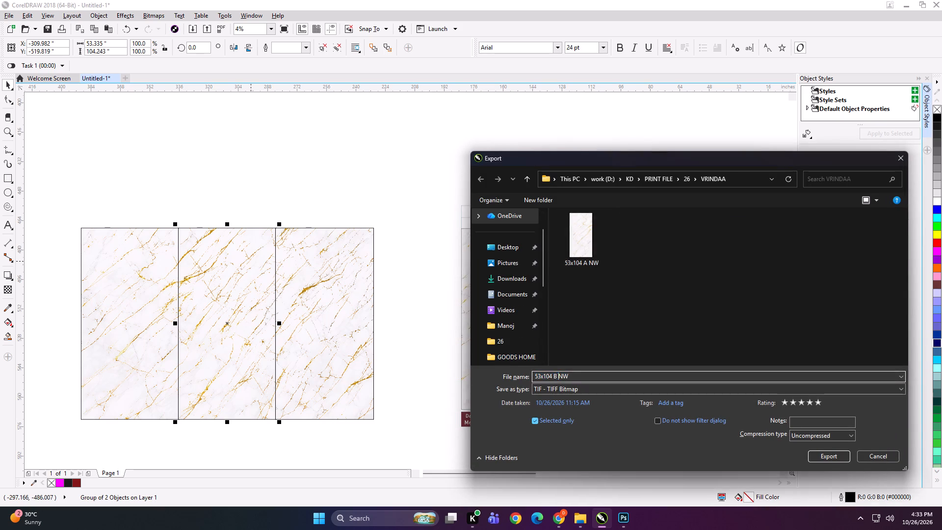
key("Return")
key("Return")
Export the third panel to the VRINDAA folder as a TIFF named 53x104 C NW.
left_click(374, 300)
key("ctrl+e")
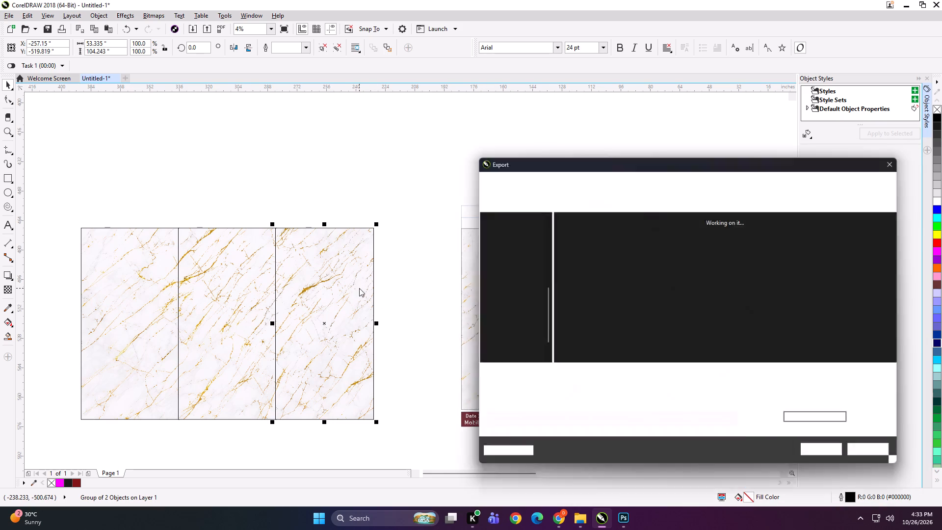
left_click(634, 260)
double_click(555, 376)
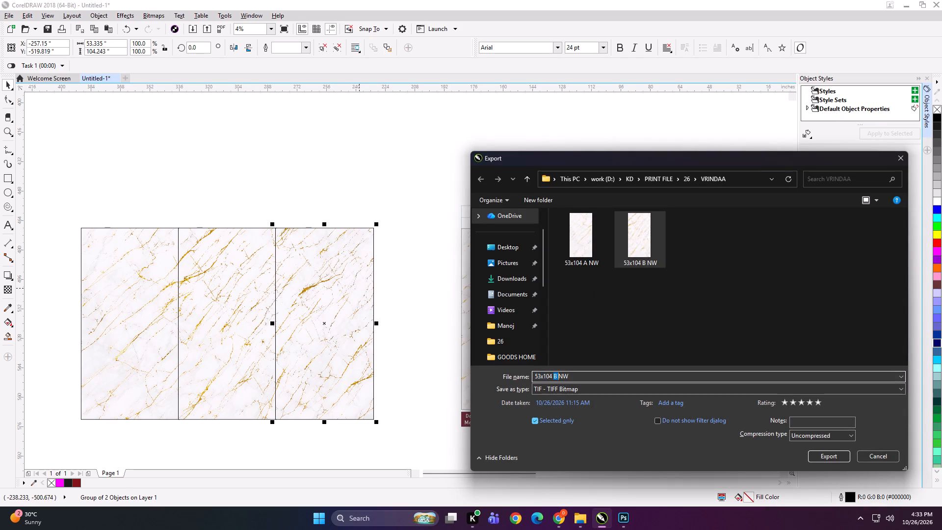
type("C")
key("space")
key("Return")
key("Return")
Nudge the third and middle panels to the right so small gaps separate the three panels.
key("Right")
key("Right")
key("Right")
key("Right")
key("Right")
key("Right")
key("Right")
key("Right")
key("Right")
key("Right")
key("Right")
key("Right")
key("Right")
key("Right")
key("Right")
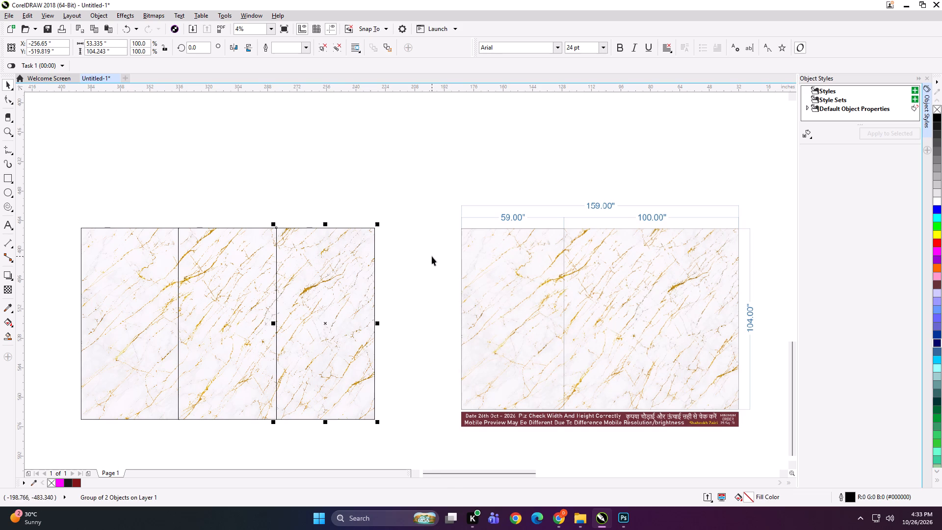
left_click(239, 289)
key("Right")
key("Right")
key("Right")
key("Right")
key("Right")
key("Right")
key("Right")
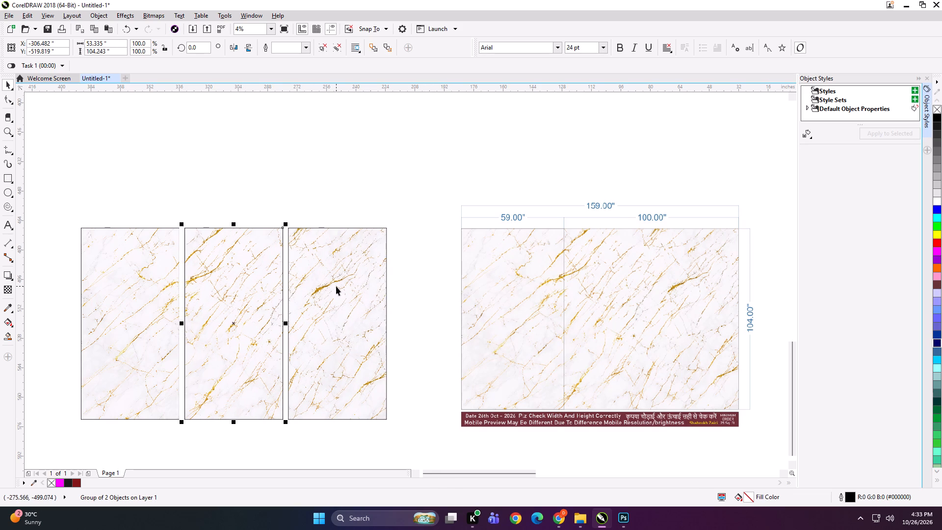
left_click(336, 286)
key("Right")
key("Right")
key("Right")
left_click(257, 292)
key("Right")
key("Right")
left_click(335, 286)
key("Right")
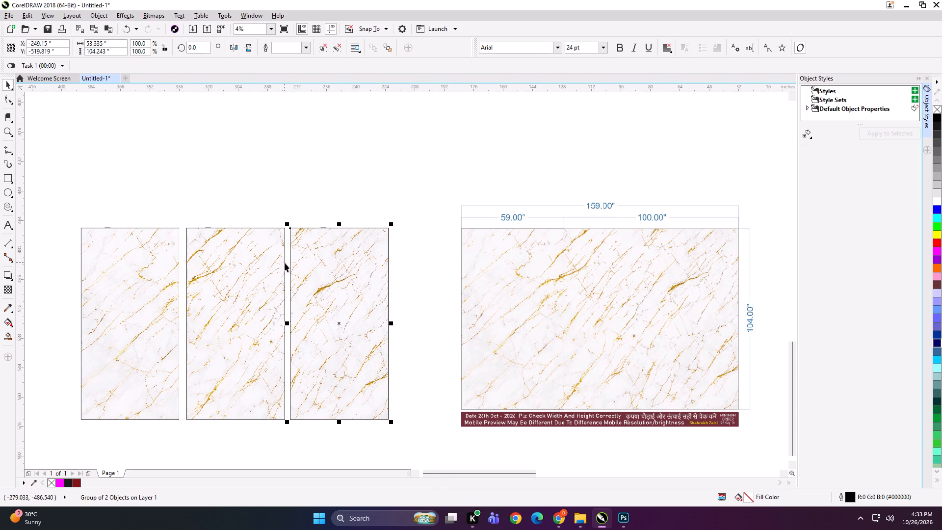
Move the three panels closer to the dimensioned 159x104 preview and group them with it as one comparison sheet.
left_click(245, 267, "shift")
left_click(163, 265, "shift")
left_click_drag(241, 284, 279, 282)
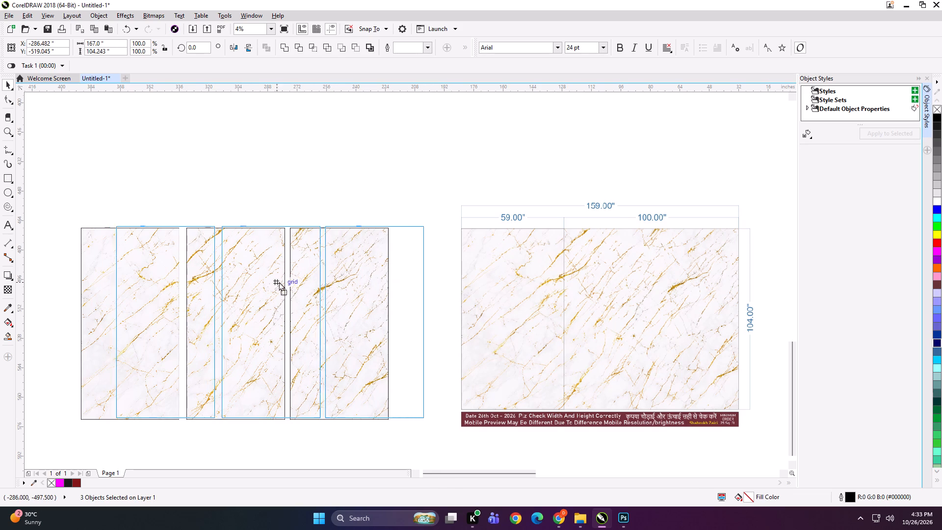
left_click_drag(279, 282, 281, 281)
left_click(282, 281)
left_click(504, 332, "shift")
key("ctrl+h")
key("ctrl+g")
left_click_drag(545, 339, 497, 313)
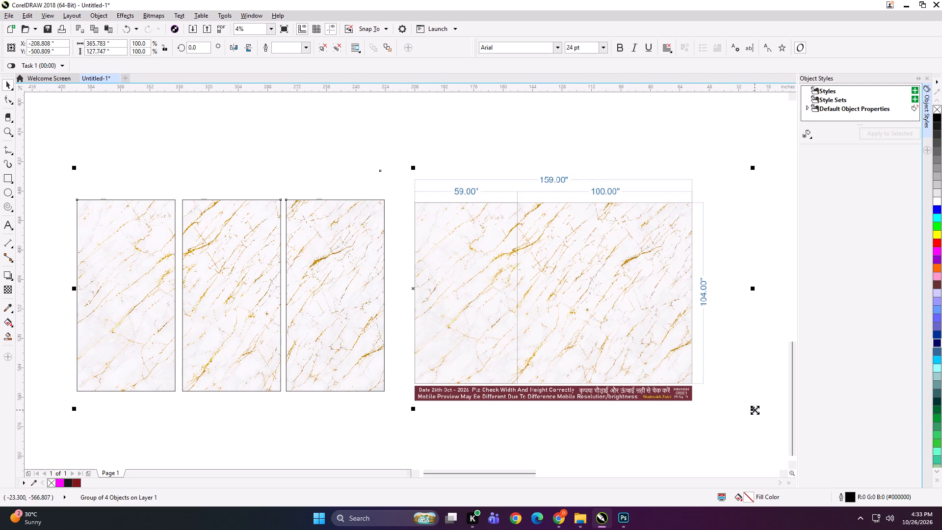
Scale the grouped comparison sheet down proportionally to about 5.8 by 2.0 inches.
left_click_drag(755, 410, 428, 299, "shift")
scroll(402, 287, "up", 3)
scroll(494, 306, "up", 1)
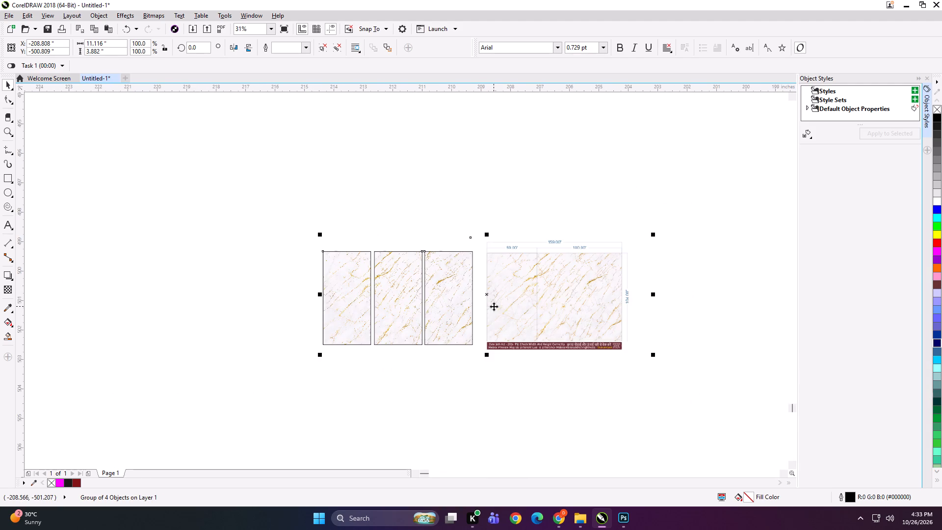
scroll(517, 306, "up", 1)
left_click_drag(547, 314, 518, 312)
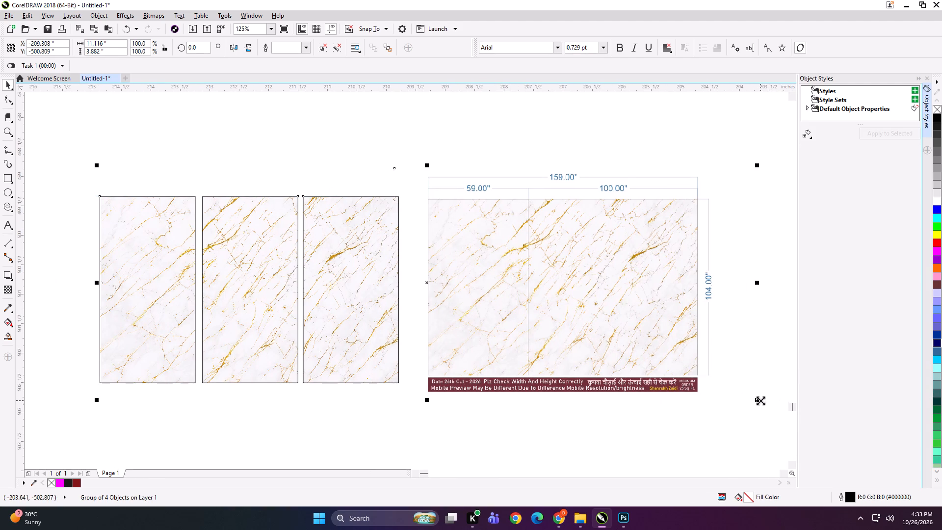
left_click_drag(760, 400, 653, 346, "shift")
Export the reduced comparison sheet under the file name FSGDG.
key("ctrl+e")
type("FSGDG")
key("Return")
key("Return")
key("Return")
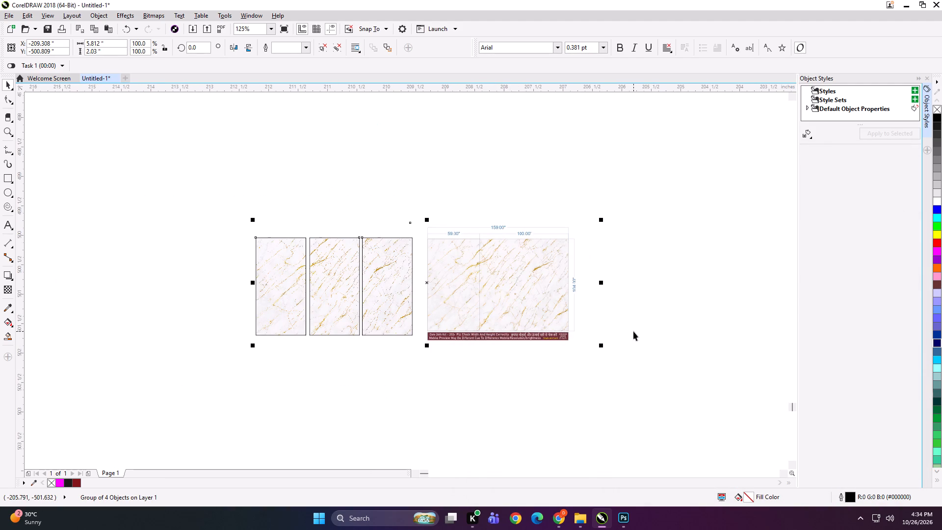
Delete the reduced marble comparison sheet from the drawing.
key("Delete")
key("F4")
left_click(479, 244)
scroll(613, 282, "down", 1)
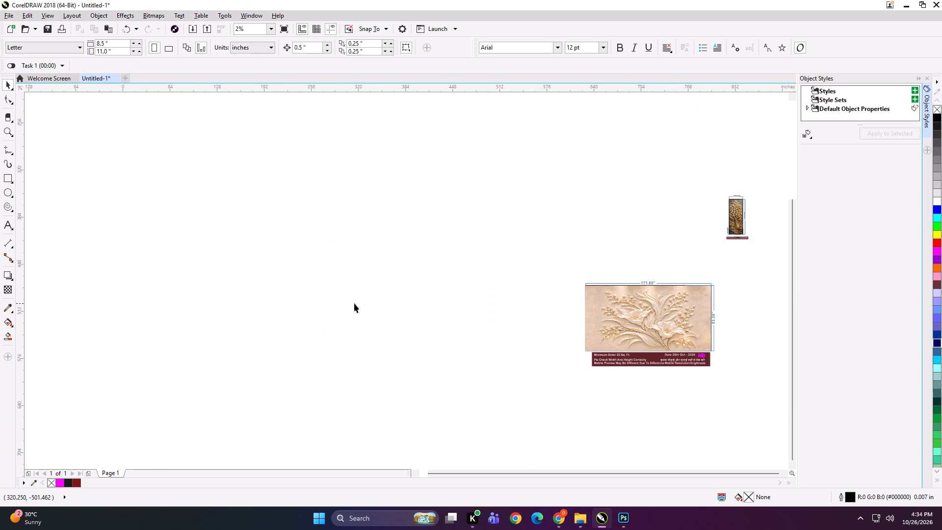
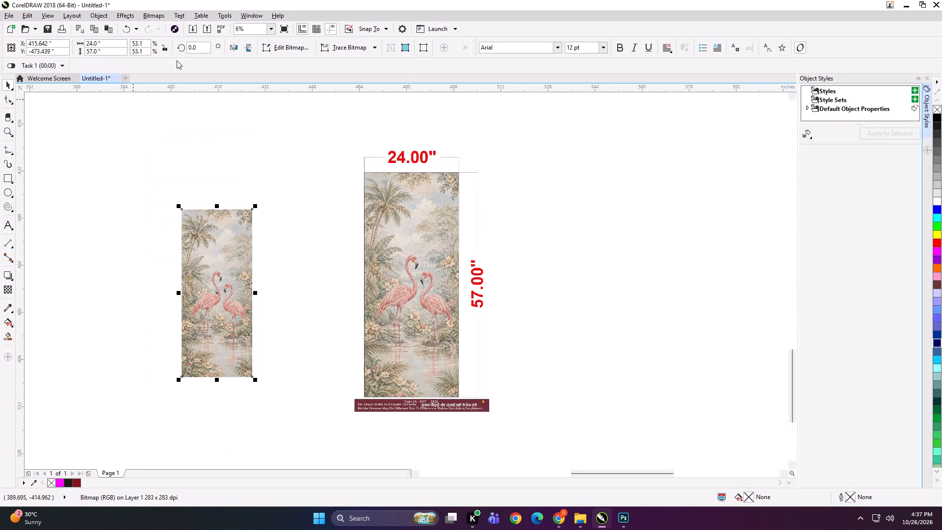
Add a 24 x 57 inch outlined rectangle around the undimensioned flamingo bitmap and group the two.
double_click(10, 175, "shift")
key("space")
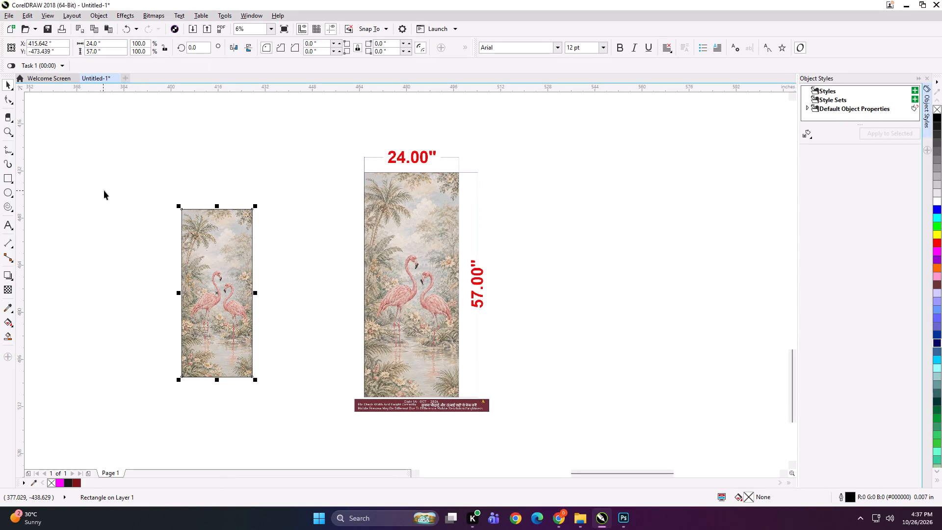
left_click_drag(130, 181, 278, 436)
key("ctrl+g")
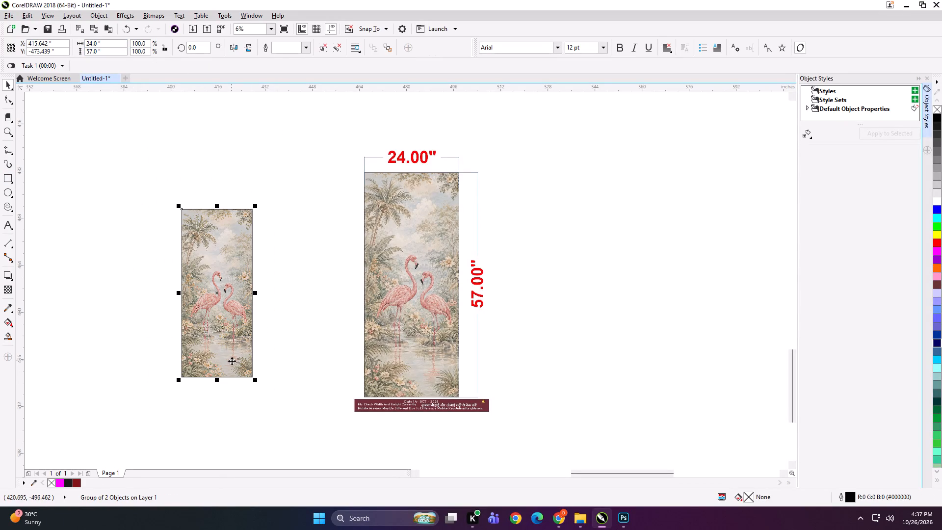
Start exporting the grouped flamingo design and create a folder named D&D inside the PRINT FILE folder 26.
key("ctrl+e")
left_click(525, 178)
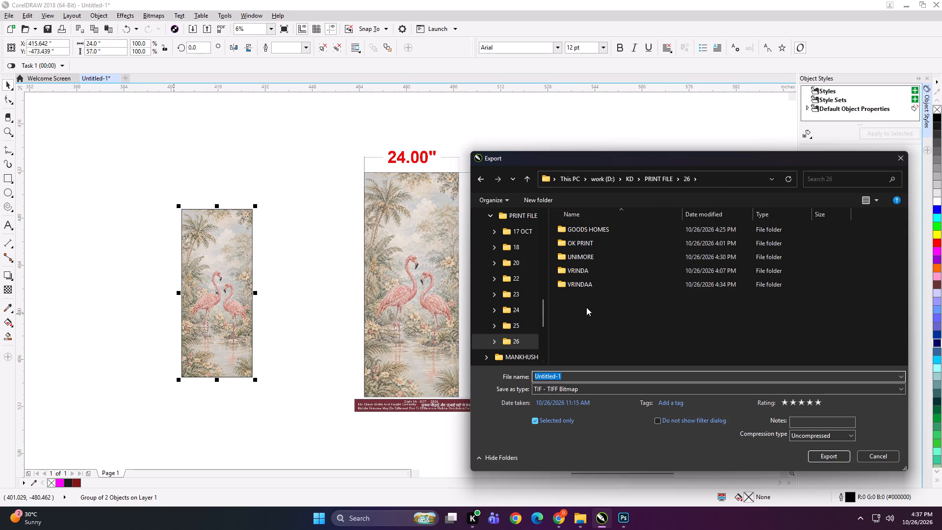
left_click(531, 180)
left_click(750, 268)
double_click(751, 268)
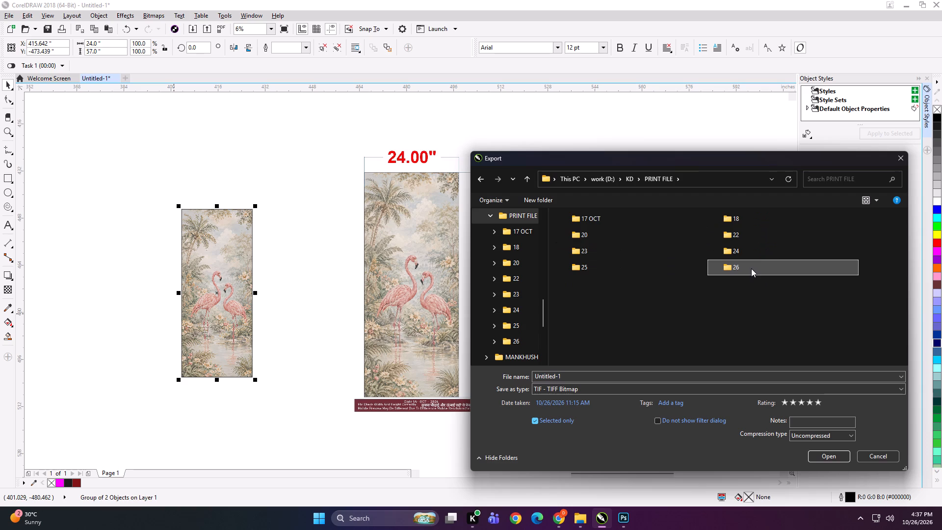
left_click(650, 307)
left_click(543, 199)
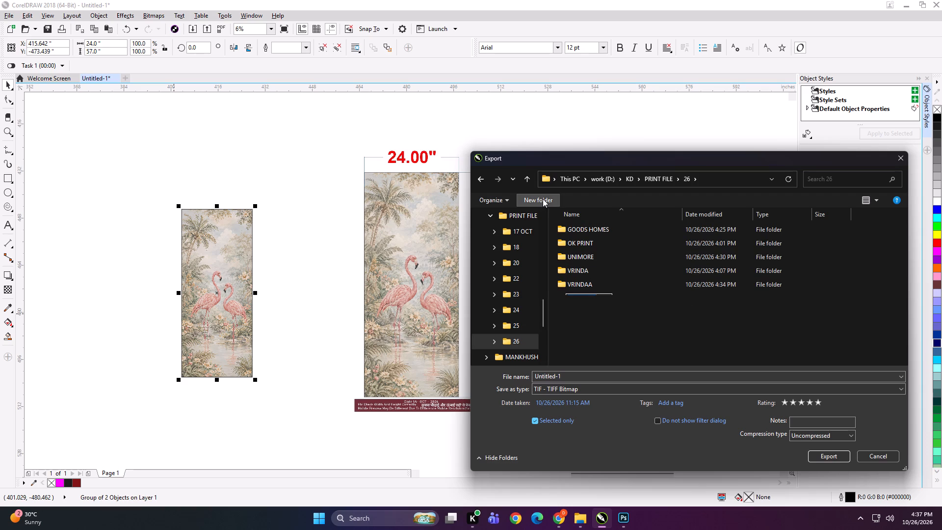
key("d")
key("shift+ampersand")
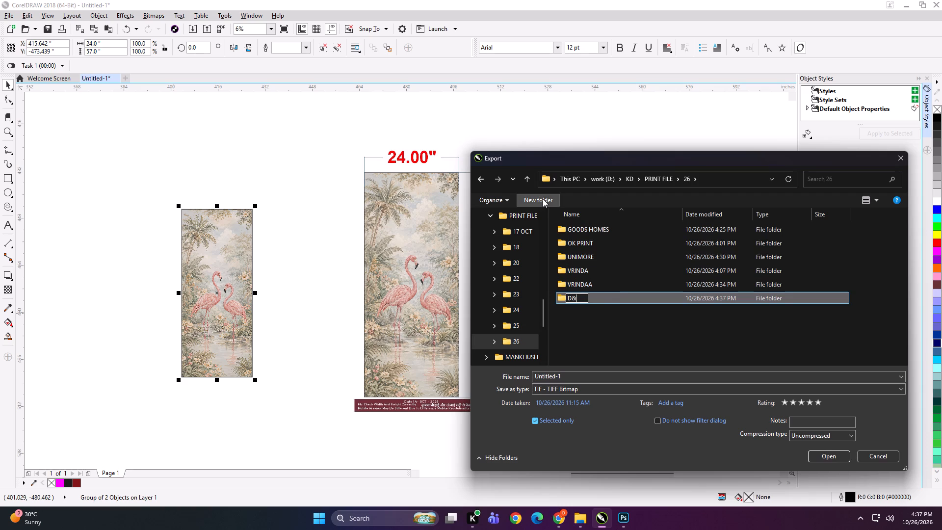
type("D")
key("space")
key("Return")
Open the new D&D folder as the export location and enter the TIFF file name 24x57 HD 2.
double_click(602, 227)
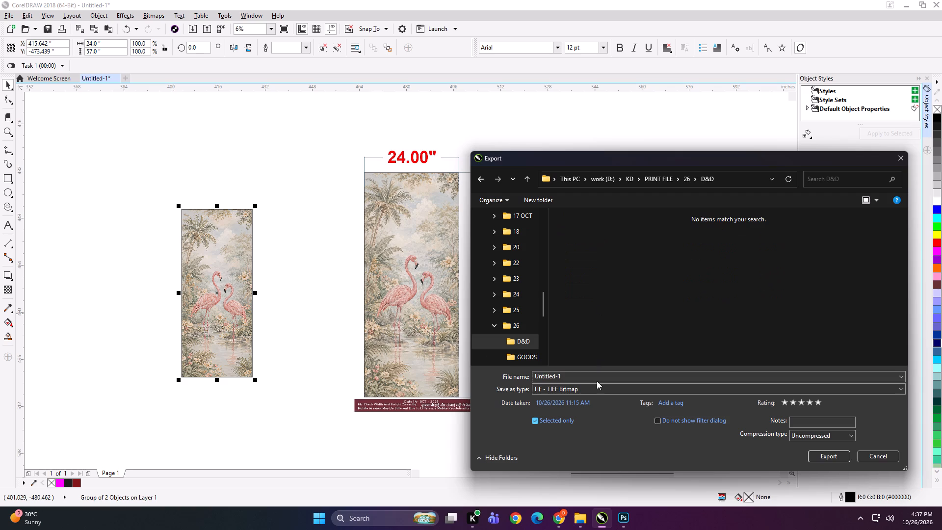
left_click(593, 377)
type("24")
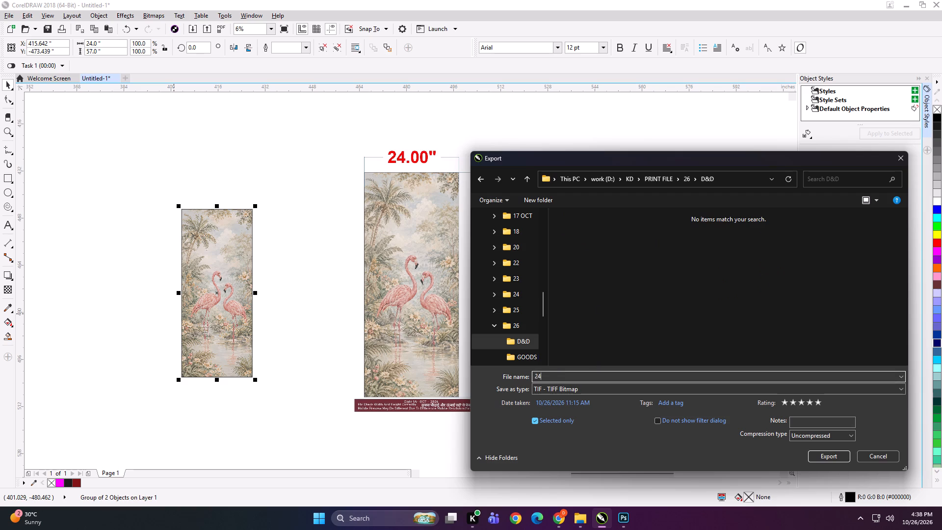
type("x57 HD 2")
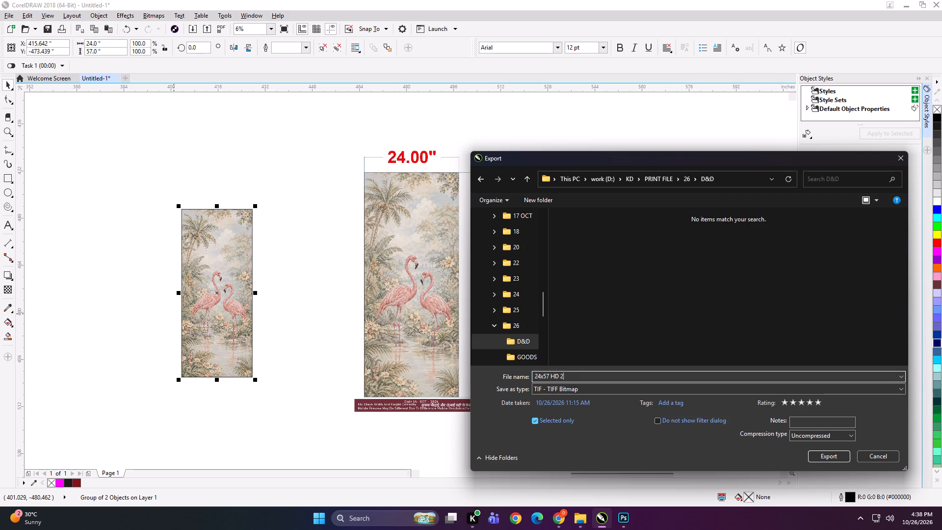
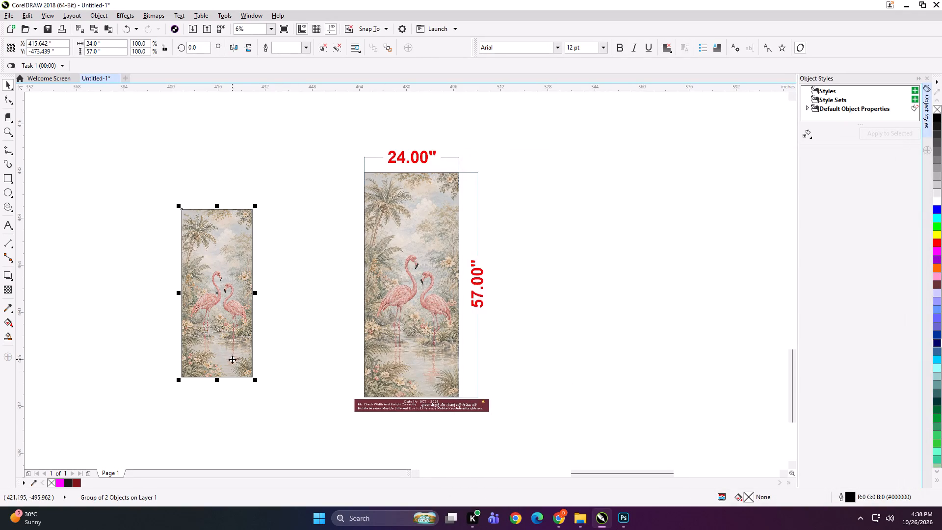
Enlarge the outlined flamingo panel, place it just beside the dimensioned 24 × 57 inch panel, and group the two together.
left_click_drag(256, 381, 276, 421, "shift")
left_click_drag(246, 311, 302, 305)
left_click(401, 301, "shift")
key("ctrl+g")
Scale the grouped flamingo layout down proportionally to about 1.96 × 1.68 inches.
left_click_drag(538, 420, 419, 320, "shift")
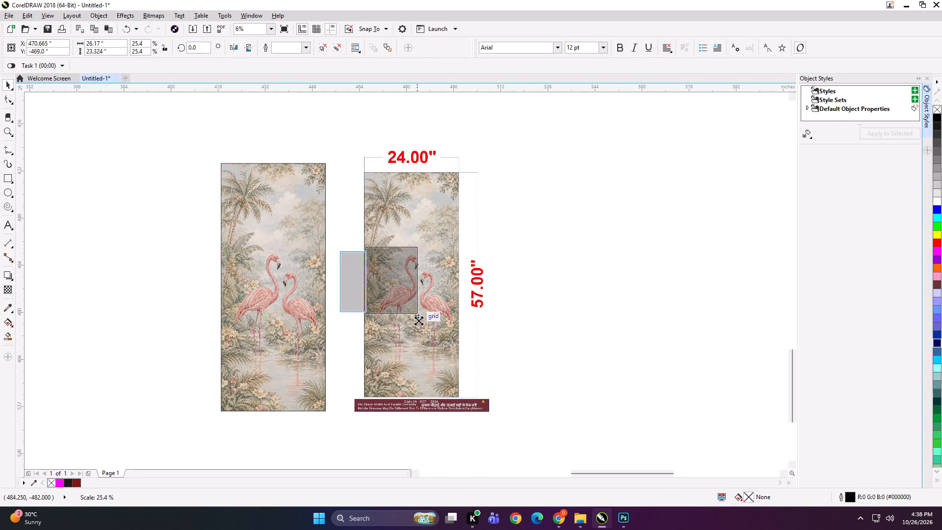
left_click_drag(419, 320, 387, 296, "shift")
scroll(383, 282, "up", 4)
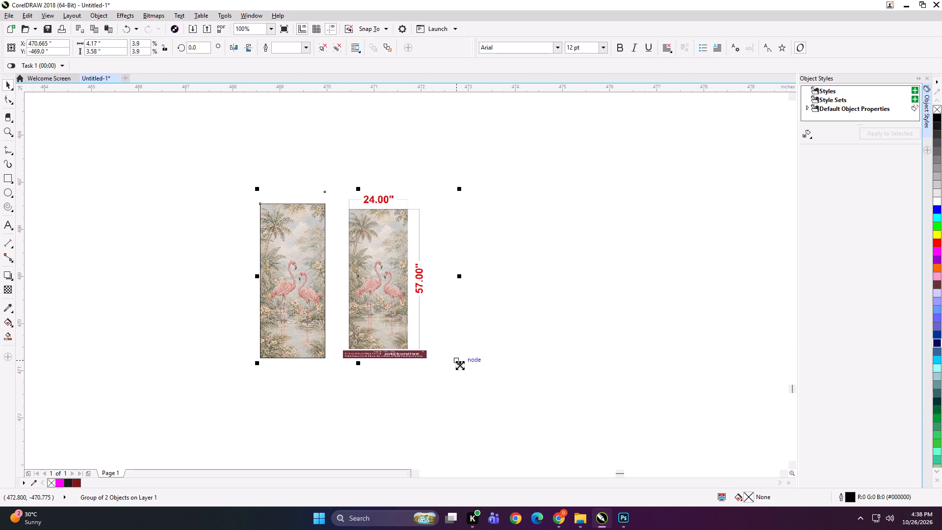
left_click_drag(460, 366, 422, 328, "shift")
left_click(422, 328, "shift")
left_click_drag(418, 324, 409, 317, "shift")
Export the scaled-down flamingo layout under the file name FDGHH, accepting the existing export settings.
key("ctrl+e")
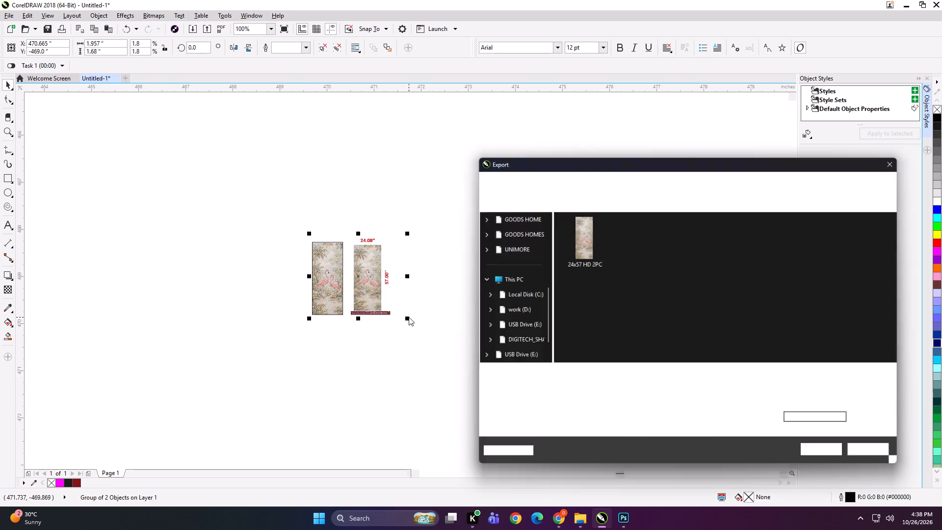
type("FDGHH")
key("Return")
key("Return")
Delete the grouped flamingo layout from the drawing.
key("Delete")
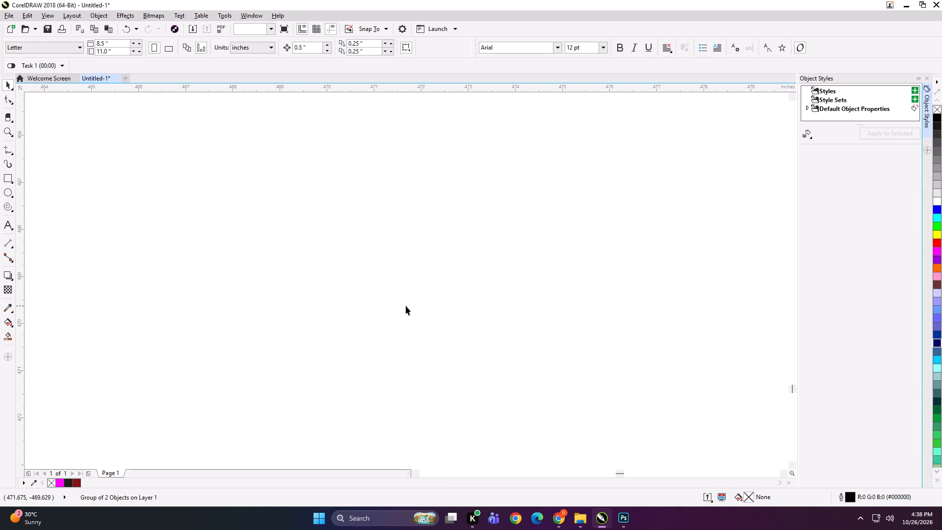
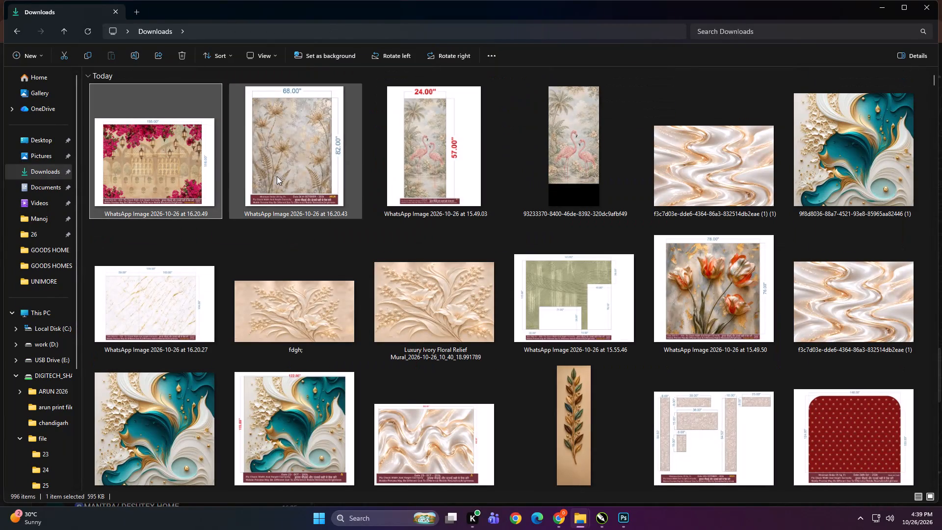
Bring the two WhatsApp layout images ending 16.20.49 and 16.20.43 from Downloads into the CorelDRAW drawing's empty central area.
left_click(279, 175, "ctrl")
left_click_drag(171, 166, 604, 522)
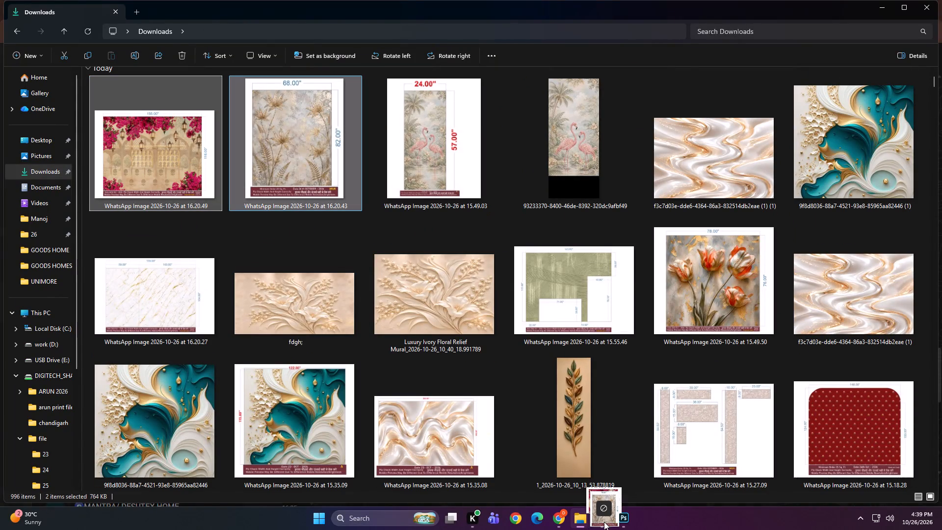
left_click_drag(604, 522, 424, 350)
Enlarge both imported layout images together to about 2,503% and spread them apart, moving the arch-and-bougainvillea one nearer its matching large artwork.
left_click_drag(402, 333, 449, 383)
left_click_drag(429, 355, 456, 384, "shift")
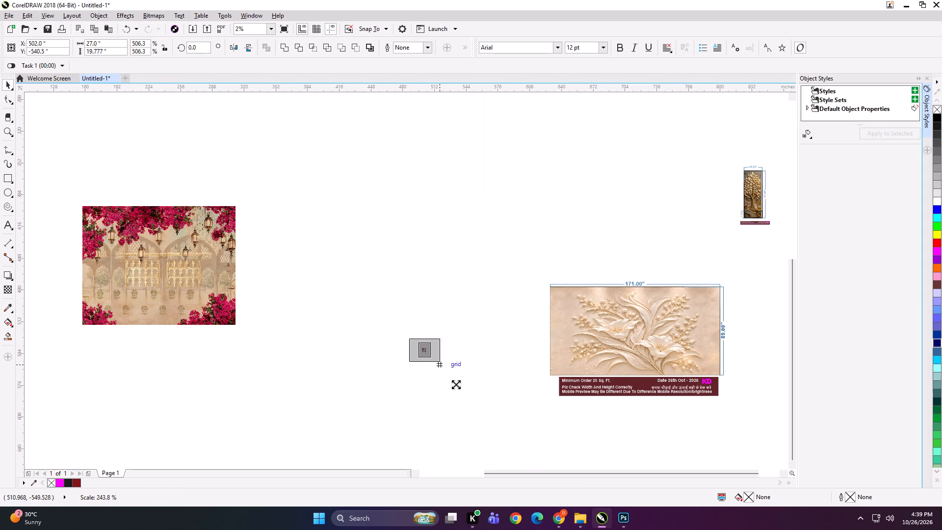
left_click_drag(456, 384, 493, 434, "shift")
left_click(471, 428)
left_click_drag(417, 340, 237, 376)
left_click_drag(405, 351, 314, 274)
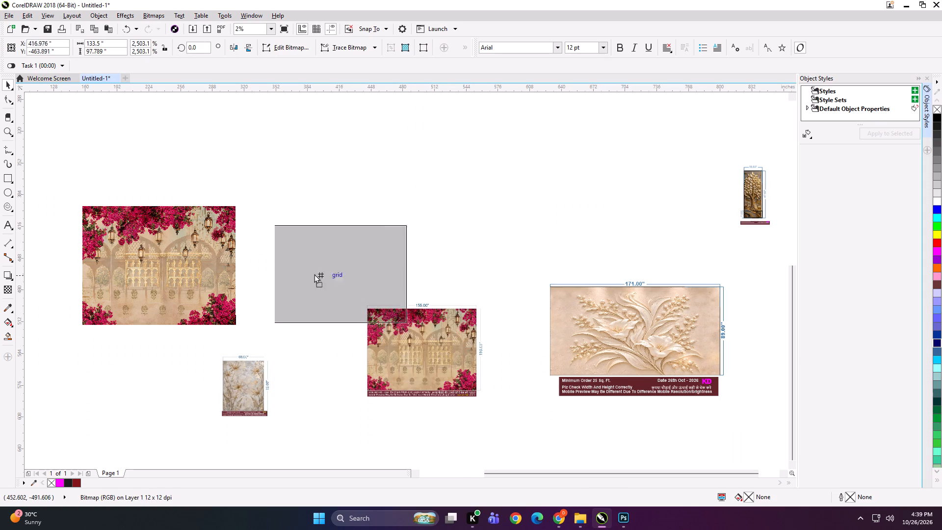
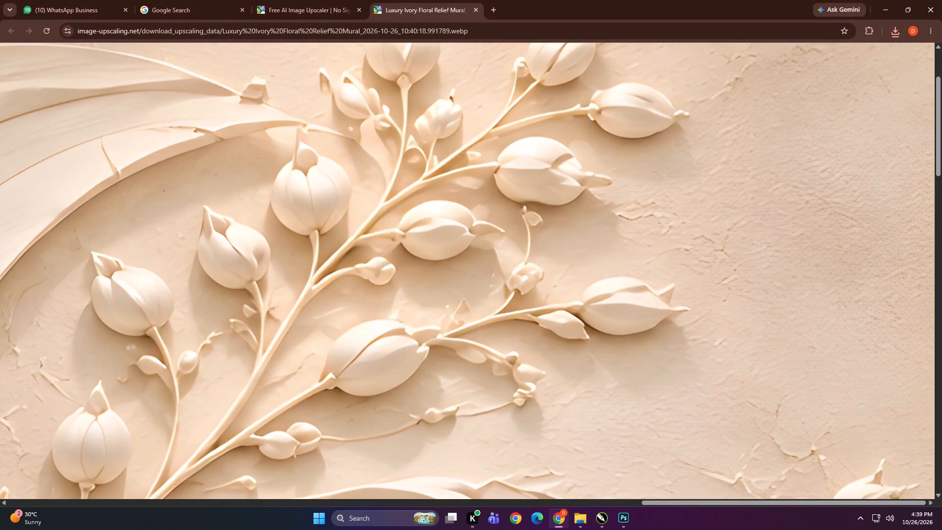
Examine the upscaled ivory floral relief mural at full size, moving from the bud branches to the large flower's centre.
scroll(590, 187, "up", 1)
left_click(590, 187)
left_click(628, 374)
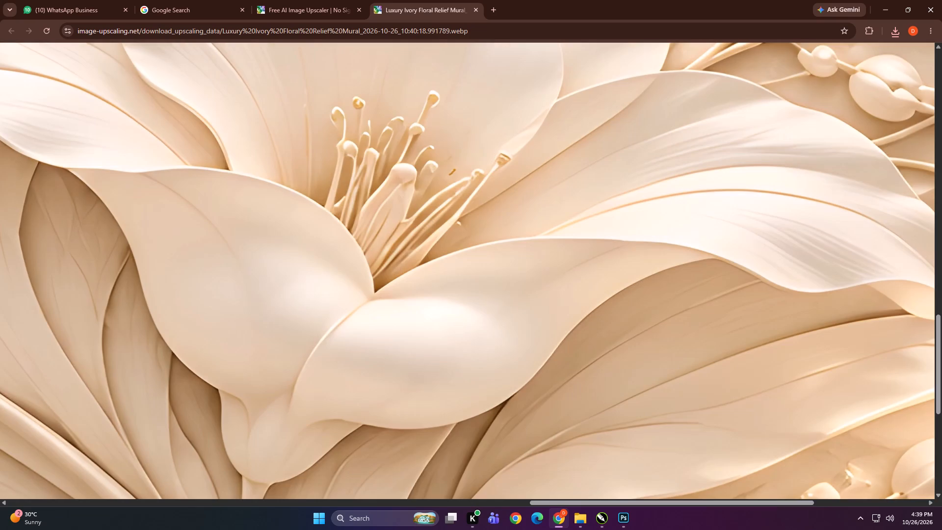
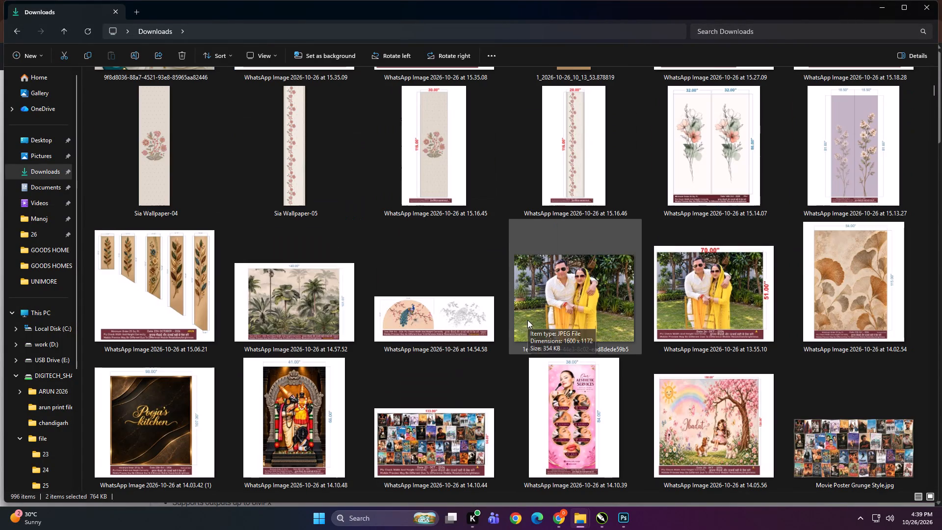
Find the Luxury Ivory Floral Relief Mural image among the thumbnails in the Downloads folder.
scroll(520, 288, "down", 1)
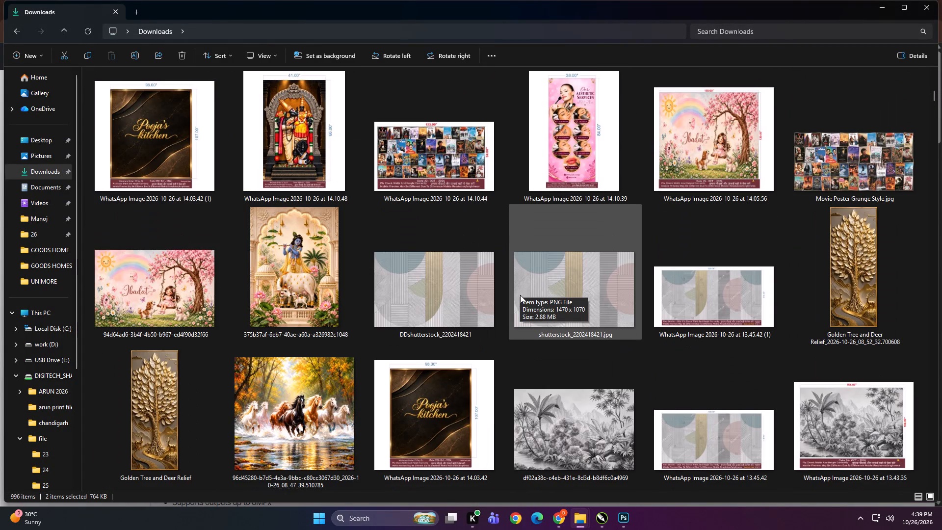
scroll(520, 295, "down", 1)
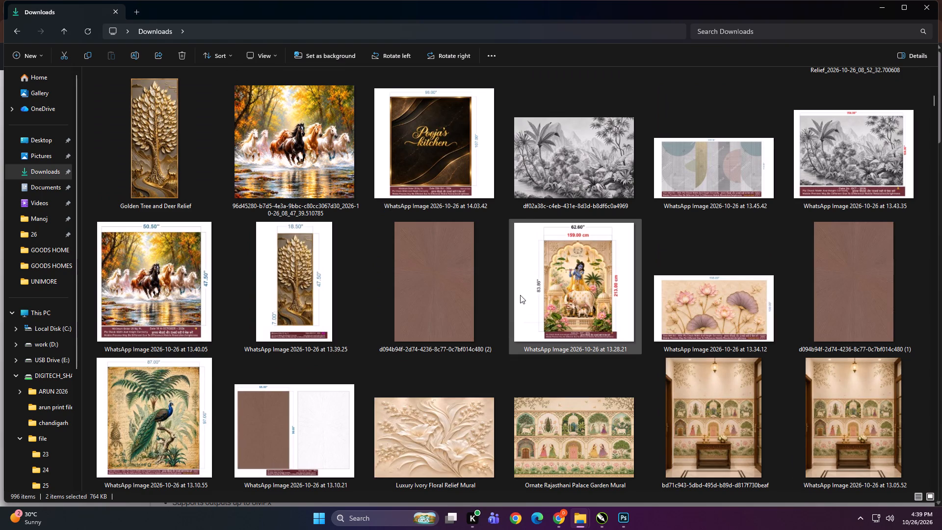
scroll(512, 295, "up", 1)
scroll(483, 309, "down", 1)
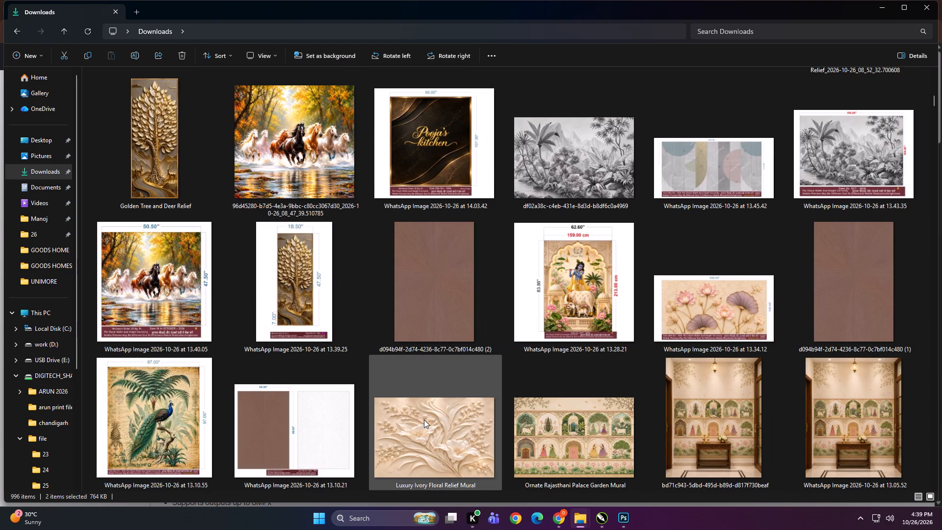
Look through the image thumbnails in the Downloads folder for the next design file.
scroll(424, 420, "up", 7)
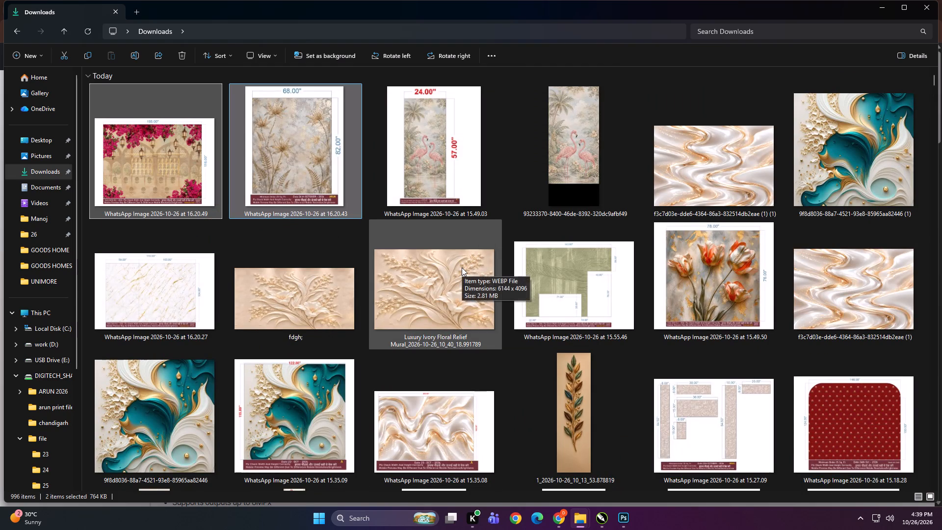
scroll(462, 267, "down", 4)
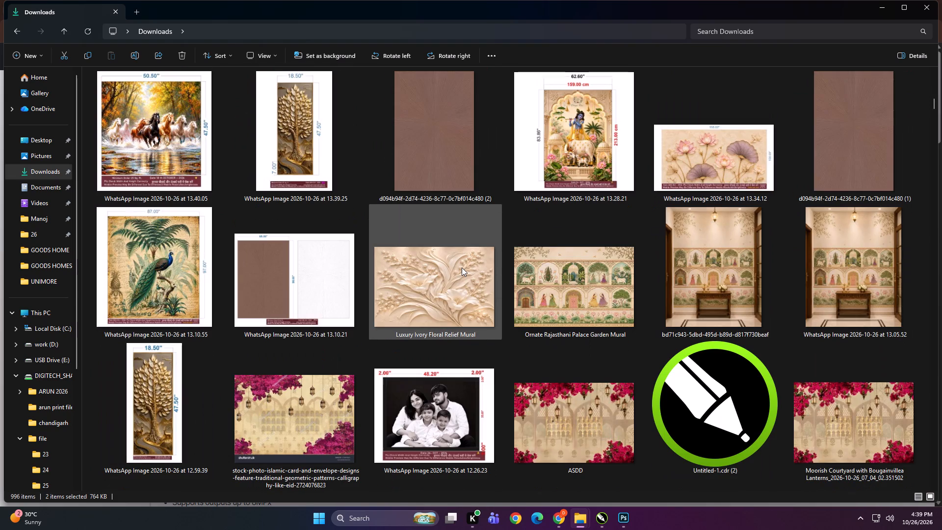
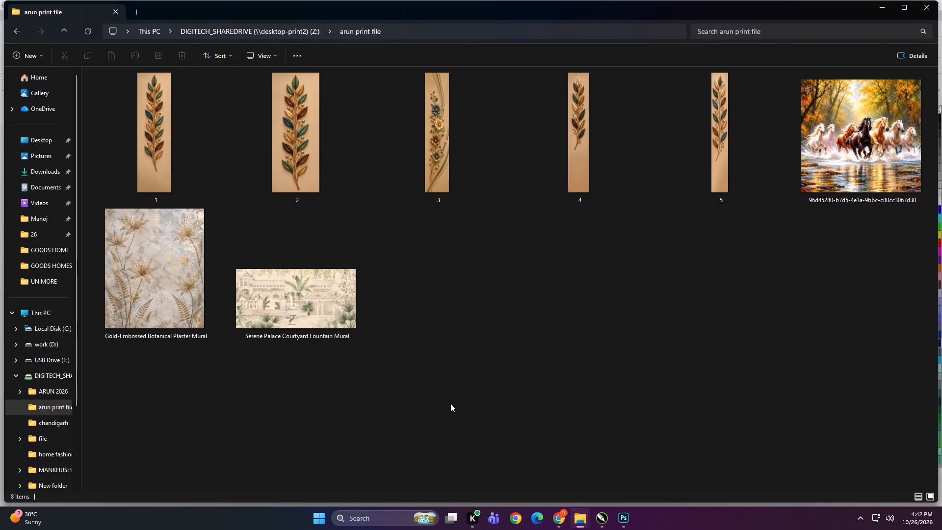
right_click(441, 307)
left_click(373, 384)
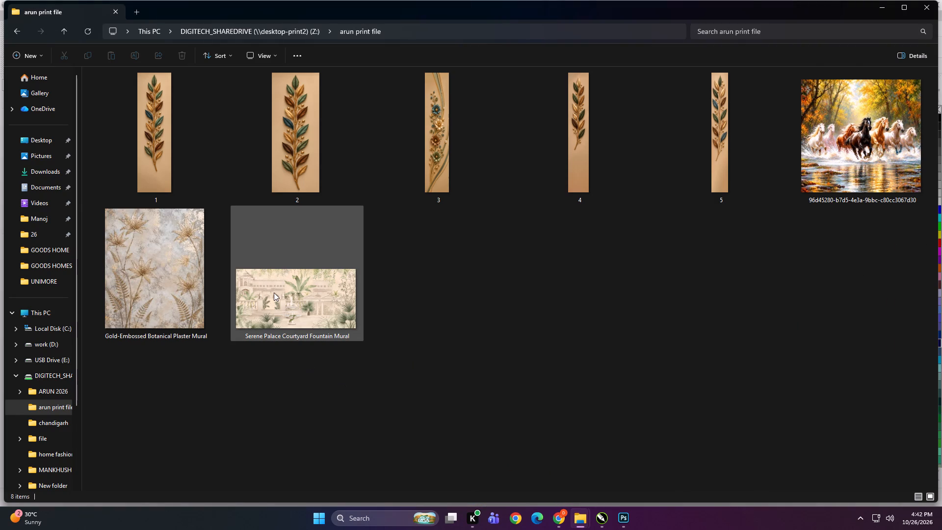
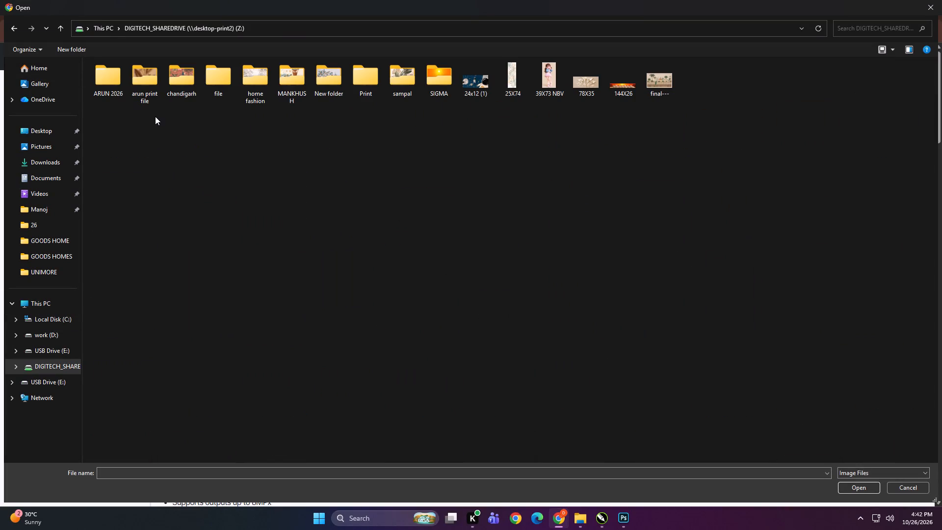
Look through the shared drive's file > 26 folder and the arun print file folder for the next design image.
double_click(203, 73)
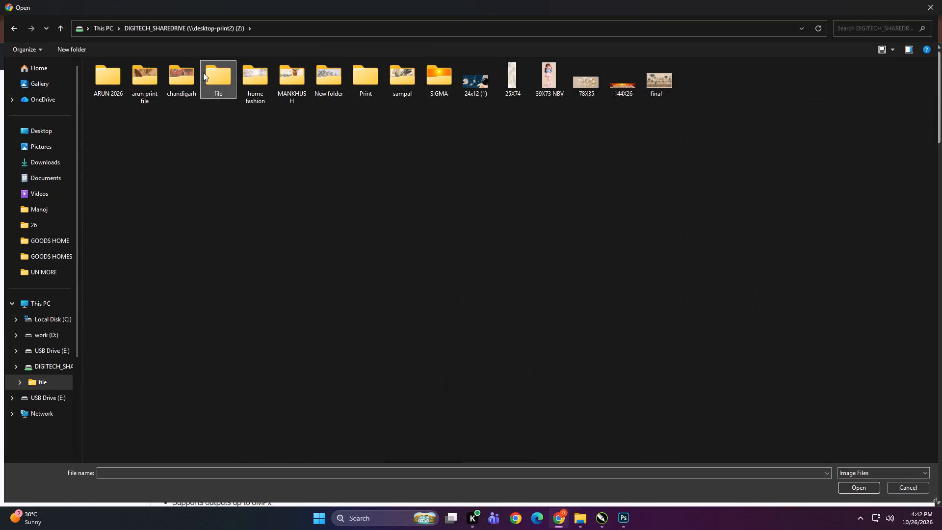
double_click(210, 73)
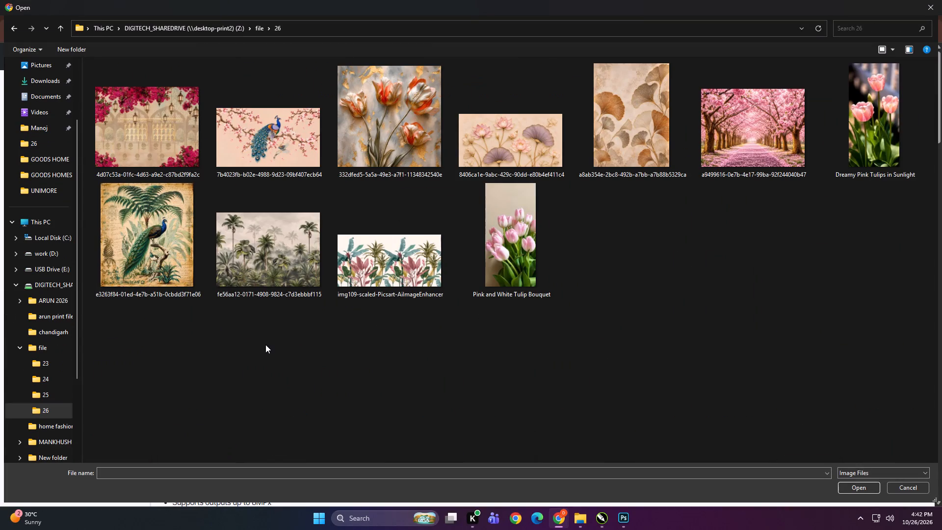
key("BackSpace")
key("BackSpace")
double_click(129, 81)
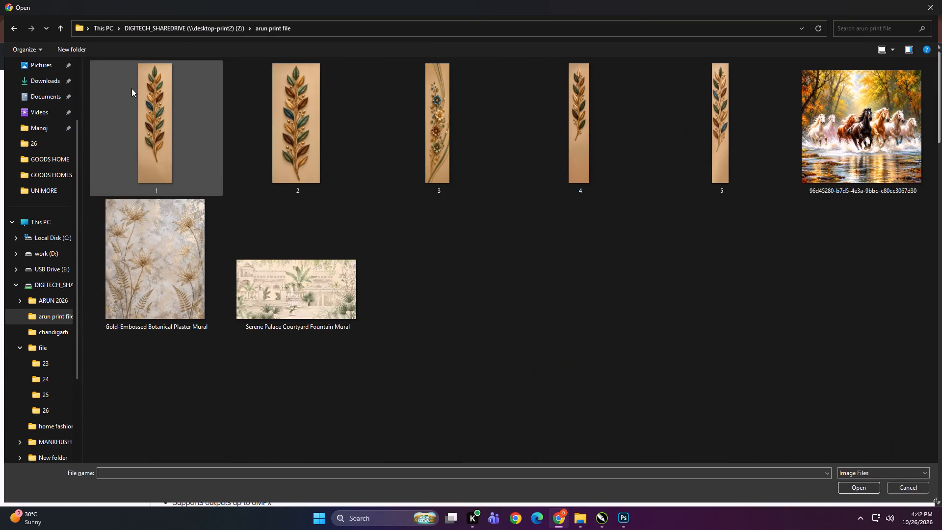
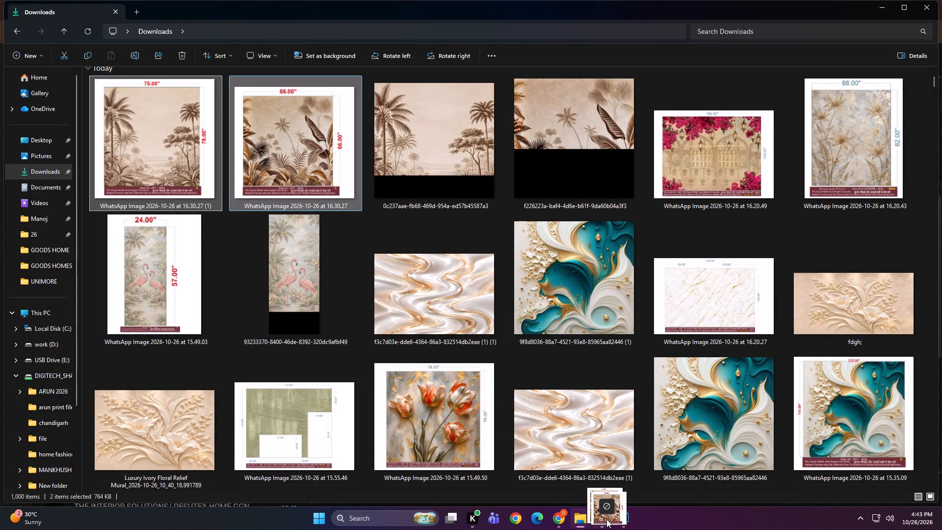
Bring the two selected palm mural previews, 66.00" x 66.00" and 75.00" x 78.00", from Downloads into the CorelDRAW drawing.
left_click_drag(606, 519, 411, 360)
left_click_drag(389, 344, 431, 371)
left_click_drag(416, 368, 447, 385, "shift")
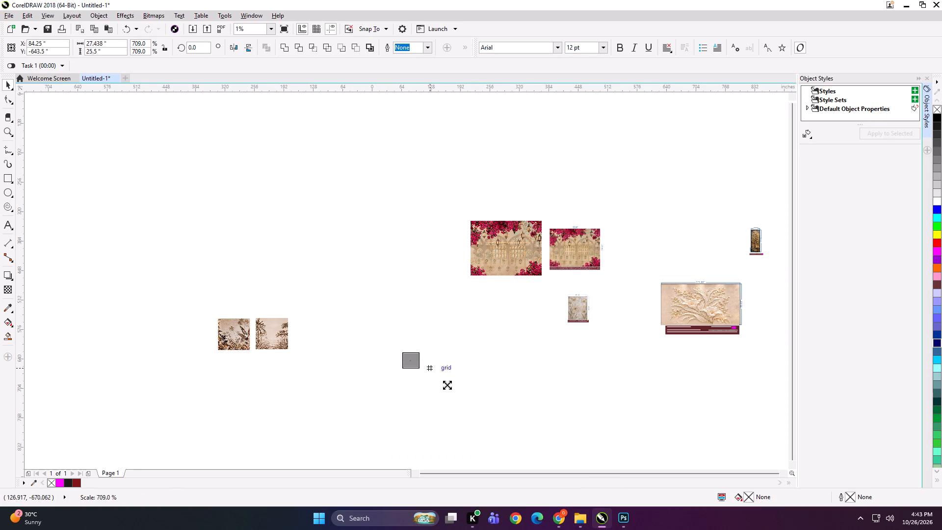
left_click_drag(447, 385, 455, 400, "shift")
left_click(451, 420)
Place the 66.00" and 75.00" preview images above their matching print designs and spread the two designs apart.
left_click_drag(395, 355, 207, 251)
left_click_drag(412, 349, 302, 250)
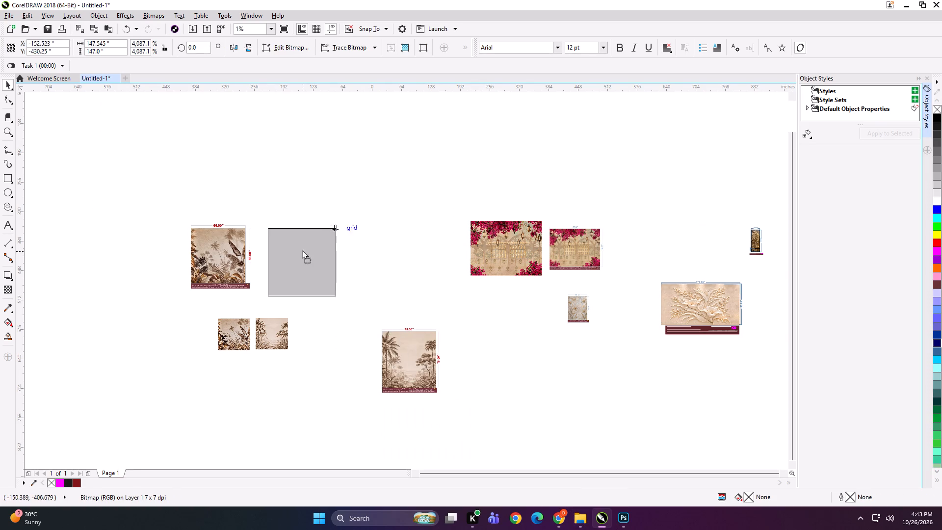
left_click_drag(302, 250, 301, 246)
scroll(190, 342, "up", 1)
left_click_drag(180, 329, 252, 326)
left_click_drag(115, 327, 90, 326)
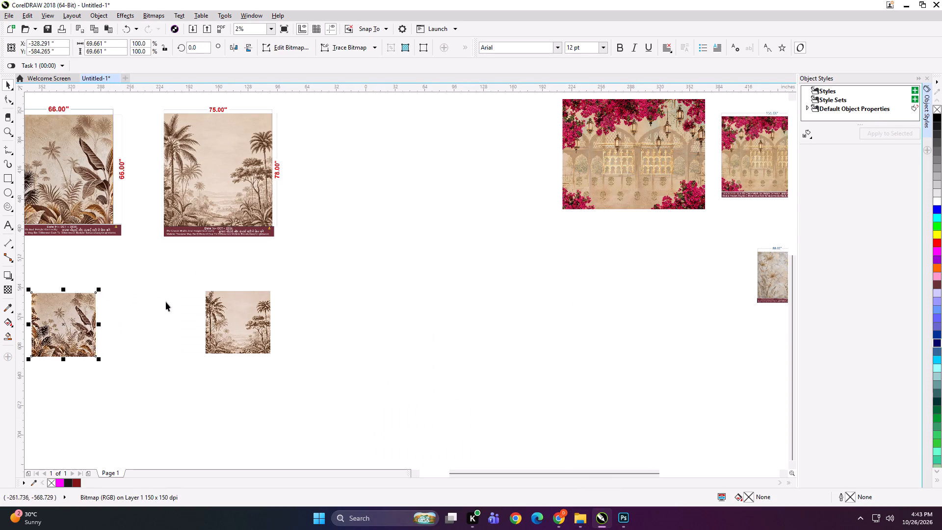
Scale the 66.00" x 66.00" preview down to roughly its print design's size, with the design placed just below it.
scroll(359, 291, "down", 1)
left_click_drag(167, 216, 475, 440)
key("shift+F2")
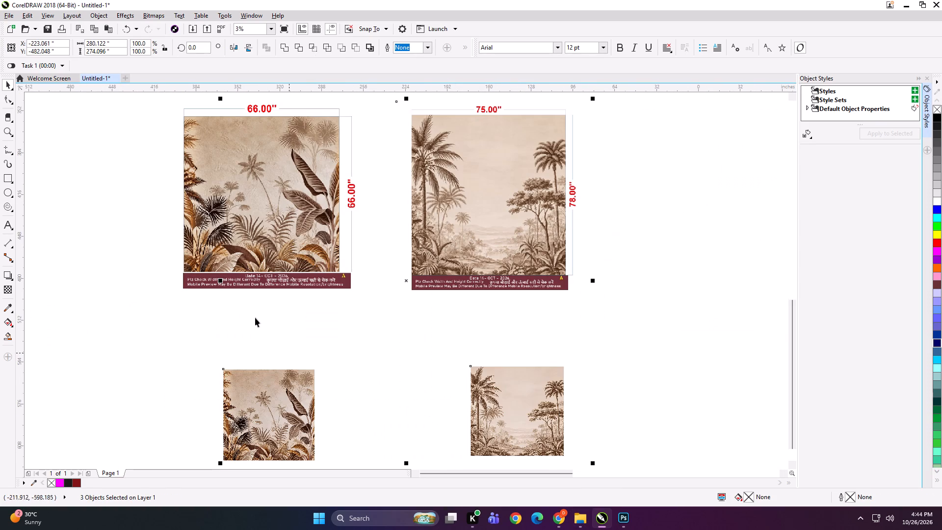
left_click(63, 222)
left_click_drag(277, 402, 243, 368)
left_click_drag(285, 234, 222, 239)
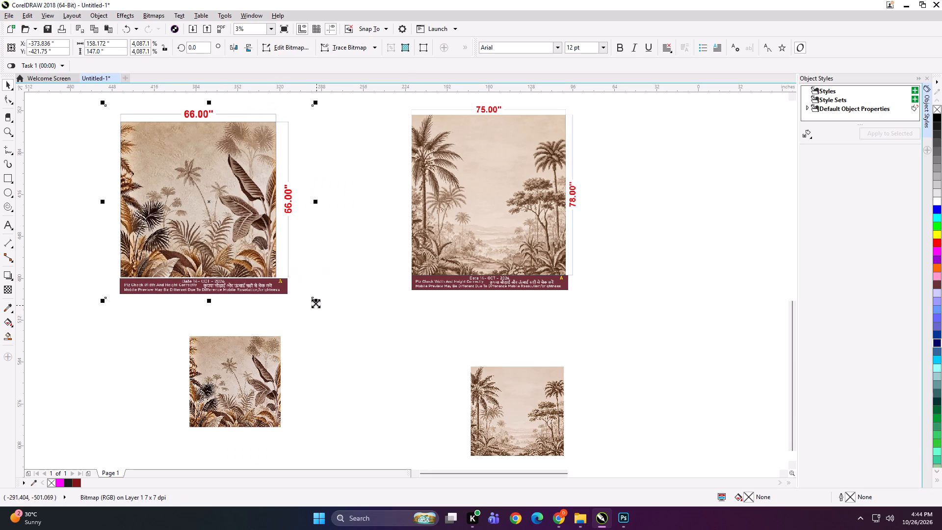
left_click_drag(315, 303, 271, 287, "shift")
left_click_drag(210, 209, 173, 227)
left_click_drag(233, 347, 174, 317)
Scale the 75.00" x 78.00" preview down to roughly its print design's size and place the two side by side.
left_click(404, 261)
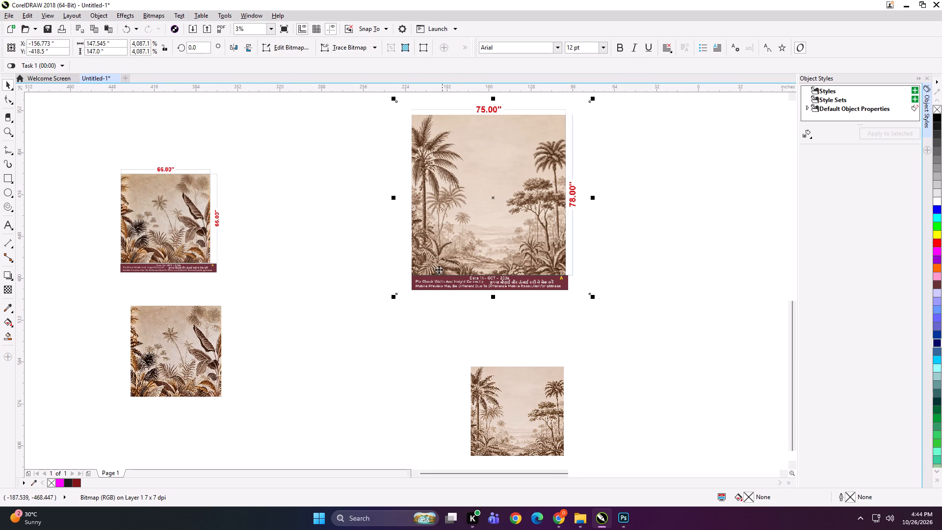
left_click_drag(395, 296, 441, 257, "shift")
left_click_drag(500, 396, 594, 223)
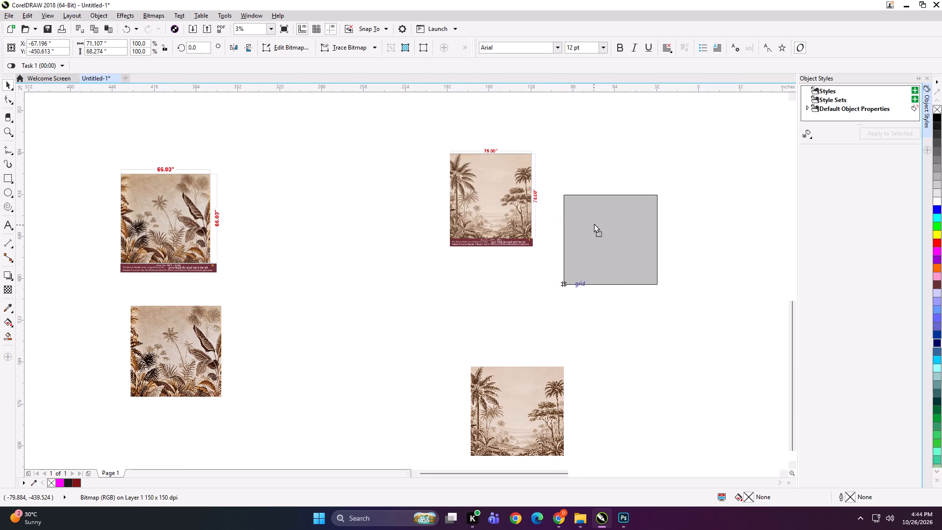
left_click_drag(594, 223, 586, 187)
left_click(487, 222, "shift")
left_click_drag(490, 188, 399, 218)
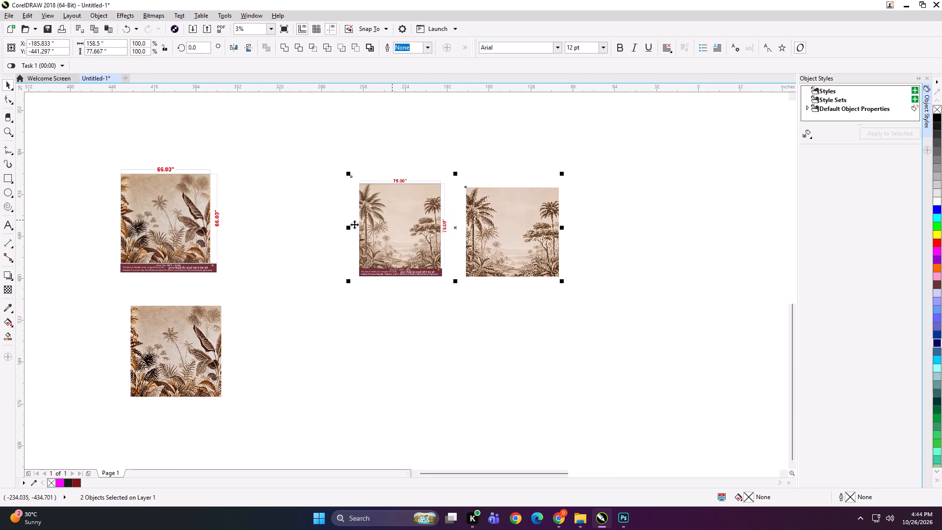
Move the tropical leaf print design beside its 66.00" preview and shift the preview down to line up in the row.
left_click_drag(183, 350, 288, 210)
left_click(288, 210)
left_click(197, 222, "shift")
left_click_drag(187, 214, 190, 228)
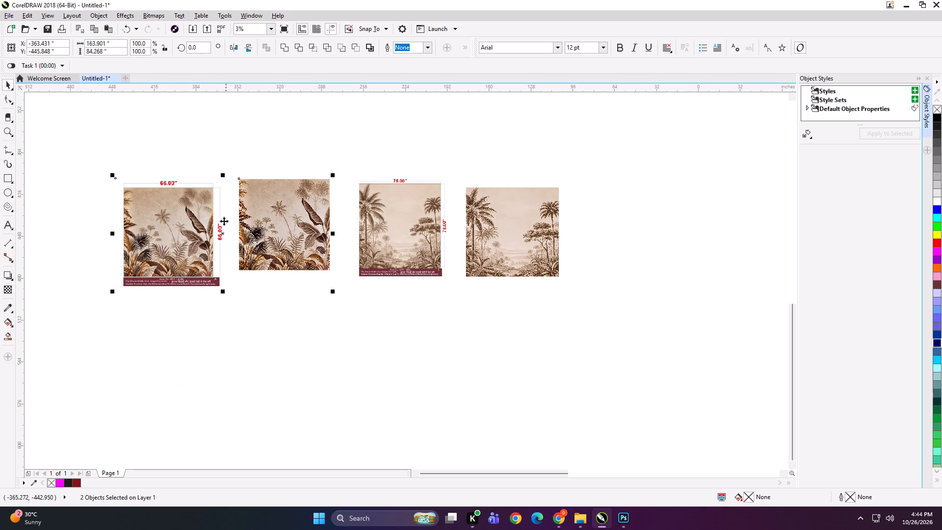
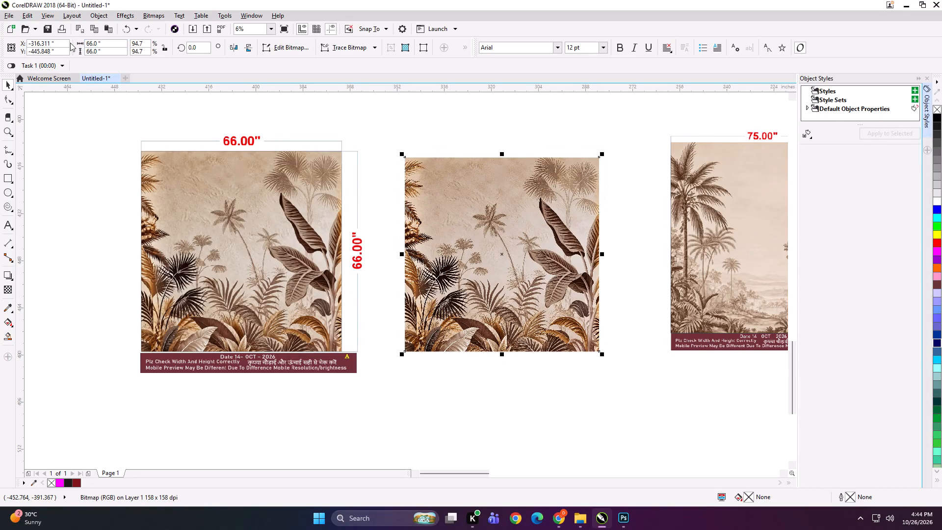
Add a rectangle around the tropical leaf print design, set its width to 53 inches and align it to the design's left edge.
double_click(8, 179, "shift")
key("shift+space")
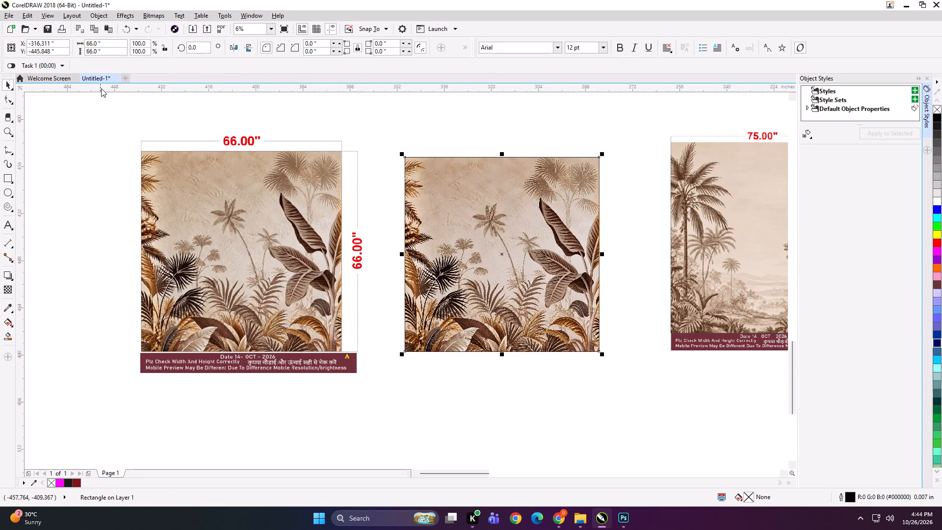
left_click(112, 44)
key("ctrl+a")
type("53")
key("Return")
left_click(417, 200, "shift")
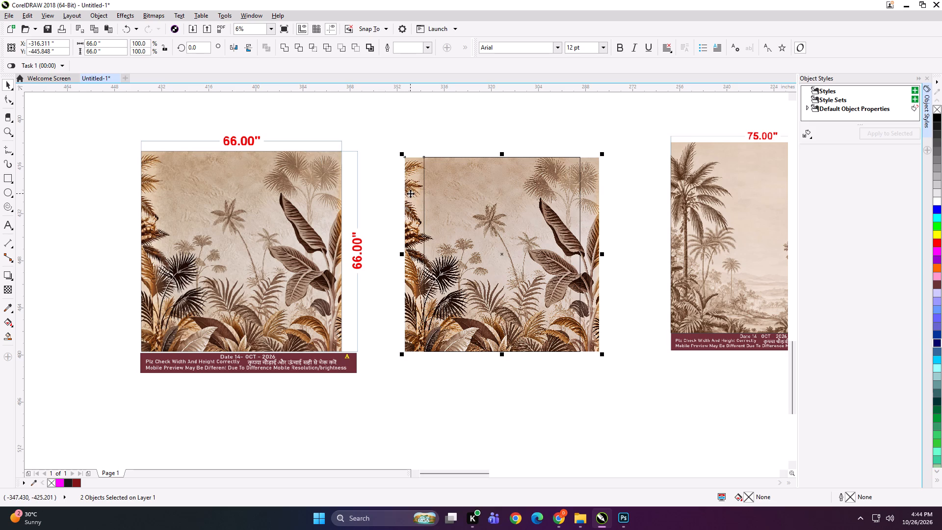
key("l")
left_click(426, 123)
Mirror-copy the 53-inch rectangle to its right side, nudge the copy slightly left for overlap, and narrow it to the design's right edge.
scroll(301, 227, "down", 1)
scroll(373, 250, "up", 1)
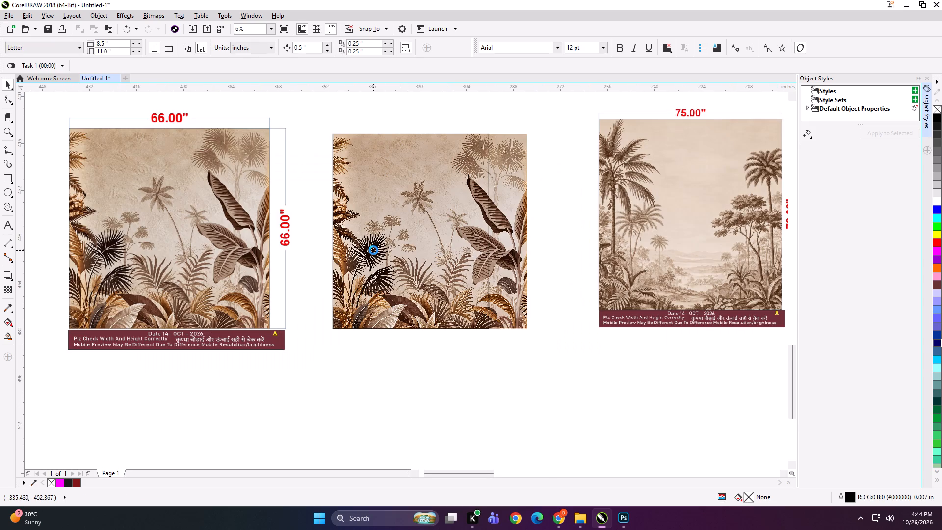
left_click(378, 212)
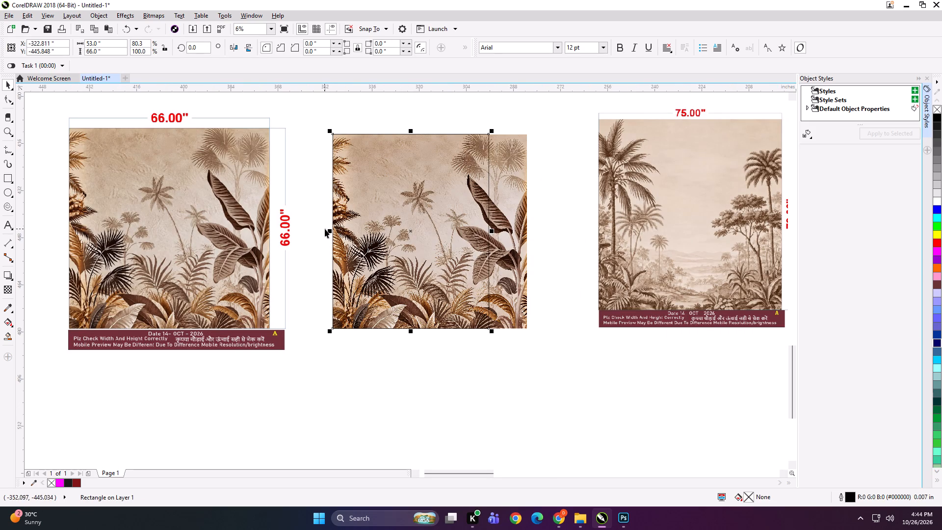
left_click_drag(329, 232, 606, 247)
right_click(606, 247, "ctrl")
key("Left")
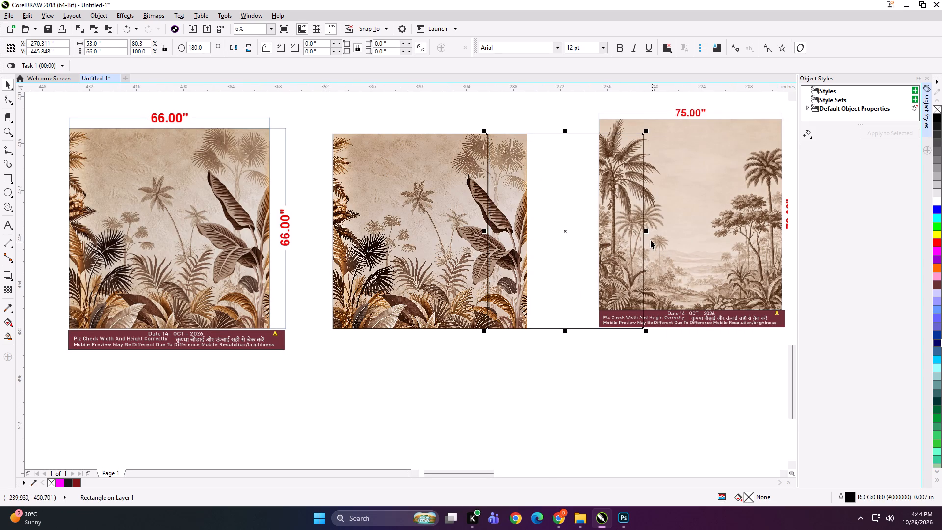
left_click(646, 228)
left_click(625, 234)
left_click_drag(649, 232, 542, 230)
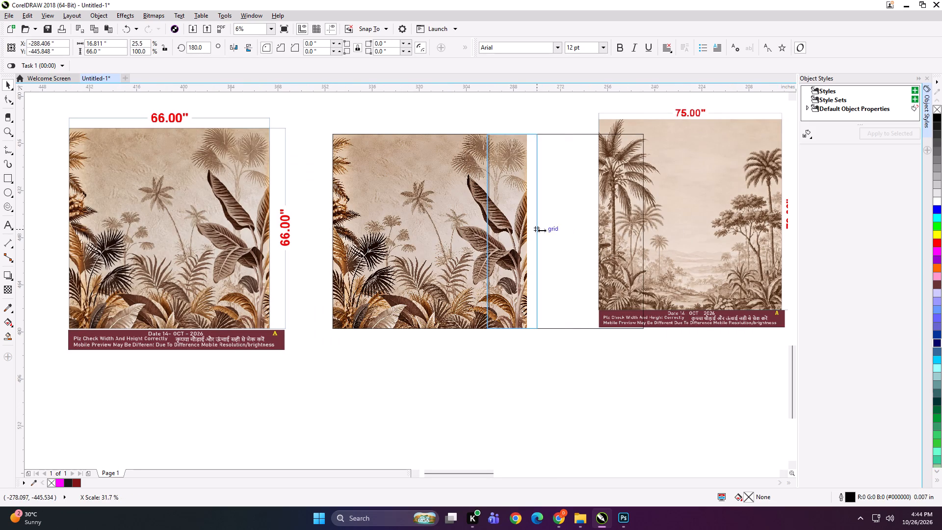
left_click_drag(542, 230, 532, 229)
Group the two rectangles, place the tropical leaf design inside them, and ungroup them into separate panels.
left_click(418, 206, "shift")
key("ctrl+g")
left_click(450, 360)
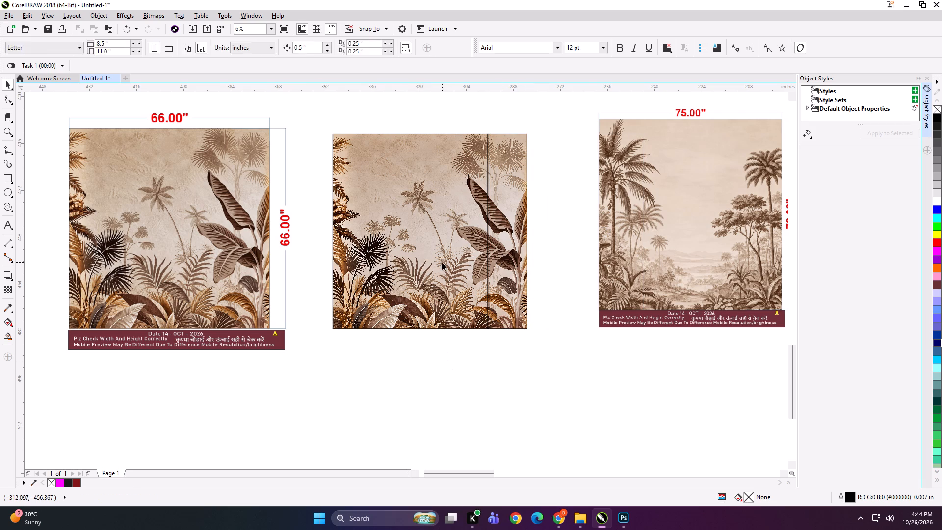
left_click(442, 262, "alt")
key("shift+Return")
left_click(486, 241)
key("ctrl+u")
left_click(531, 242)
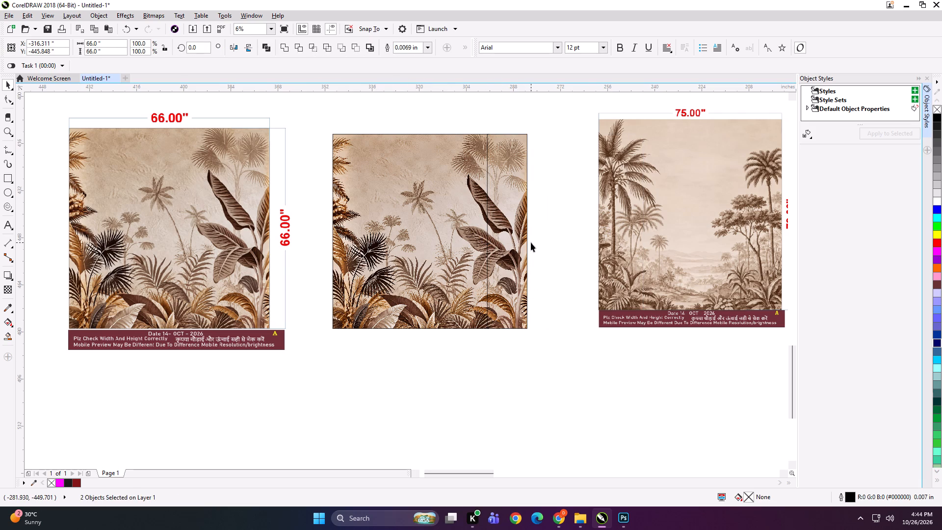
Label the two tropical leaf panels "66*66 PANEL 1" and "66*66 PANEL 2" with text at their top edges.
left_click(4, 224)
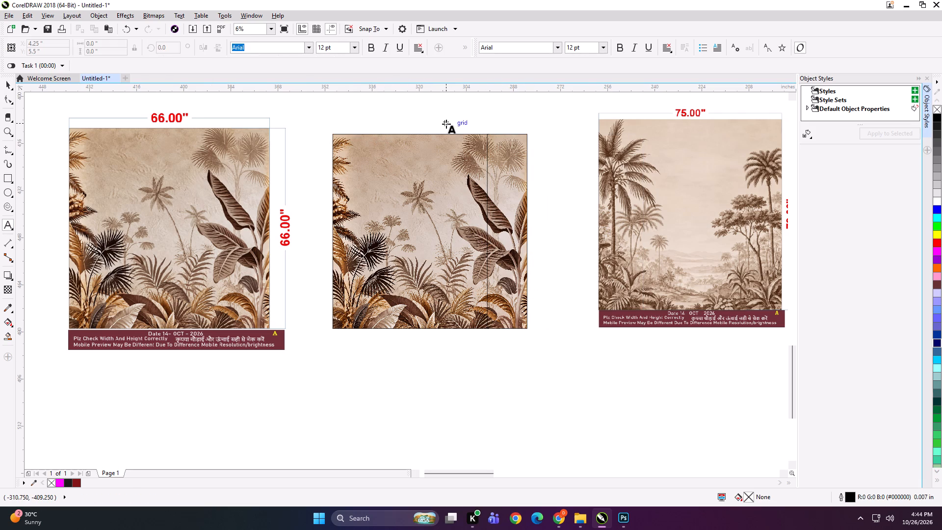
left_click(393, 132)
type("66*66 PANEL 1")
key("ctrl+a")
key("ctrl+c")
scroll(486, 130, "up", 3)
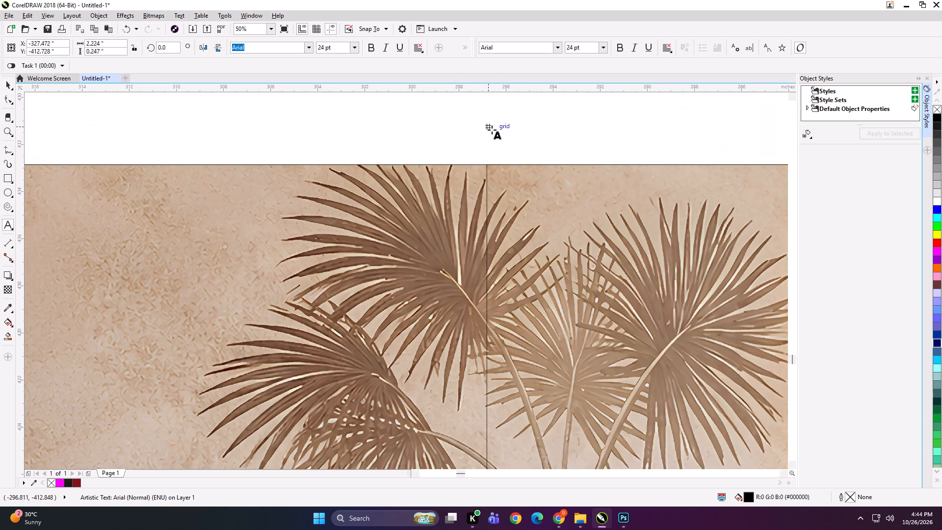
left_click(543, 163)
key("ctrl+v")
key("BackSpace")
key("2")
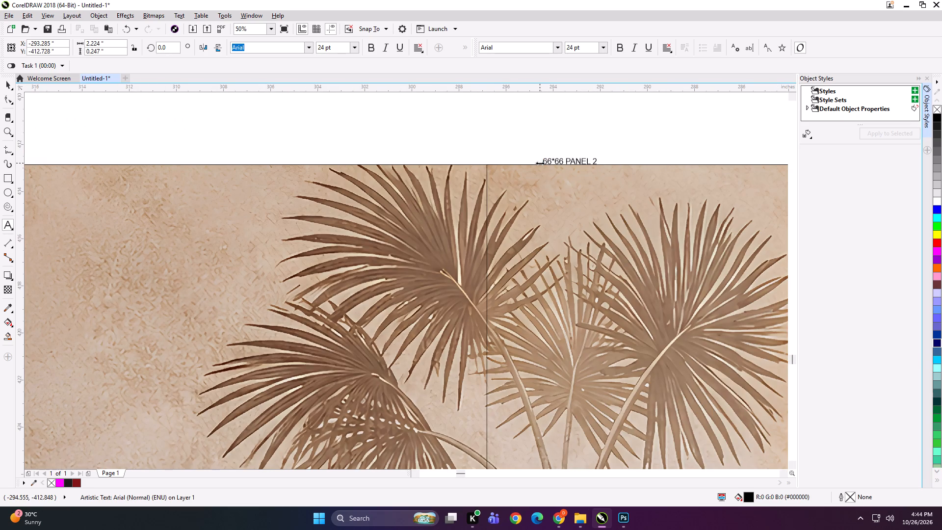
Group each 66*66 label with its own tropical leaf panel.
scroll(531, 162, "down", 5)
left_click(9, 82)
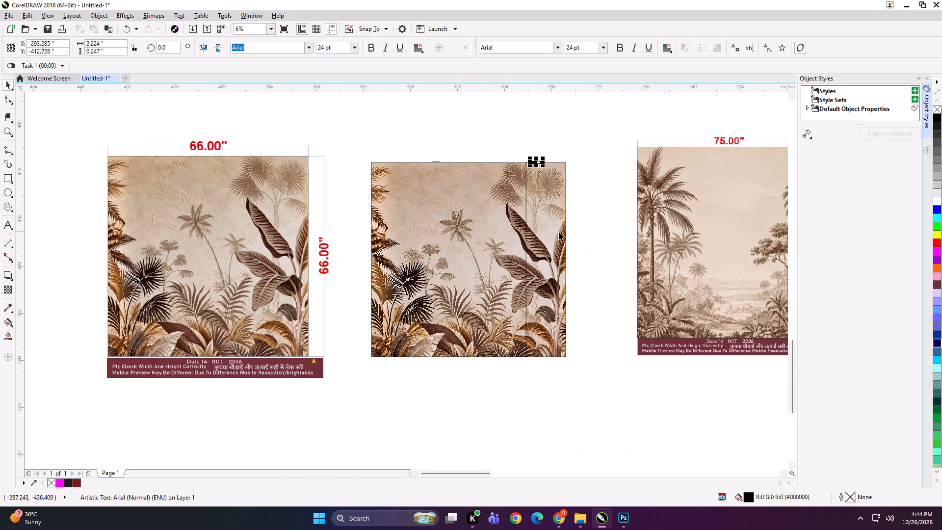
left_click(559, 232, "shift")
key("ctrl+g")
left_click_drag(538, 135, 355, 393)
key("ctrl+g")
Start exporting the wide tropical leaf panel and create a folder named "CHANDIGARH WALL" inside print folder 26.
key("ctrl+e")
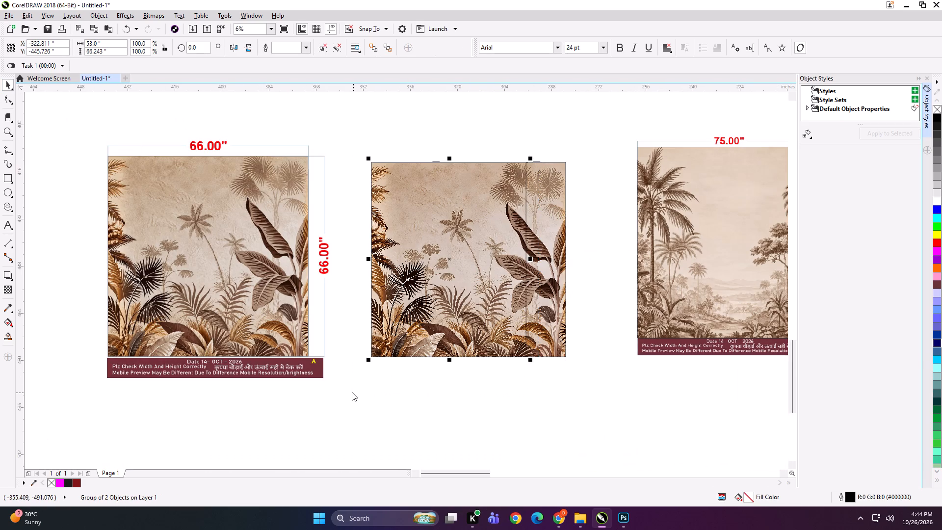
left_click(527, 178)
left_click(541, 208)
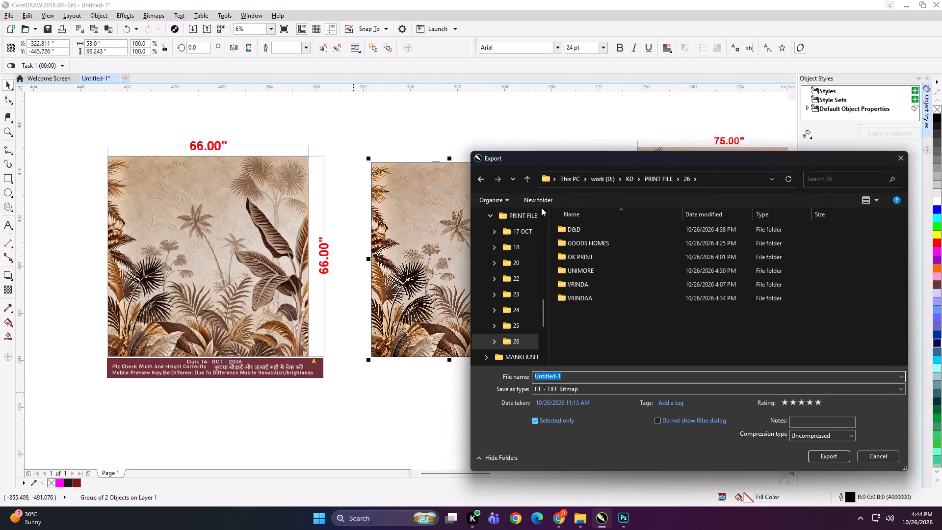
left_click(539, 200)
type("CHANDIGARH")
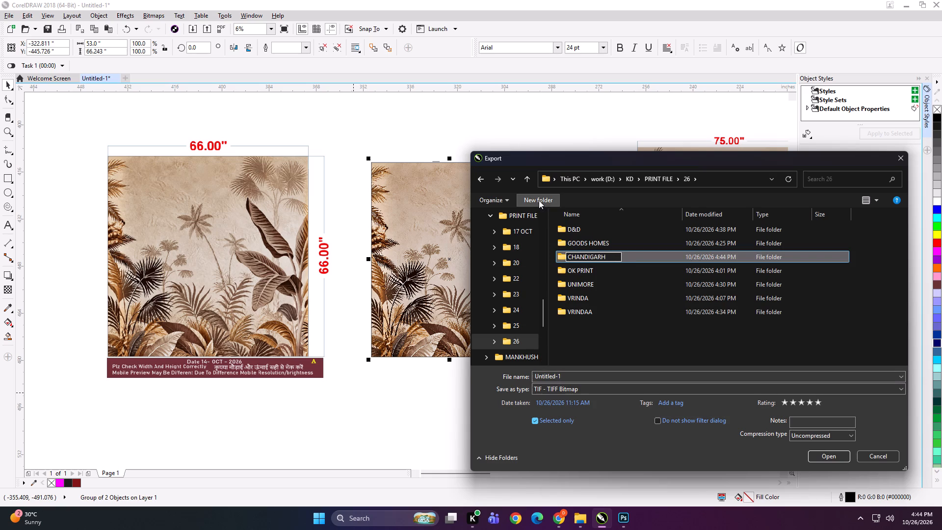
key("space")
type("WW")
key("Return")
right_click(596, 226)
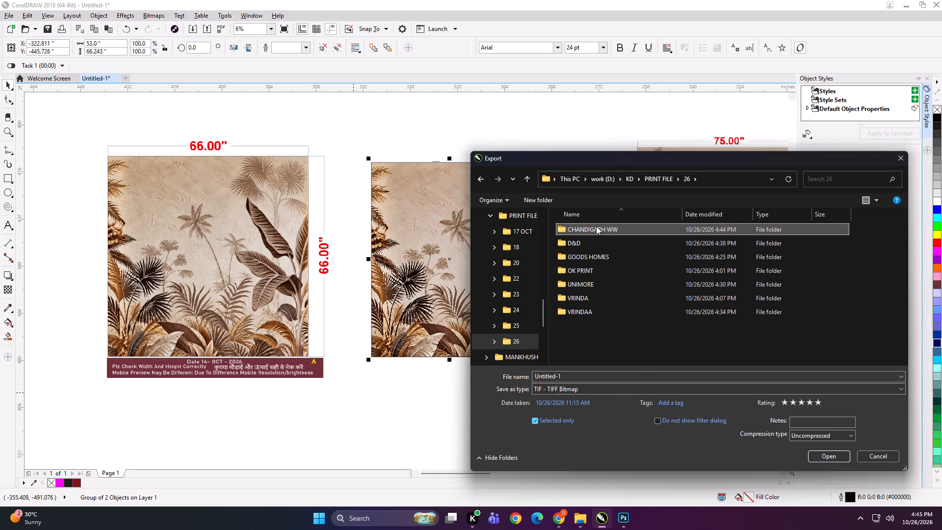
left_click(635, 461)
key("Right")
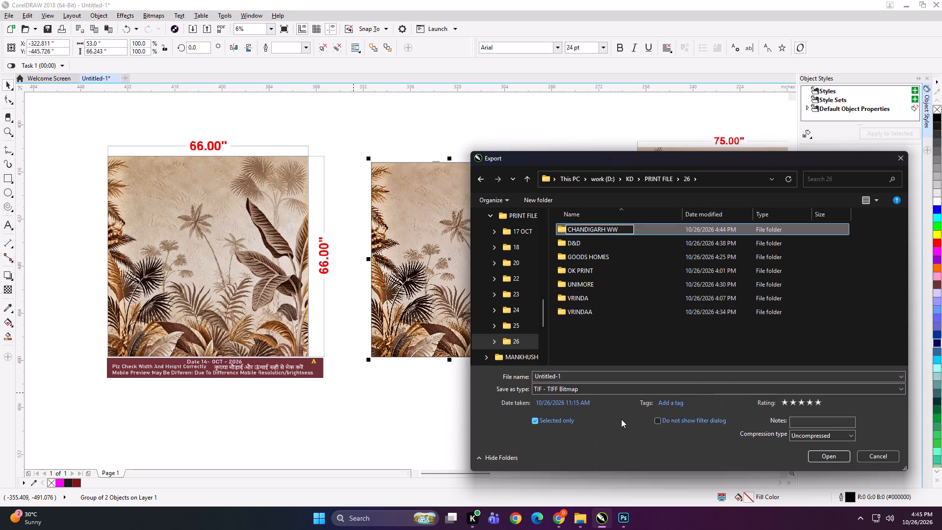
key("BackSpace")
type("ALL")
key("Return")
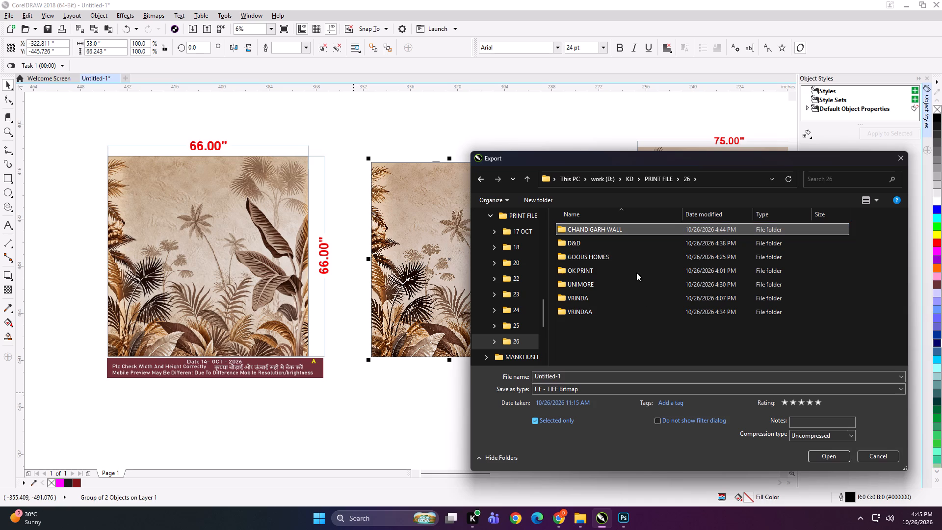
Export the wide tropical leaf panel into the CHANDIGARH WALL folder as TIFF "53x66 A NW".
double_click(623, 225)
left_click(599, 374)
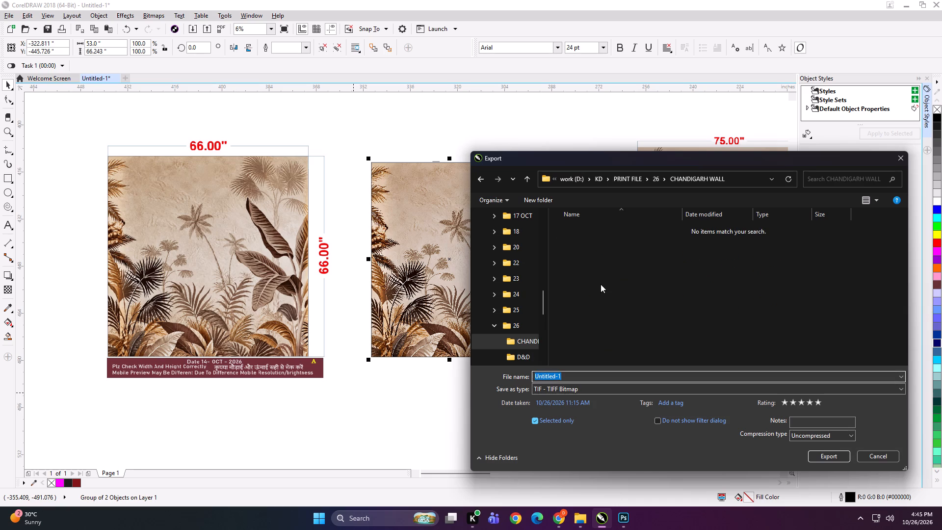
type("53x66 A NW")
key("Return")
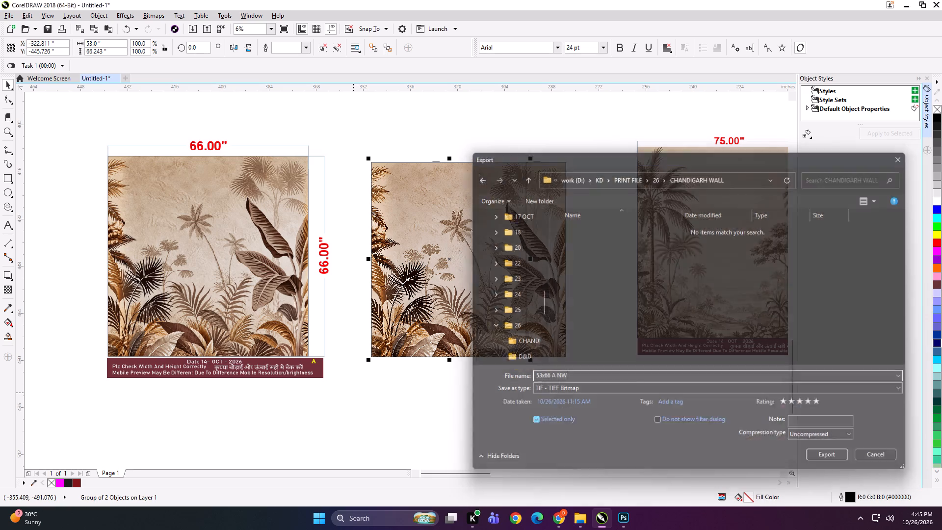
key("Return")
Export the narrow second tropical leaf panel into the same folder as TIFF "1.5x66 B NW".
left_click(557, 240)
key("ctrl+e")
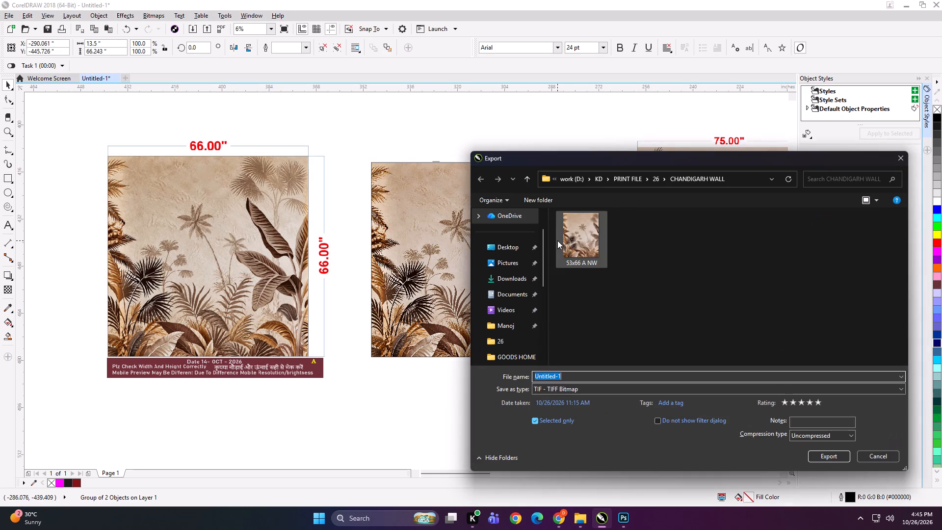
type("1.5x66 B NW")
key("Return")
key("Return")
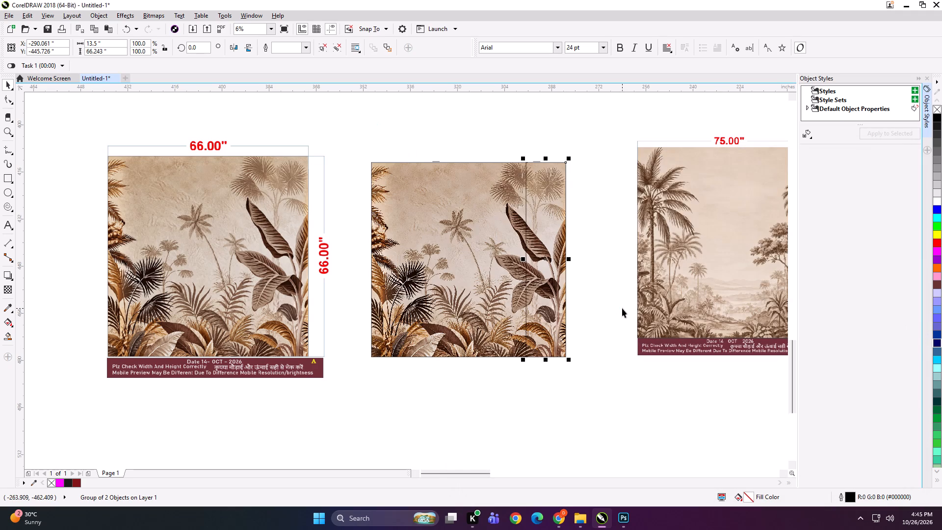
Separate the two tropical leaf panels with a gap, shift both toward their 66.00" preview, and group them with it.
key("Right")
key("Right")
key("Right")
key("Right")
key("Right")
key("Right")
key("Right")
key("Right")
key("Right")
left_click(445, 297, "shift")
left_click_drag(449, 283, 433, 283)
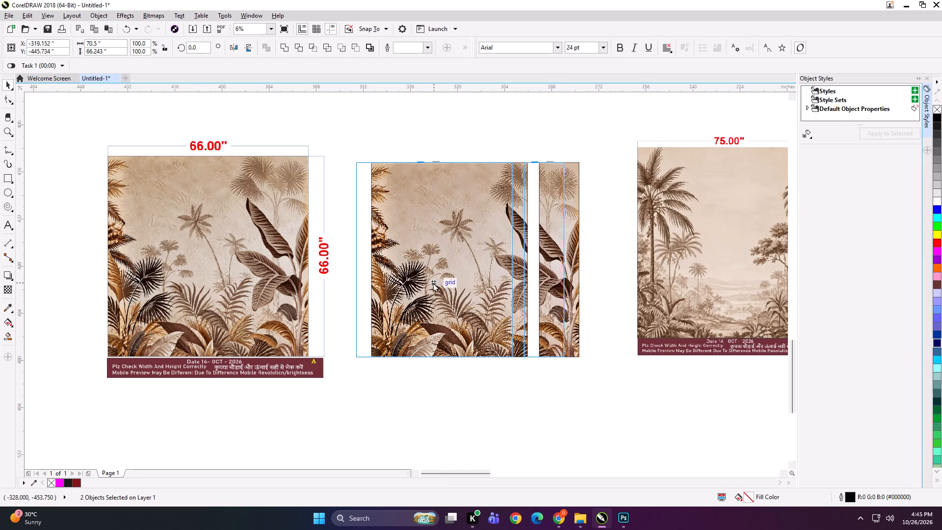
left_click_drag(433, 283, 431, 283)
left_click(272, 259, "shift")
key("ctrl+g")
Resize the palm landscape print design to 75 inches wide by 78 inches high.
scroll(235, 250, "down", 1)
scroll(672, 250, "up", 1)
left_click(530, 233)
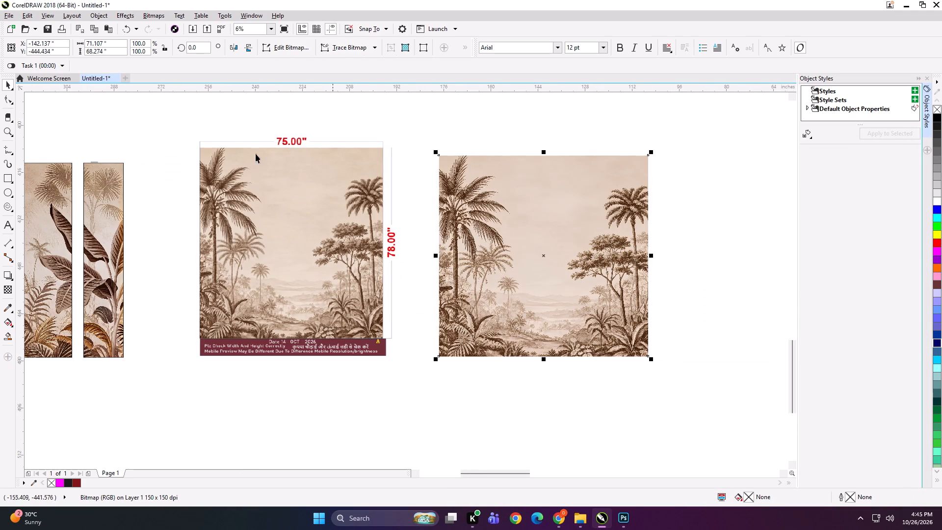
left_click(109, 43)
key("ctrl+a")
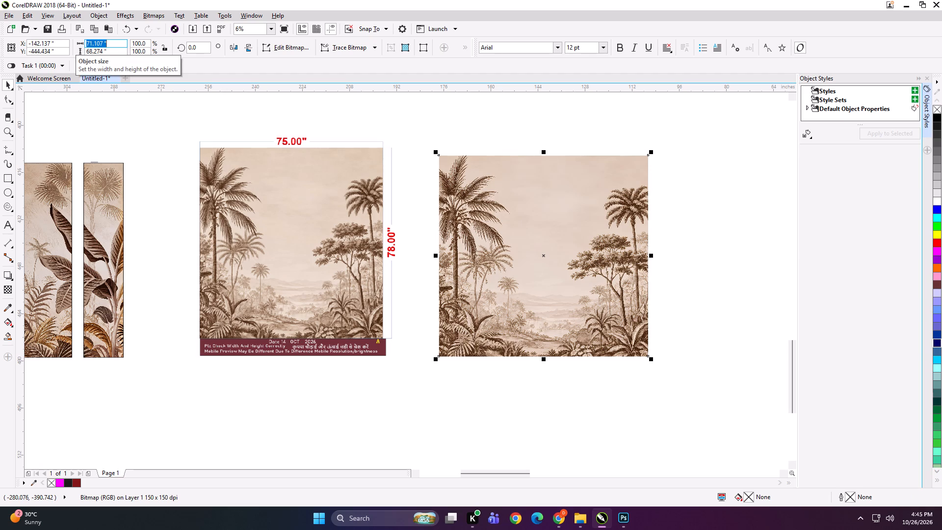
key("7")
key("Tab")
type("78")
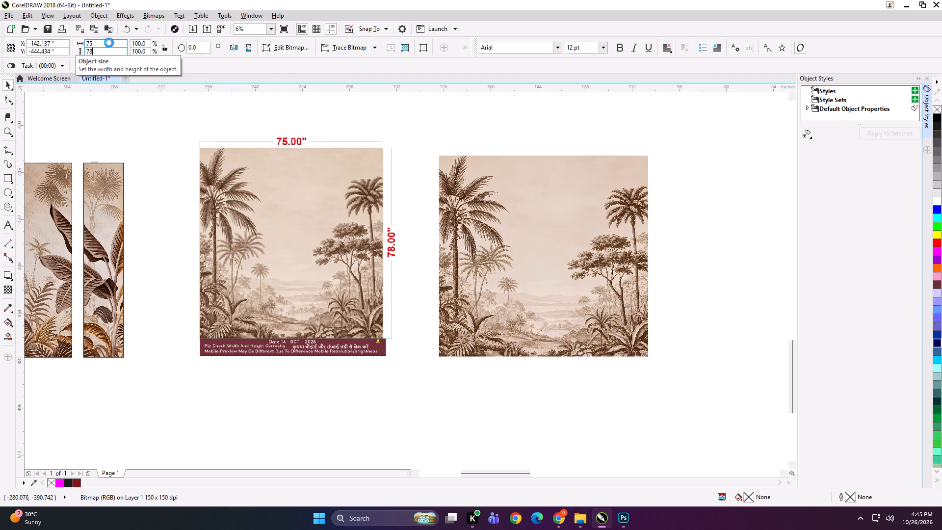
key("Return")
Add a rectangle around the palm landscape design, set its width to 53 inches and align it to the design's left edge.
double_click(4, 177, "shift")
key("shift+space")
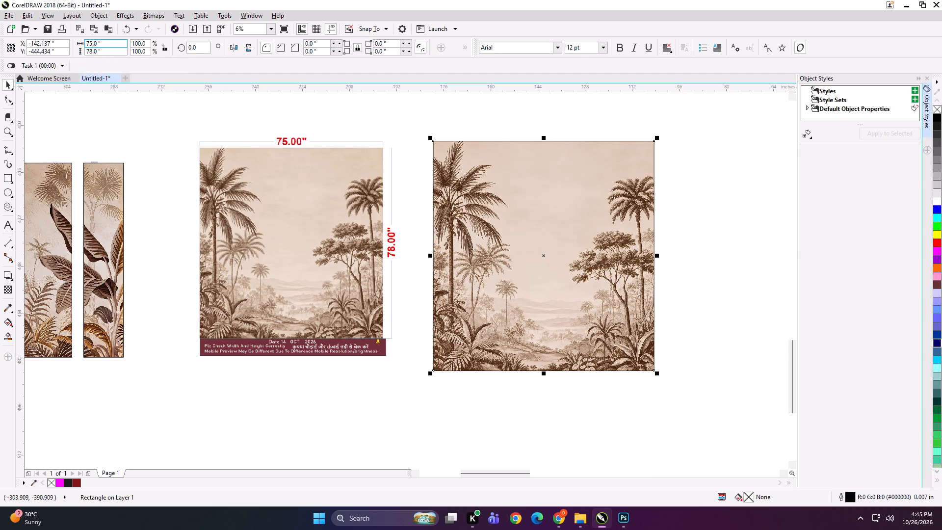
left_click(112, 40)
key("ctrl+a")
type("53")
key("Return")
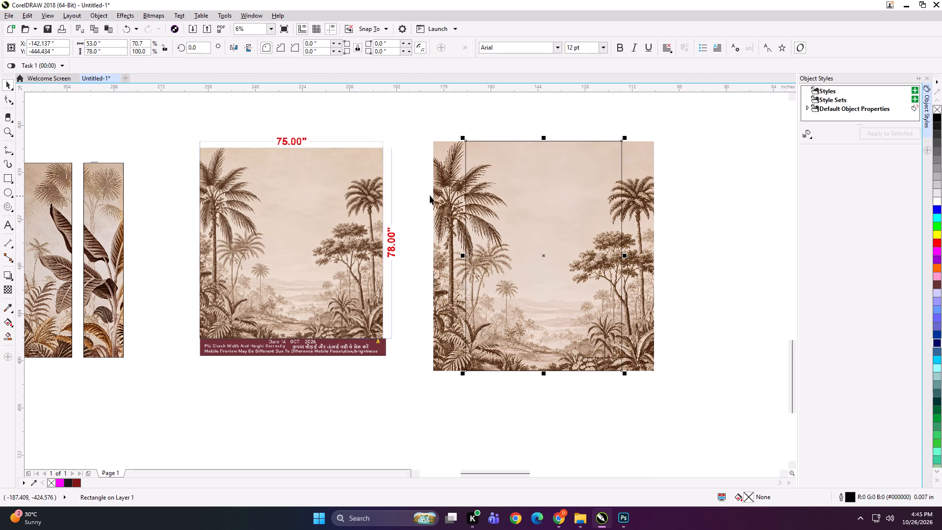
left_click(442, 194, "shift")
key("l")
left_click(496, 116)
Mirror-copy the 53-inch rectangle to its right side, nudge the copy slightly left, and narrow it to the palm landscape's right edge.
left_click(514, 262)
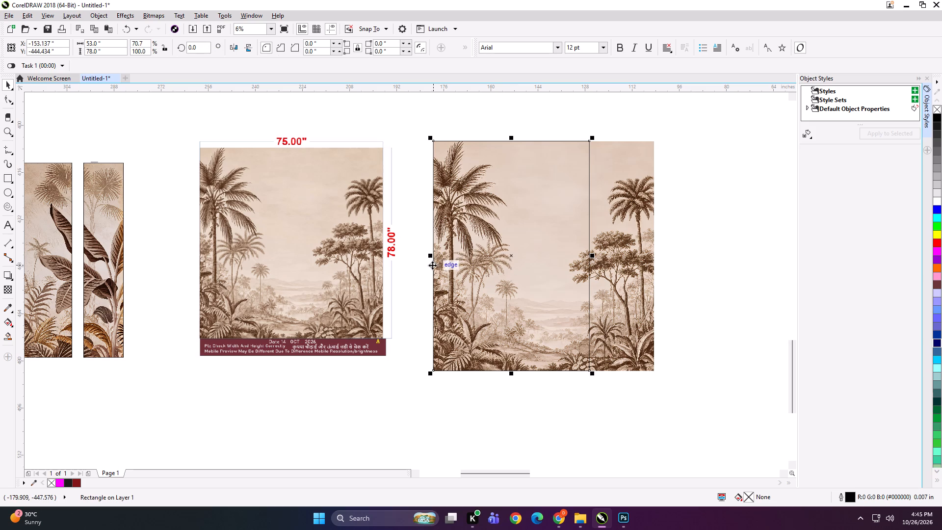
left_click_drag(430, 255, 683, 250)
right_click(683, 250, "ctrl")
key("Left")
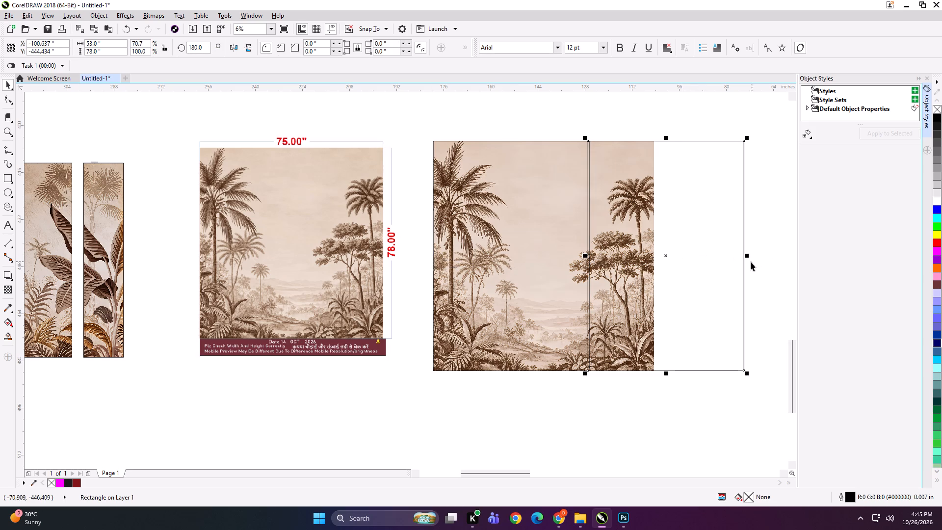
left_click_drag(748, 257, 657, 247)
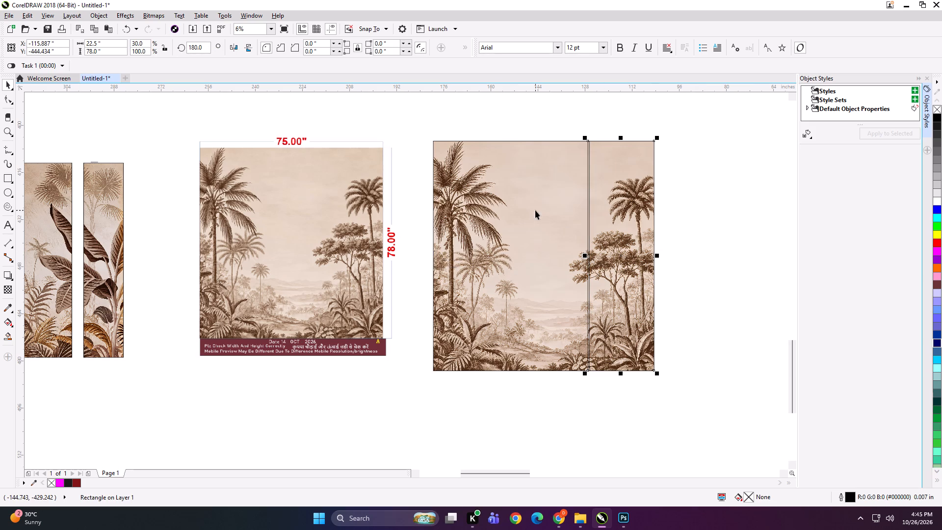
Group the two rectangles, place the palm landscape design inside them, and ungroup them into separate panels.
left_click(535, 210, "shift")
key("ctrl+g")
left_click(525, 116)
left_click(541, 185, "alt")
key("shift+Return")
left_click(594, 187)
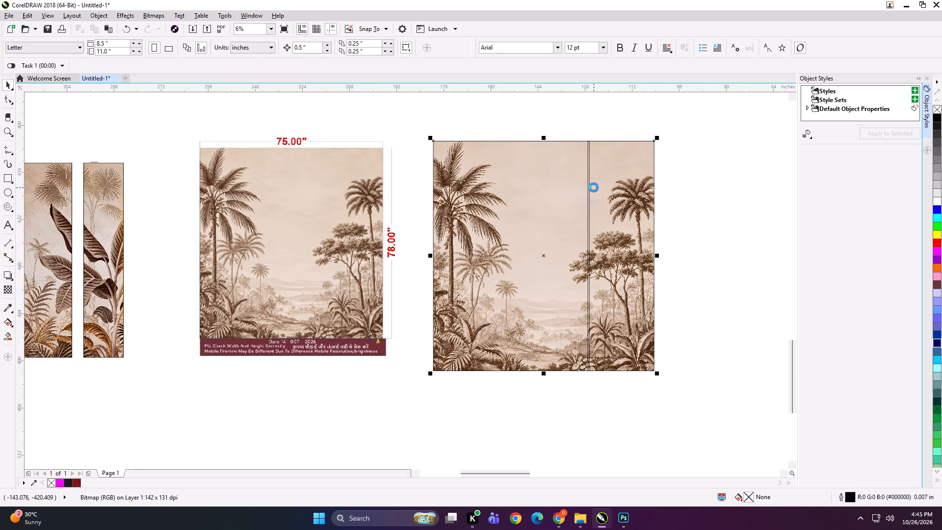
key("ctrl+u")
left_click(713, 184)
Add the text label "75*78 PANEL 1" at the top edge of the 53-inch palm landscape panel and copy the text.
left_click(3, 222)
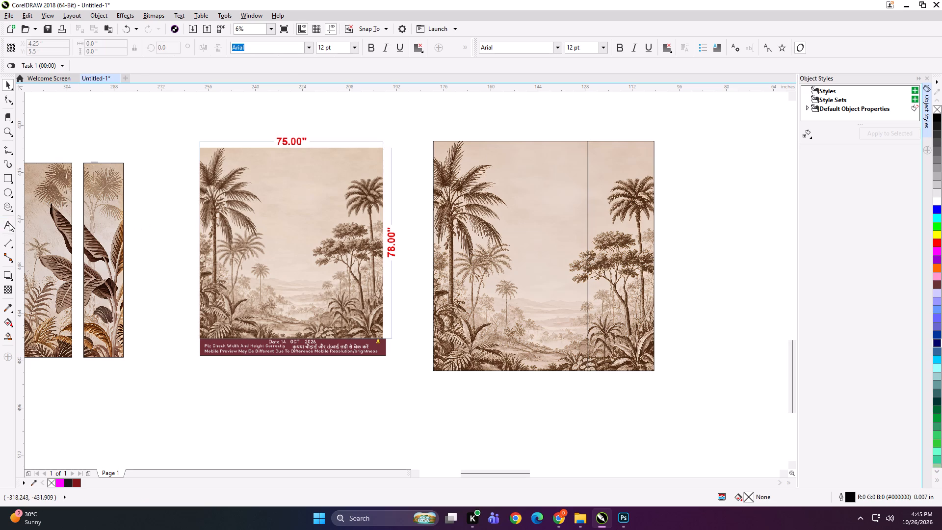
left_click(509, 139)
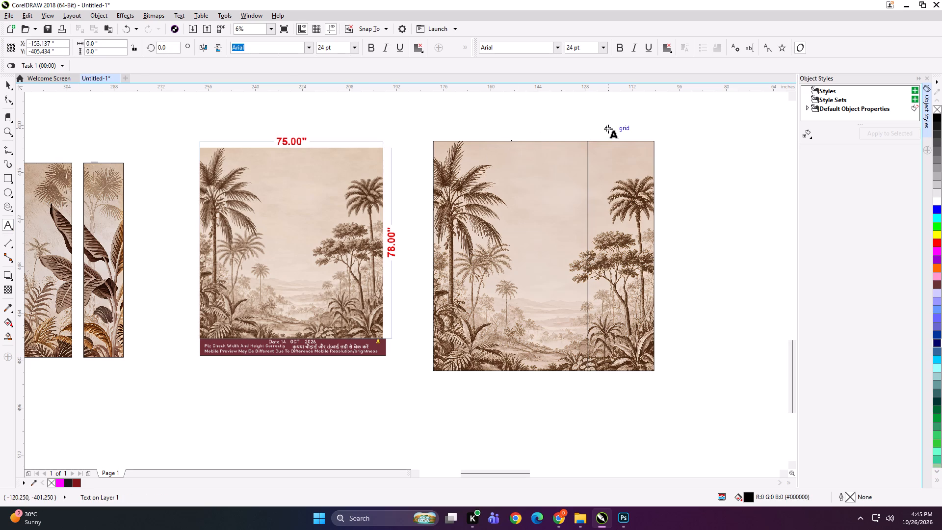
type("75*78 PANEL 1")
key("ctrl+a")
key("ctrl+c")
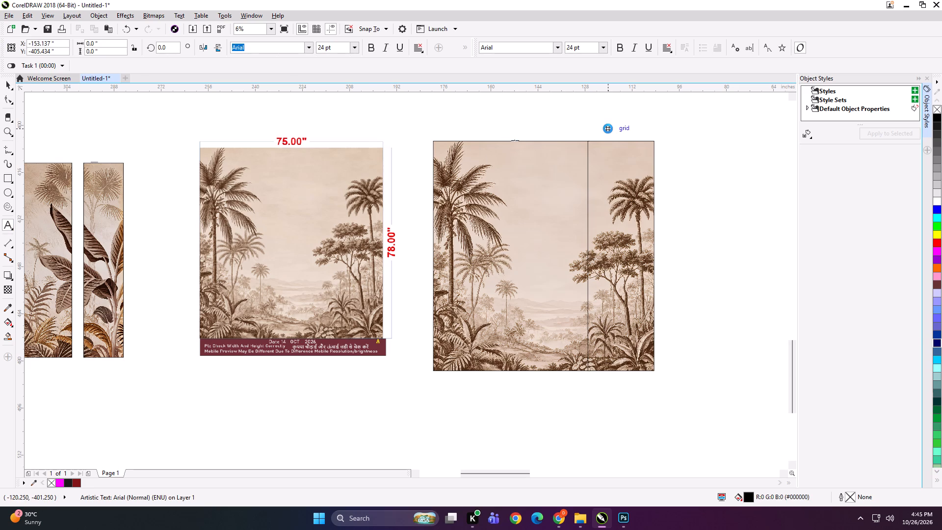
Paste the label at the top edge of the narrow palm landscape panel and change it to "75*78 PANEL 2".
left_click(605, 140)
scroll(615, 142, "up", 3)
key("ctrl+v")
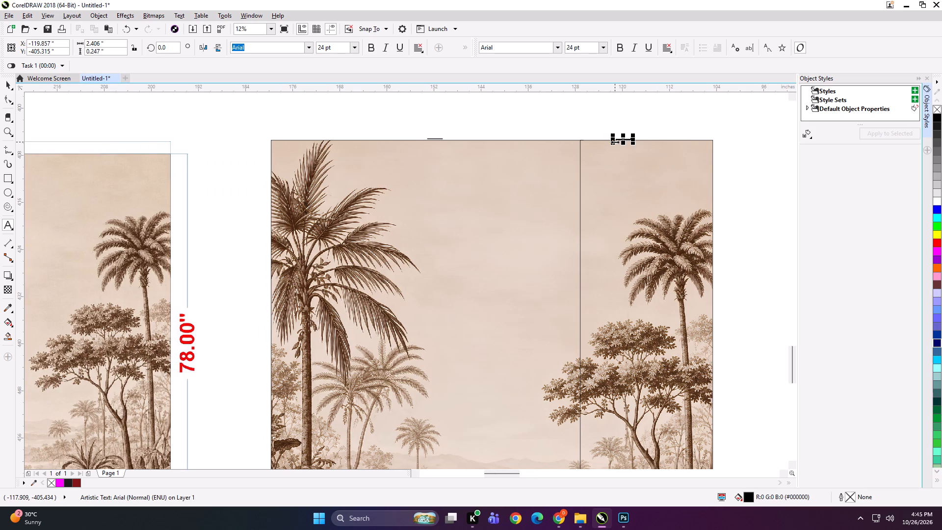
key("BackSpace")
key("2")
scroll(622, 140, "up", 4)
scroll(601, 142, "down", 5)
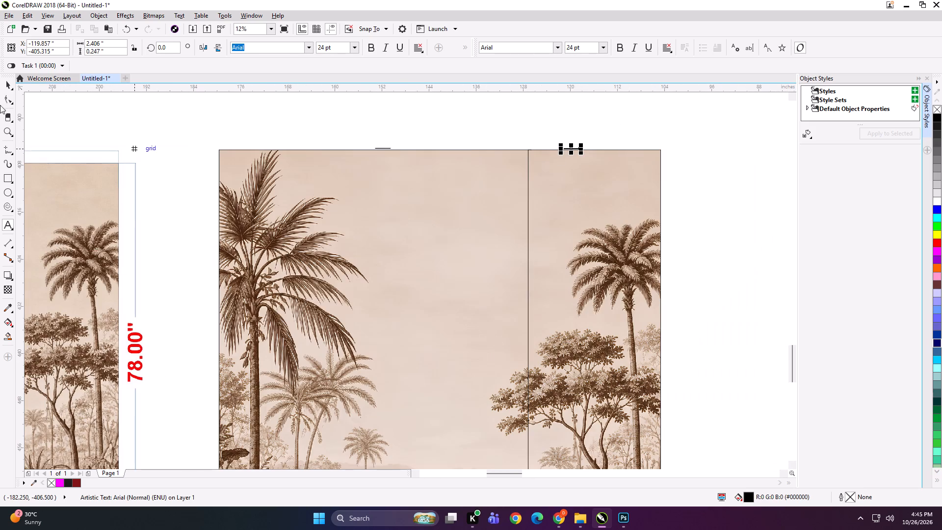
Group each palm landscape panel with its own text label, the narrow one first and the 53-inch one second.
left_click(10, 80)
left_click(561, 194, "shift")
key("ctrl+g")
scroll(597, 171, "down", 1)
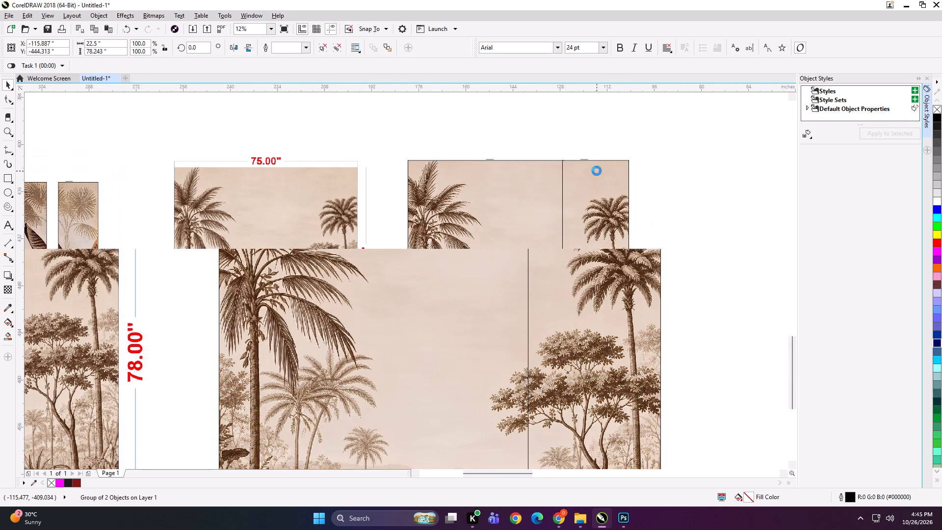
left_click(561, 134)
left_click_drag(546, 138, 427, 235)
left_click(511, 207, "shift")
key("ctrl+g")
Export the 53-inch labelled panel as an uncompressed TIFF named "53x78 A NW" in the CHANDIGARH WALL folder.
key("ctrl+e")
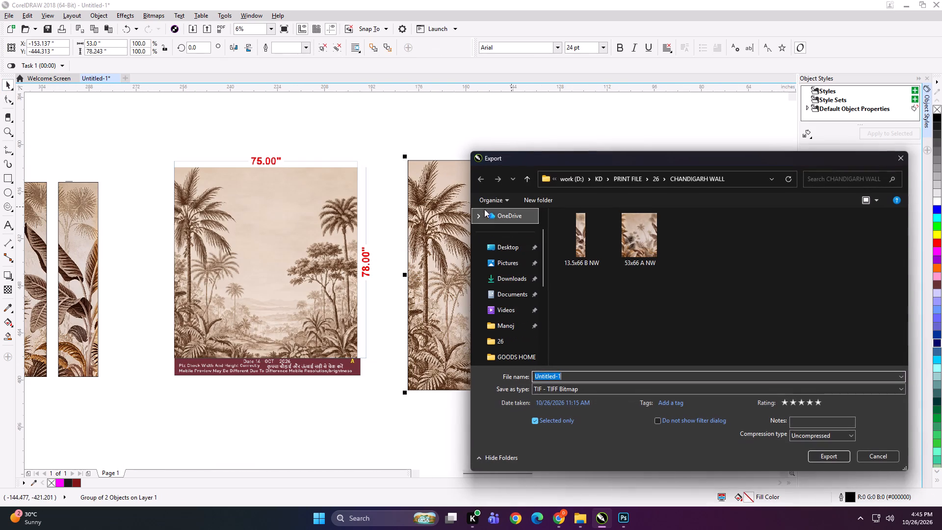
type("53x78 A NW")
key("Return")
key("Return")
Export the narrow labelled panel as a TIFF named "22.5x78 B NW" in the CHANDIGARH WALL folder.
left_click(605, 218)
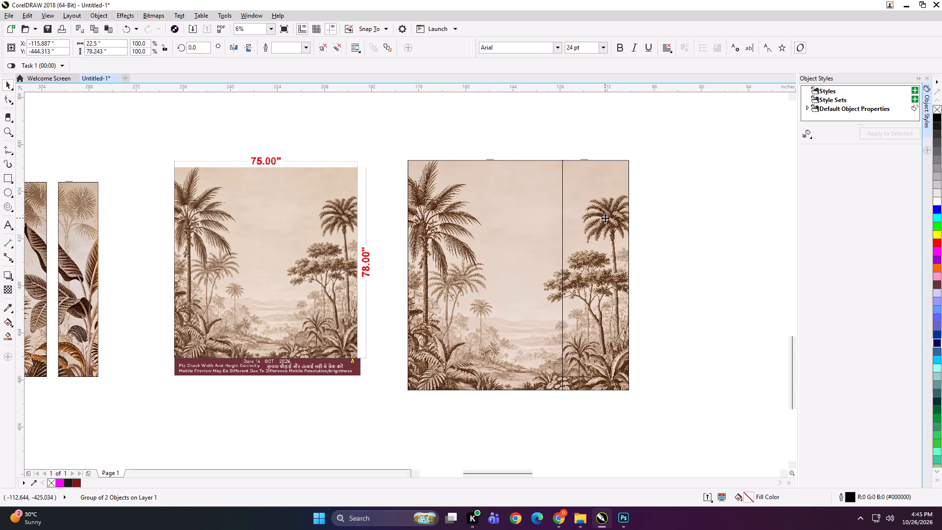
key("ctrl+e")
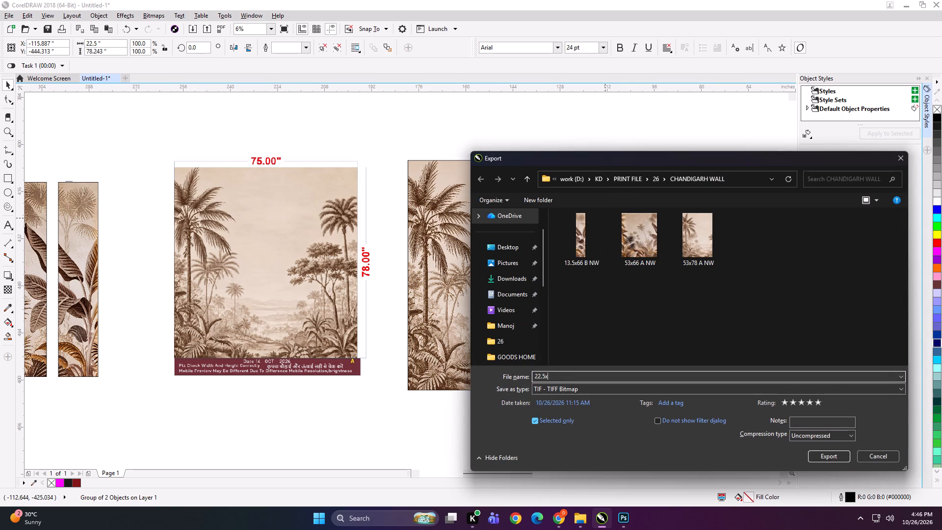
key("BackSpace")
type("78")
key("space")
type("B NW")
key("Return")
key("Return")
Nudge the narrow palm landscape panel about 4 inches right to leave a gap beside the 53-inch panel.
key("Right")
key("Right")
key("Right")
key("Right")
key("Right")
key("Right")
key("Right")
key("Right")
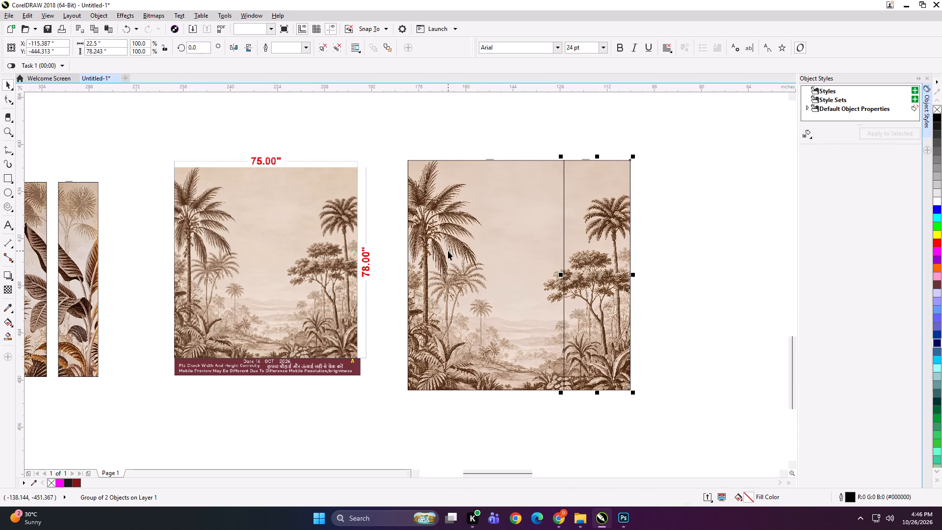
Move the 75x78 palm landscape design and its two panels slightly left and down, closer to the 66x66 set.
scroll(458, 254, "down", 1)
left_click(445, 221, "shift")
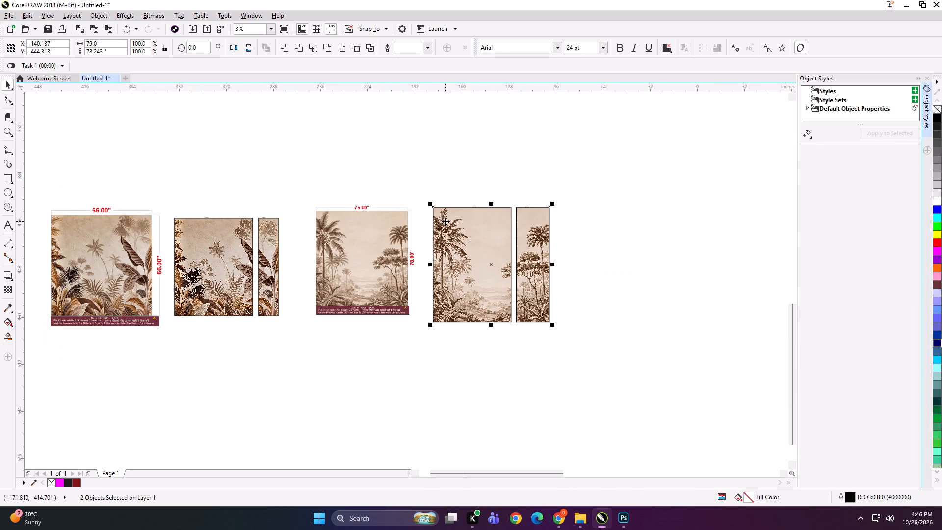
left_click(369, 234, "shift")
left_click_drag(360, 247, 354, 251)
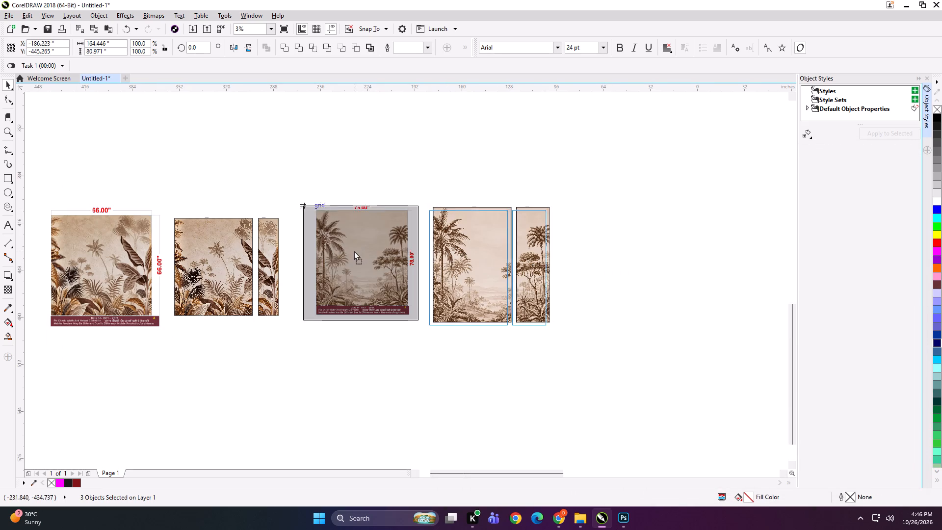
left_click_drag(354, 251, 353, 251)
Group the 66x66 and 75x78 designs together with all their panels.
scroll(433, 237, "down", 1)
left_click(189, 198)
left_click_drag(188, 198, 574, 372)
key("ctrl+g")
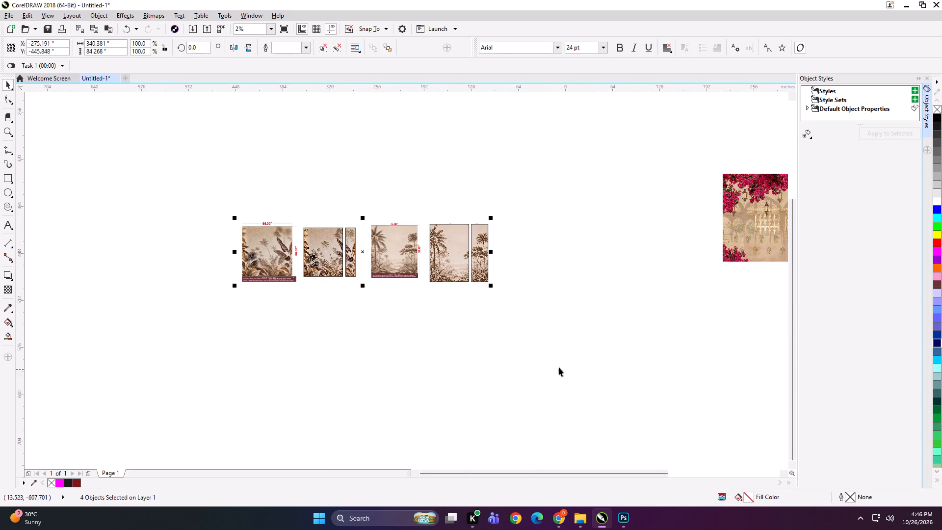
Scale the group of both designs and panels down proportionally about its centre to about 7.4 by 1.8 inches.
scroll(375, 250, "up", 1)
left_click_drag(602, 321, 397, 272, "shift")
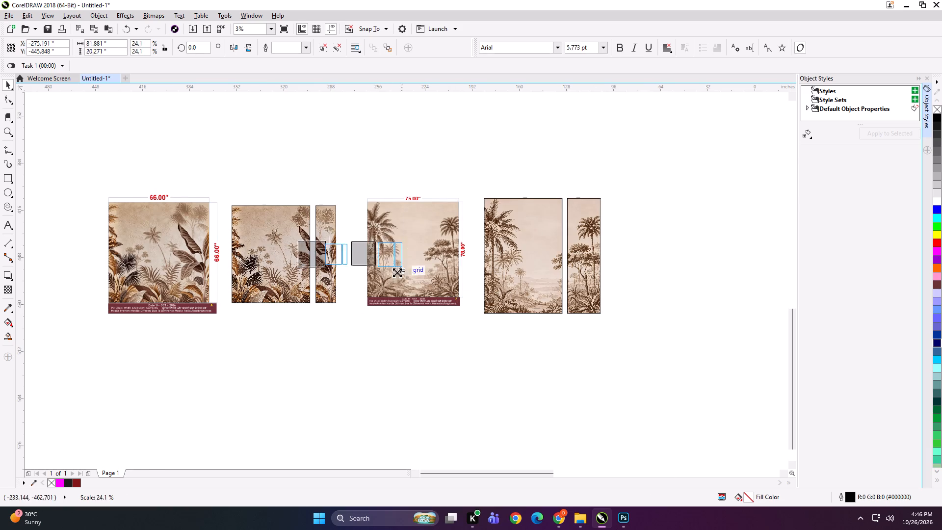
left_click_drag(397, 272, 366, 266, "shift")
scroll(346, 248, "up", 2)
scroll(357, 297, "up", 2)
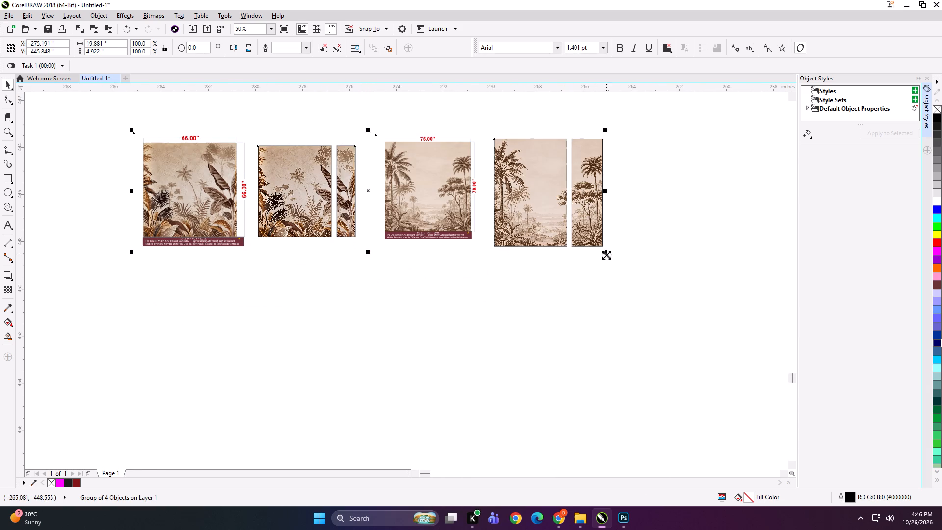
left_click_drag(606, 255, 469, 230, "shift")
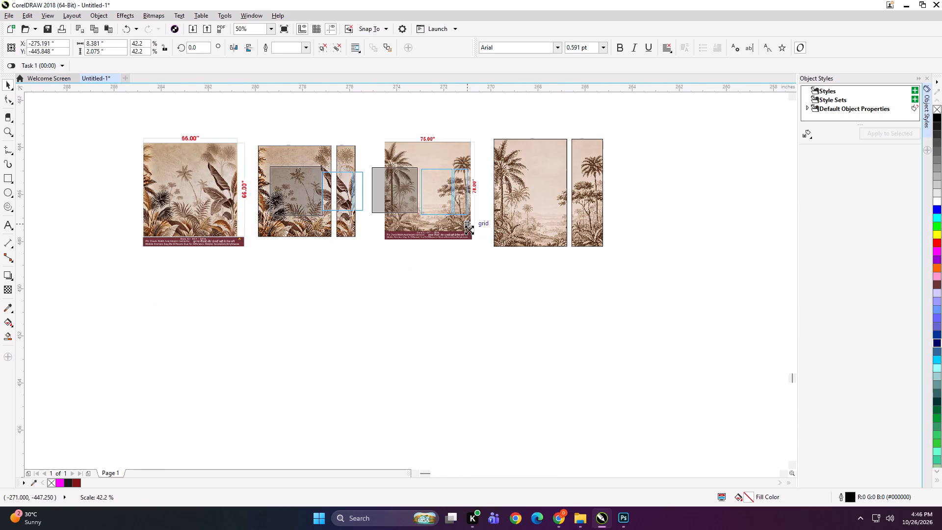
left_click_drag(469, 230, 461, 227, "shift")
Export the scaled-down group of designs and panels under the file name "FSGDH".
key("ctrl+e")
type("FSGDH")
key("Return")
key("Return")
key("Return")
key("Return")
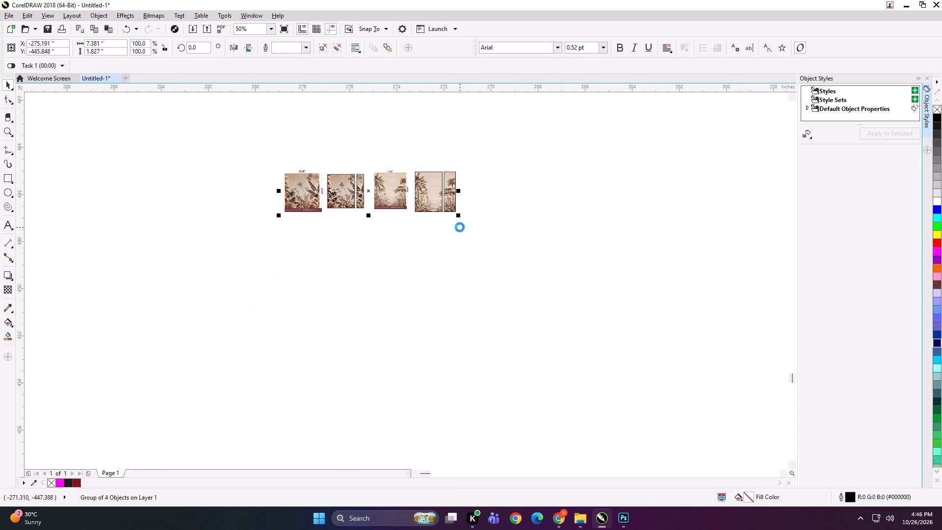
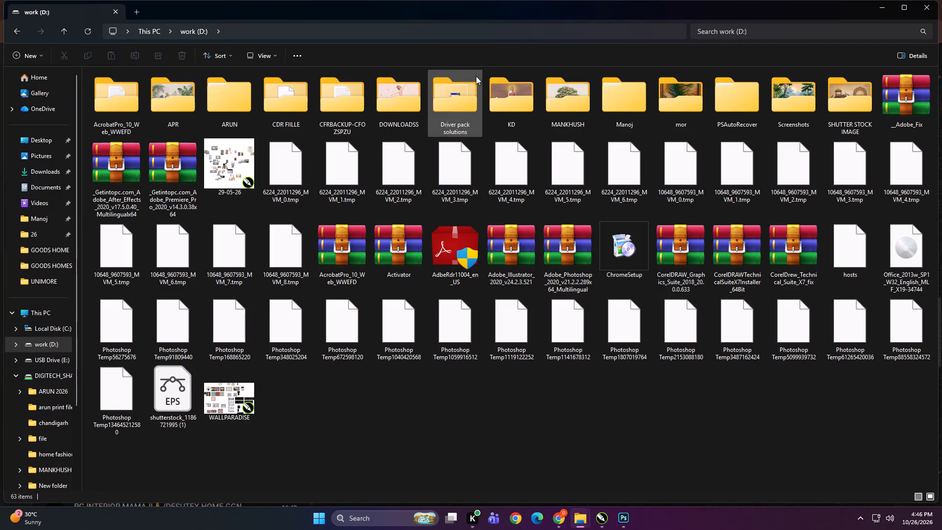
Cut the CHANDIGARH WALL, D&D, GOODS HOMES, UNIMORE, VRINDA and VRINDAA folders in KD > PRINT FILE > 26 on the work (D:) drive.
double_click(503, 104)
double_click(272, 102)
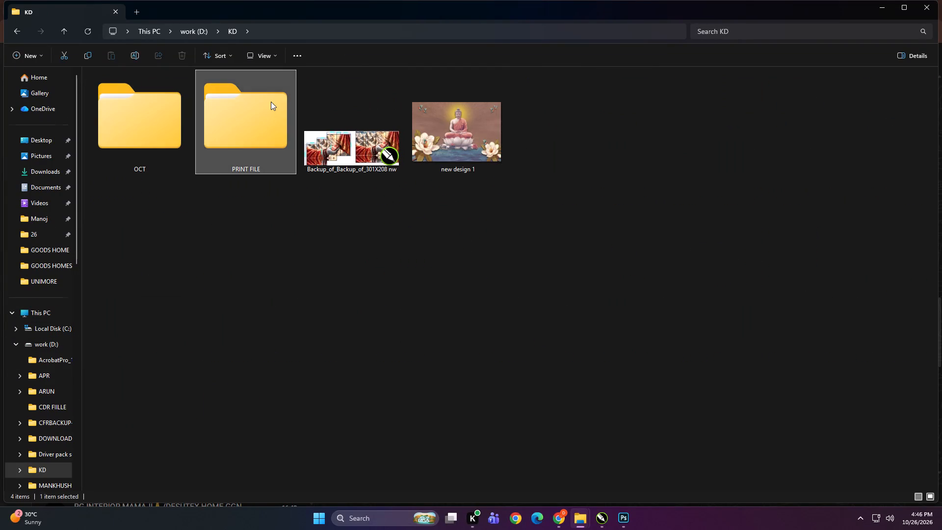
double_click(299, 251)
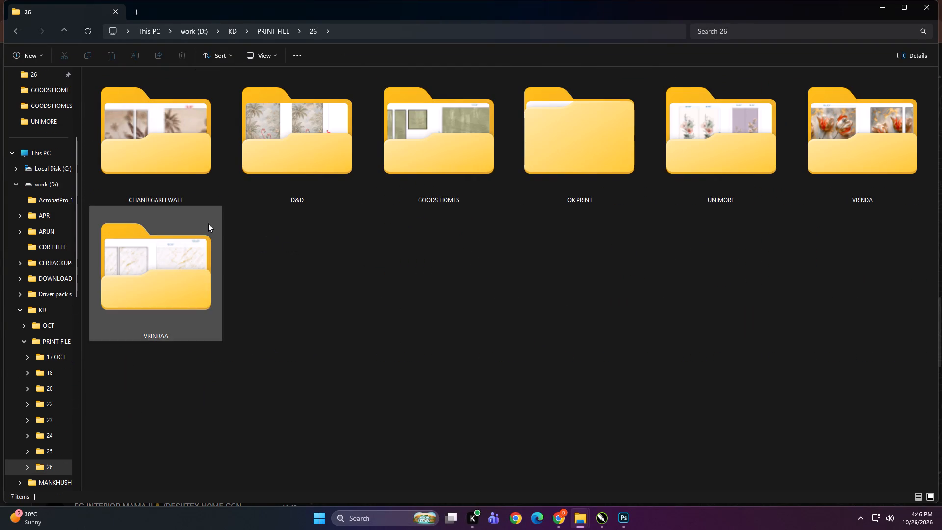
left_click(176, 149)
left_click(313, 156, "ctrl")
left_click(423, 156, "ctrl")
left_click(679, 159, "ctrl")
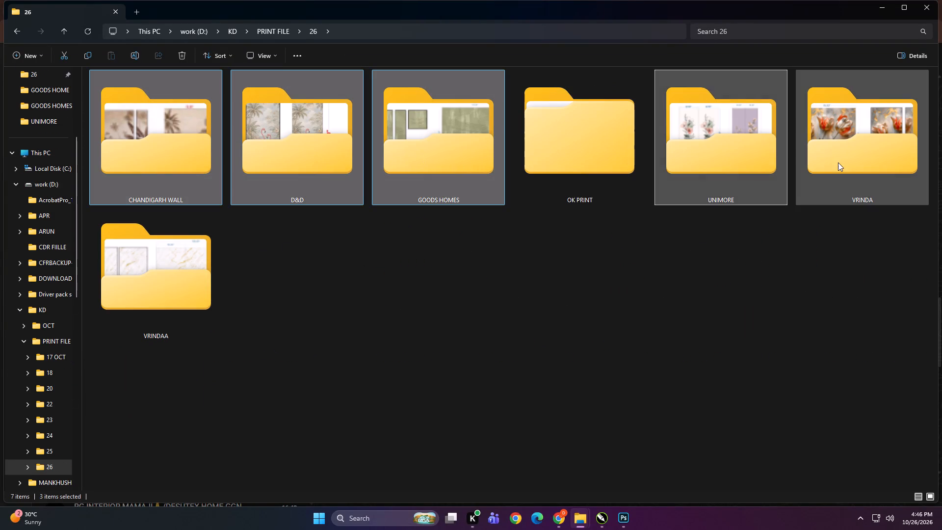
left_click(838, 162, "ctrl")
left_click(202, 260, "ctrl")
key("ctrl+x")
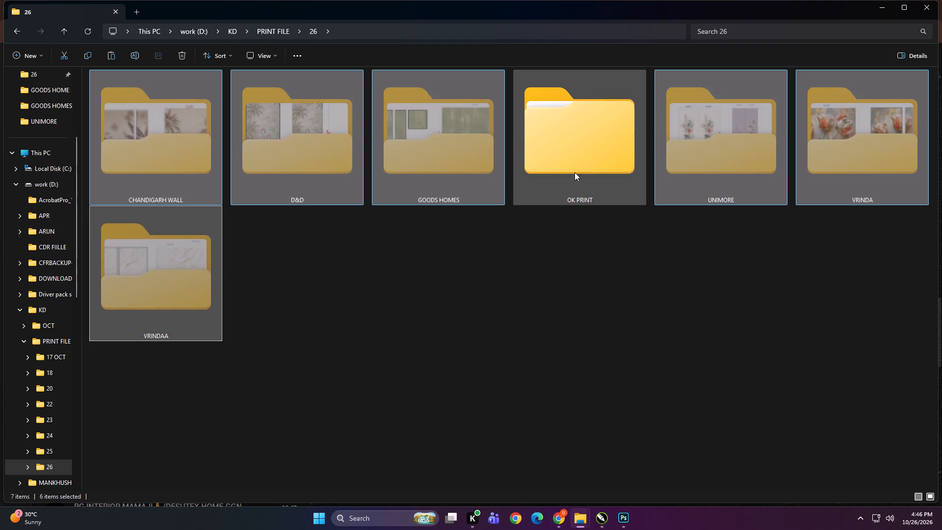
Create a new folder named NEW4 inside the OK PRINT folder.
double_click(595, 136)
left_click(517, 331)
left_click(31, 53)
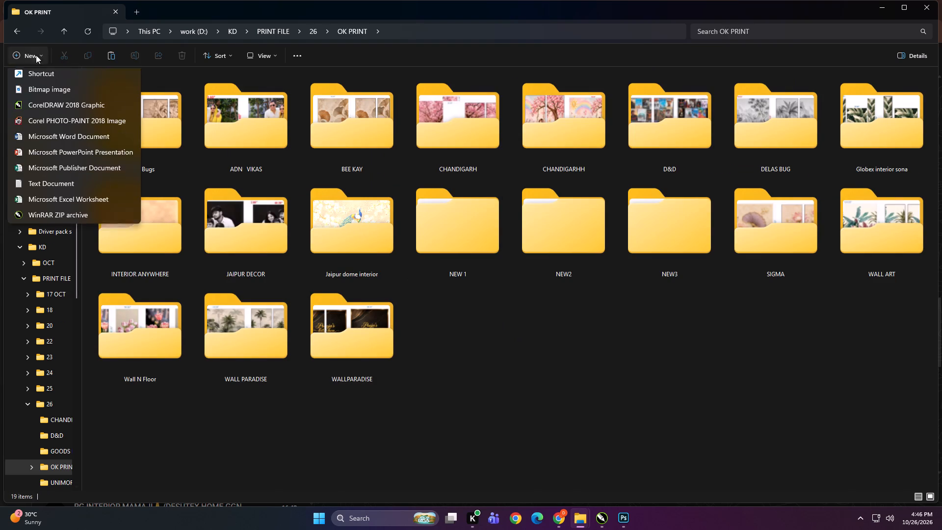
left_click(39, 74)
type("NEW")
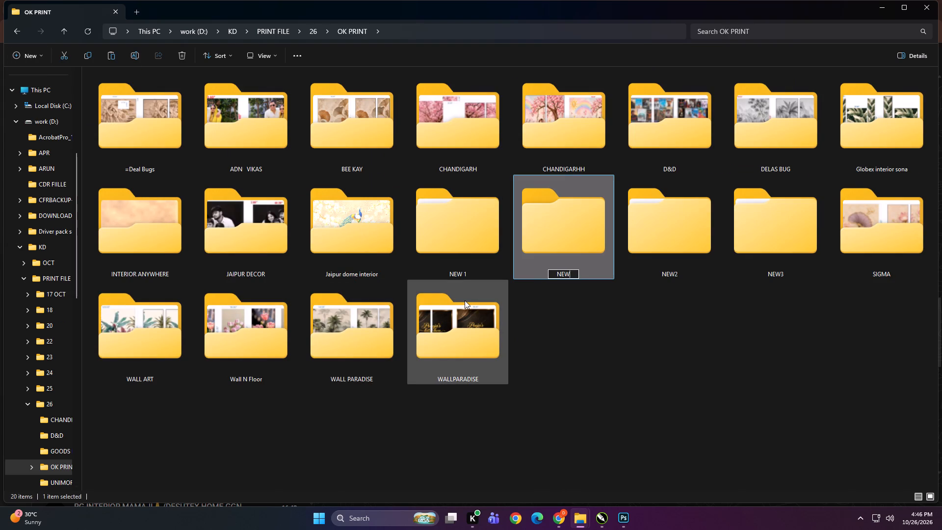
key("4")
key("Return")
Paste the six cut client folders into the NEW4 folder.
double_click(759, 218)
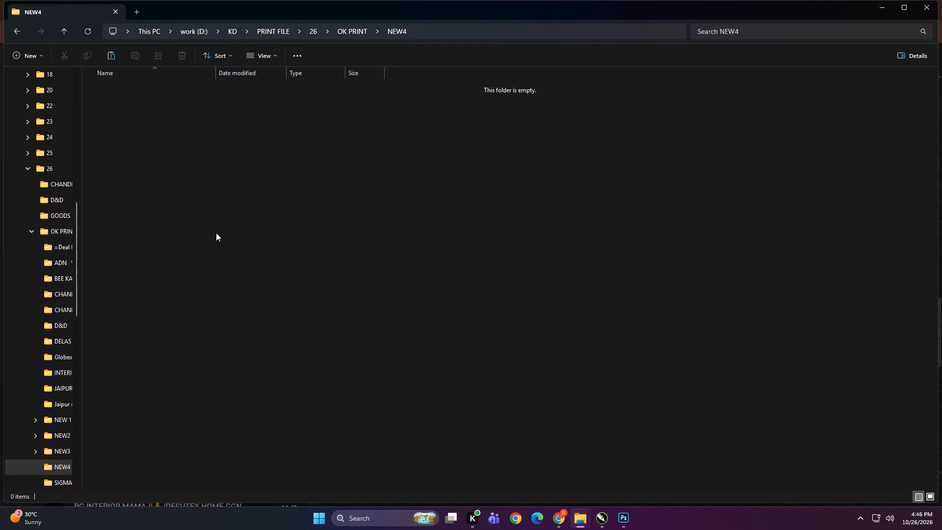
right_click(216, 233)
left_click(229, 245)
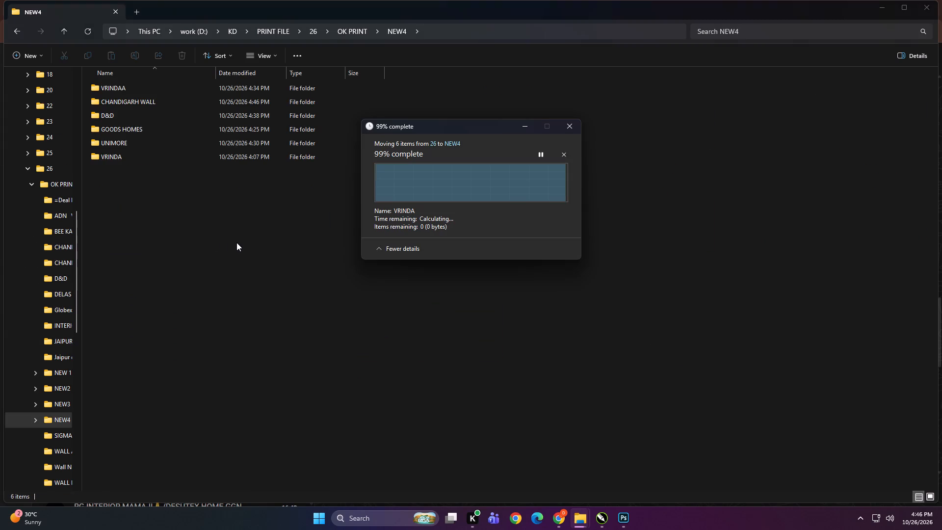
left_click(309, 267)
Copy the NEW4 folder from OK PRINT into Print > 26 on the DIGITECH_SHAREDRIVE (Z:) network drive.
key("BackSpace")
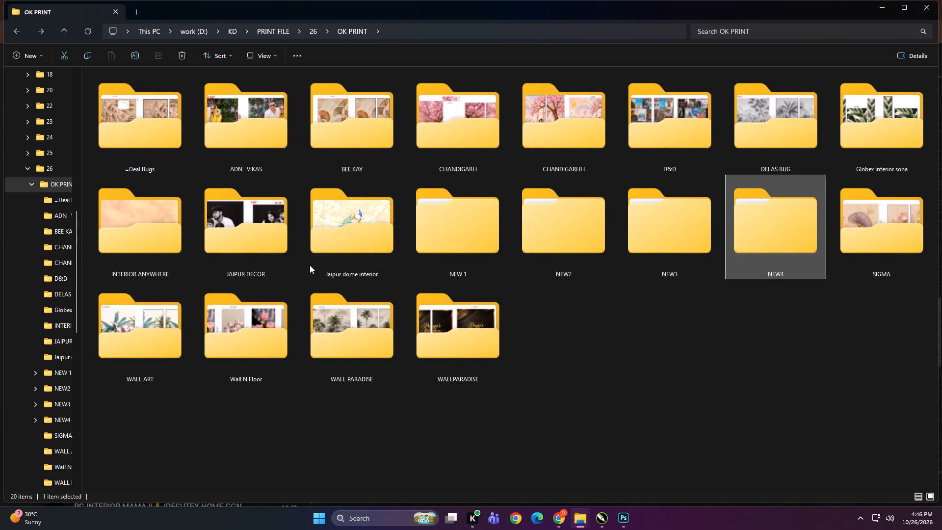
left_click(850, 333)
left_click(802, 241)
key("ctrl+c")
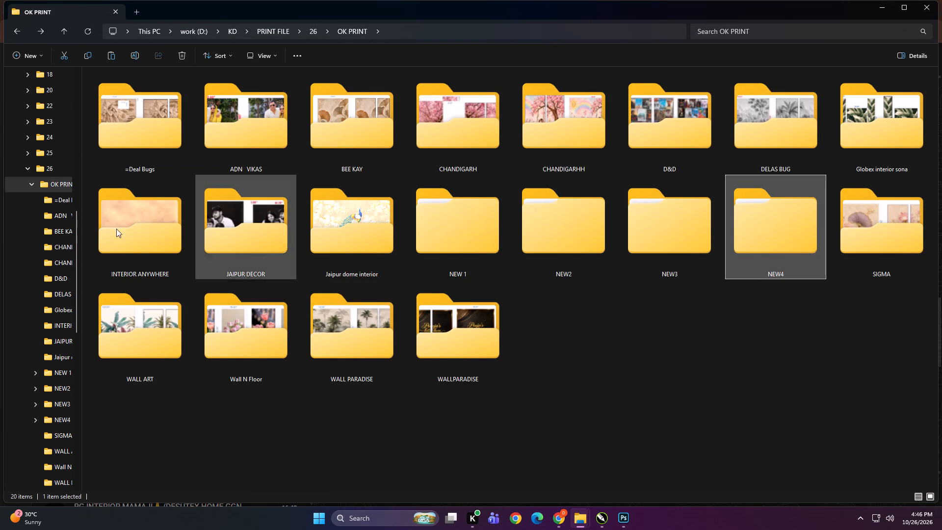
scroll(28, 243, "up", 4)
left_click(45, 313)
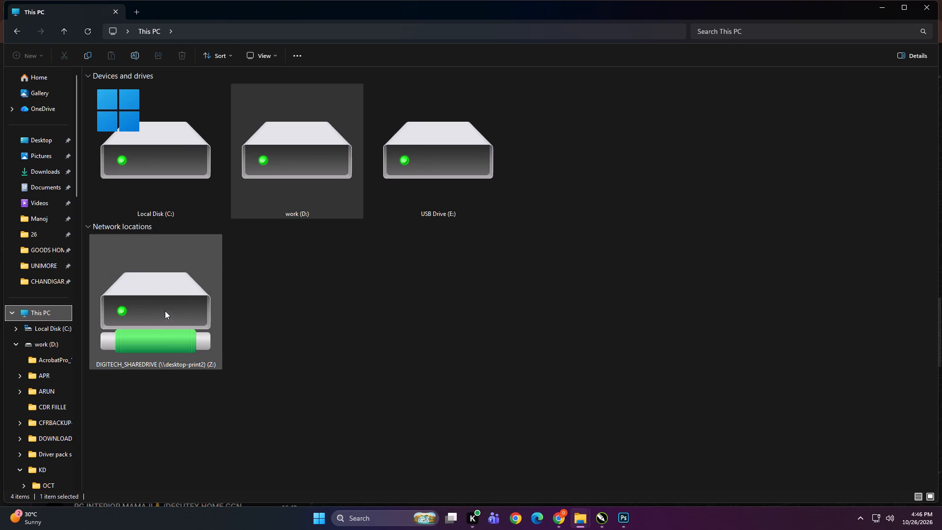
left_click(165, 313)
double_click(160, 307)
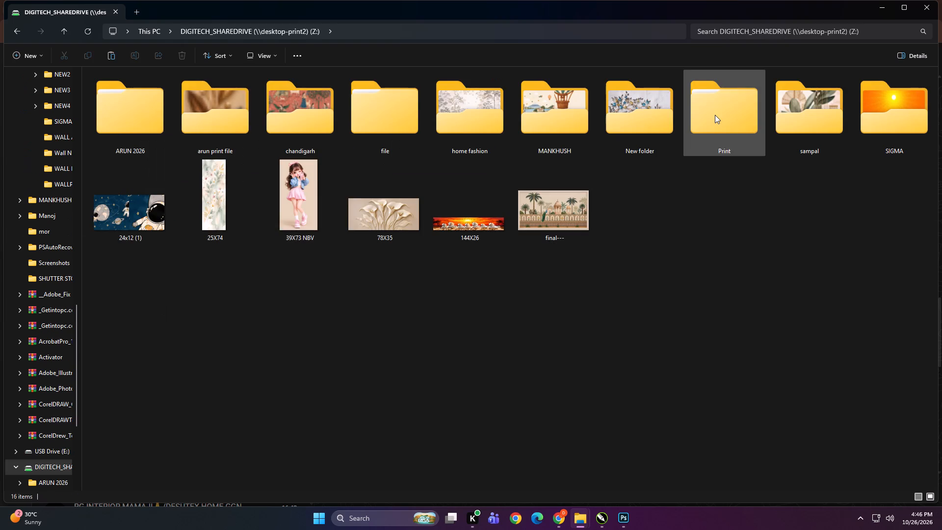
double_click(715, 115)
double_click(505, 105)
right_click(552, 289)
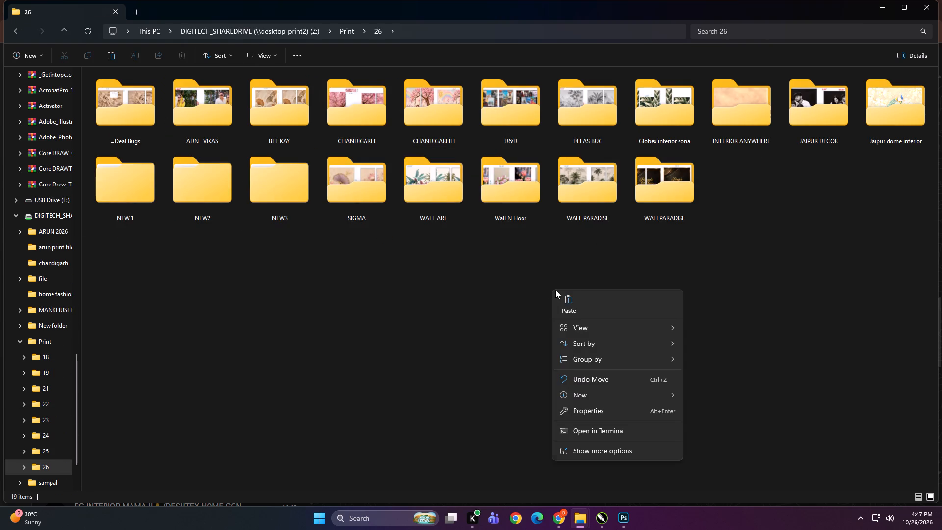
left_click(564, 301)
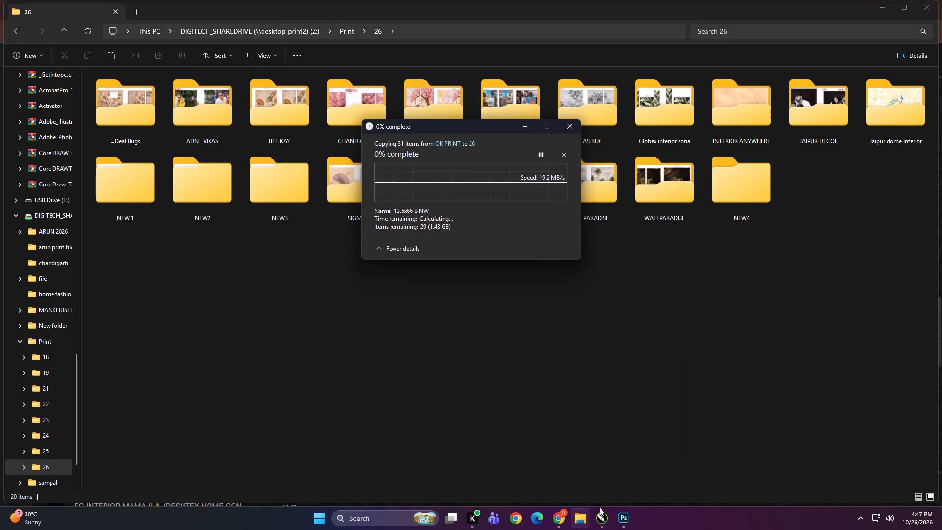
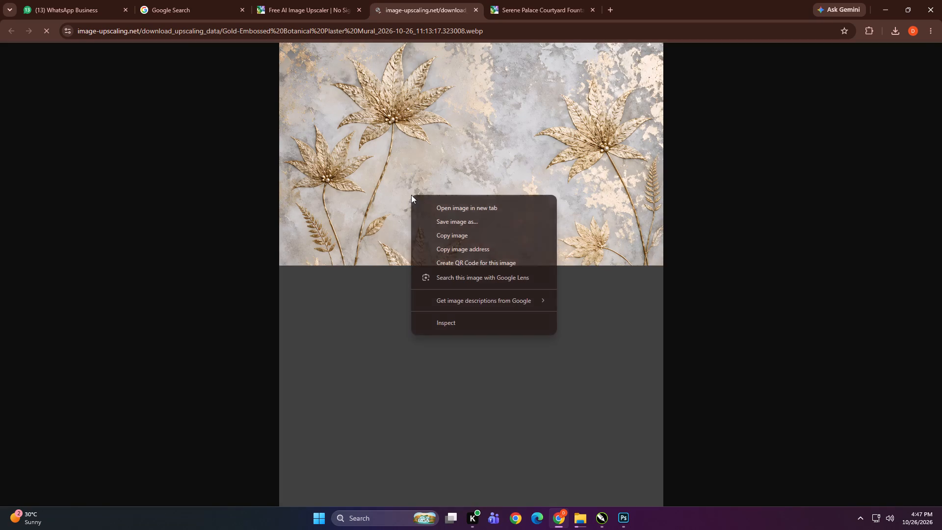
Save the upscaled Gold-Embossed Botanical Plaster Mural image as a WEBP file in the Downloads folder.
left_click(436, 222)
key("Return")
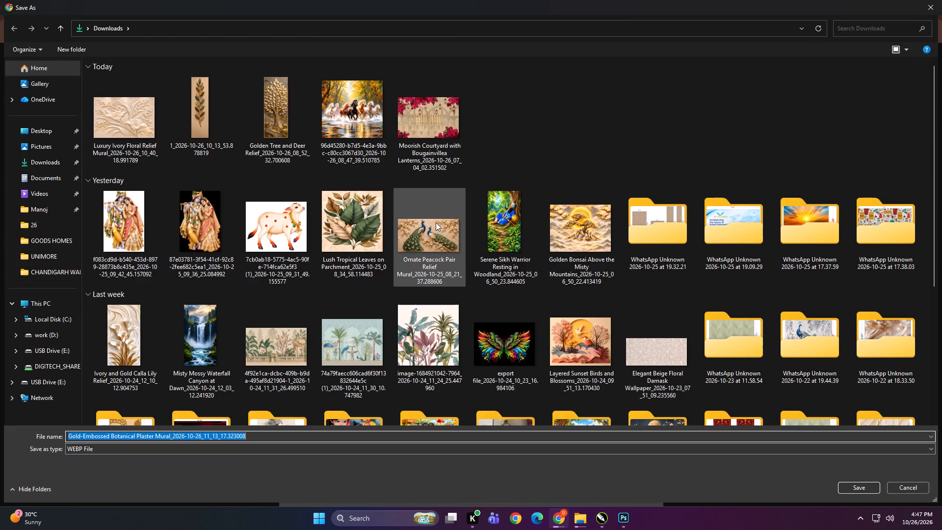
key("Return")
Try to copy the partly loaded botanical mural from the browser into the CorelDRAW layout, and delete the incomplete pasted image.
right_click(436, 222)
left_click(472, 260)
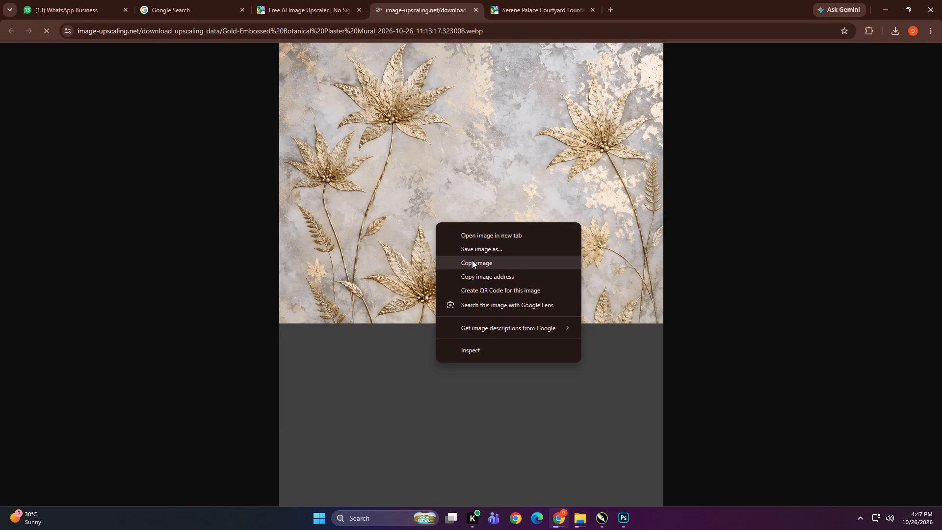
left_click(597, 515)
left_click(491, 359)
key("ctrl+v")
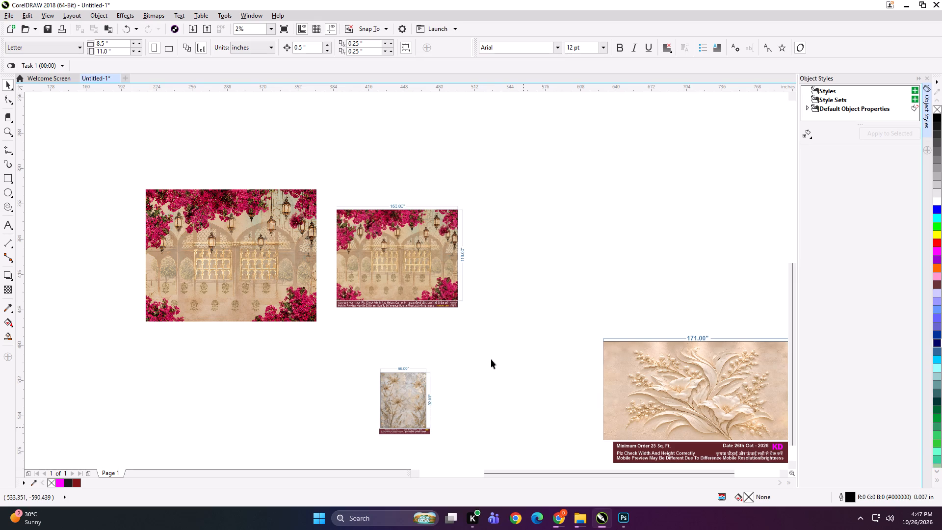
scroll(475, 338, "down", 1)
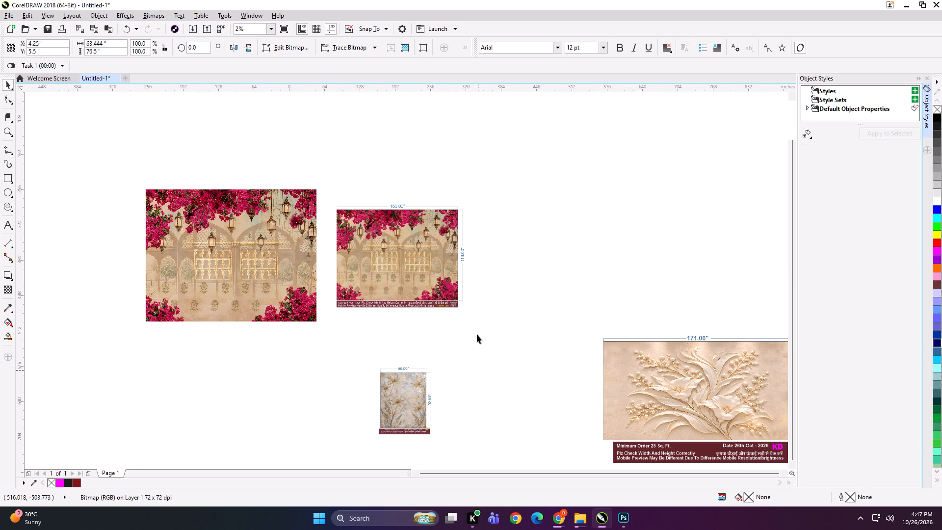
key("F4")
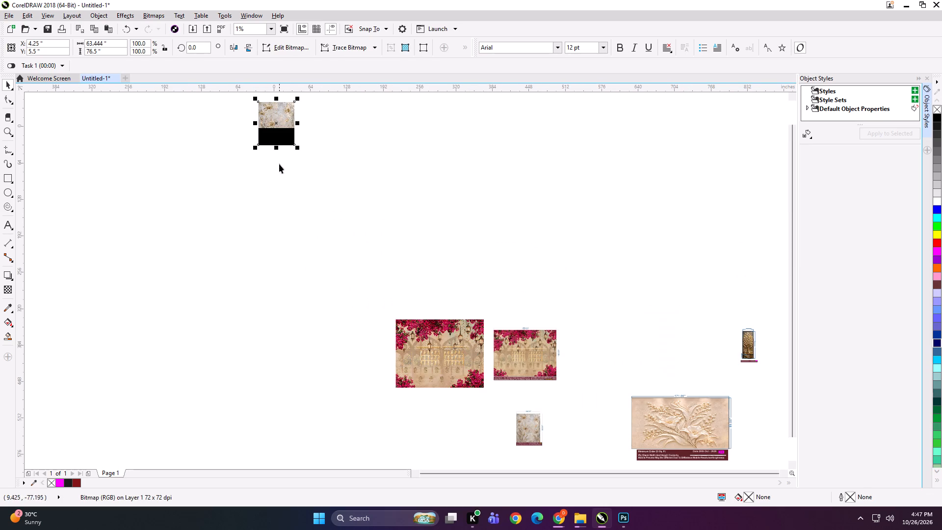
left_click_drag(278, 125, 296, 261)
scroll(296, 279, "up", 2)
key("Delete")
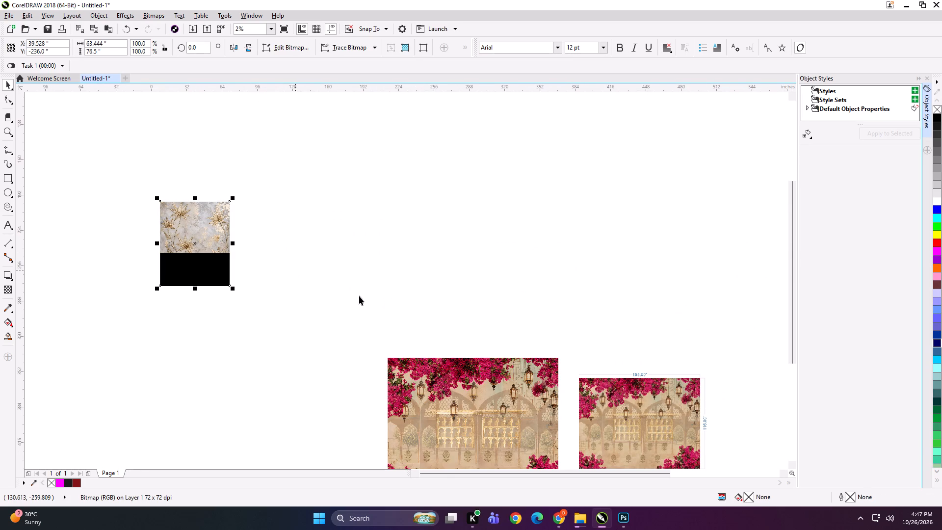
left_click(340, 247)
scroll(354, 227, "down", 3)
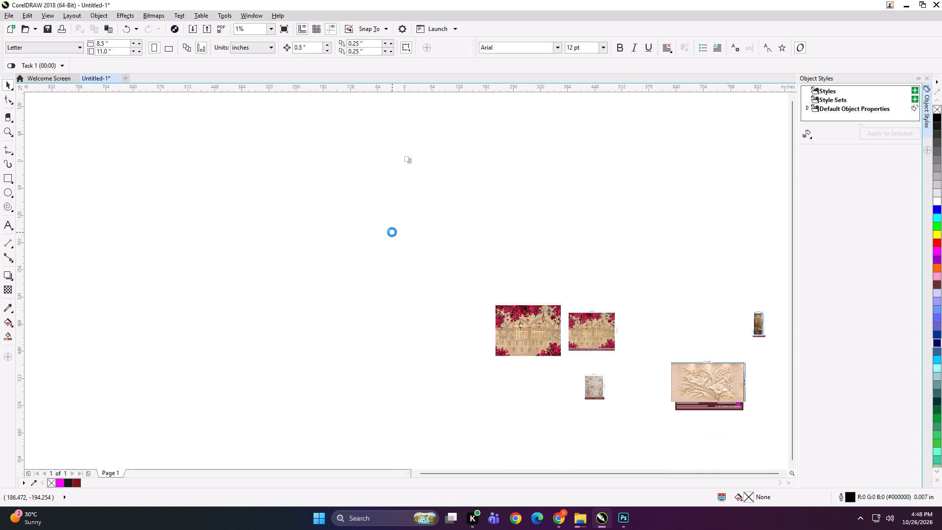
Copy the fully loaded botanical mural from Chrome into the CorelDRAW layout, placing it beside its small labelled overview and below the large bougainvillea mural.
left_click(556, 515)
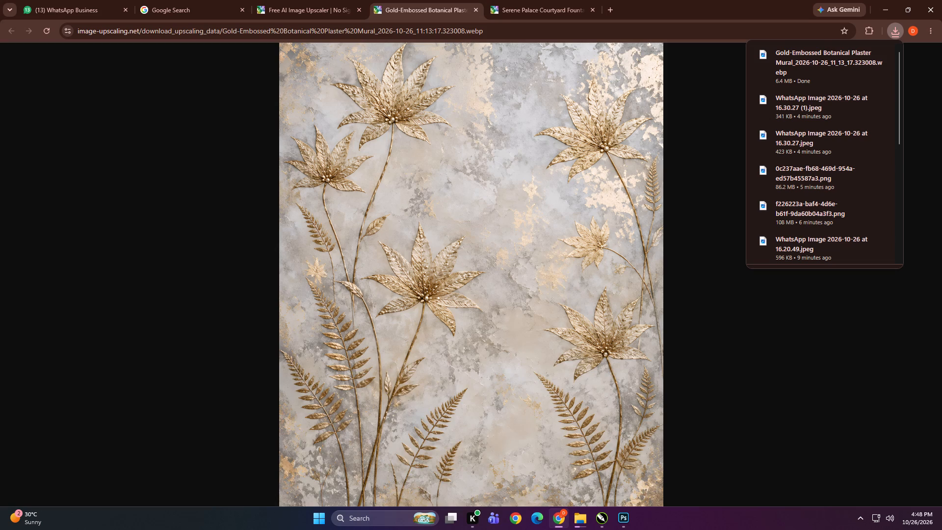
scroll(453, 228, "down", 3)
left_click(453, 229)
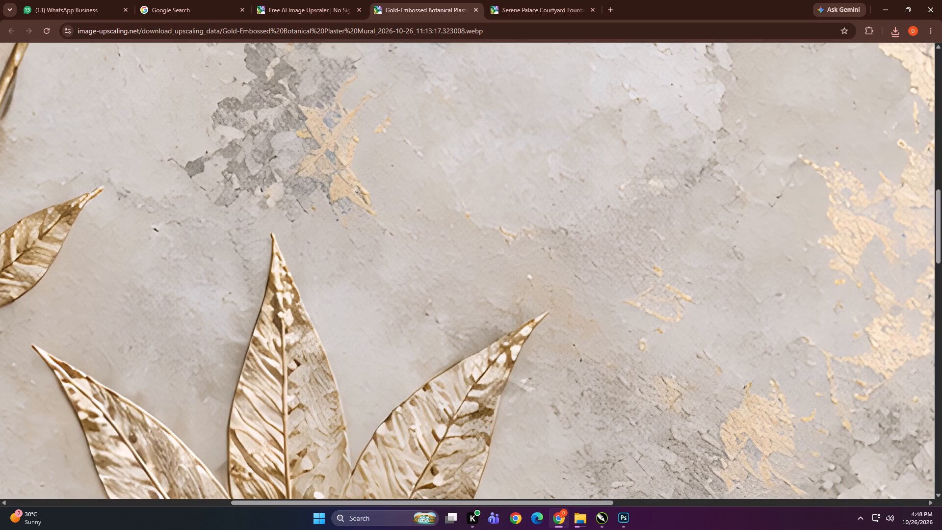
right_click(453, 229)
left_click(490, 269)
left_click(595, 516)
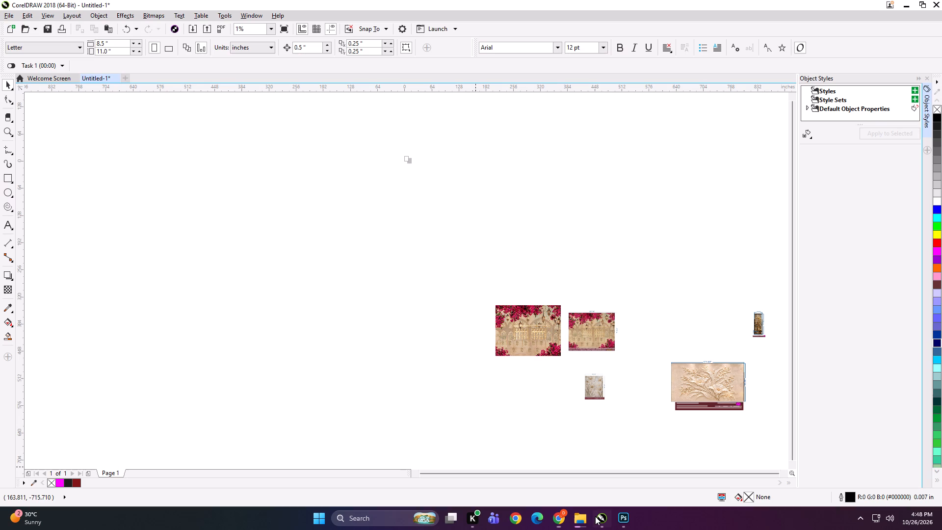
left_click(428, 356)
key("ctrl+v")
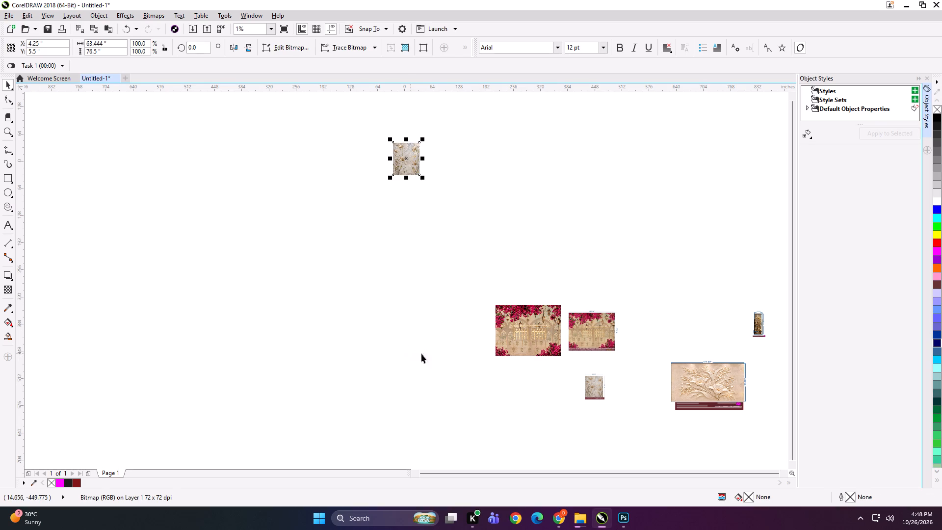
left_click_drag(408, 163, 544, 385)
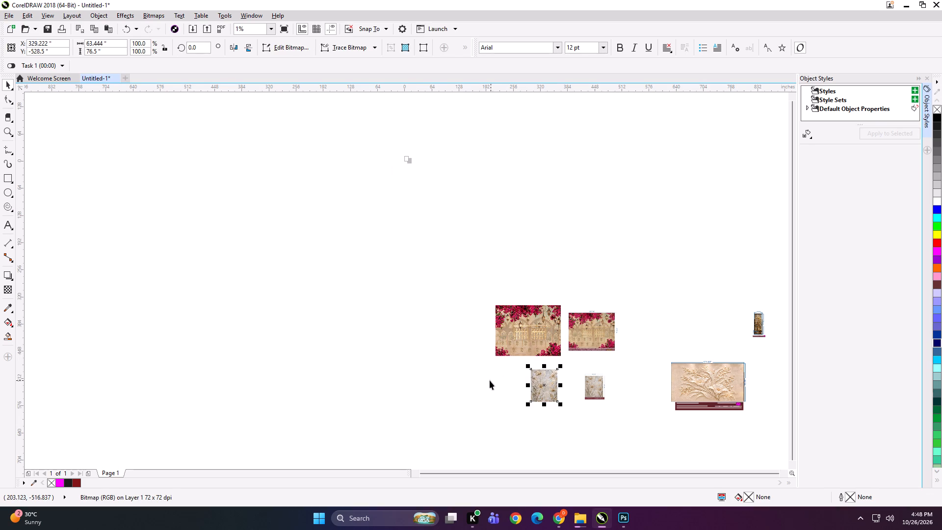
left_click(490, 380)
scroll(610, 392, "up", 1)
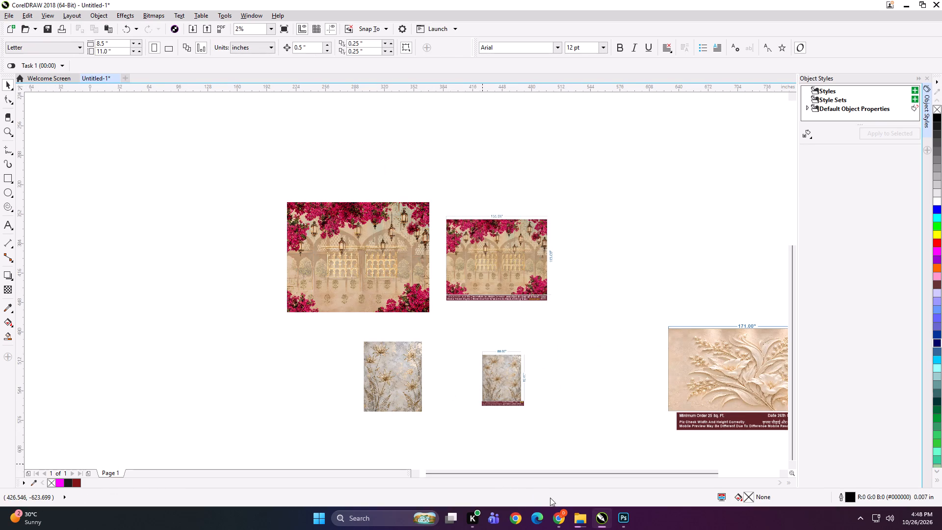
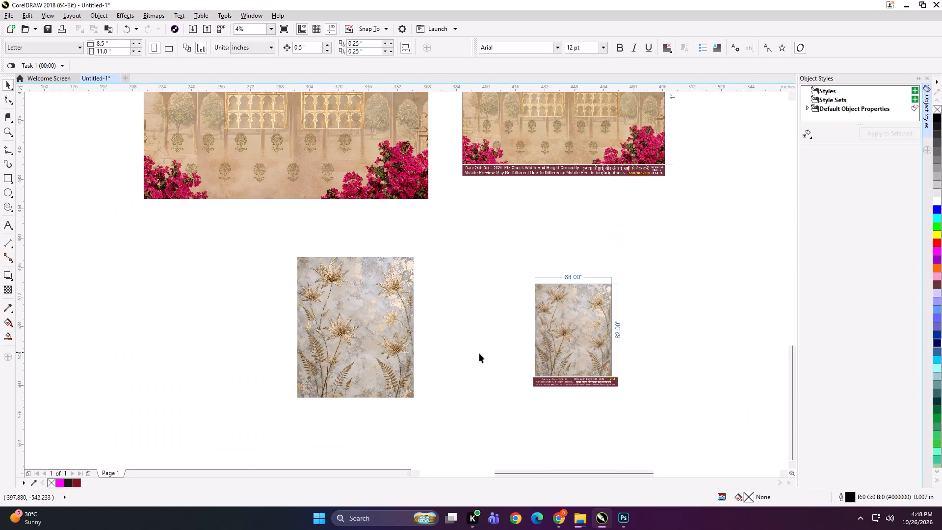
Resize the large bougainvillea mural to 155 inches wide and 116 inches high.
scroll(491, 349, "down", 1)
scroll(408, 133, "up", 1)
left_click(460, 284)
left_click(603, 260, "shift")
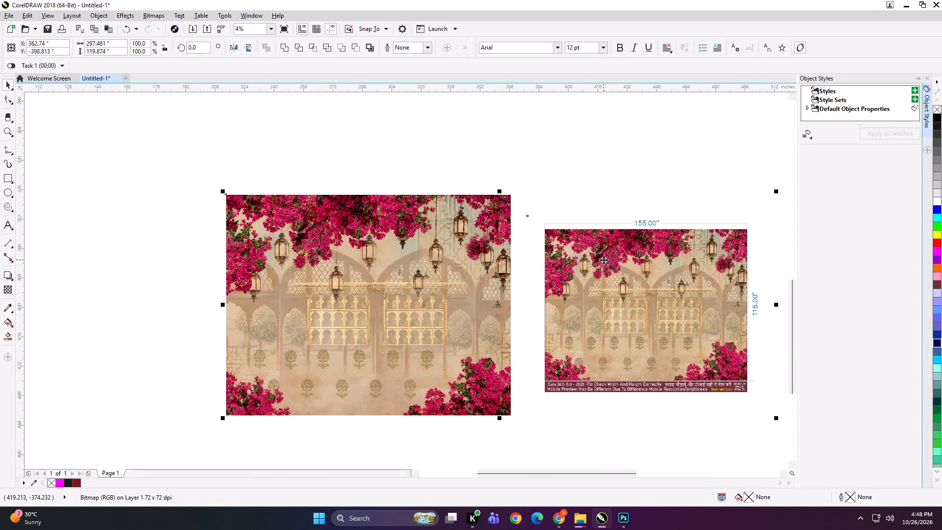
key("shift+F2")
left_click(379, 120)
left_click(379, 176)
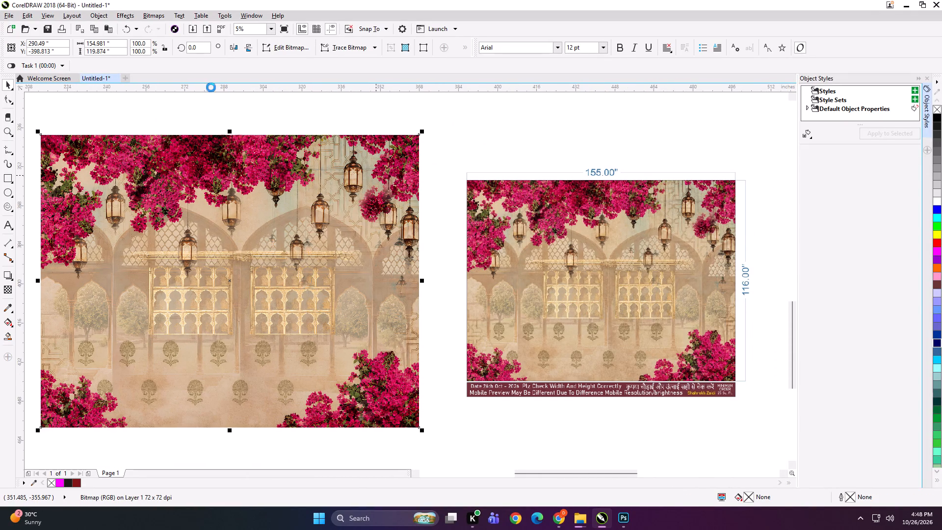
left_click(114, 42)
key("ctrl+a")
type("15")
key("Tab")
type("116")
key("Return")
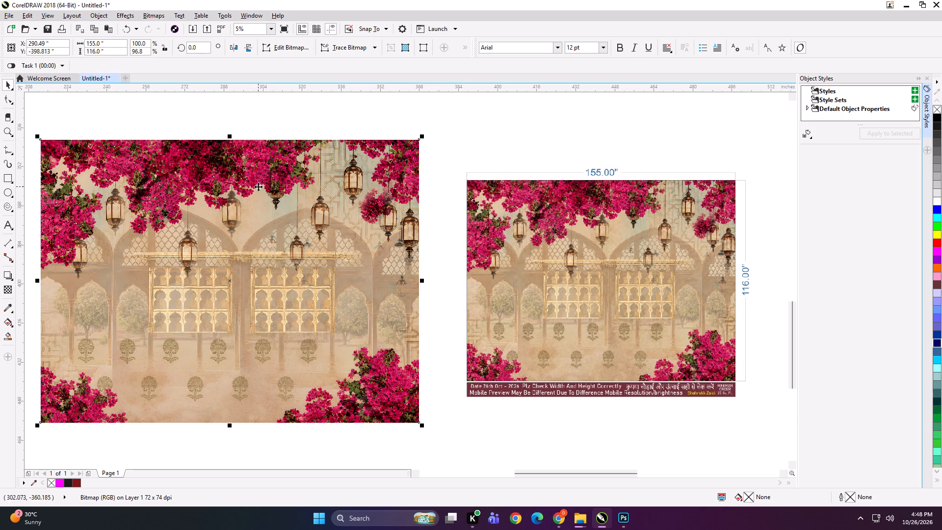
Create a 53 by 116 inch panel rectangle over the large bougainvillea mural, aligned to the mural's left edge.
scroll(321, 197, "down", 1)
left_click(273, 129)
left_click(289, 233)
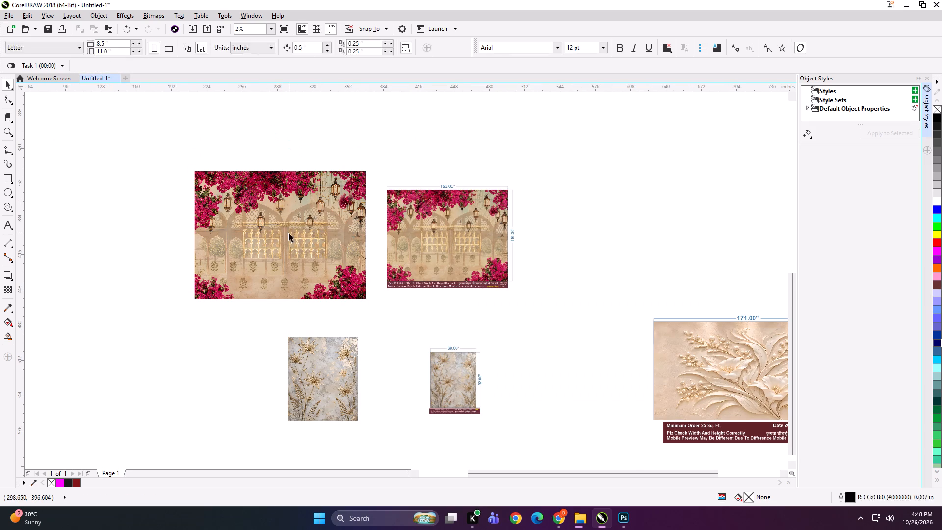
left_click(398, 229, "shift")
key("shift+F2")
left_click(291, 108)
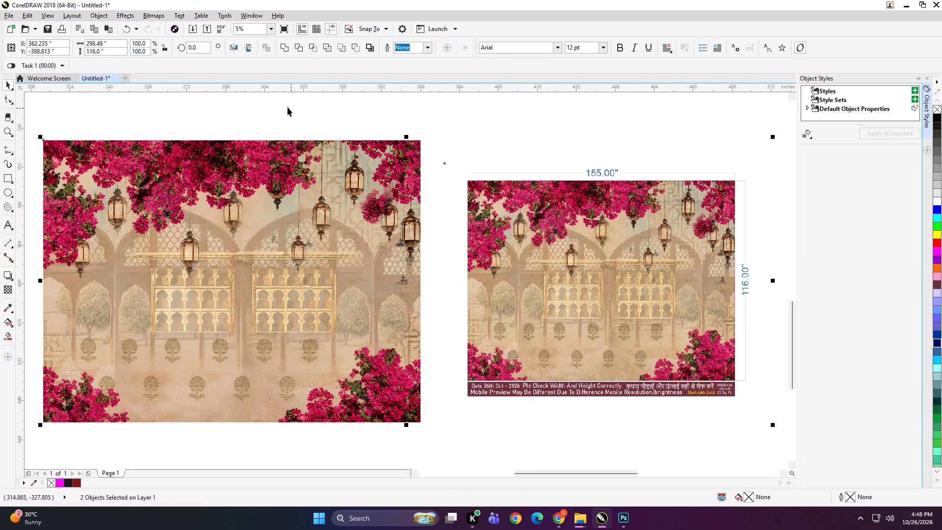
left_click(287, 116)
left_click(303, 179)
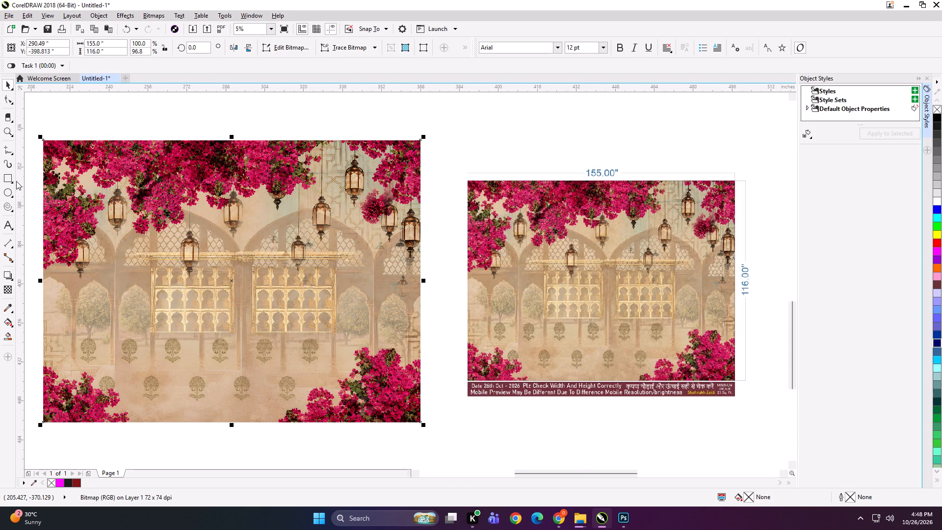
double_click(9, 178, "shift")
key("shift+space")
left_click(108, 43)
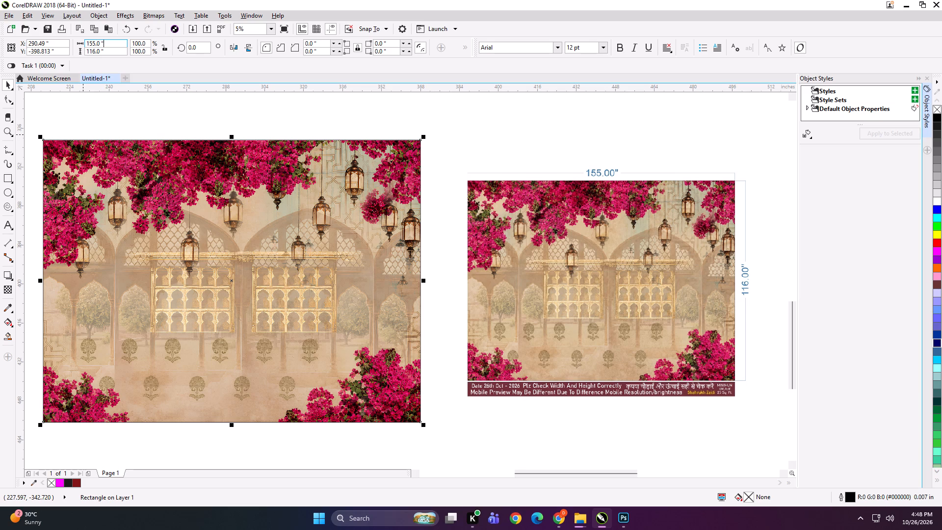
key("ctrl+a")
type("53")
key("Return")
left_click(129, 191, "shift")
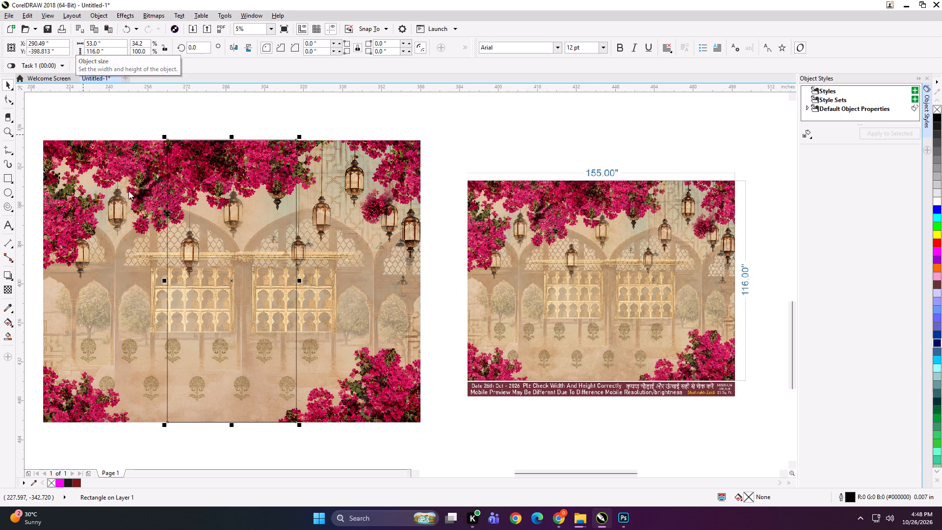
key("l")
left_click(134, 127)
left_click(130, 213)
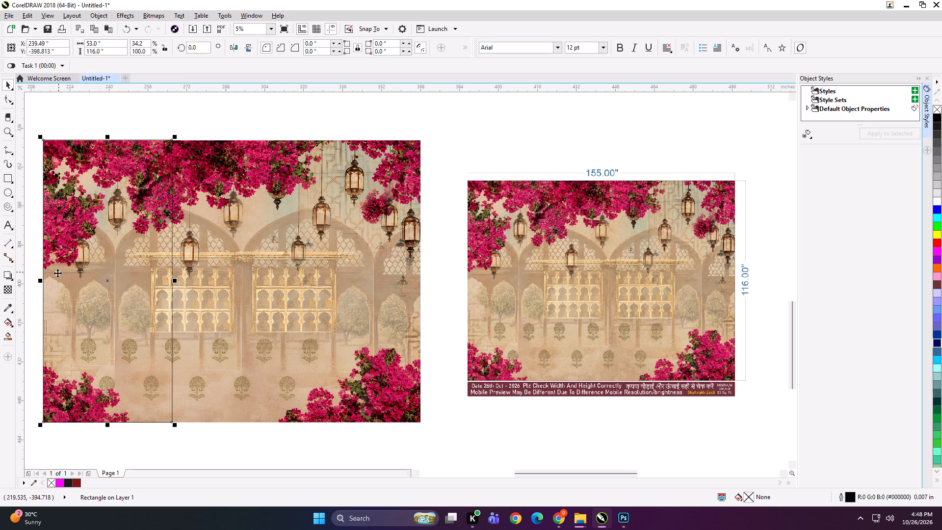
Duplicate the panel rectangle twice across the mural, overlapping neighbours by 0.5 inch, and narrow the third to end at the mural's right edge.
left_click_drag(39, 282, 217, 283)
right_click(217, 283, "ctrl")
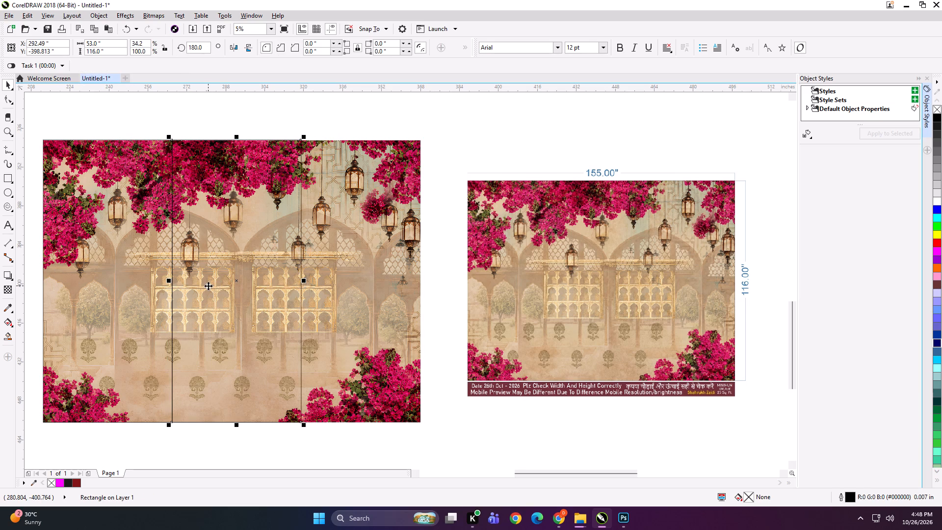
key("Left")
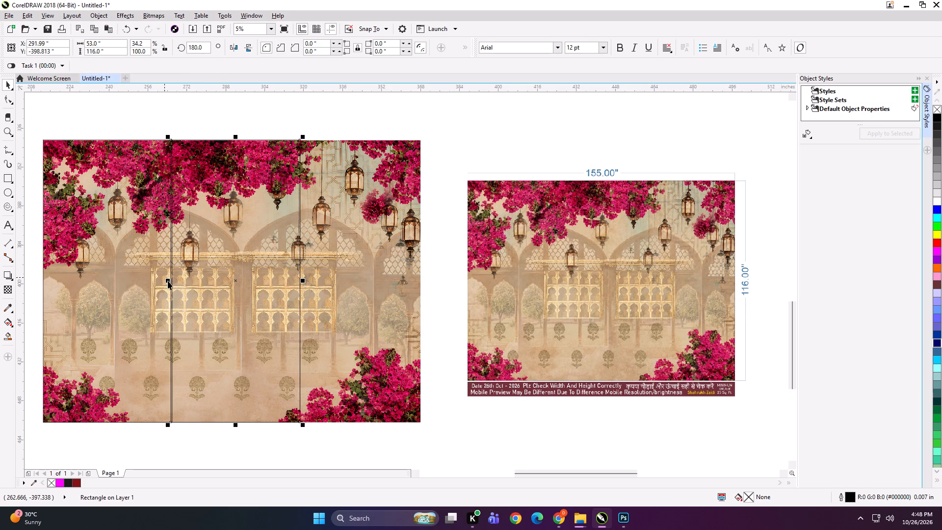
left_click_drag(169, 283, 437, 294)
right_click(437, 294, "ctrl")
key("Left")
left_click(308, 119)
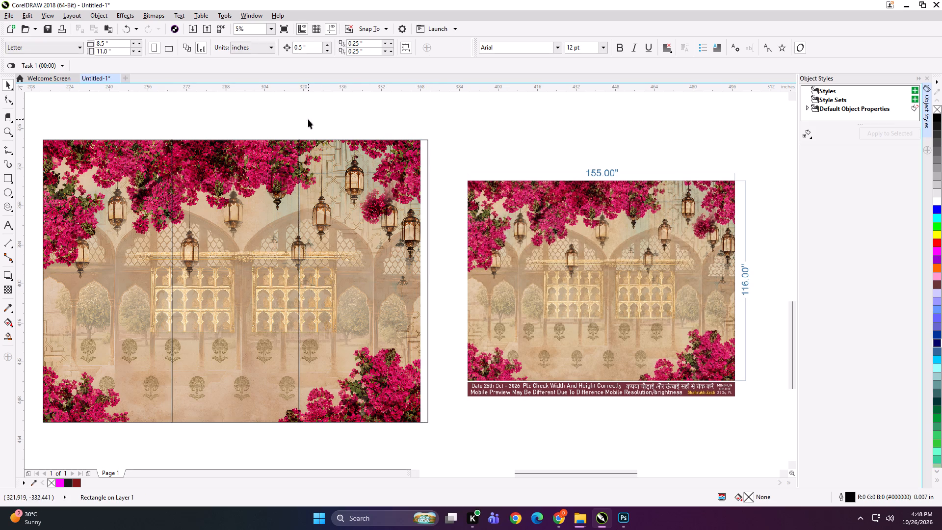
left_click(344, 261)
left_click_drag(432, 282, 425, 282)
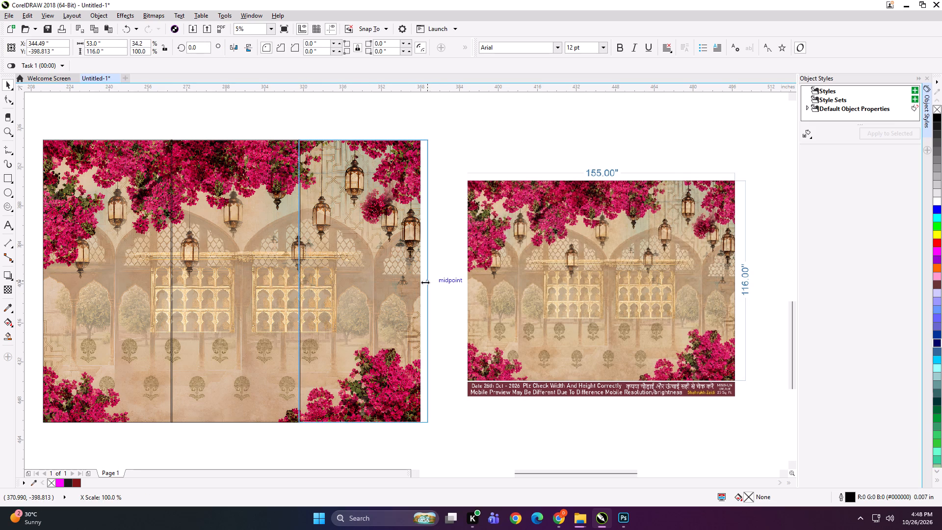
left_click_drag(425, 282, 424, 282)
Group the three panel rectangles, PowerClip the bougainvillea mural into them, and ungroup the result into separate panels.
left_click(235, 276, "shift")
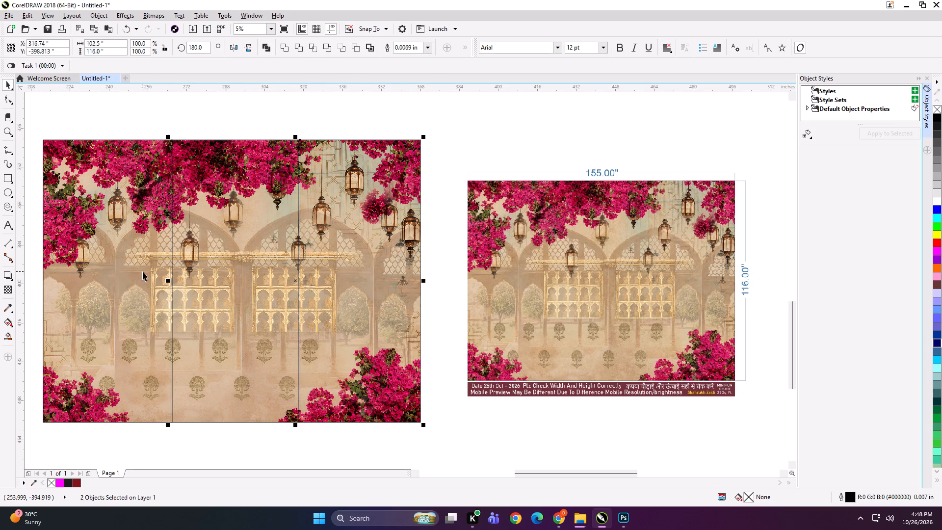
left_click(143, 271, "shift")
key("ctrl+g")
left_click(210, 115)
left_click(224, 246, "alt")
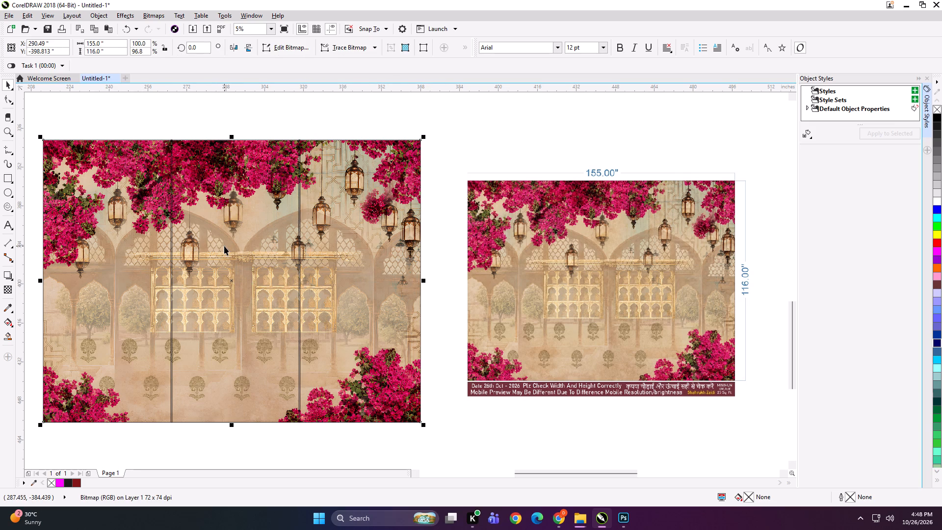
key("shift+Return")
left_click(259, 246)
key("ctrl+u")
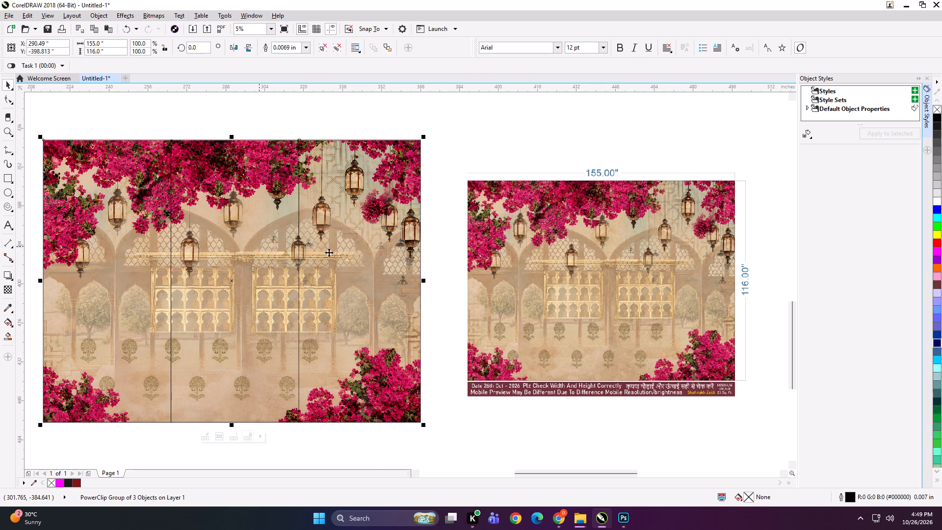
Examine the split bougainvillea mural panels individually beside the labelled overview.
scroll(354, 281, "down", 1)
left_click(259, 155)
left_click_drag(156, 183, 549, 358)
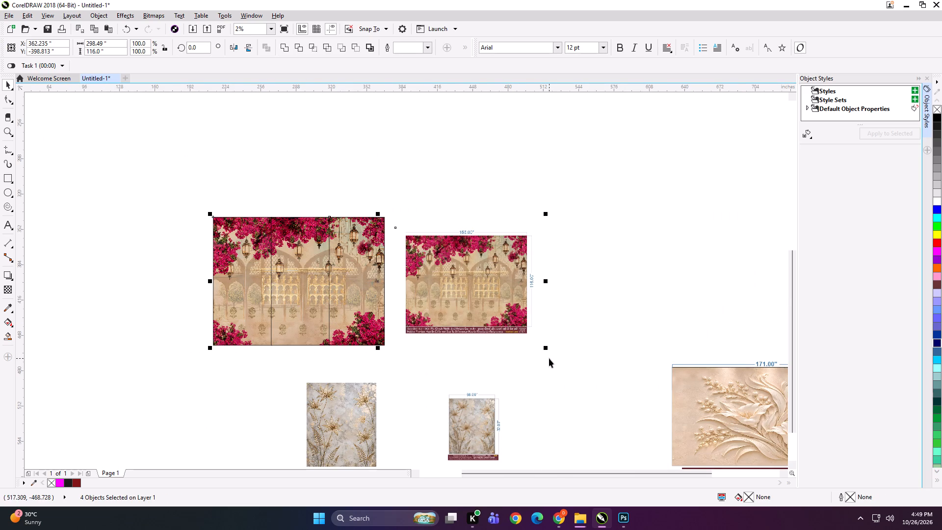
key("shift+F2")
left_click(275, 115)
left_click(269, 199)
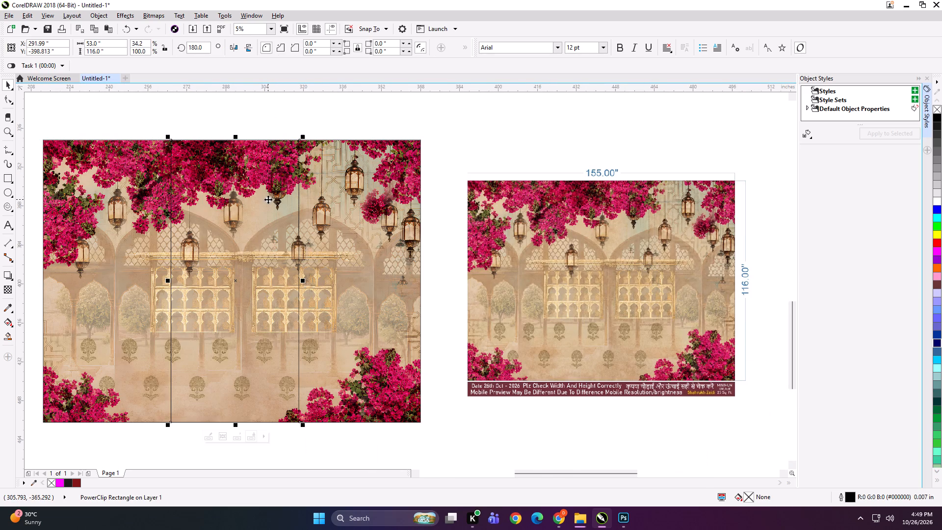
left_click(319, 247)
left_click(216, 123)
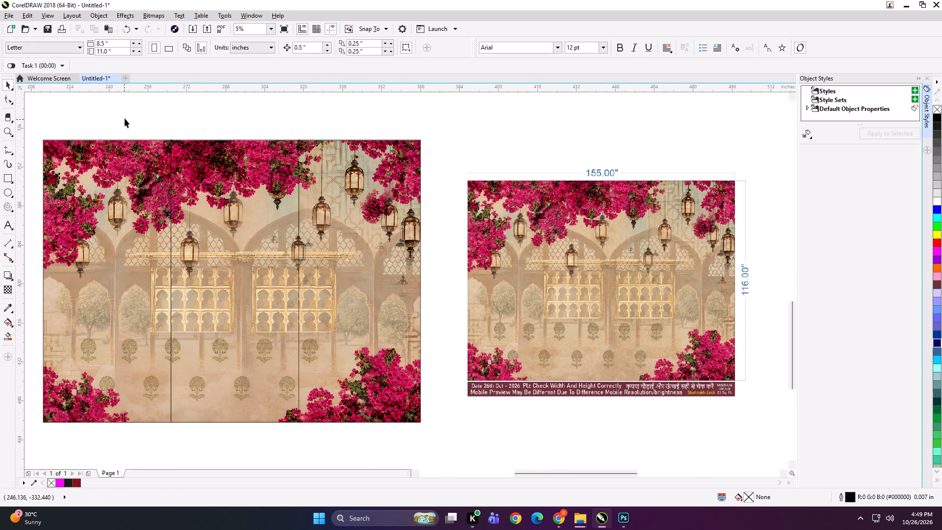
Label the top edges of the three mural panels 155*116 PANEL 1, 155*116 PANEL 2 and 155*116 PANEL 3.
left_click(5, 224)
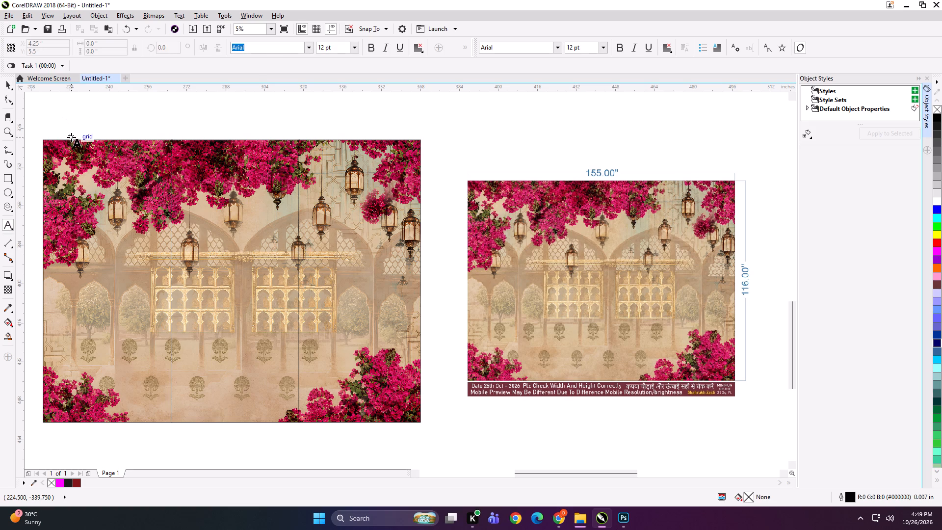
left_click(71, 138)
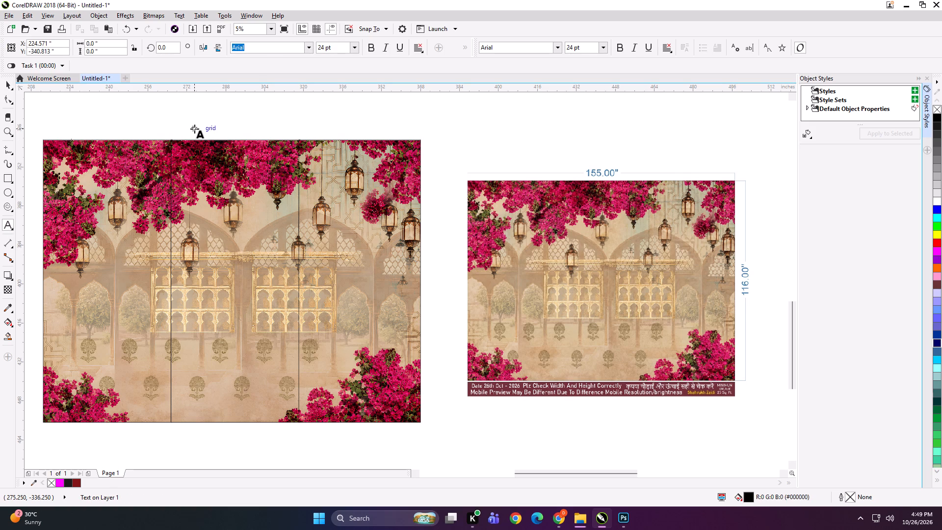
type("155*116 PANEL 1")
key("ctrl+a")
key("ctrl+c")
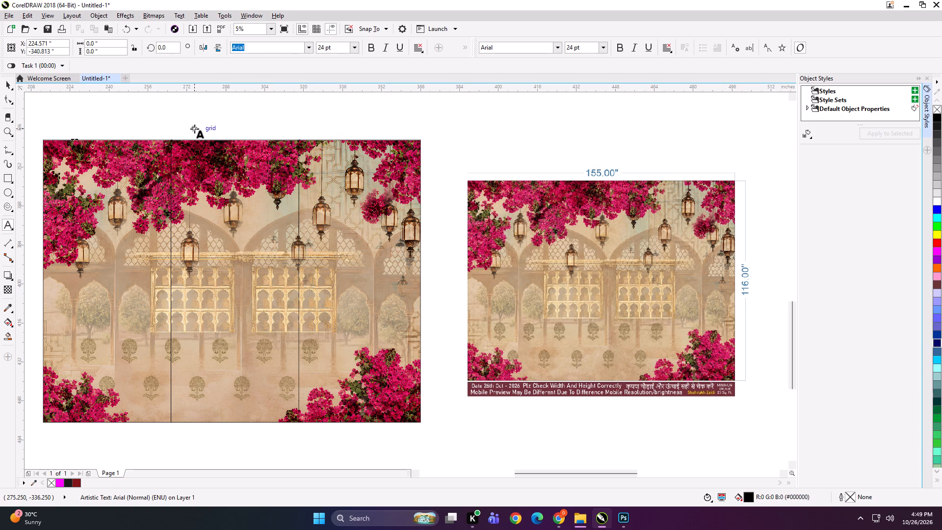
left_click(204, 138)
key("ctrl+v")
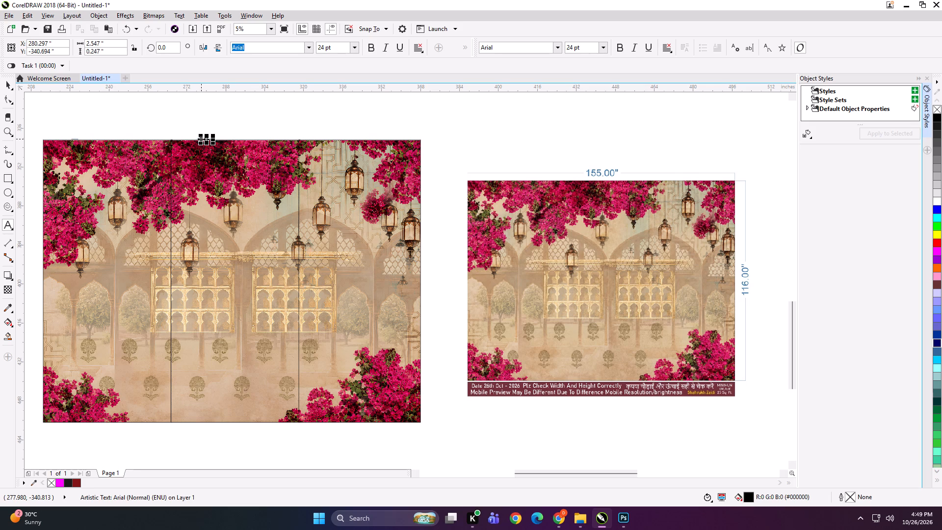
key("BackSpace")
key("2")
left_click(330, 139)
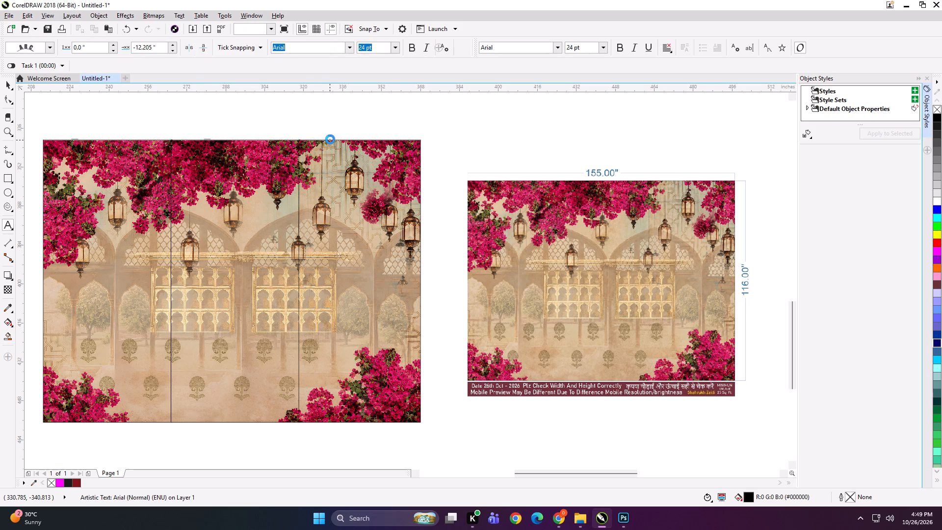
key("ctrl+v")
key("BackSpace")
key("3")
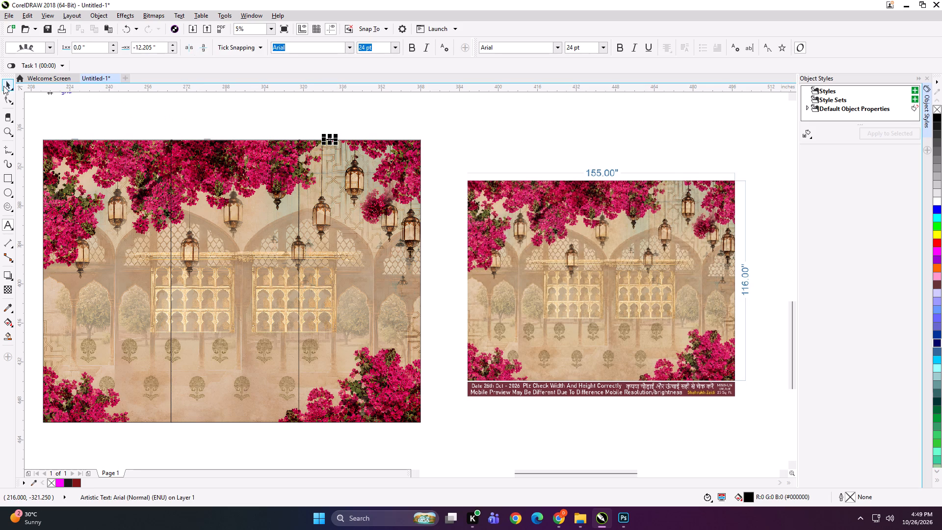
Group each of the three mural panels with its own text label.
left_click(3, 86)
left_click(351, 194, "shift")
key("ctrl+g")
left_click_drag(224, 111, 193, 196)
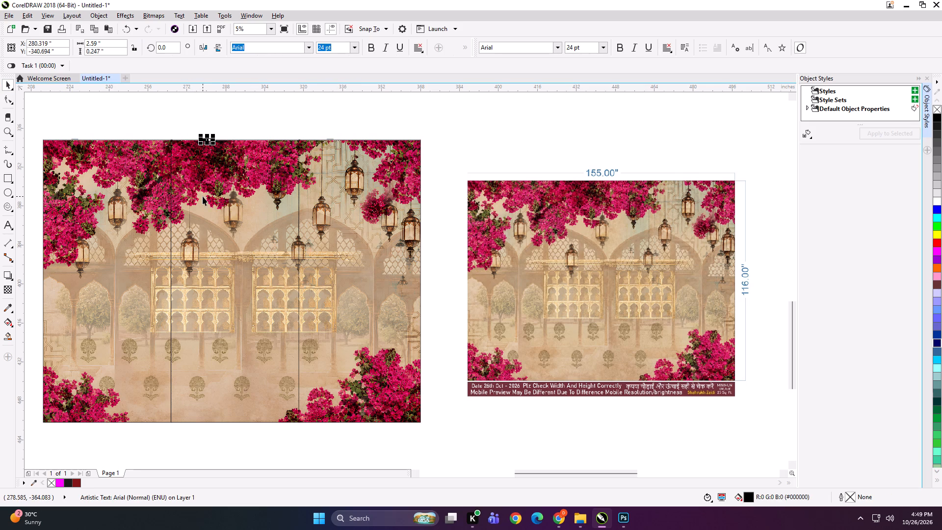
left_click(198, 195, "shift")
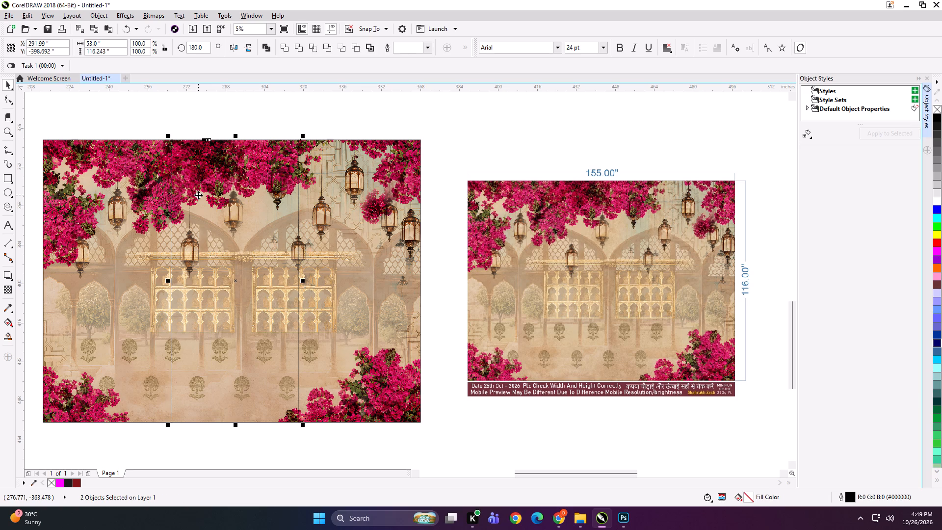
key("ctrl+g")
left_click_drag(118, 103, 60, 173)
left_click(75, 171, "shift")
key("ctrl+g")
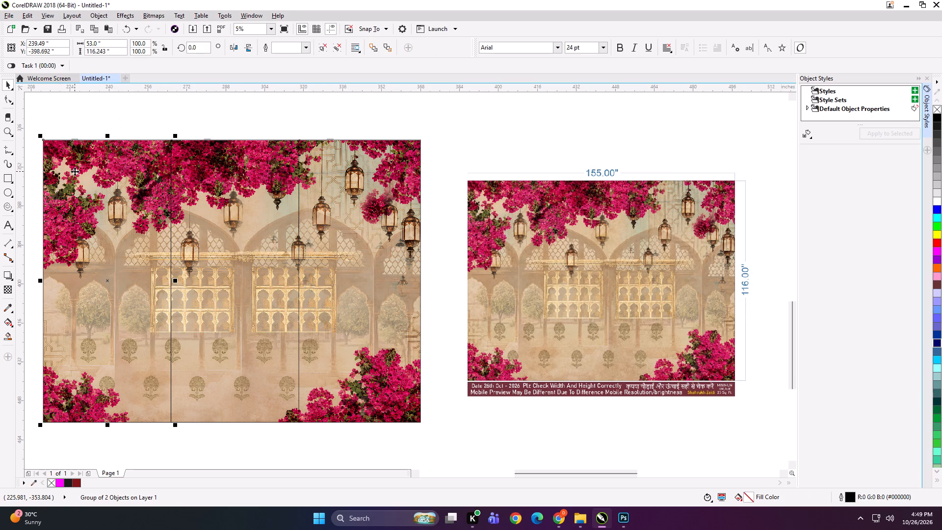
Examine the three grouped mural panels and their labels along the top edge.
left_click(163, 185)
left_click(250, 187)
left_click(339, 187)
left_click(235, 185)
left_click(163, 182)
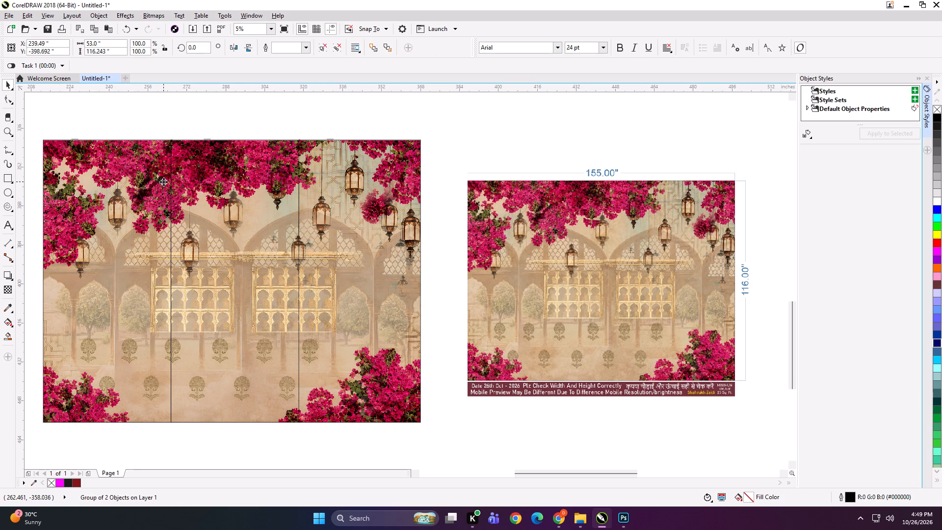
left_click(233, 190, "shift")
left_click(335, 193, "shift")
scroll(375, 189, "up", 2)
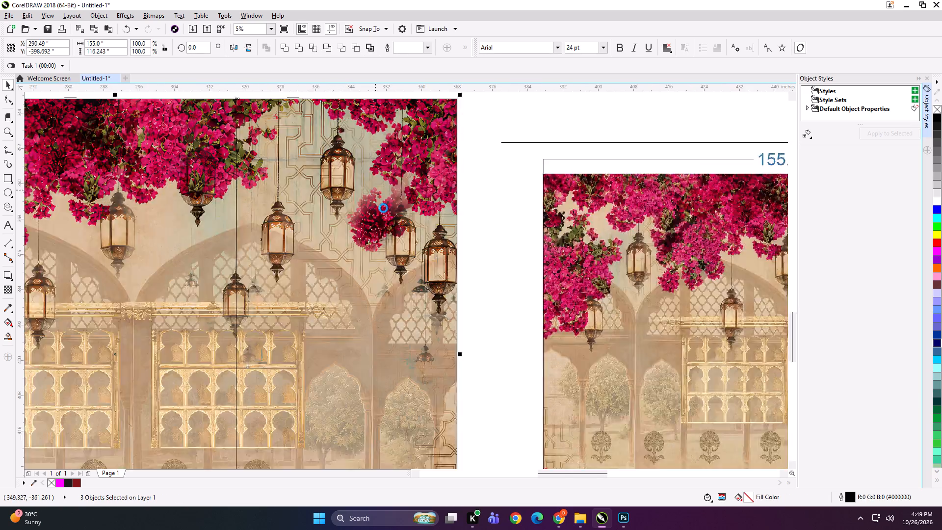
scroll(383, 208, "up", 2)
scroll(433, 218, "down", 4)
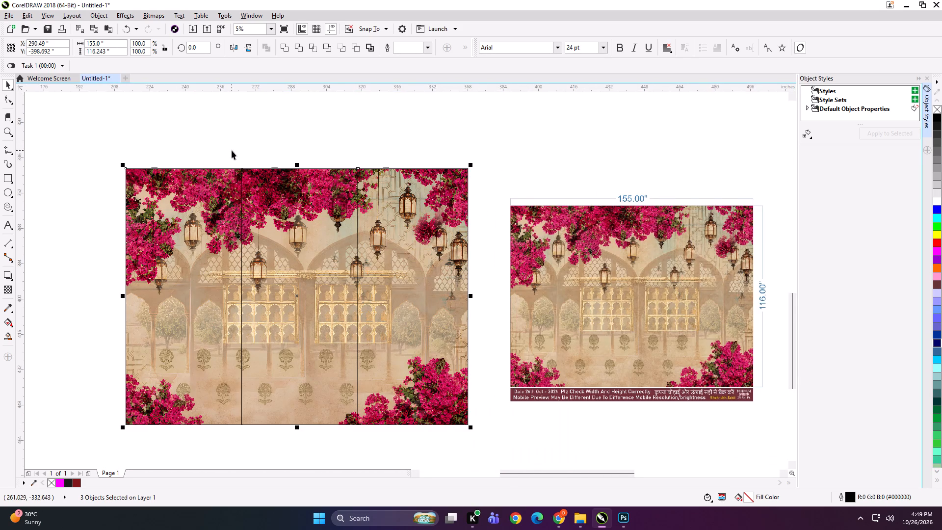
left_click(201, 149)
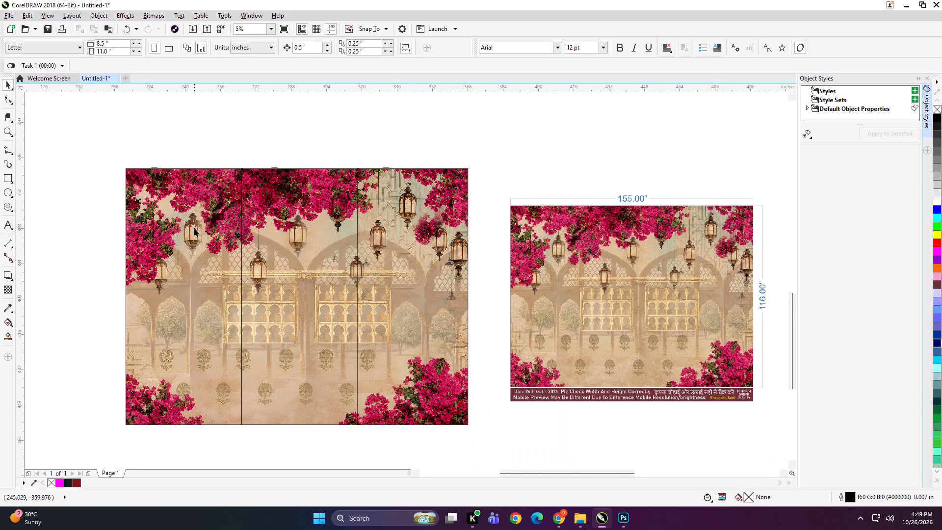
Begin exporting the first bougainvillea panel as TIFF, creating and opening a KAKA folder in folder 26 of PRINT FILE on the work drive.
left_click(194, 228)
key("ctrl+e")
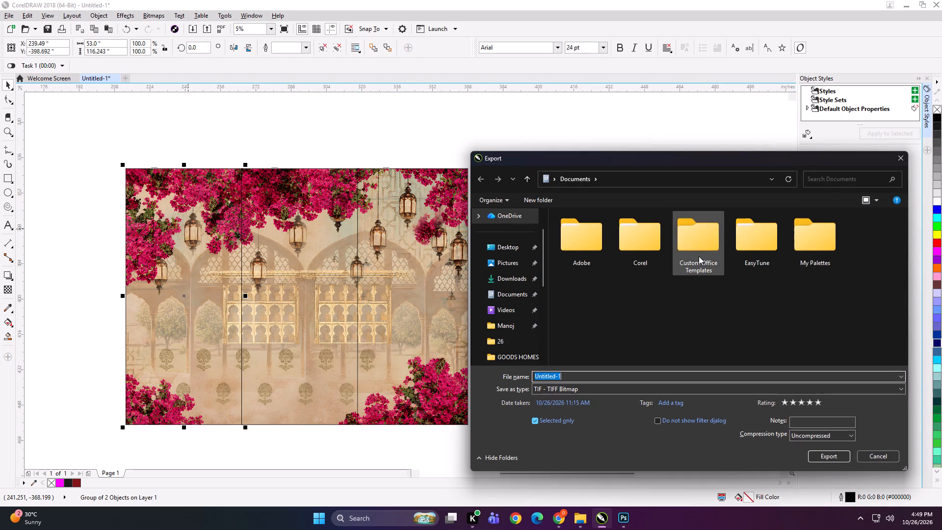
scroll(514, 269, "up", 1)
scroll(514, 273, "down", 1)
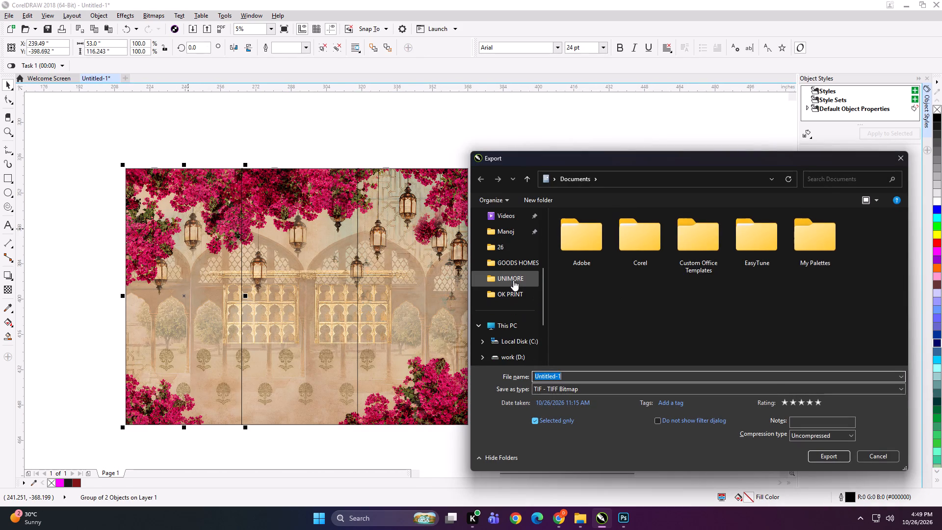
left_click(512, 329)
double_click(724, 242)
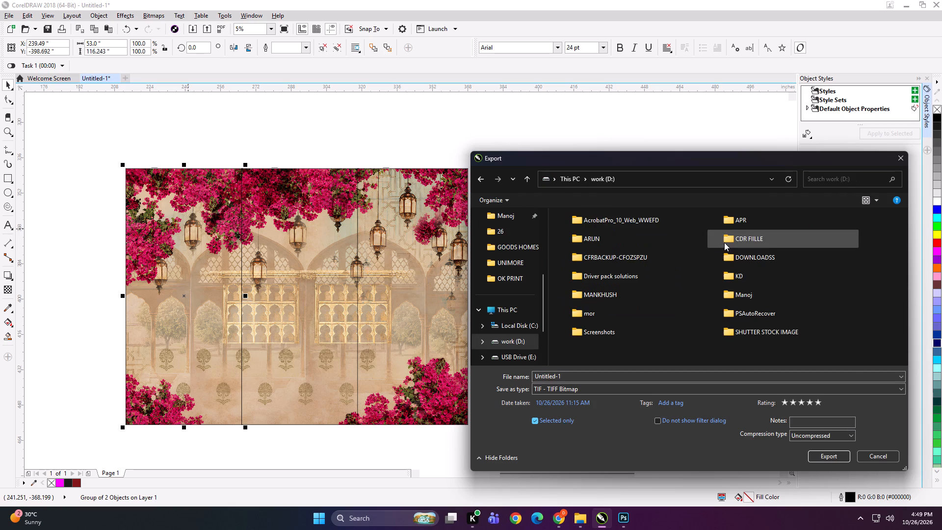
double_click(750, 277)
double_click(667, 255)
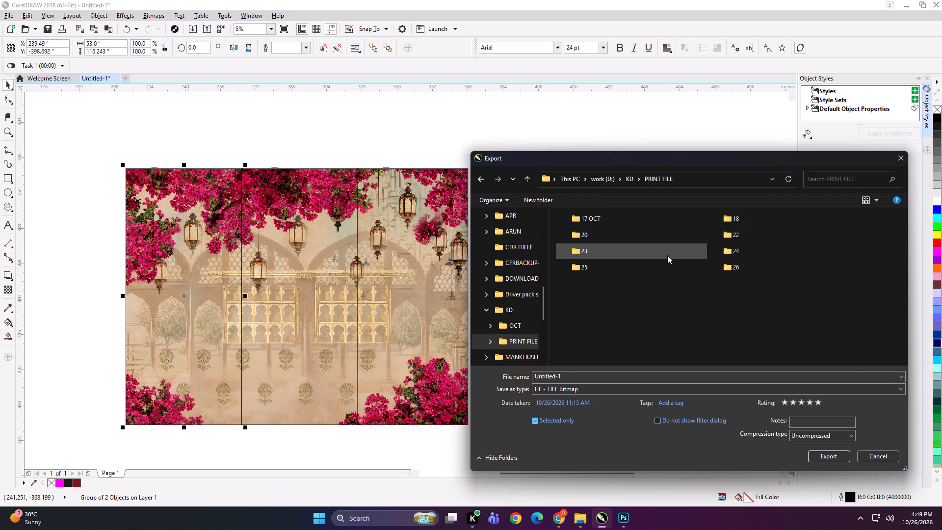
double_click(752, 268)
left_click(667, 281)
left_click(532, 195)
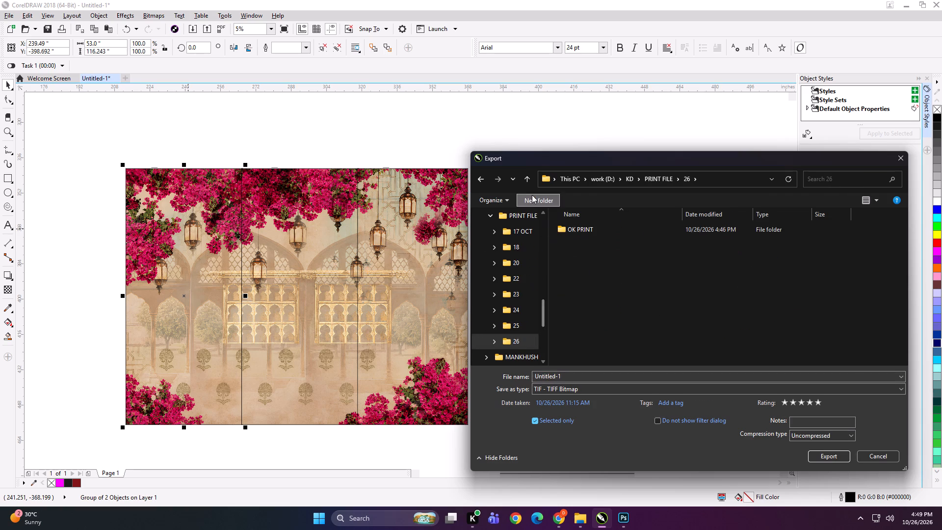
type("KAKA")
key("Return")
double_click(588, 231)
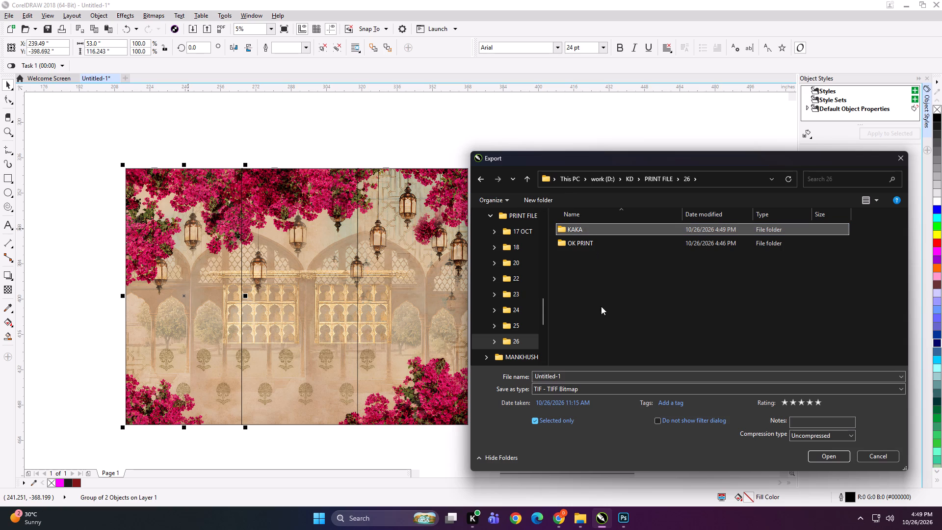
Name the first panel's TIFF file 53x116 A NW and export it.
left_click(603, 376)
type("53x116 A NW")
key("Return")
key("Return")
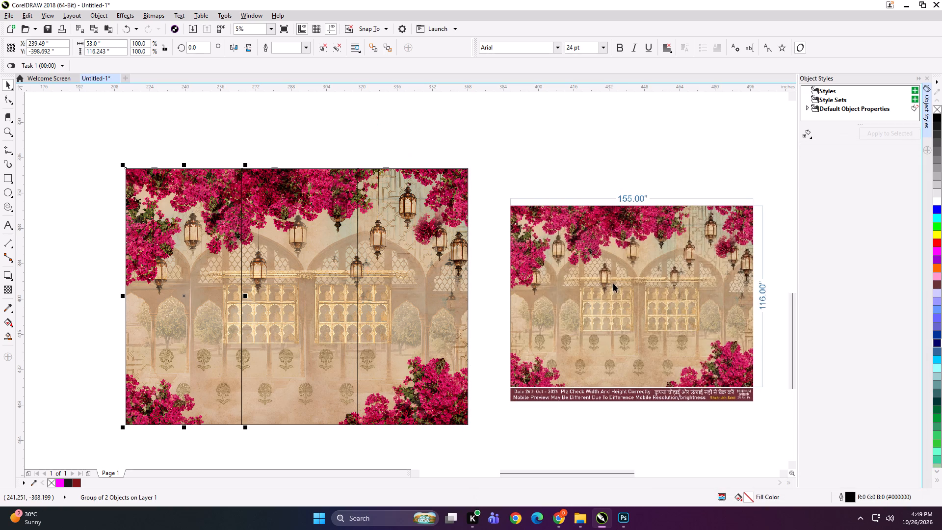
Export the middle bougainvillea panel as TIFF file 53x116 B NW in the KAKA folder.
left_click(321, 242)
key("ctrl+e")
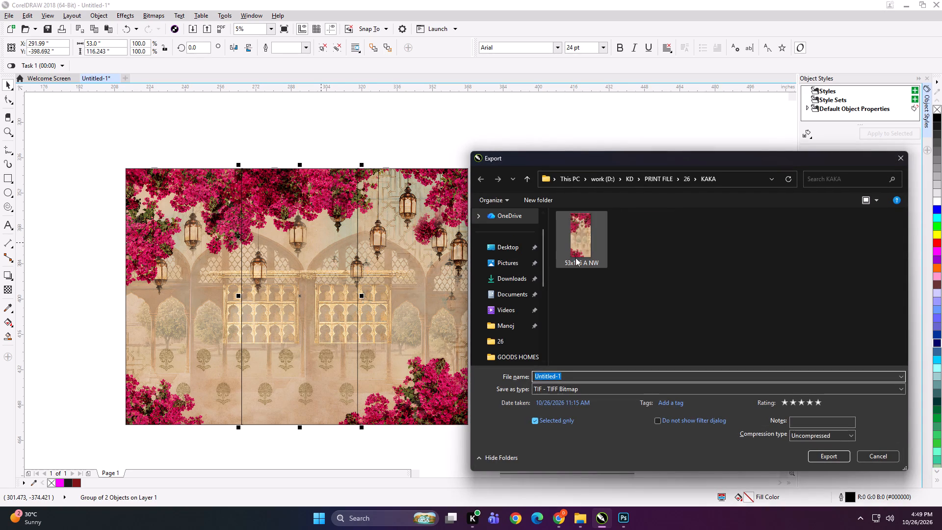
left_click(576, 258)
double_click(556, 375)
type("B")
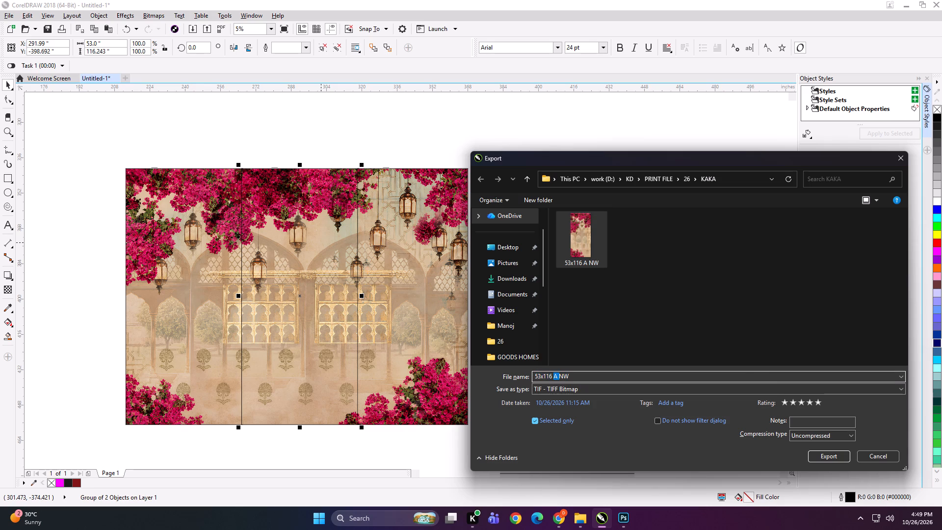
key("space")
key("Return")
key("Return")
Export the third bougainvillea panel as TIFF file 50x116 C NW in the KAKA folder.
left_click(466, 281)
key("ctrl+e")
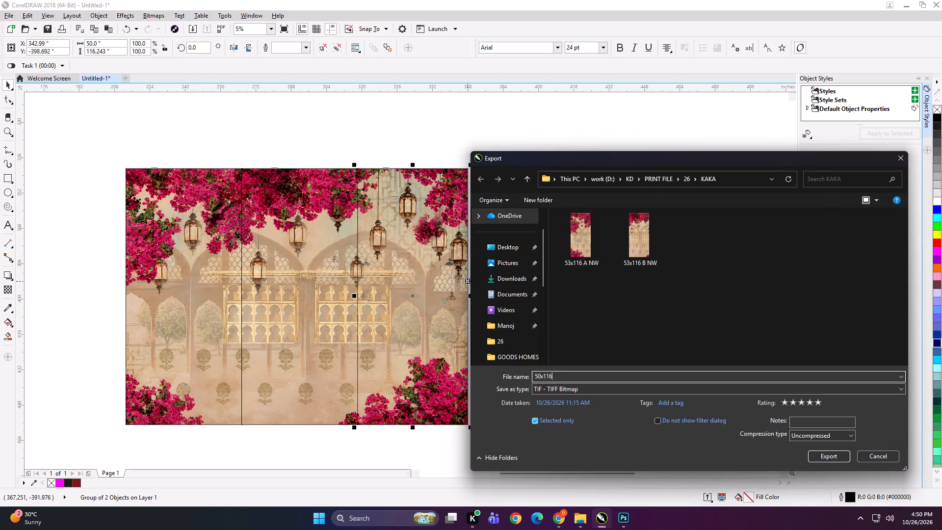
type("C NW")
key("Return")
key("Return")
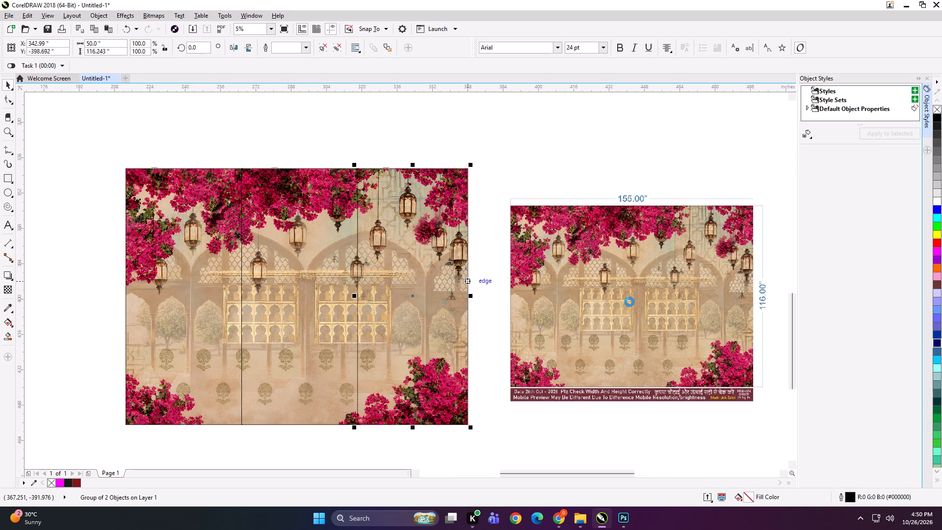
Nudge the middle and third bougainvillea panels sideways so narrow, similar gaps separate all three panels.
key("Right")
key("Right")
key("Right")
key("Right")
key("Right")
key("Right")
key("Right")
key("Right")
key("Right")
key("Right")
left_click(336, 239)
key("Right")
key("Right")
key("Right")
key("Right")
key("Right")
key("Right")
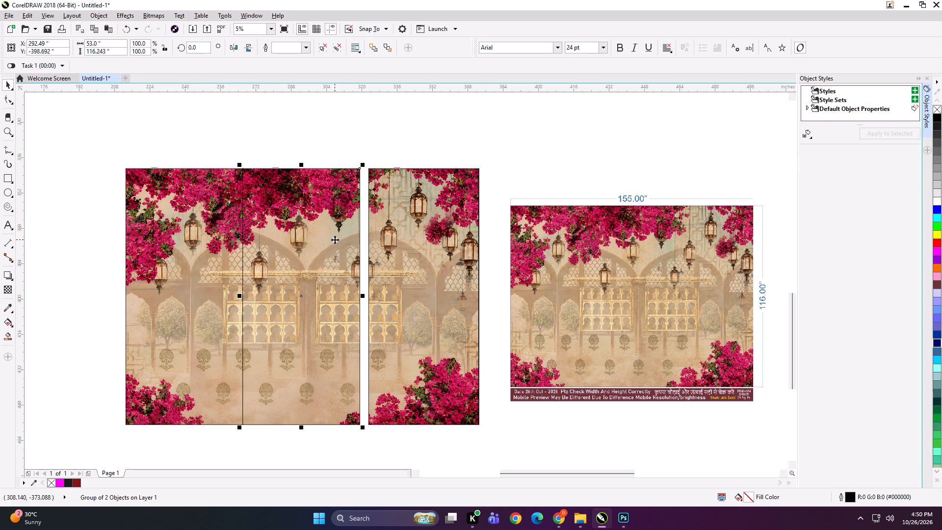
left_click(441, 260)
key("Right")
key("Right")
key("Right")
key("Right")
left_click(335, 265)
key("Right")
left_click(447, 263)
key("Right")
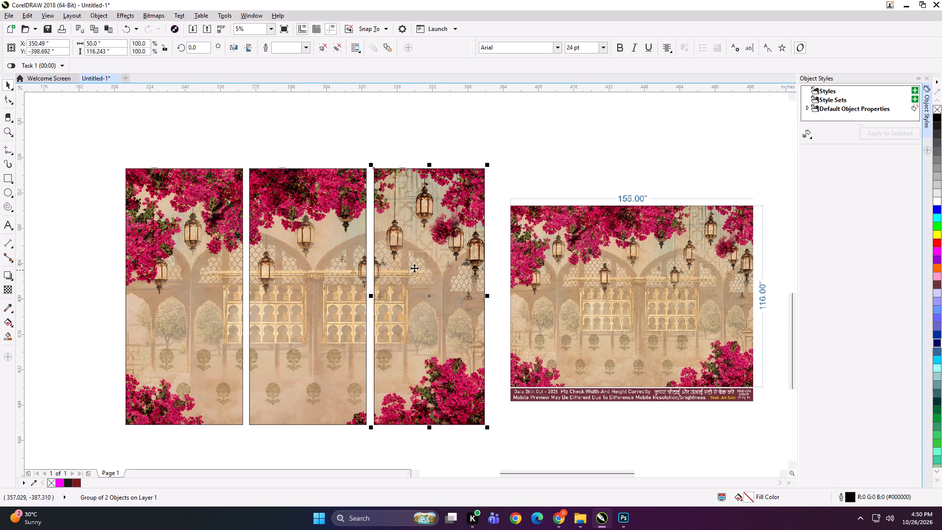
Scale the three bougainvillea panels down together to nearly the overview's height and place them beside the labelled overview.
left_click(343, 246, "shift")
left_click(228, 248, "shift")
left_click_drag(123, 165, 153, 185, "shift")
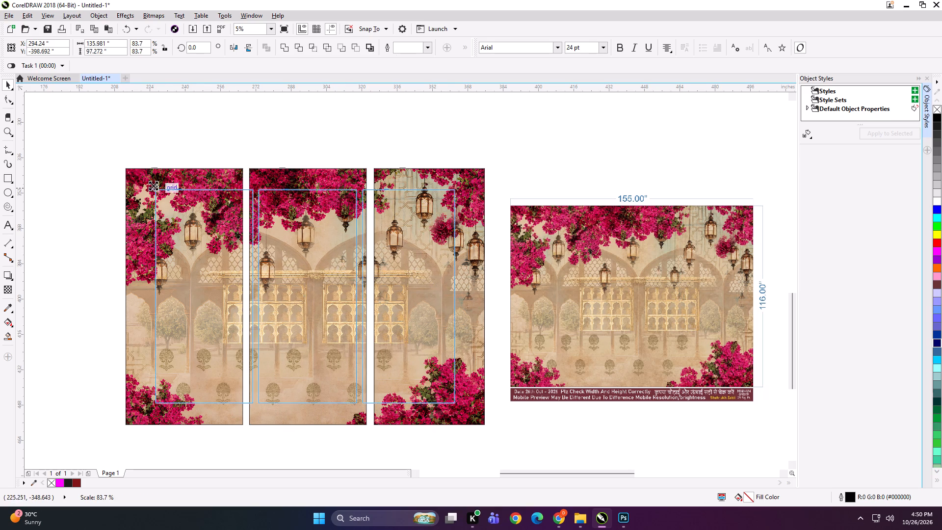
left_click_drag(153, 185, 156, 186, "shift")
left_click(163, 193, "shift")
left_click(175, 211, "shift")
left_click_drag(155, 187, 166, 195, "shift")
left_click_drag(293, 265, 340, 265)
Group the three panels with the labelled 155 by 116 overview and shrink the group to about 5.4 by 2.05 inches.
left_click(534, 294, "shift")
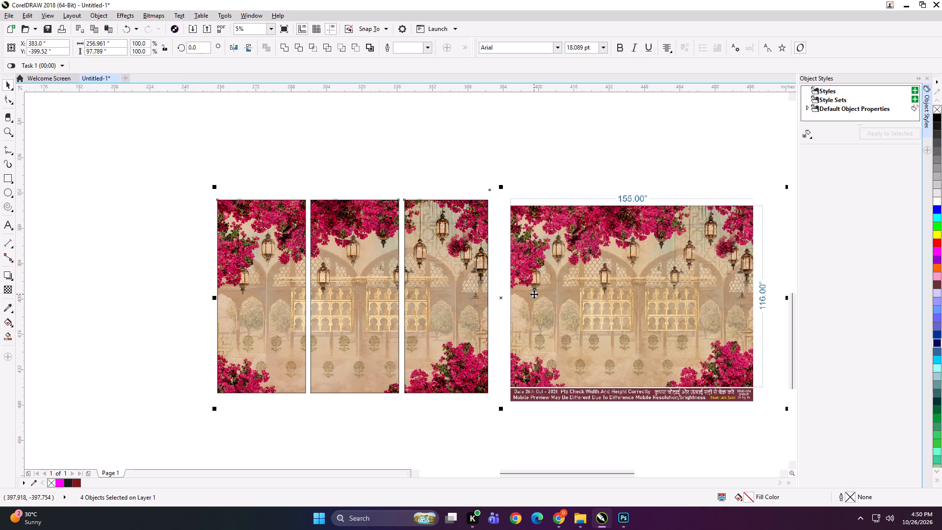
key("ctrl+g")
left_click_drag(586, 303, 524, 291)
left_click_drag(729, 398, 462, 308, "shift")
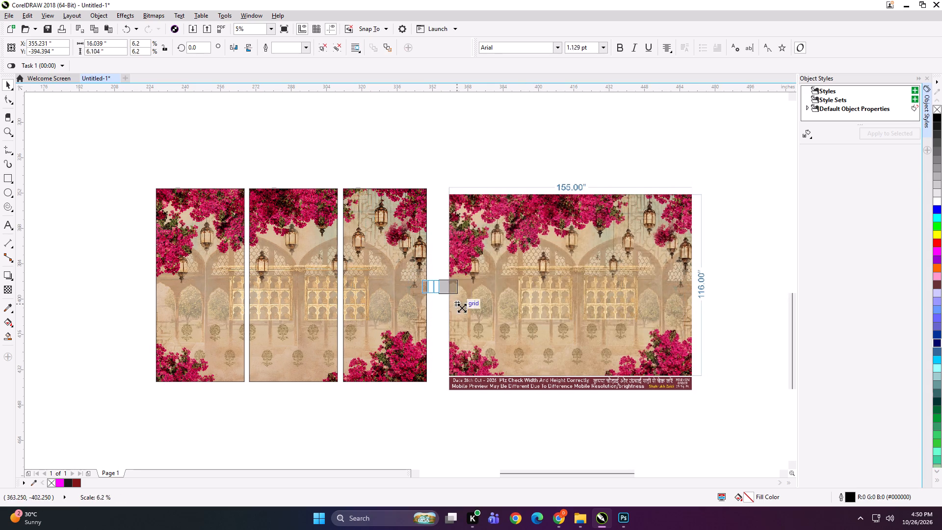
left_click_drag(462, 308, 450, 299, "shift")
scroll(438, 283, "up", 4)
scroll(427, 214, "up", 1)
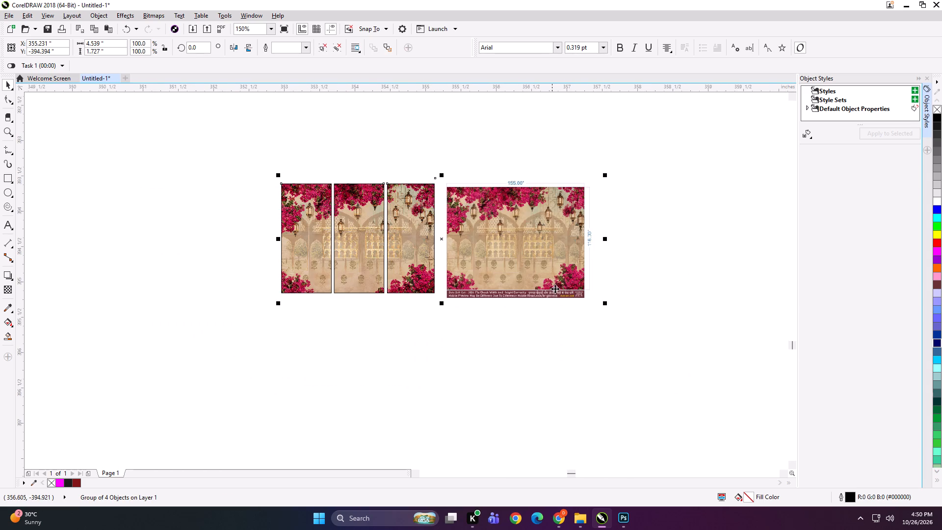
left_click_drag(604, 305, 637, 317, "shift")
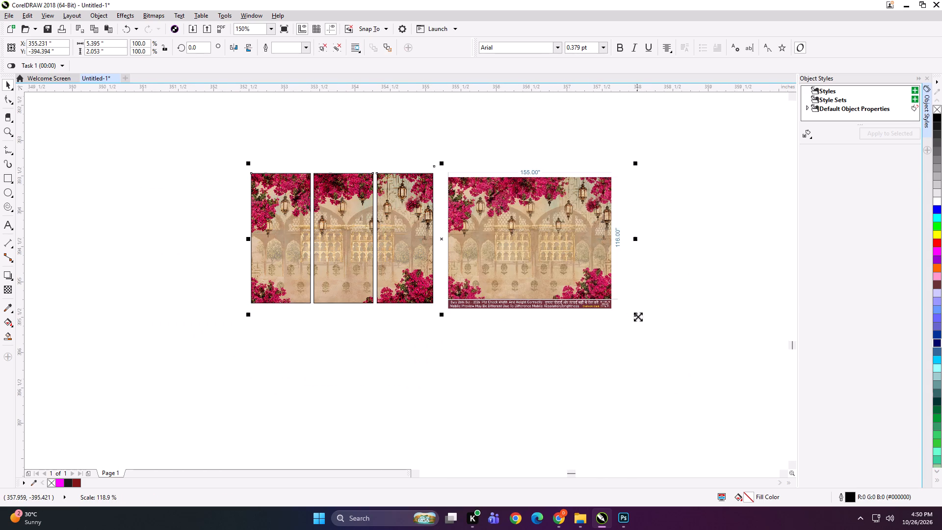
Export the small bougainvillea overview group under the name SDGFH and delete it from the page.
key("ctrl+e")
type("SDGFH")
key("Return")
key("Return")
key("Return")
key("Delete")
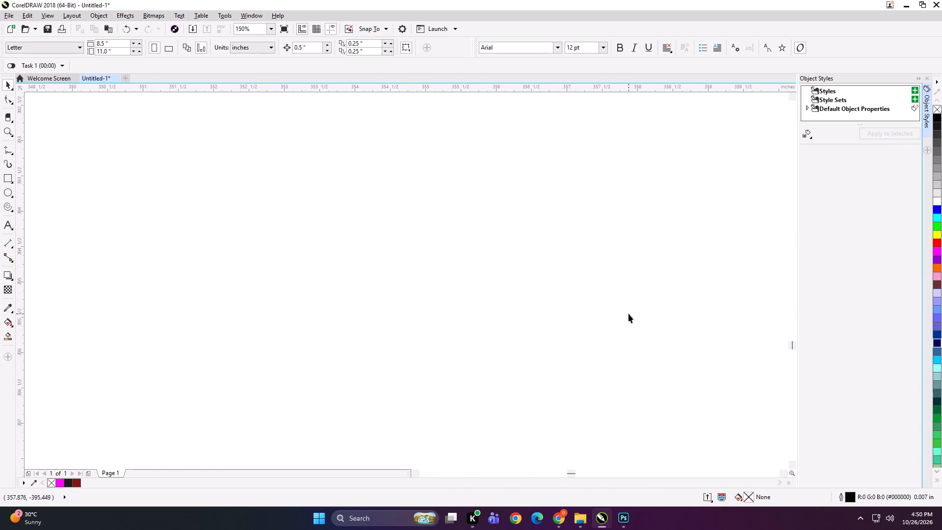
Move the labelled 68 by 82 gold flower overview close beside its full-size mural.
key("F4")
scroll(81, 386, "up", 1)
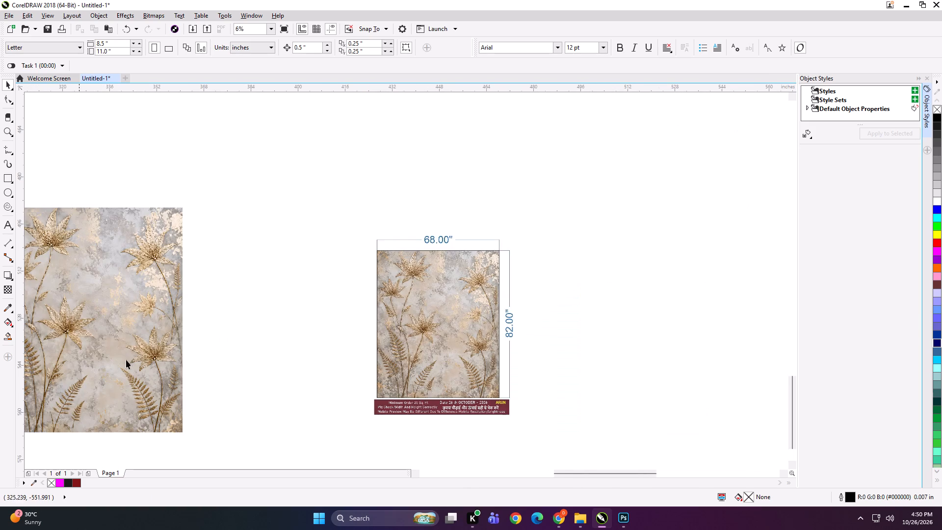
scroll(645, 220, "down", 1)
scroll(257, 350, "up", 1)
left_click_drag(523, 163, 341, 217)
left_click_drag(772, 209, 465, 250)
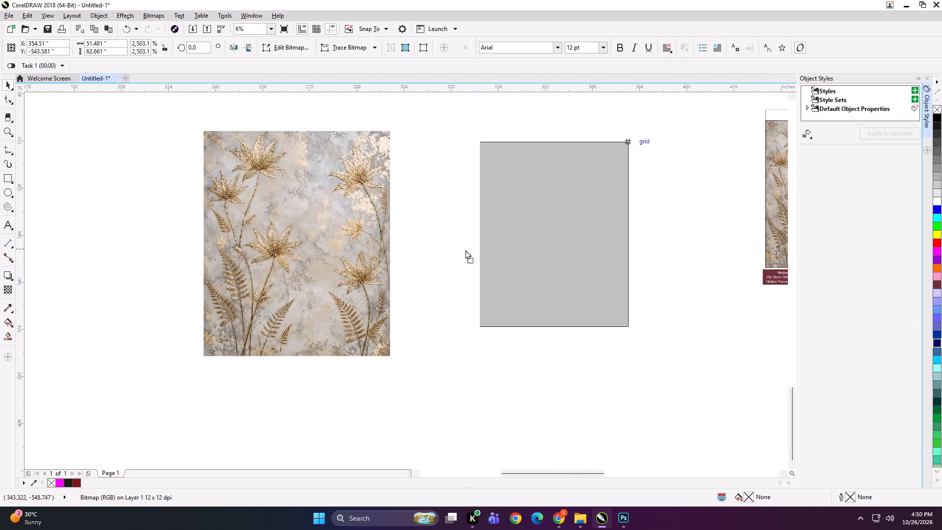
left_click_drag(465, 250, 458, 252)
Set the gold flower mural's size to 68 by 82 inches.
left_click(325, 232)
left_click(110, 45)
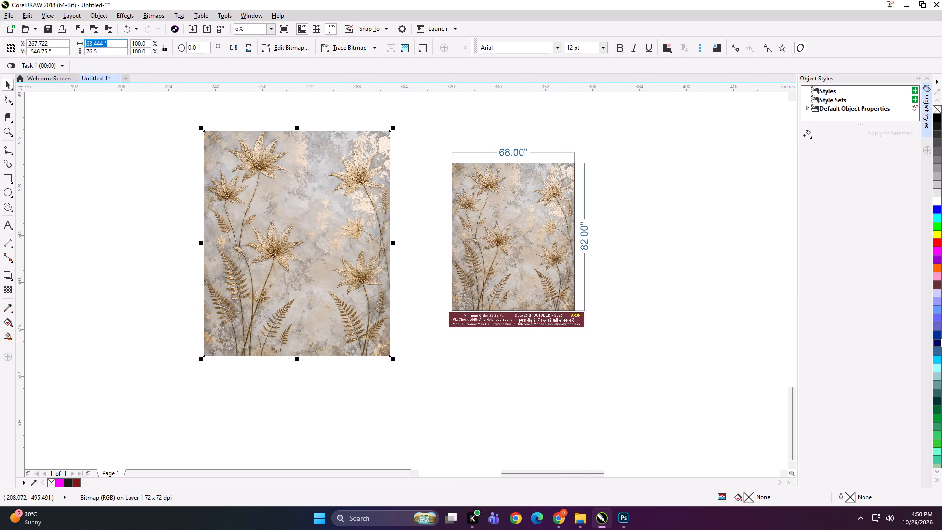
key("ctrl+a")
type("68")
key("Tab")
type("82")
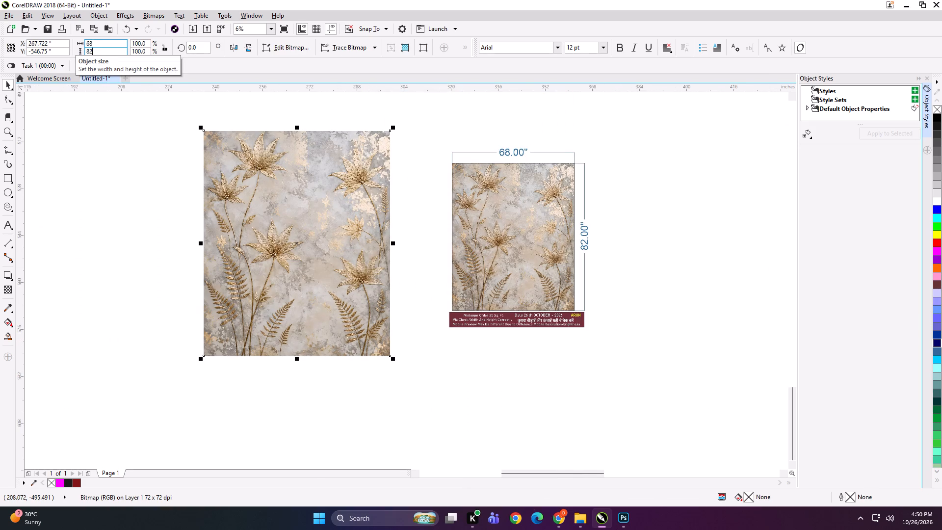
key("Return")
Create a 53 by 82 inch rectangle over the gold flower mural and align it to the mural's left edge.
double_click(4, 176, "shift")
key("shift+space")
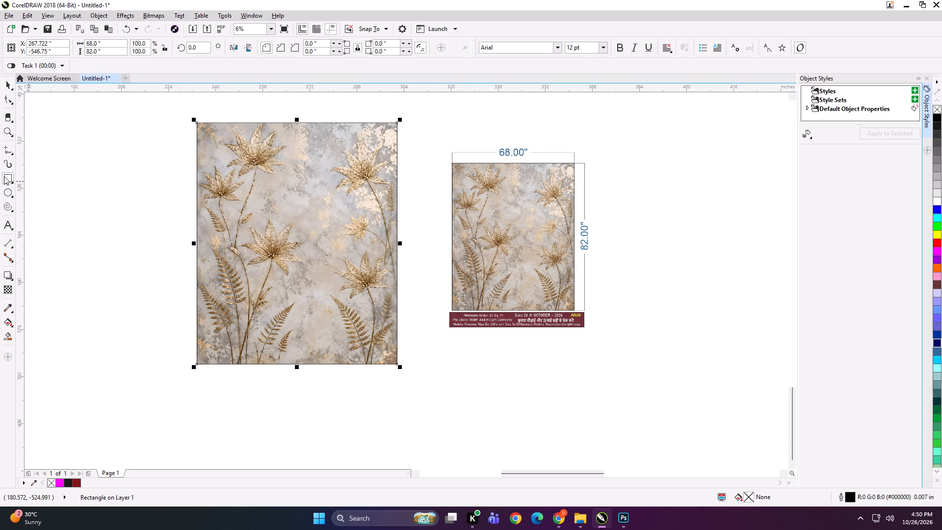
left_click(104, 42)
key("ctrl+a")
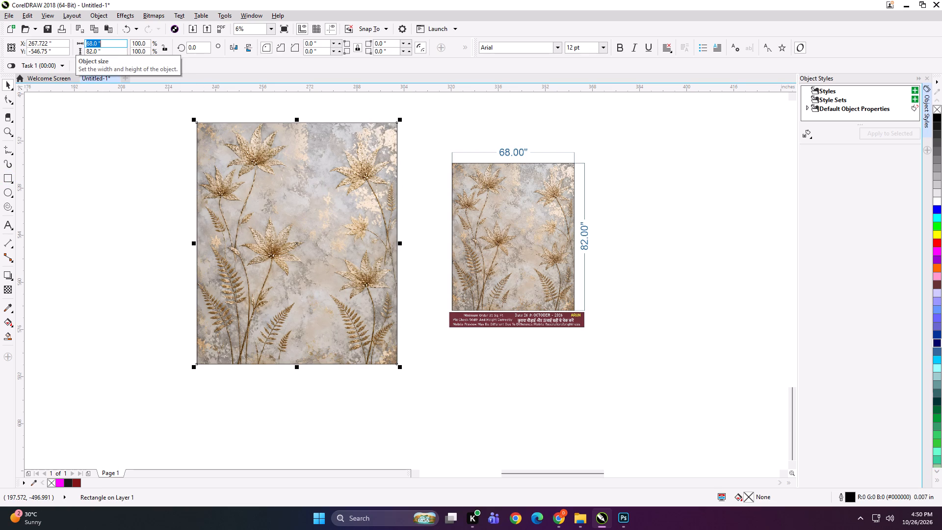
key("5")
key("Return")
left_click(206, 173, "shift")
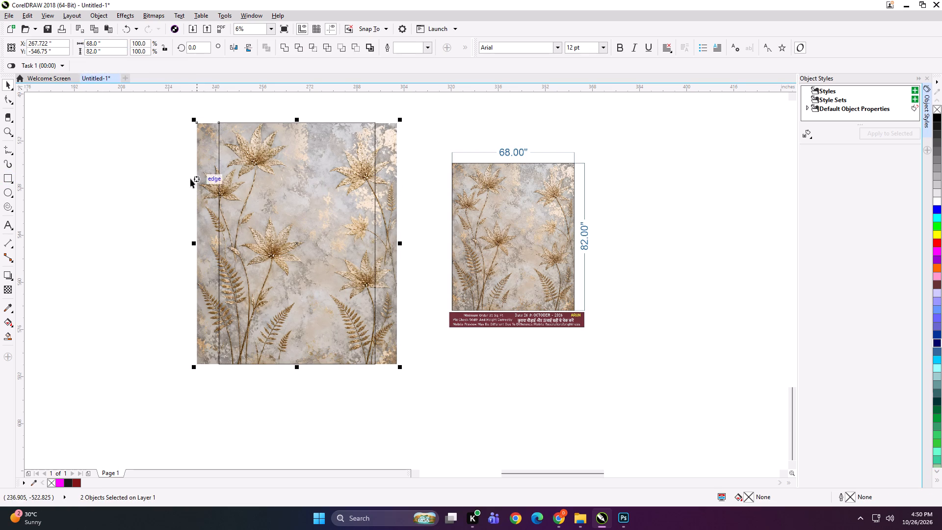
key("l")
left_click(183, 201)
left_click(255, 210)
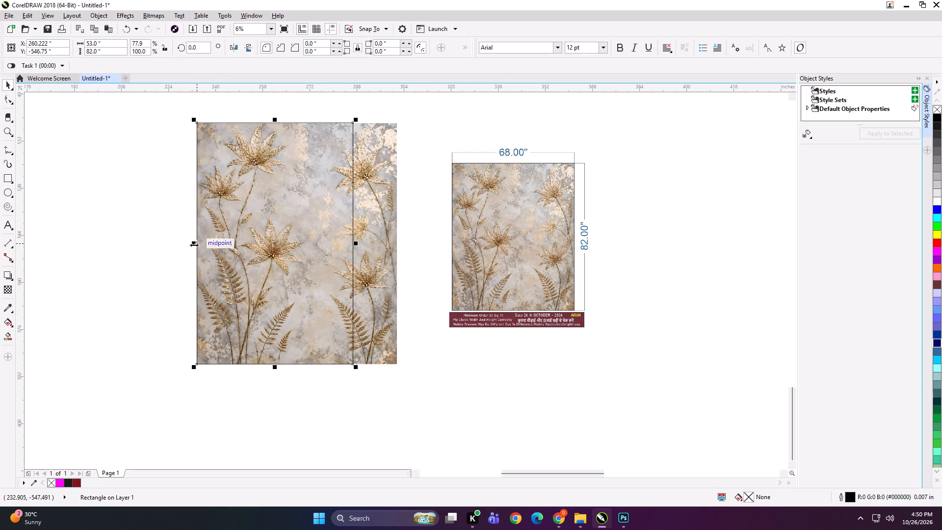
Mirror a copy of the rectangle beside the original, overlapping it by 0.5 inch, and narrow it to 15.5 inches at the mural's right edge.
left_click_drag(194, 242, 371, 242)
right_click(371, 242, "ctrl")
key("Left")
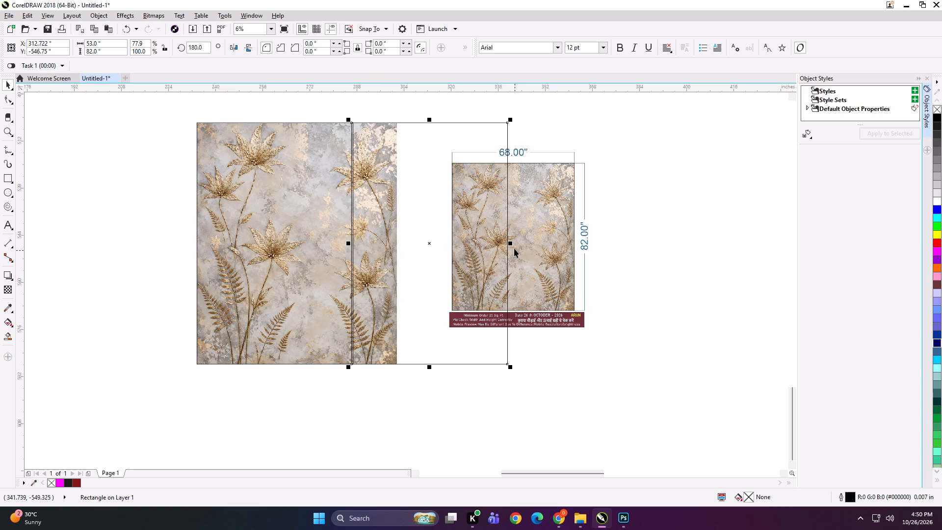
left_click_drag(512, 245, 402, 229)
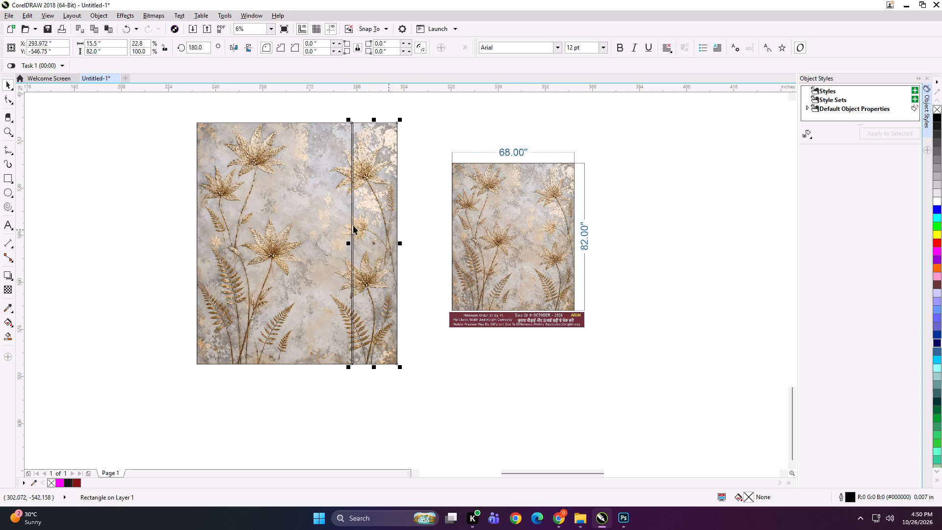
Group the two rectangles, PowerClip the gold flower mural inside them, and ungroup them into two separate panels.
left_click(285, 216, "shift")
key("ctrl+g")
left_click(150, 239)
left_click(265, 247, "alt")
key("shift+Return")
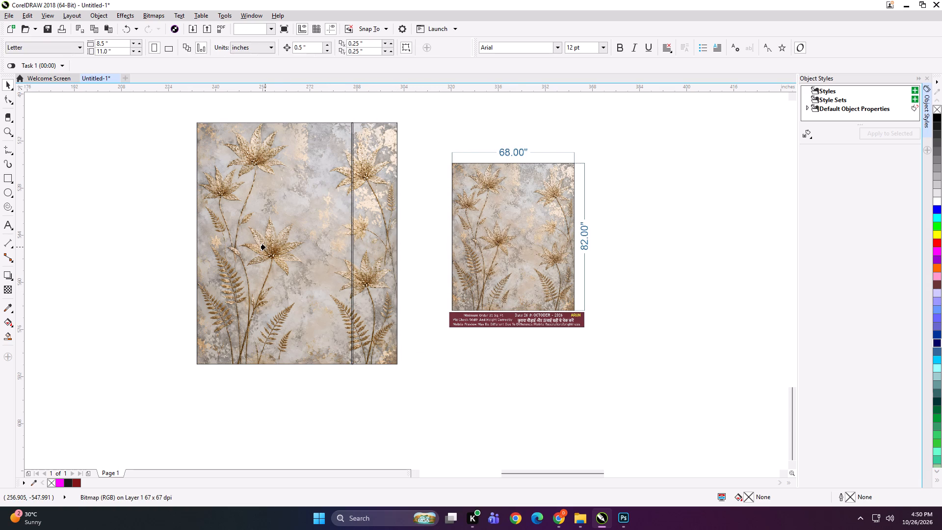
left_click(325, 238)
key("ctrl+u")
left_click(132, 234)
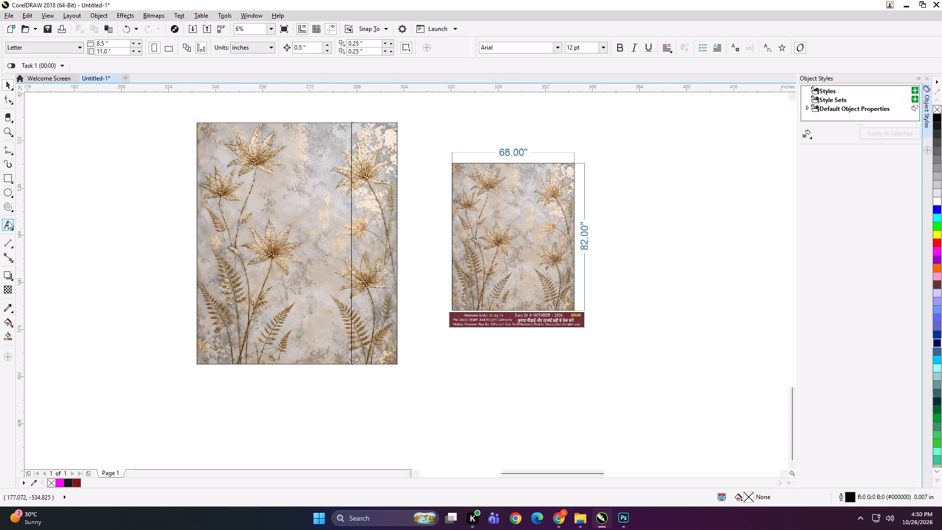
Label the top edges of the two gold flower panels 68*82 PANEL 1 and 68*82 PANEL 2.
left_click(10, 225)
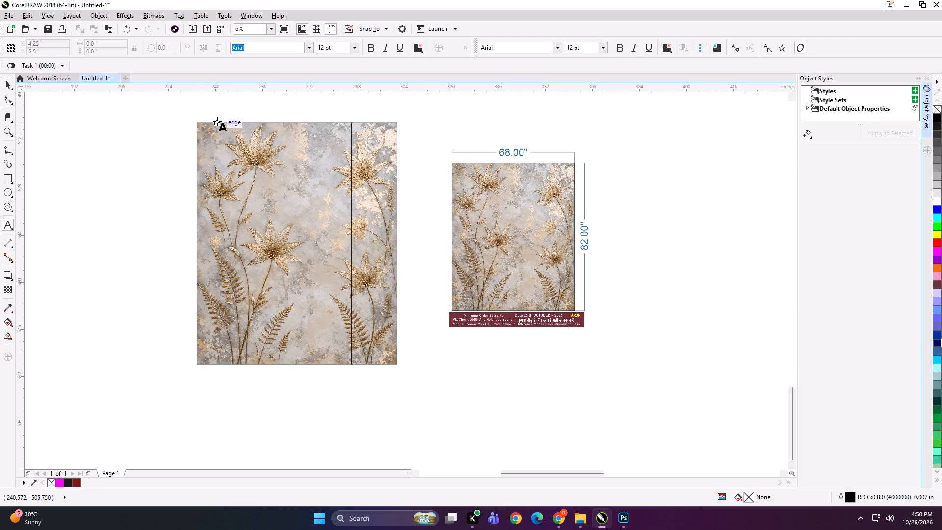
left_click(217, 121)
type("68*82 PANEL 1")
key("ctrl+a")
key("ctrl+c")
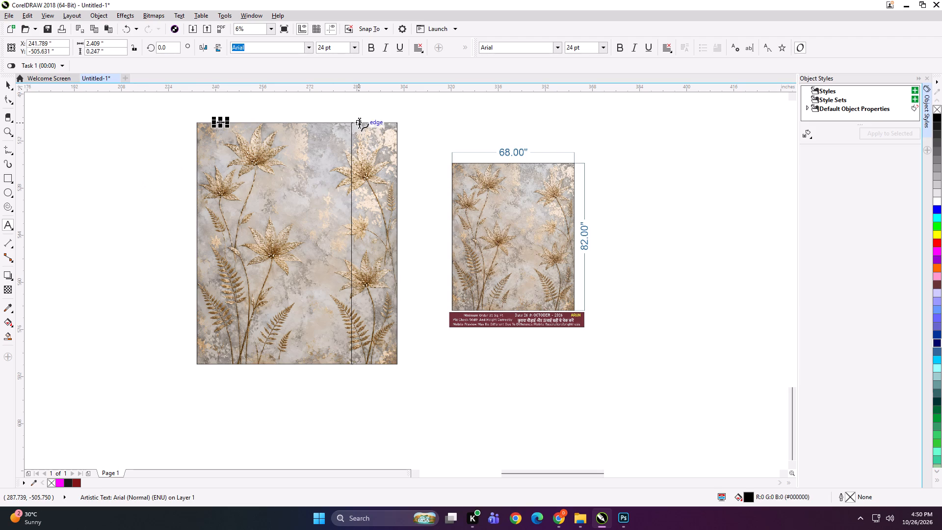
left_click(360, 121)
scroll(360, 121, "up", 4)
key("ctrl+v")
key("BackSpace")
key("2")
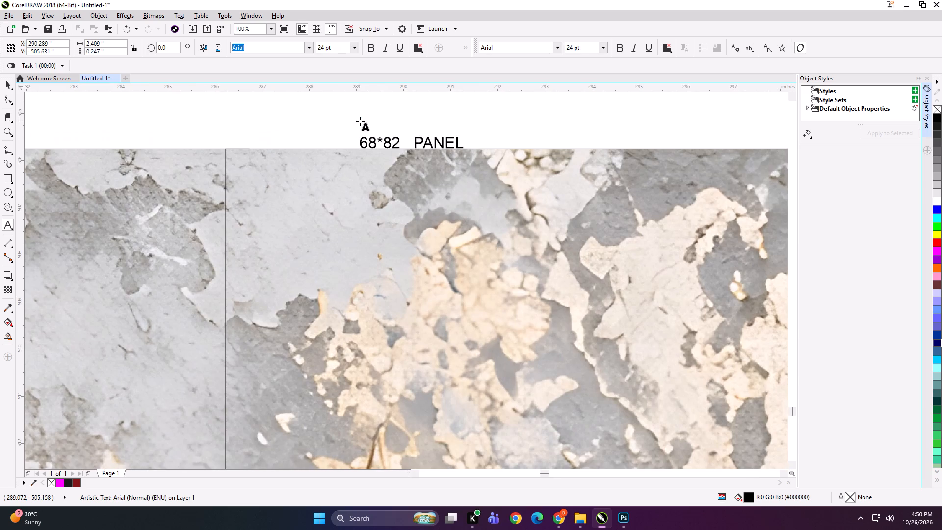
scroll(360, 130, "down", 4)
left_click(6, 87)
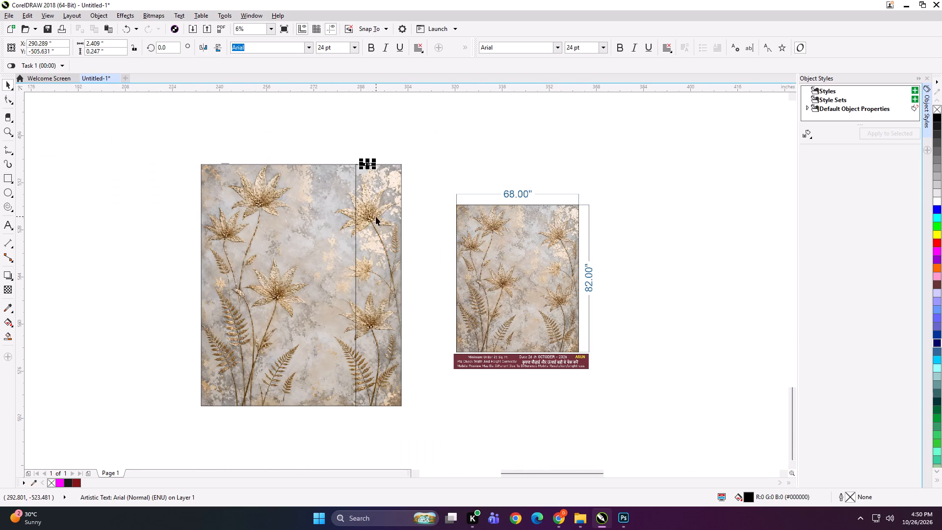
Group each of the two gold flower panels with its own label at the top edge.
left_click(378, 216, "shift")
key("ctrl+g")
left_click_drag(303, 129, 189, 233)
left_click(249, 230, "shift")
key("ctrl+g")
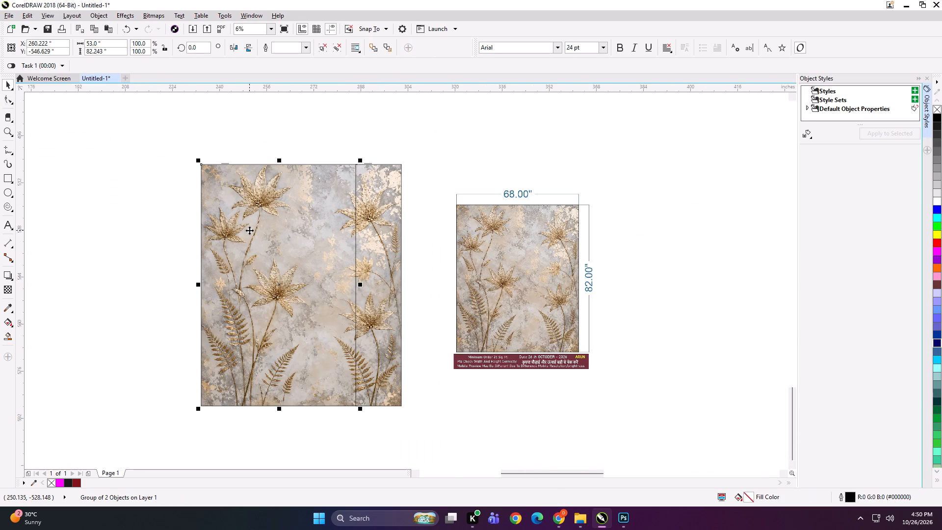
Export the grouped 53-inch-wide gold flower panel as a TIFF named 53x82 A NW.
key("ctrl+e")
type("53x82 A NW")
key("Return")
key("Return")
Export the grouped narrow gold flower panel as a TIFF named 15.5x82 B NW.
left_click_drag(291, 132, 420, 423)
key("ctrl+e")
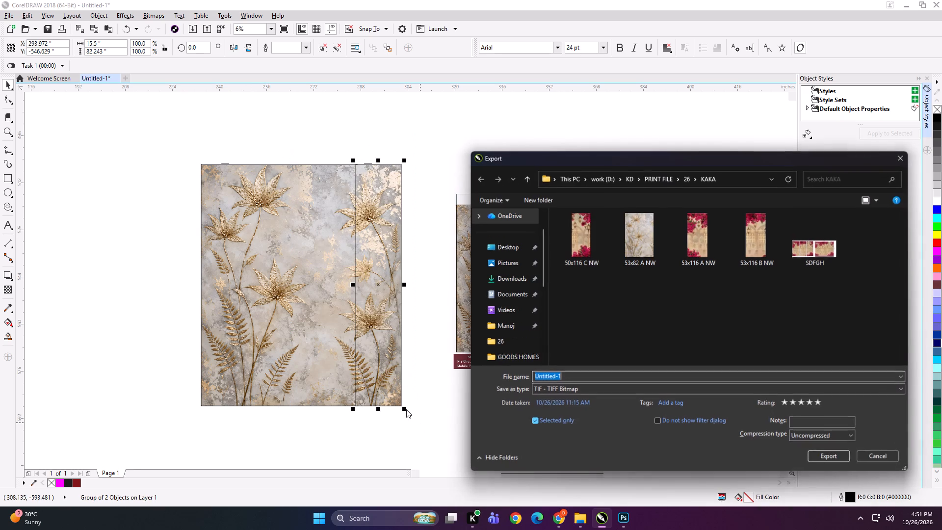
type("15.5x82 B NW")
key("Return")
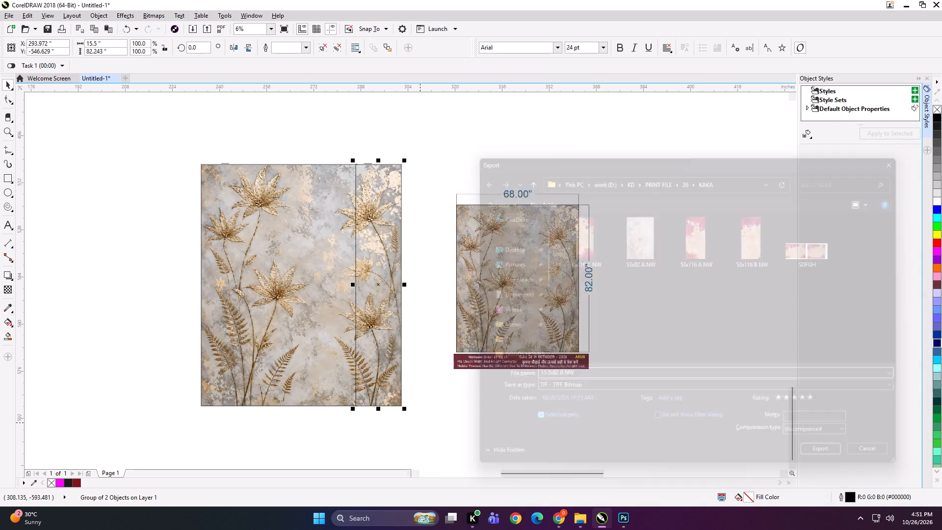
key("Return")
Shift the narrow panel 5 inches horizontally away from the wide panel to leave a gap between them.
key("Right")
key("Right")
key("Right")
key("Right")
key("Right")
key("Right")
key("Right")
key("Right")
key("Right")
key("Right")
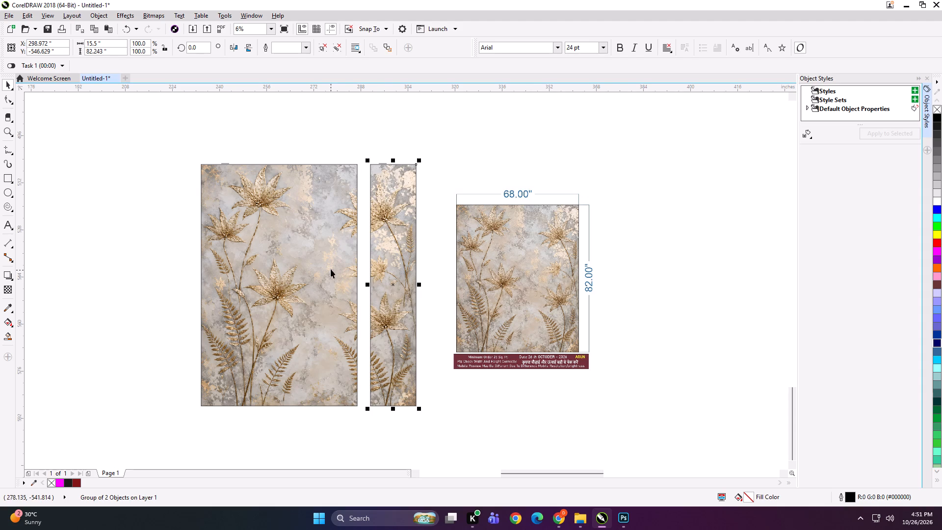
Scale both gold flower panels down together to about the client preview's height and place them beside that dimensioned preview.
left_click(331, 269, "shift")
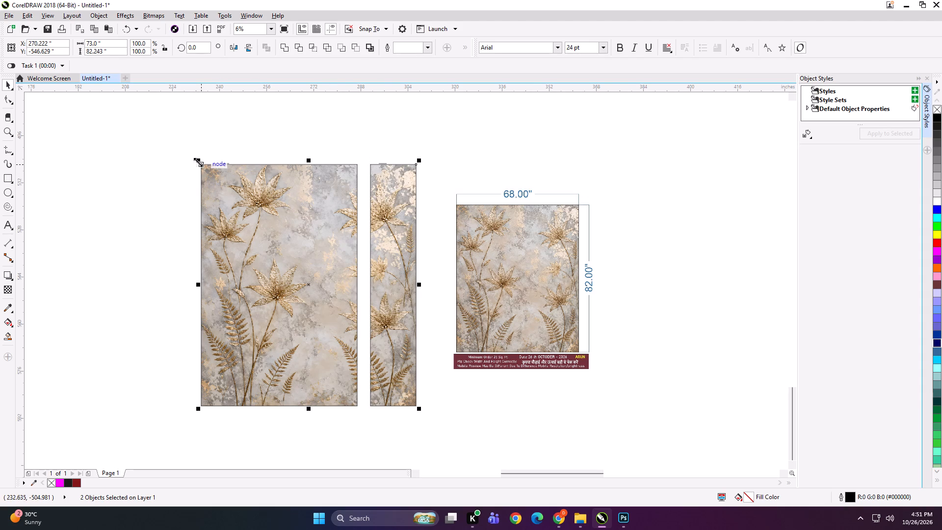
left_click_drag(198, 162, 228, 212, "shift")
left_click_drag(311, 293, 382, 283)
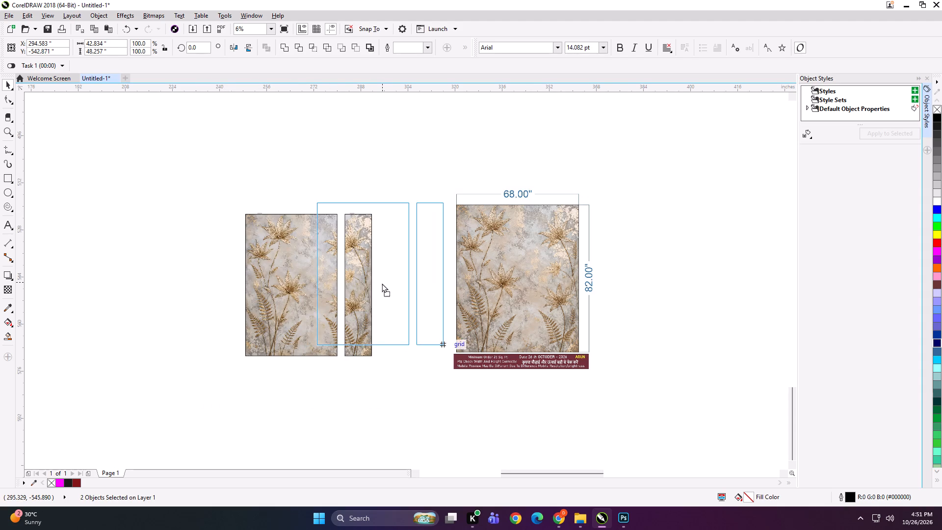
left_click_drag(382, 283, 367, 284)
left_click_drag(437, 352, 448, 359)
left_click_drag(416, 290, 418, 295)
Group the two reduced panels with the dimensioned 68 by 82 client preview and shrink the group to a small overview.
left_click(419, 296)
left_click(516, 293, "shift")
key("ctrl+g")
left_click_drag(600, 373, 474, 300, "shift")
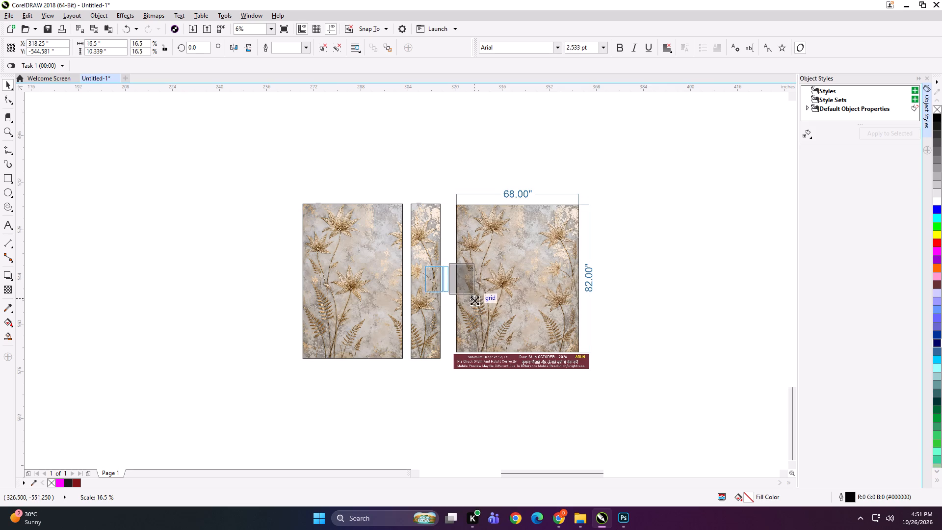
left_click_drag(474, 300, 459, 289, "shift")
Export the small gold flower overview as FDSGDFH.
scroll(451, 277, "up", 3)
scroll(423, 310, "up", 2)
key("ctrl+e")
type("FDSGDFH")
key("Return")
key("Return")
key("Return")
key("Return")
Delete the exported gold flower overview group from the page.
key("Delete")
key("F4")
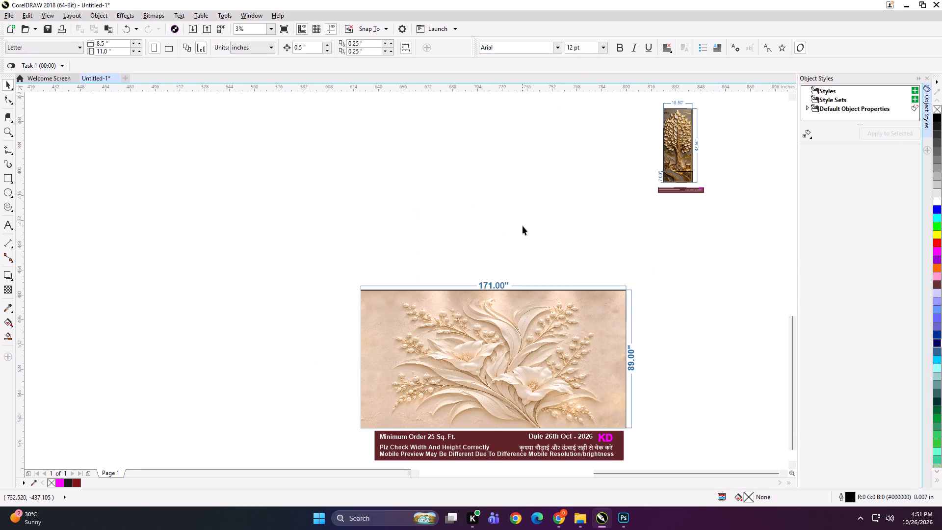
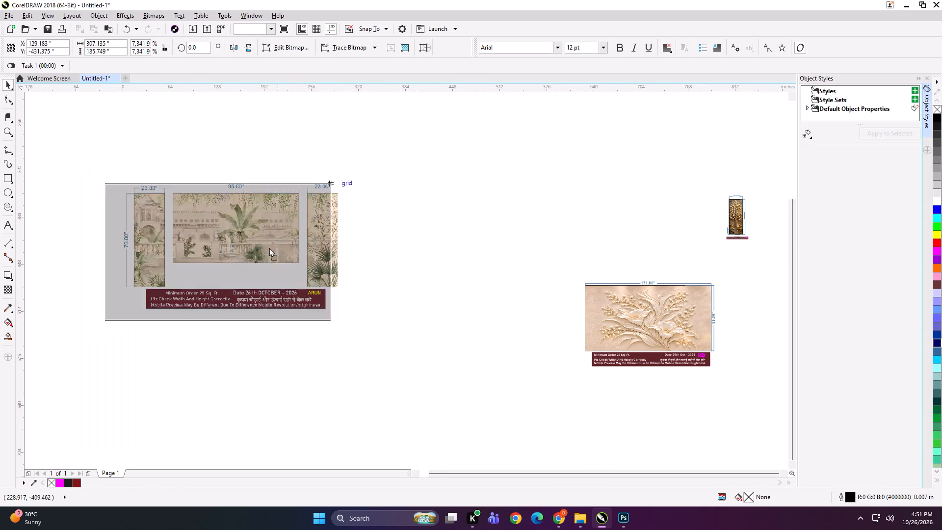
Shift the dimensioned three-panel palm garden mural preview slightly on the drawing area and deselect it.
left_click_drag(269, 247, 266, 251)
left_click(383, 263)
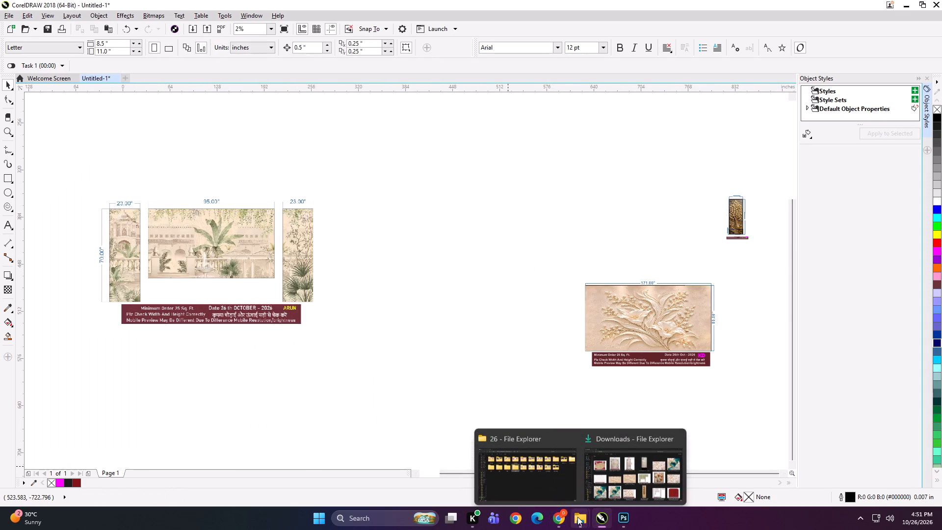
Switch to File Explorer showing the shared Print folder 26.
left_click(533, 473)
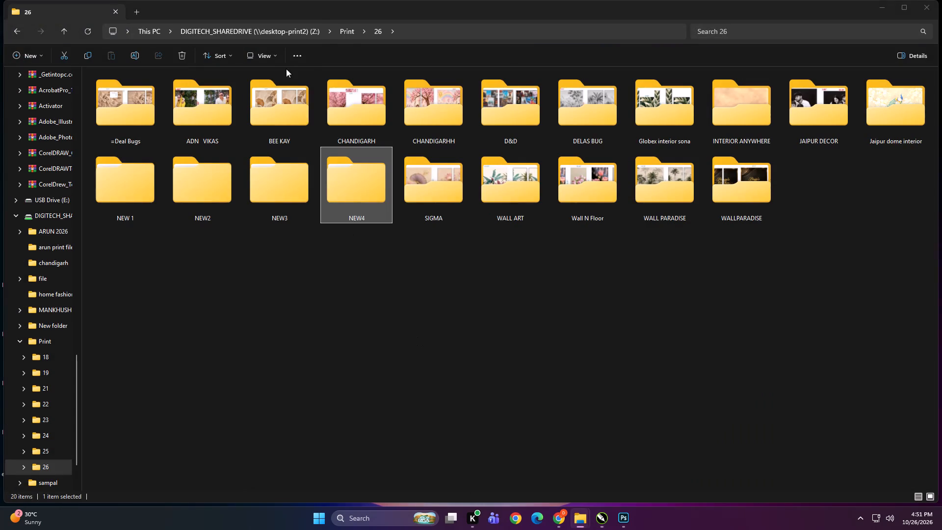
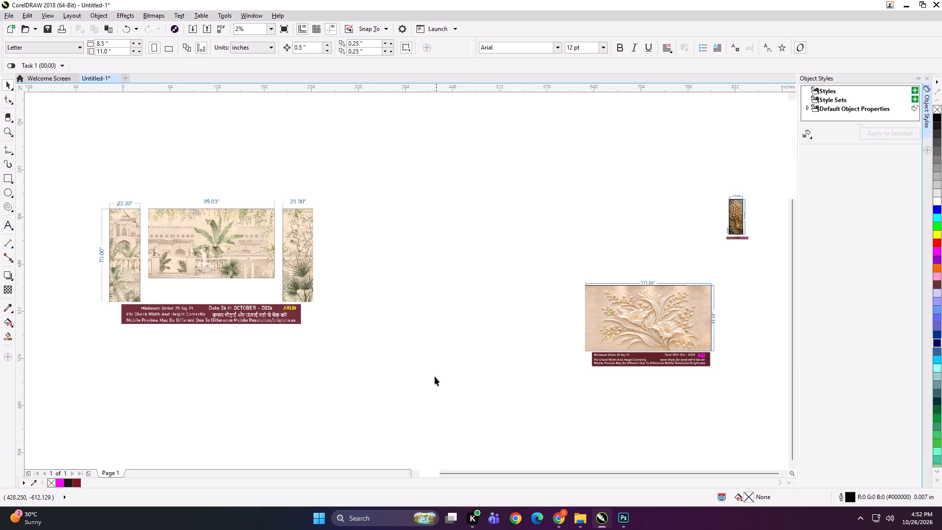
Paste the copied palm garden mural image into the drawing and place it beside the dimensioned three-panel preview.
left_click(435, 376)
key("ctrl+v")
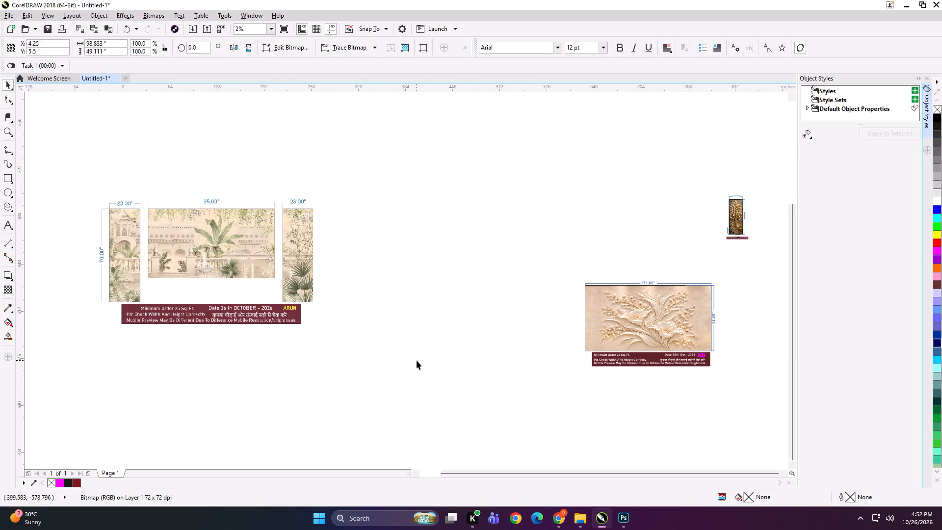
key("F4")
left_click_drag(267, 113, 481, 362)
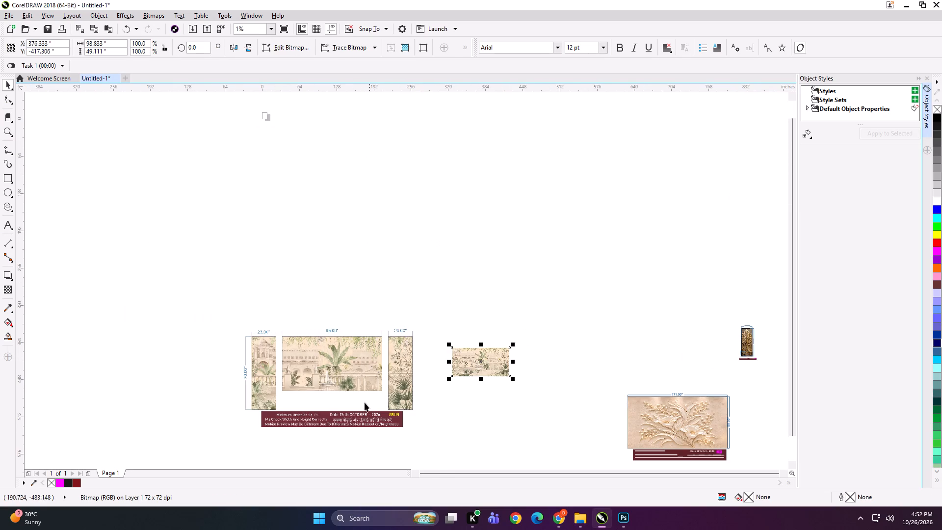
Scale down the dimensioned three-panel preview proportionally and arrange it side by side with the pasted mural image.
scroll(365, 402, "up", 1)
left_click_drag(341, 357, 347, 305)
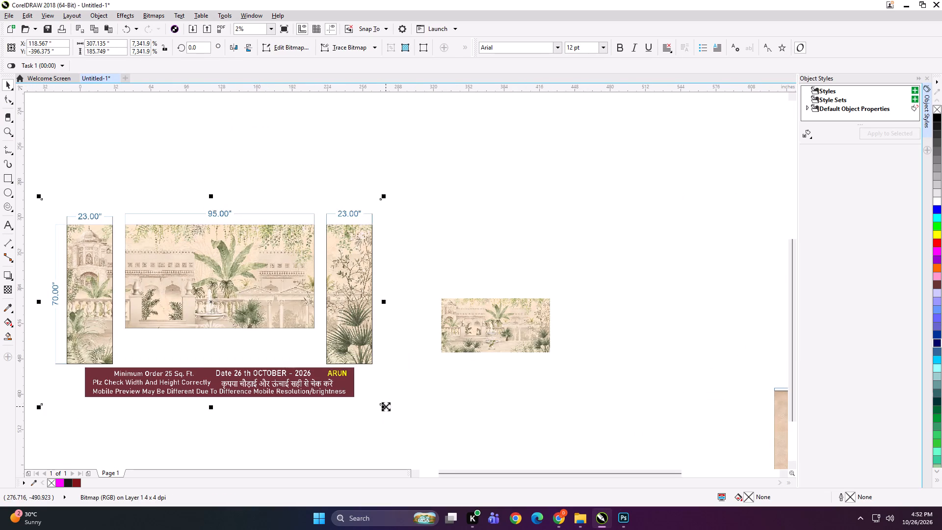
left_click_drag(386, 406, 342, 378, "shift")
left_click_drag(269, 312, 348, 322)
left_click_drag(470, 325, 478, 303)
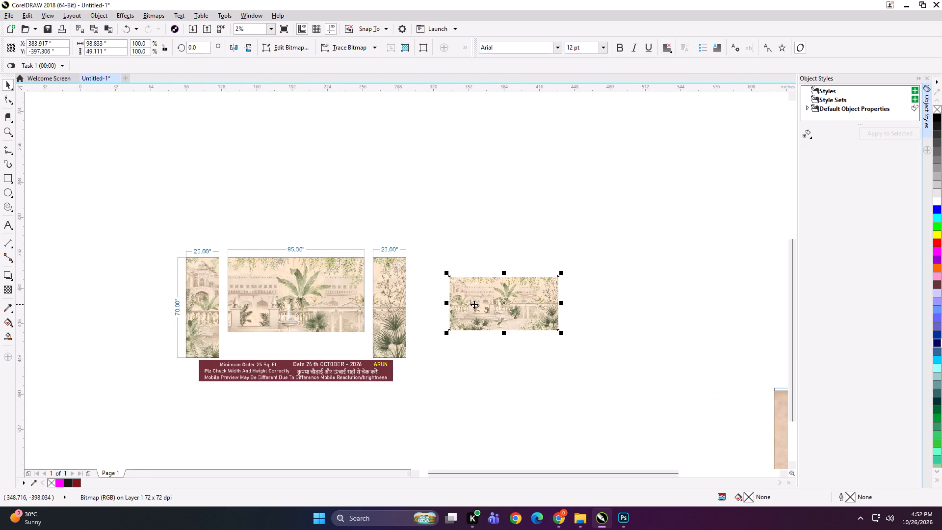
Resize the pasted mural image to the combined panel width of 23+23+95 inches and a height of 70 inches.
left_click(349, 307, "shift")
key("shift+F2")
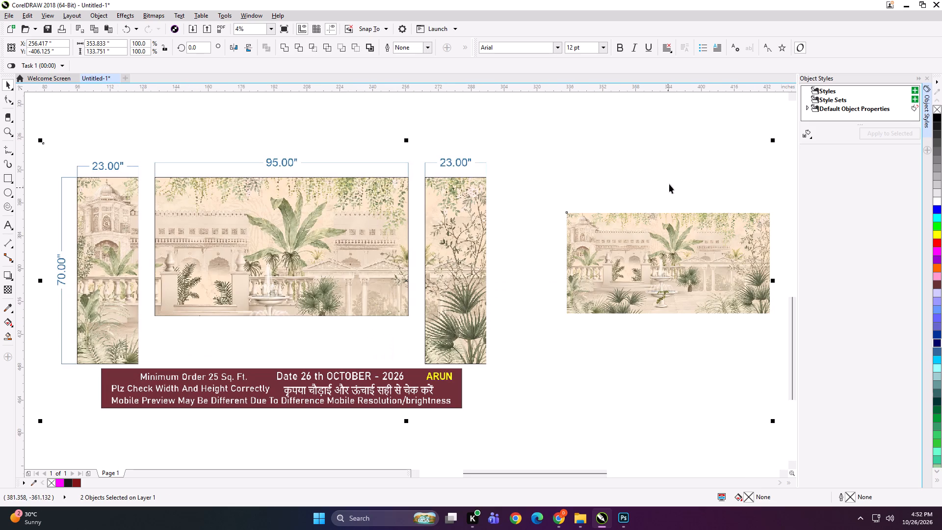
left_click(695, 175)
left_click(665, 237)
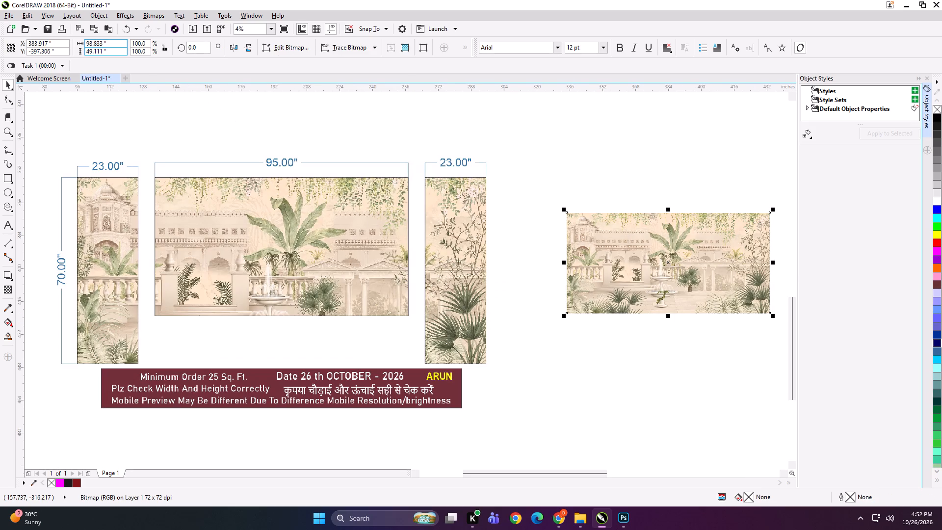
left_click_drag(117, 44, 83, 44)
type("23+23+95")
key("Tab")
key("7")
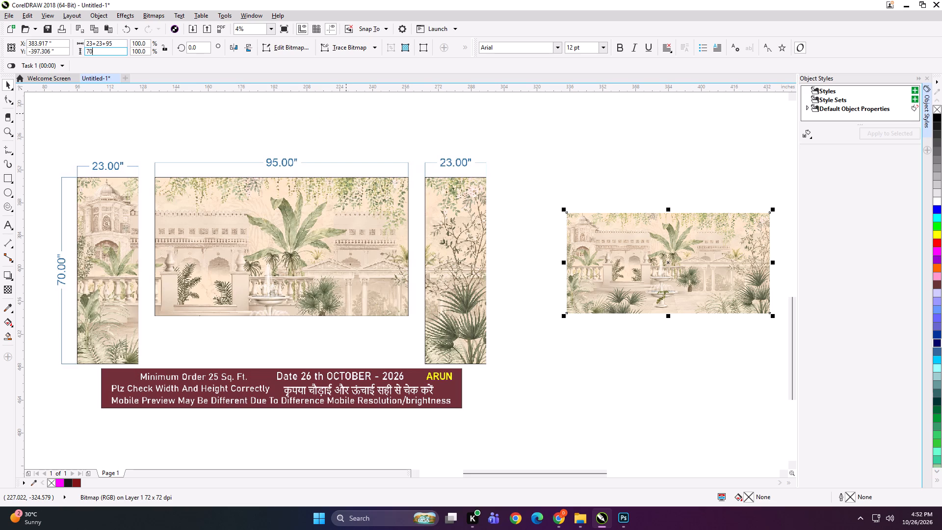
key("Return")
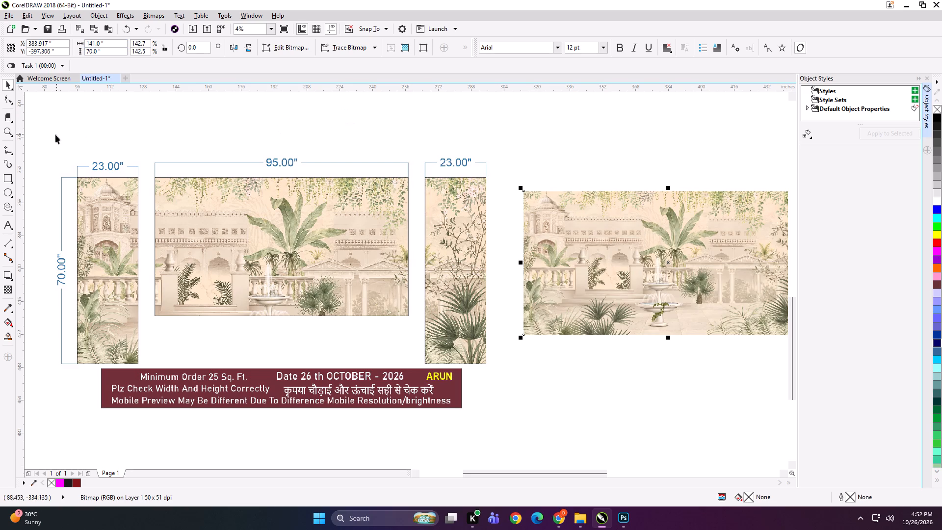
Create a rectangle over the mural image, size it 95 x 52 inches, and align it to the image's top edge.
double_click(9, 176, "shift")
key("shift+space")
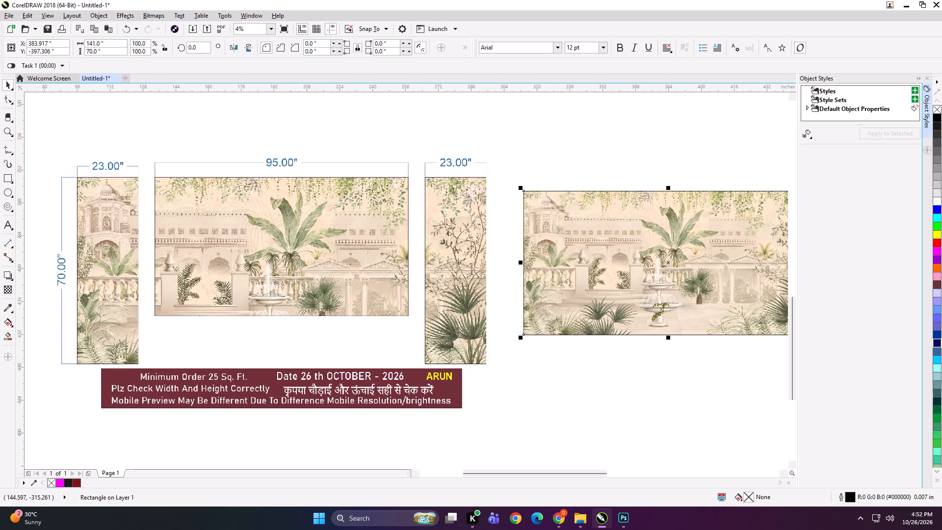
left_click_drag(117, 42, 70, 48)
type("95")
key("Tab")
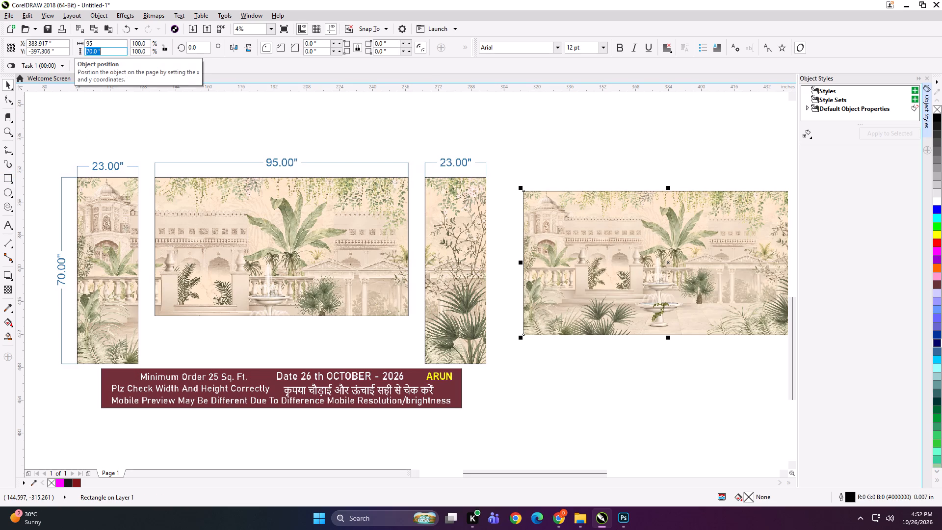
type("52")
key("Return")
left_click(539, 244, "shift")
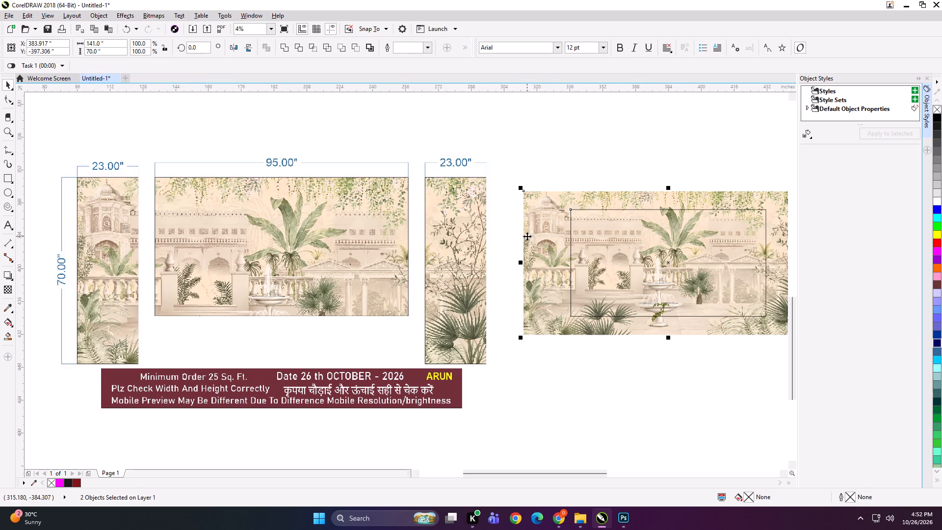
key("t")
left_click(568, 135)
Duplicate the centre rectangle, resize the copy to 23.5 x 70 inches, and align it to the mural image's top-left corner.
left_click(654, 260)
key("plus")
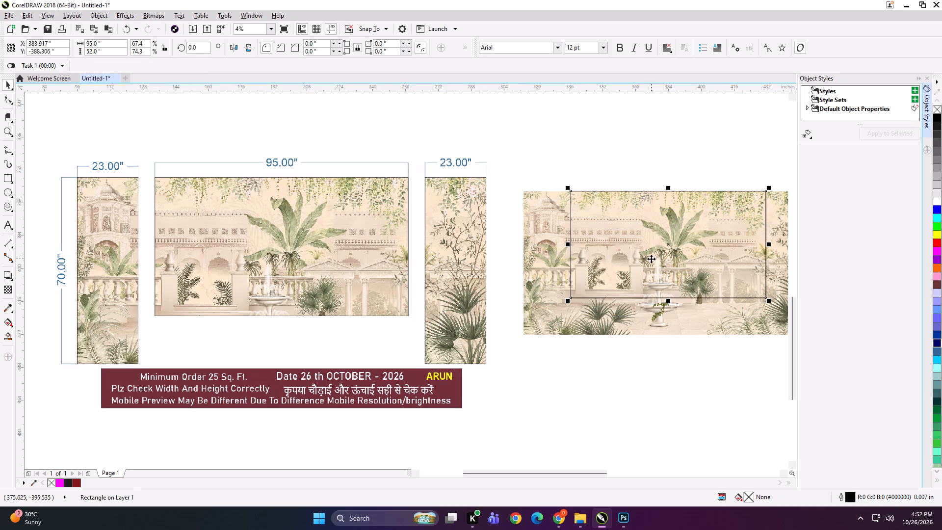
left_click_drag(114, 44, 40, 48)
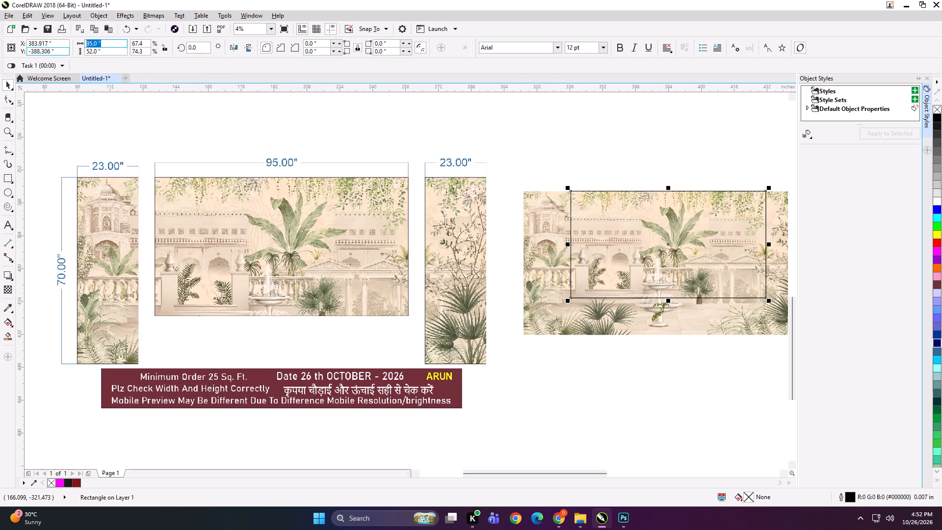
type("23.5")
key("Tab")
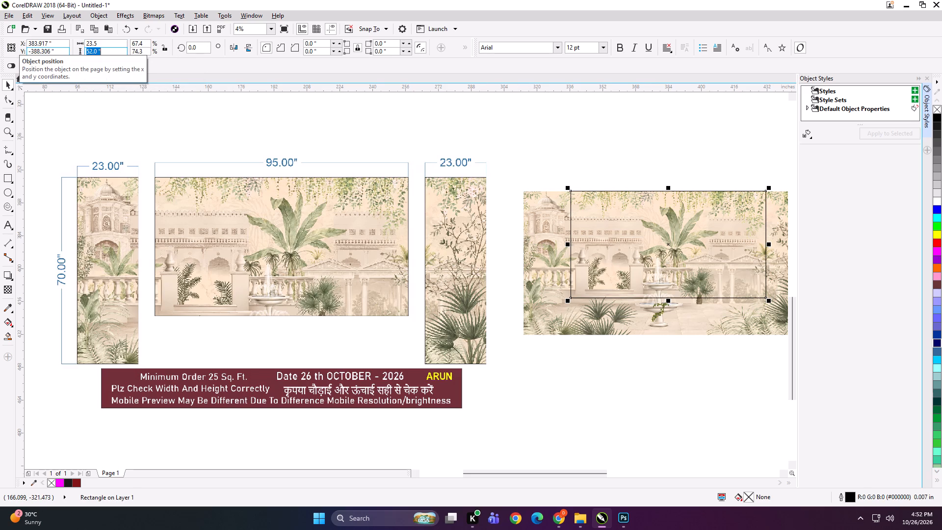
type("70")
key("Return")
left_click(546, 249, "shift")
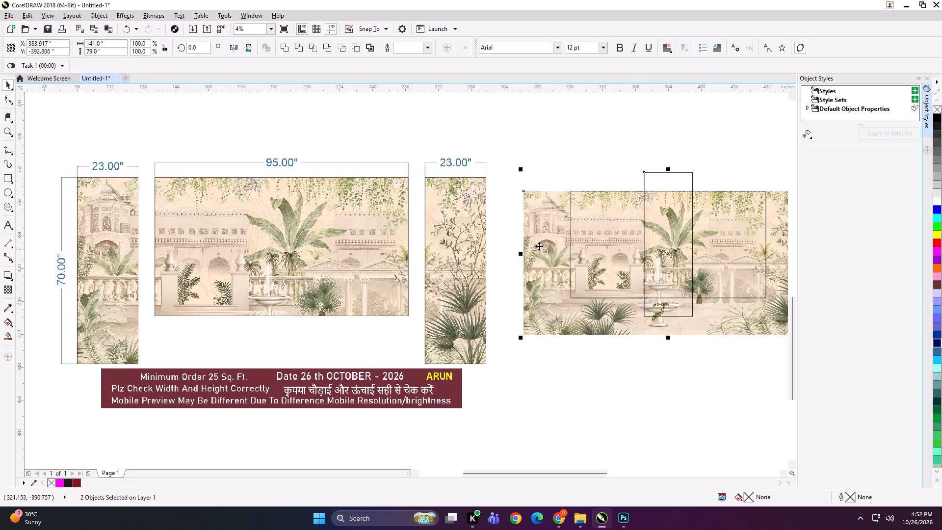
type("TL")
left_click(566, 150)
Duplicate the 23.5 x 70 inch side rectangle and align the copy to the mural image's right edge.
left_click(554, 236)
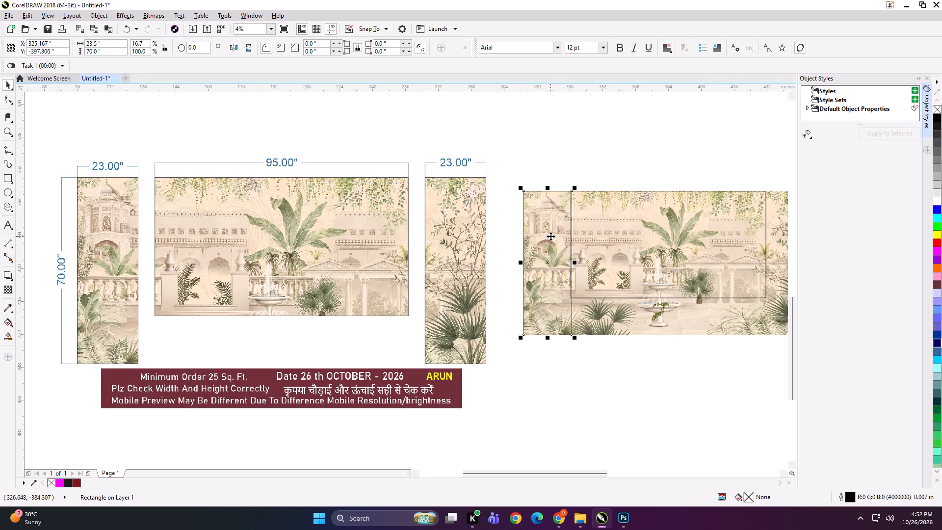
key("plus")
left_click(626, 323, "shift")
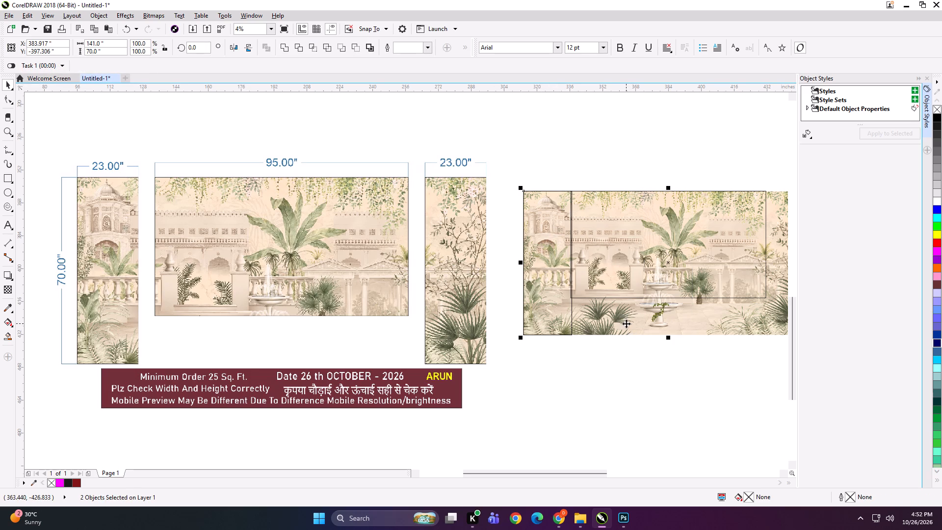
key("r")
left_click(603, 153)
Group the three panel rectangles, PowerClip the mural image inside them, and ungroup the result into separate panels.
left_click(776, 250)
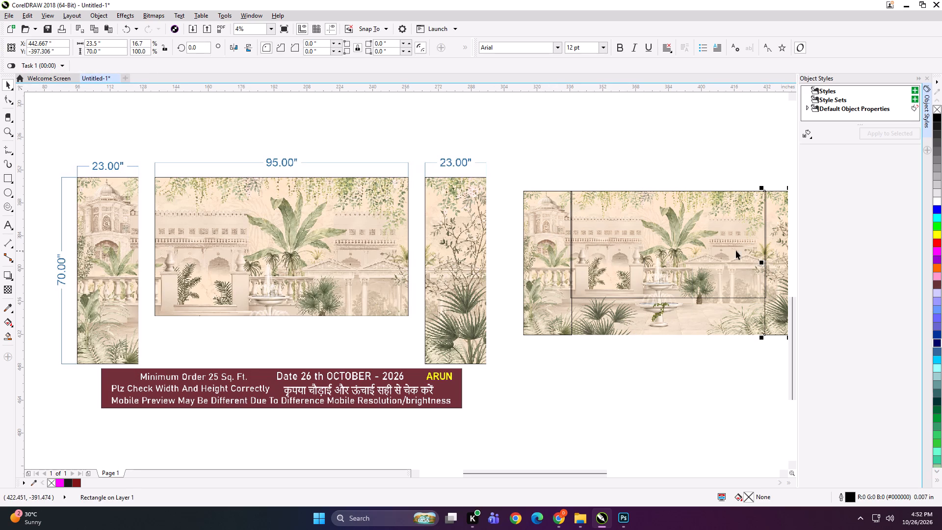
left_click(736, 250, "shift")
left_click(558, 270, "shift")
key("ctrl+g")
left_click(621, 319)
key("shift+Return")
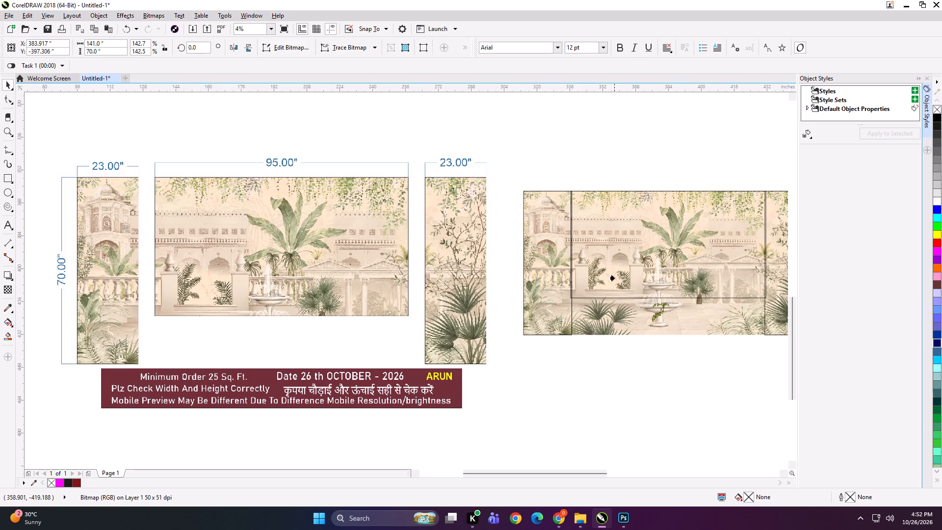
left_click(614, 273)
key("ctrl+u")
left_click(579, 124)
left_click(621, 222)
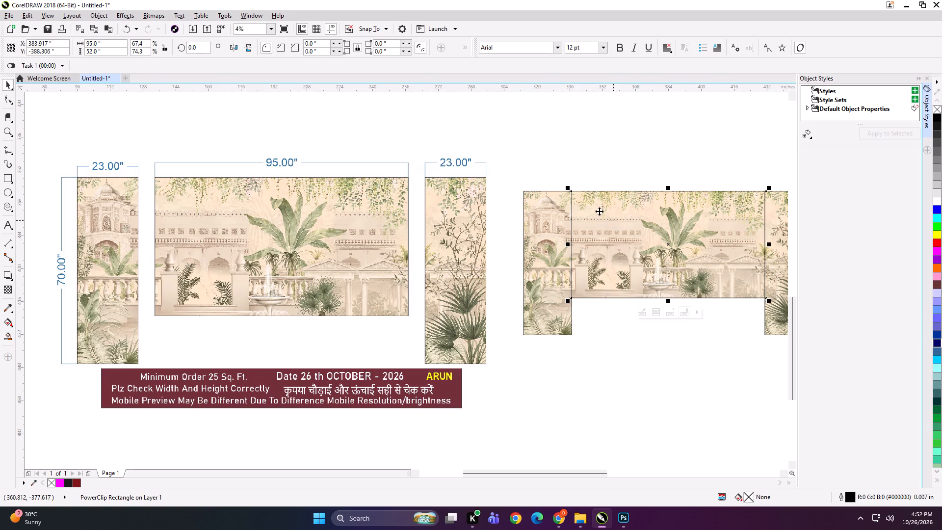
left_click(553, 153)
Nudge the centre and right mural panels to the right so that gaps separate all three panels.
scroll(493, 161, "down", 1)
left_click_drag(526, 158, 684, 278)
key("Right")
key("Right")
key("Right")
key("Right")
key("Right")
key("Right")
key("Right")
key("Right")
left_click_drag(606, 154, 707, 303)
key("Right")
key("Right")
key("Right")
key("Right")
key("Right")
key("Right")
key("Right")
key("Right")
key("Right")
key("Right")
key("Right")
key("Right")
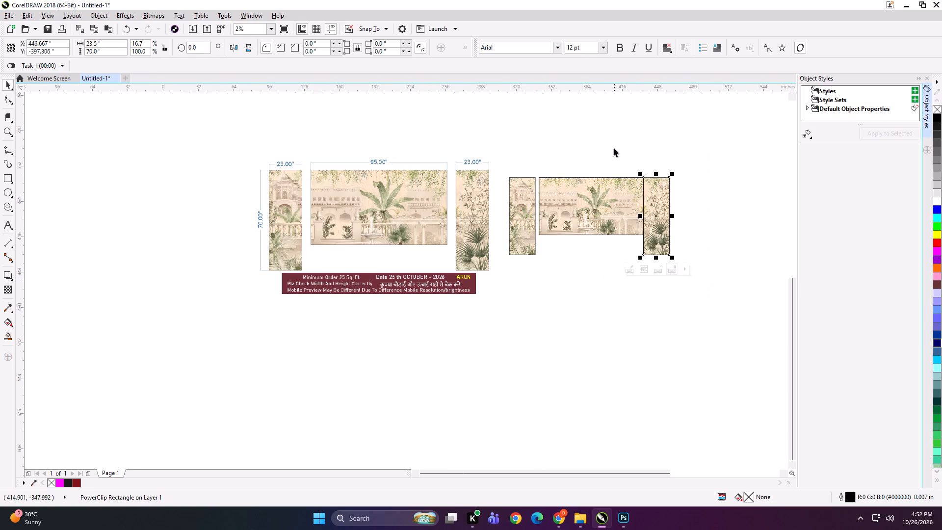
left_click(614, 147)
Compare the three separated mural panels with the dimensioned client preview.
left_click(626, 190)
scroll(613, 162, "up", 1)
left_click(591, 159)
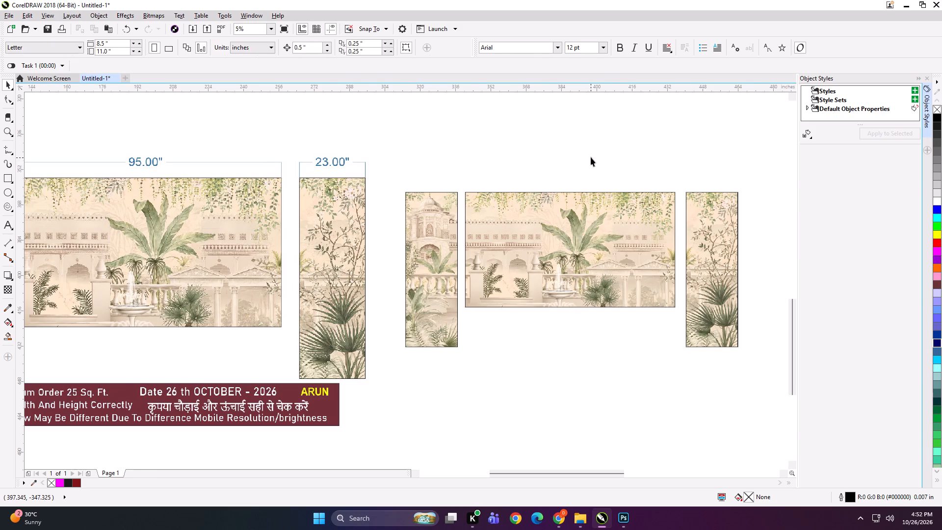
scroll(591, 159, "down", 1)
left_click_drag(682, 157, 436, 315)
left_click(428, 207, "shift")
key("shift+F2")
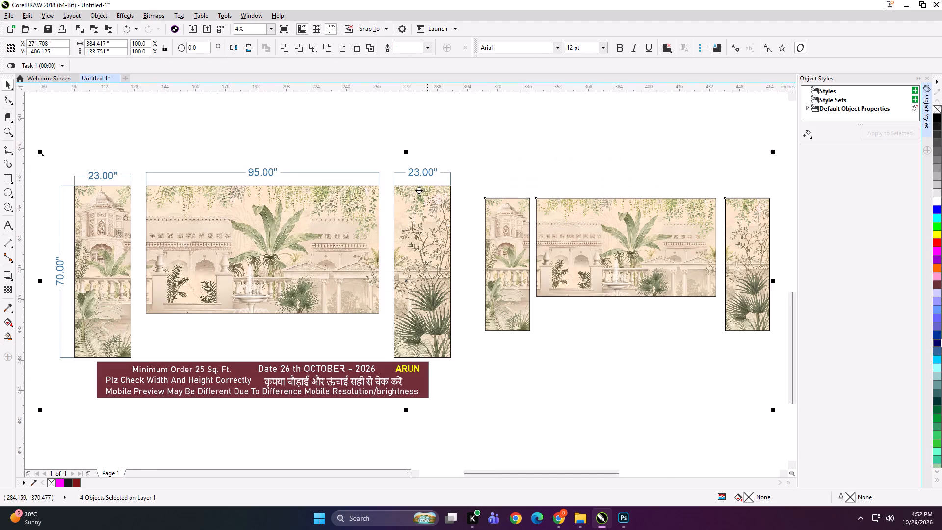
left_click(421, 129)
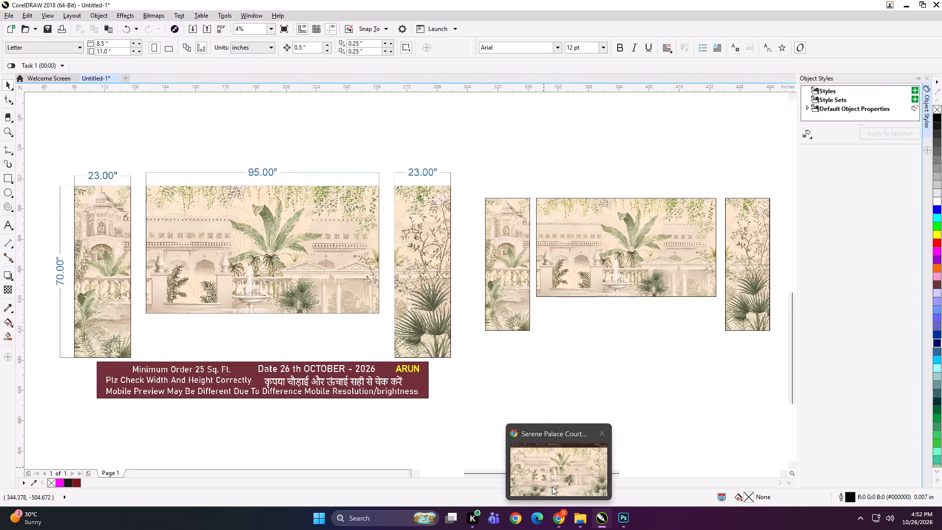
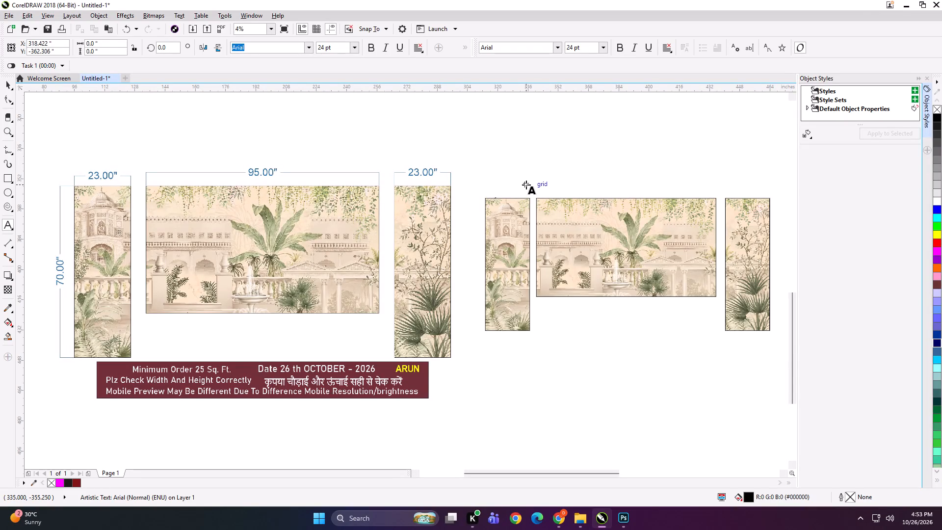
Finish the left mural panel's text label with "70 PANEL 1".
type("70")
key("space")
type("PANEL 1")
Paste the side-panel label onto the top edge of the right mural panel and change its panel number to 2.
left_click(738, 197)
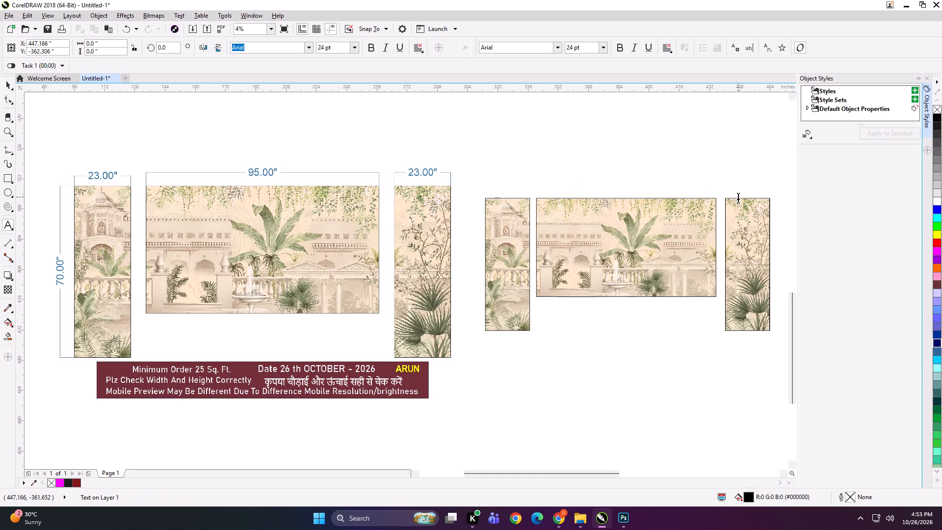
key("ctrl+v")
key("BackSpace")
key("2")
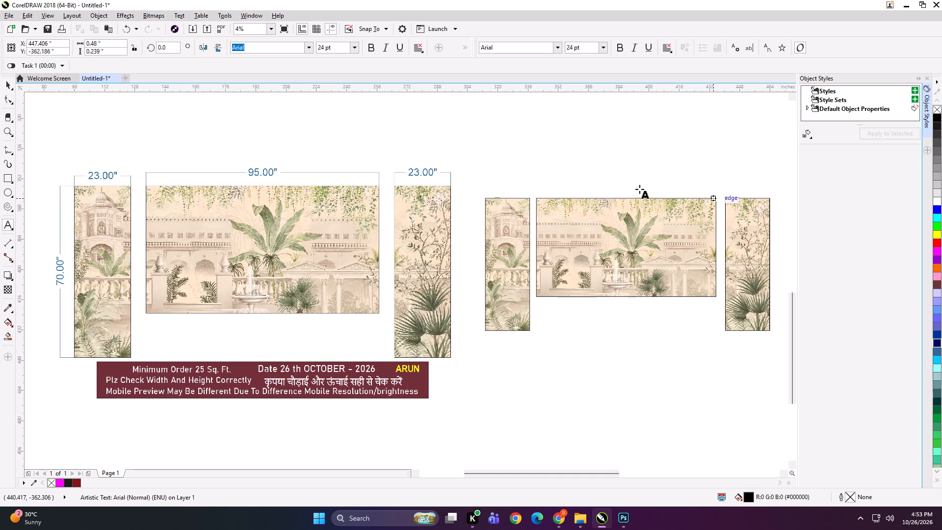
Add the text label "95*52" on the top edge of the centre mural panel.
left_click(608, 197)
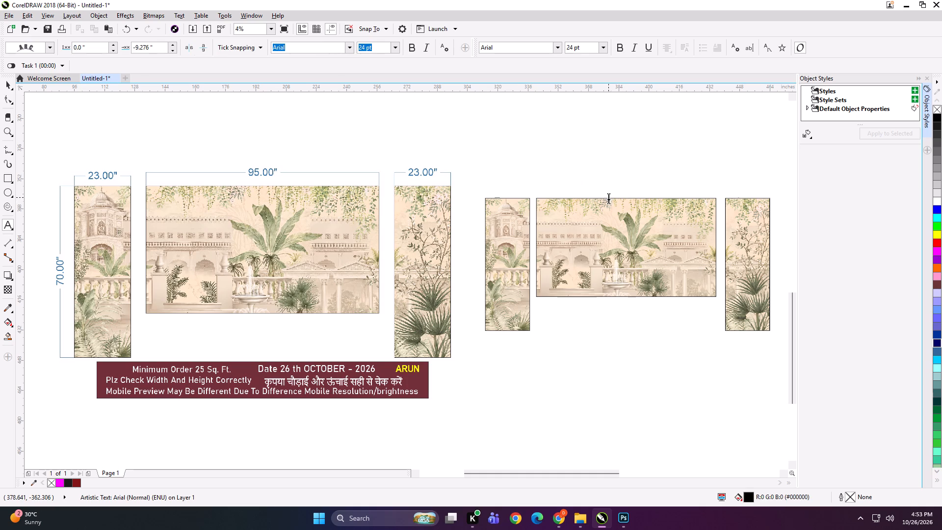
type("95*")
type("52")
Group each of the three mural panels with its own size label.
left_click(8, 90)
left_click(619, 259, "shift")
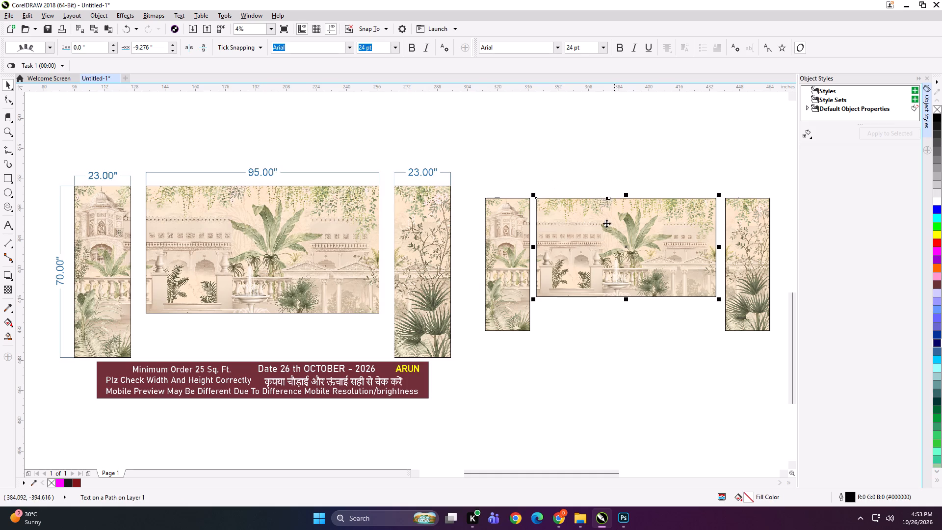
key("ctrl+g")
left_click_drag(584, 161, 446, 349)
key("ctrl+g")
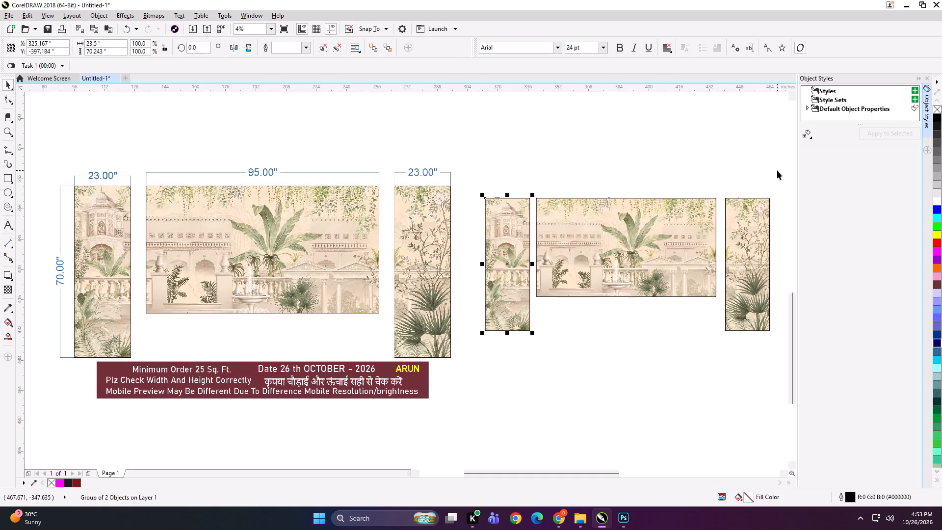
left_click_drag(777, 173, 704, 404)
key("ctrl+g")
Start exporting the left panel and create a folder named CHANDIGARH inside folder 26 as the destination.
left_click(521, 251)
key("ctrl+e")
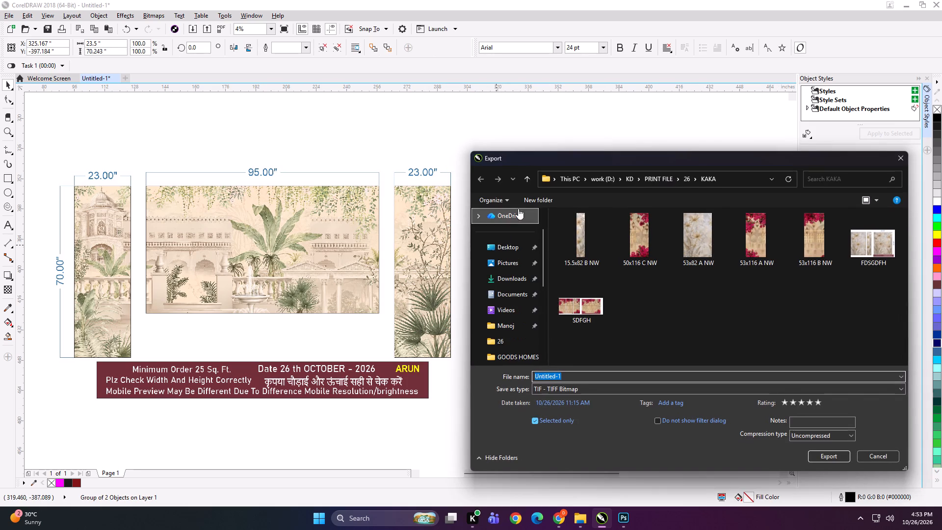
left_click(525, 175)
left_click(536, 198)
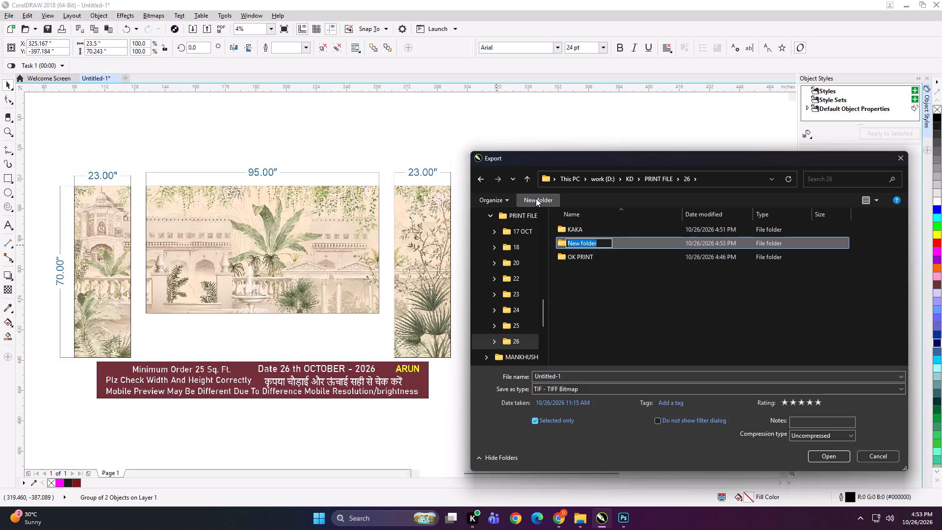
type("CHANDIGARH")
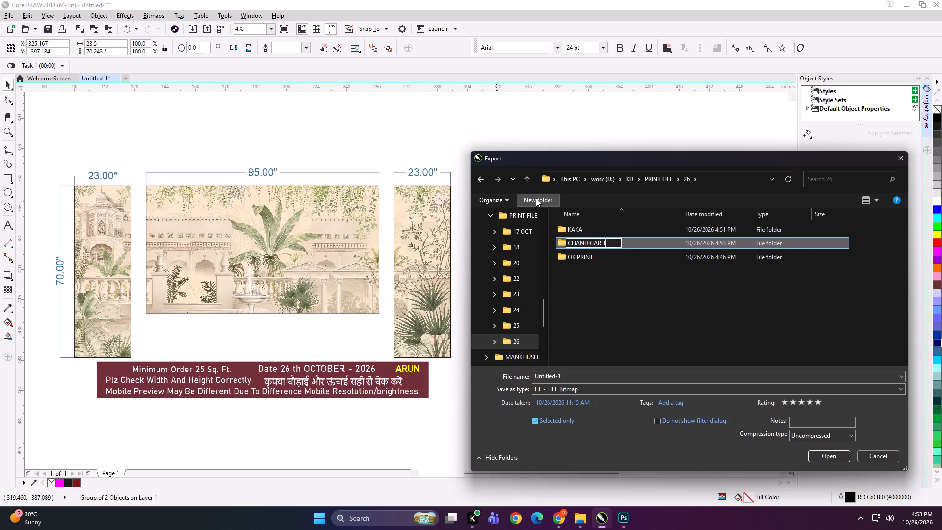
key("Return")
double_click(601, 232)
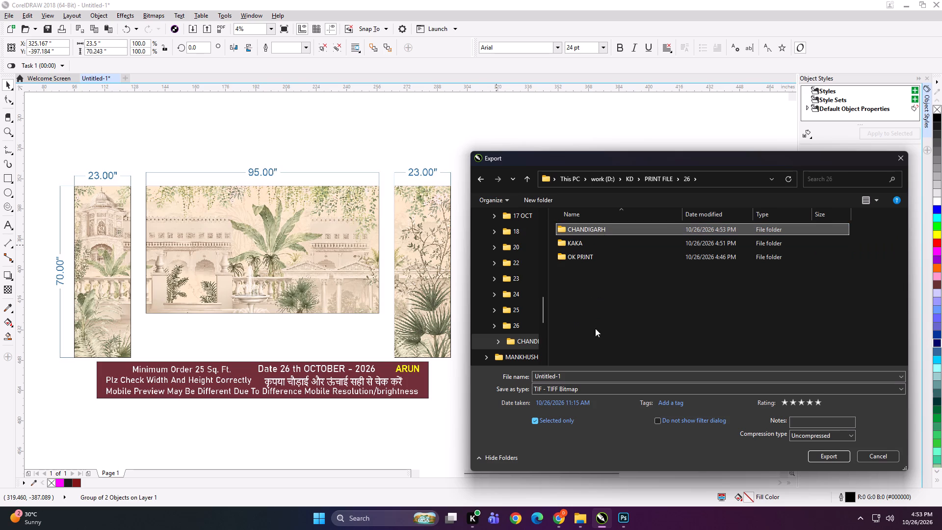
Export the left panel as a TIFF named "23.5x70 A NW" in the CHANDIGARH folder.
left_click(591, 380)
type("23.5x70 A NW")
key("Return")
key("Return")
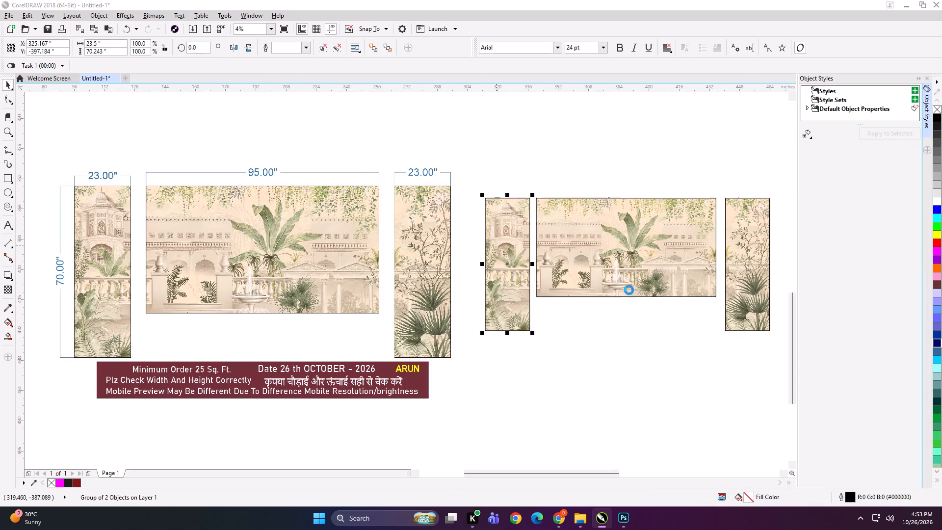
Export the centre panel as a TIFF named "95x52 NW" in the CHANDIGARH folder.
left_click(629, 290)
key("ctrl+e")
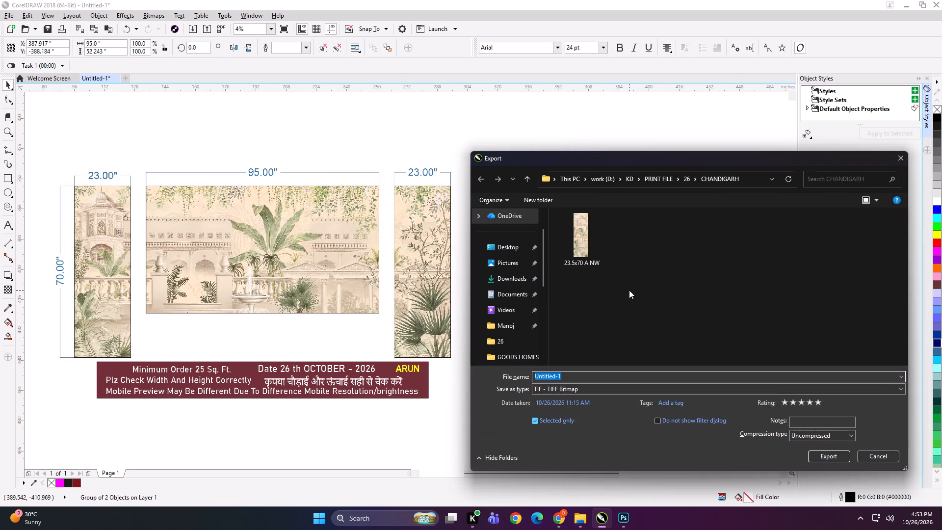
type("95x52 NW")
key("Return")
key("Return")
Export the right panel as a TIFF named "23.5x70 V NW", adapting the left panel's file name.
left_click(747, 251)
key("ctrl+e")
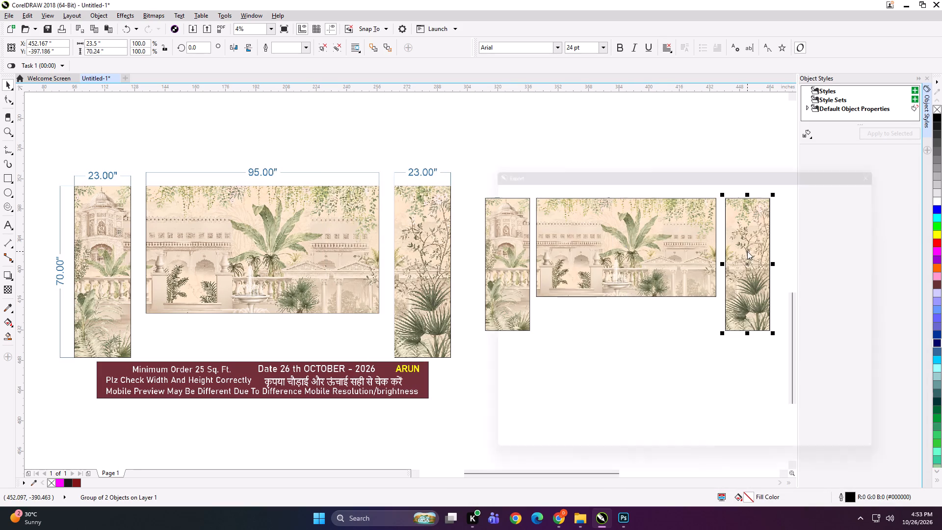
left_click(575, 262)
double_click(556, 373)
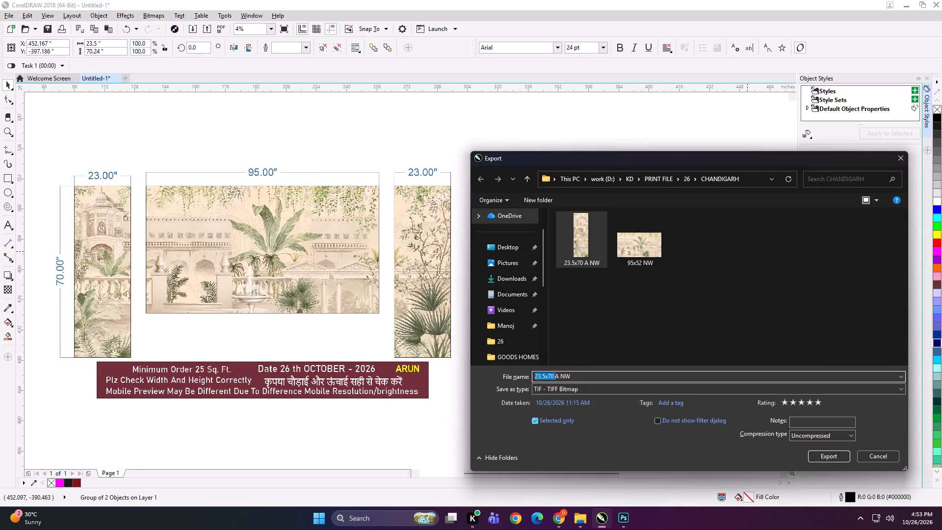
double_click(558, 373)
type("V")
key("space")
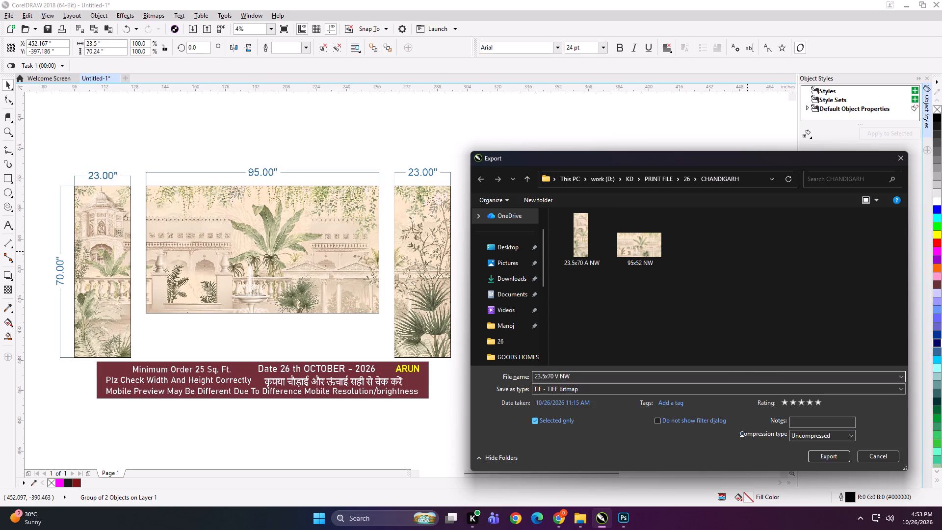
key("Return")
key("Return")
Export the right panel again as a TIFF named "23.5x70 C NW" in the CHANDIGARH folder.
key("ctrl+e")
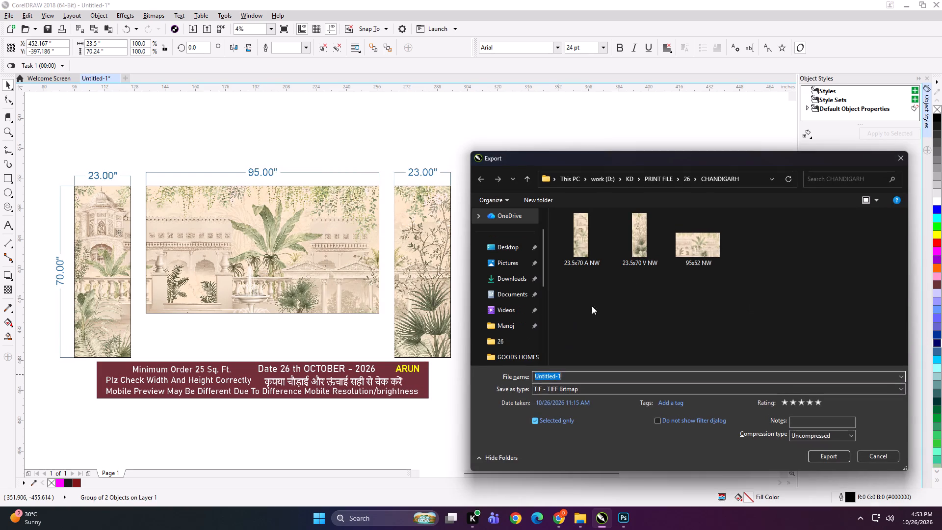
left_click(644, 246)
double_click(557, 377)
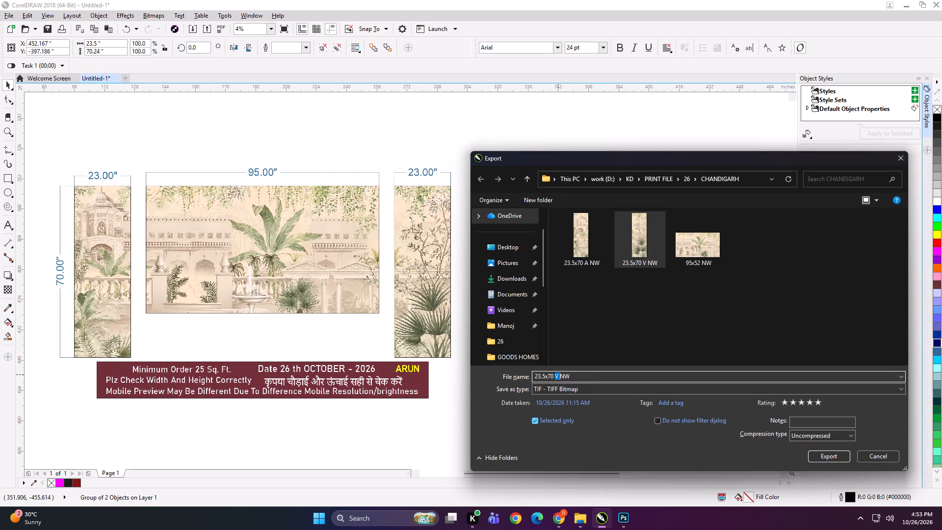
type("C")
key("space")
key("Return")
key("Return")
Enlarge the three panels together to about 188 inches wide, place them beside the client preview, and group them with it.
scroll(536, 262, "down", 1)
left_click_drag(685, 211, 633, 271)
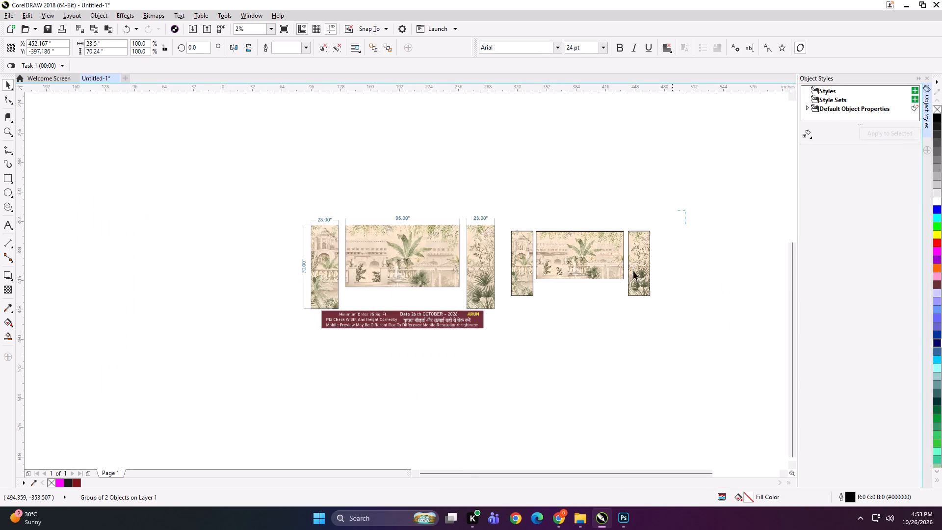
left_click_drag(633, 271, 467, 376)
left_click_drag(654, 300, 673, 308, "shift")
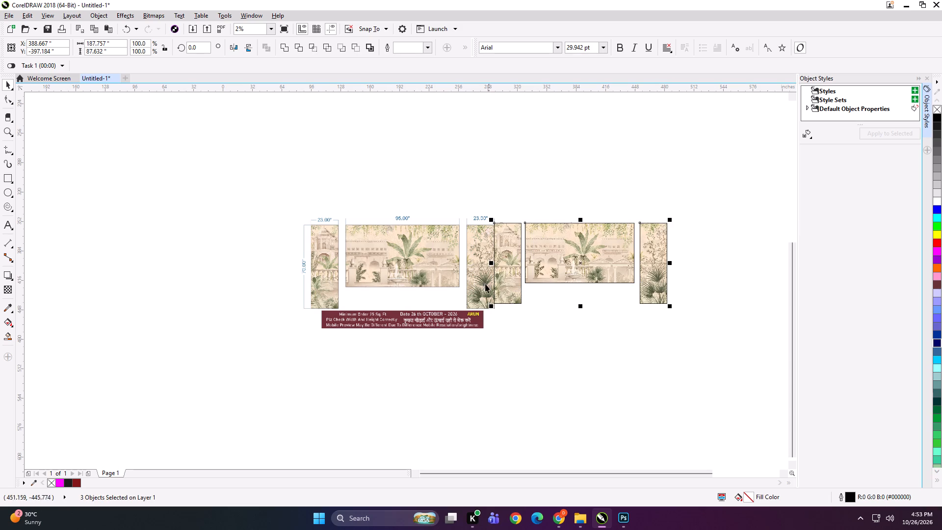
left_click_drag(507, 267, 516, 268)
left_click(487, 267, "shift")
key("ctrl+g")
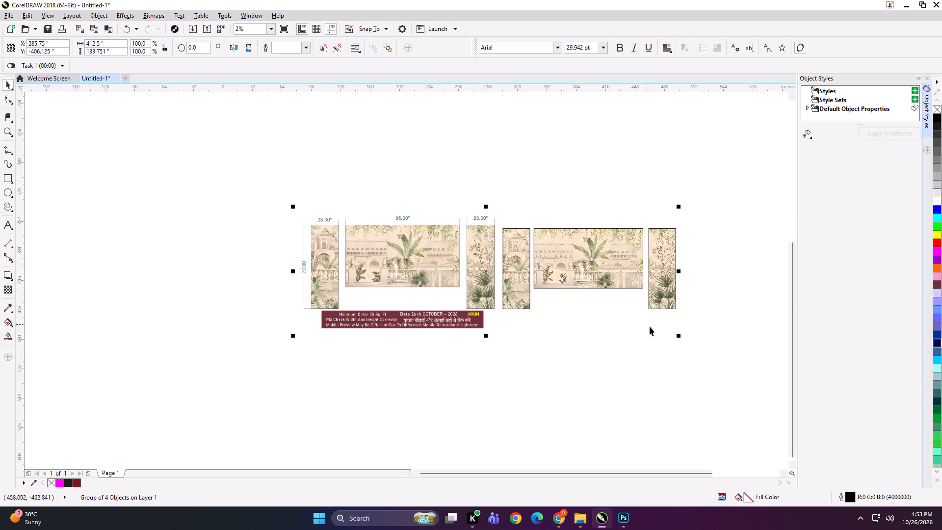
Scale the group of client preview and panels down proportionally to an overview 8 inches wide.
left_click_drag(682, 334, 499, 290, "shift")
left_click(500, 290, "shift")
scroll(484, 270, "up", 3)
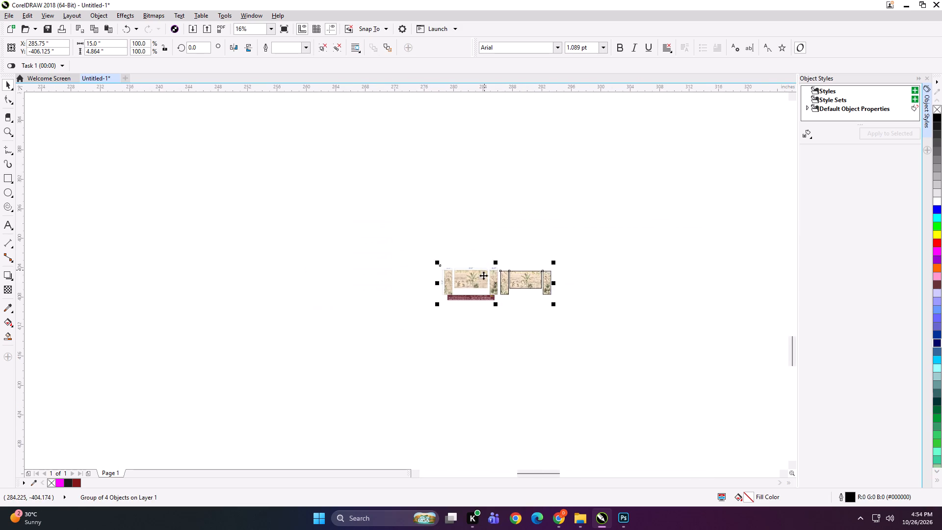
scroll(483, 275, "up", 2)
left_click_drag(516, 295, 457, 273)
left_click_drag(700, 347, 634, 326, "shift")
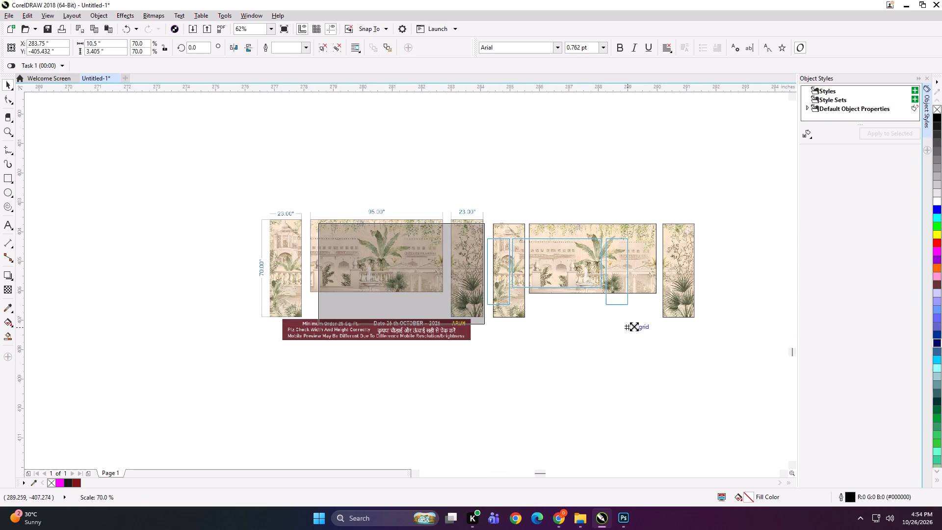
left_click_drag(634, 326, 598, 317, "shift")
Export the small overview group as a TIFF named "FSGDG" in the CHANDIGARH folder.
key("ctrl+e")
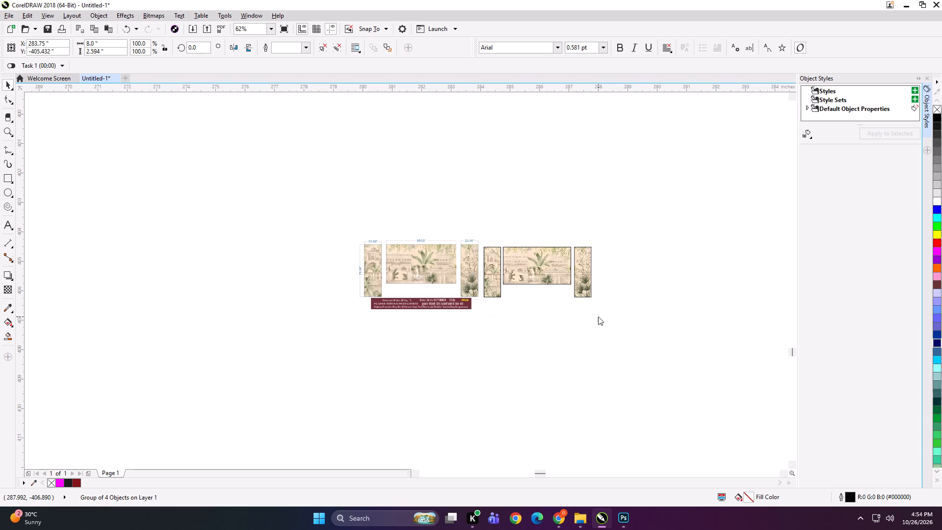
type("FSGDG")
key("Return")
key("Return")
key("Return")
key("Return")
Delete the exported overview group and bring the remaining client designs into view.
key("Delete")
key("F4")
left_click(558, 258)
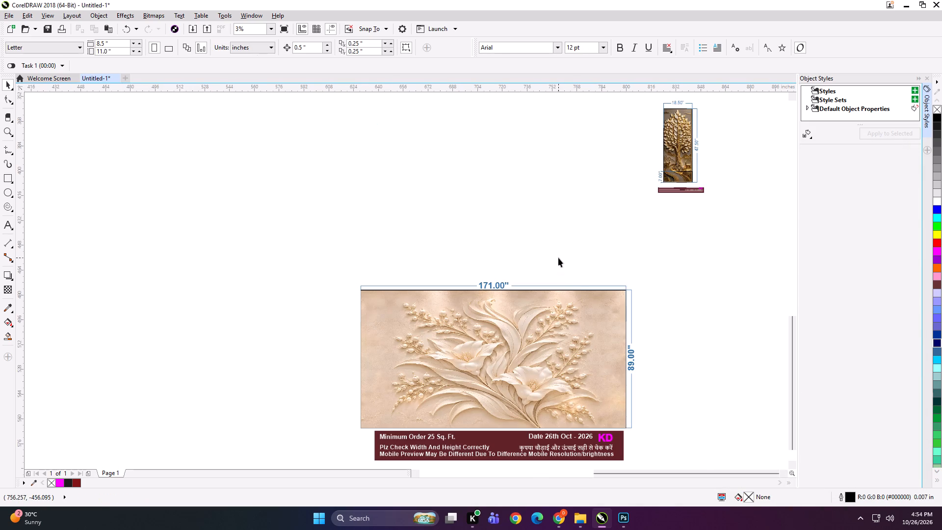
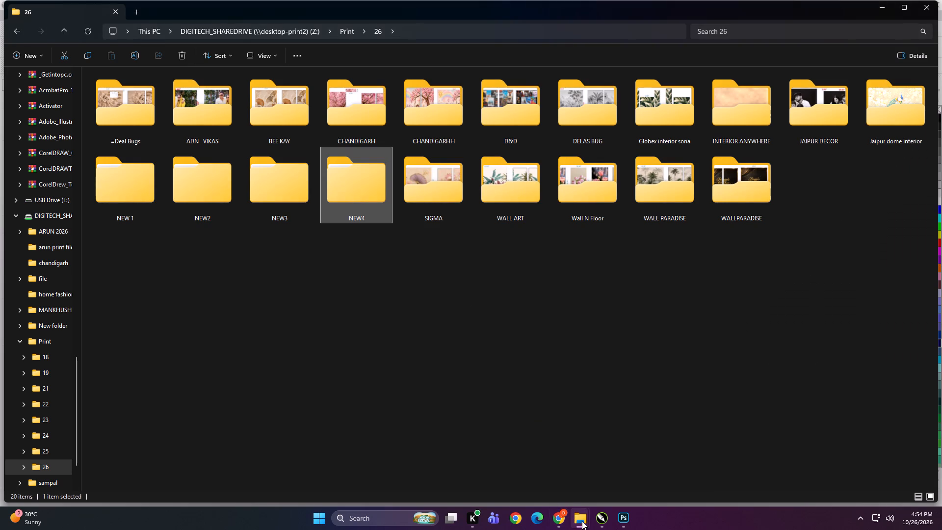
Switch to File Explorer and open the "26" folder inside "file" on DIGITECH_SHAREDRIVE to look over its design files.
left_click(582, 521)
left_click(609, 470)
scroll(36, 307, "up", 2)
left_click(36, 307)
scroll(250, 152, "up", 1)
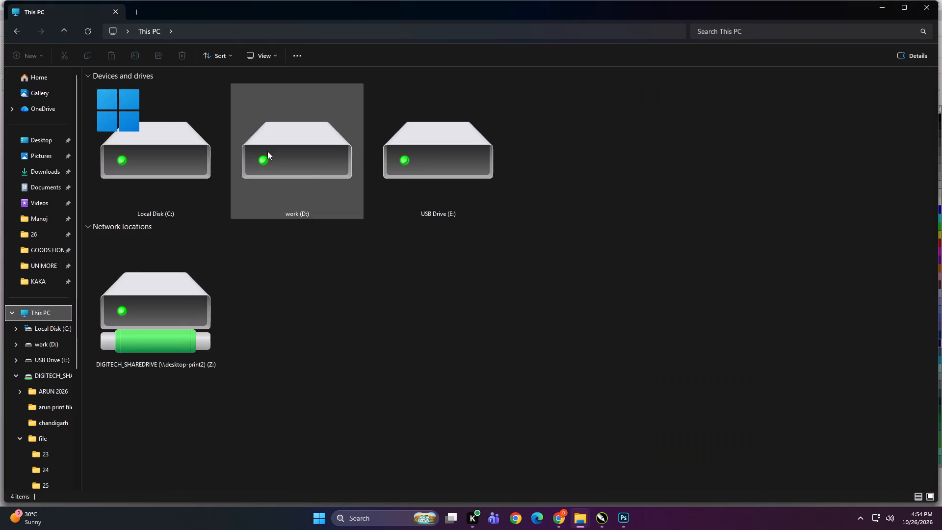
double_click(185, 302)
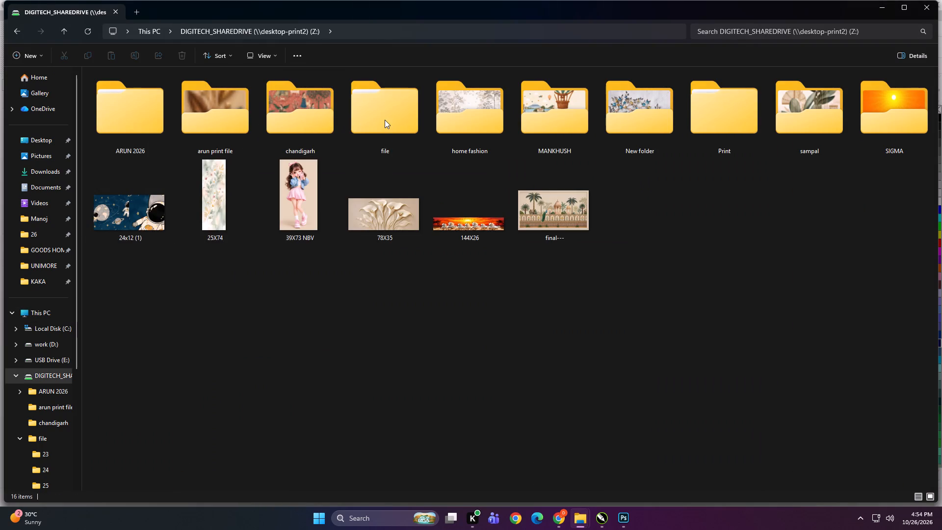
double_click(385, 120)
left_click(588, 136)
double_click(588, 136)
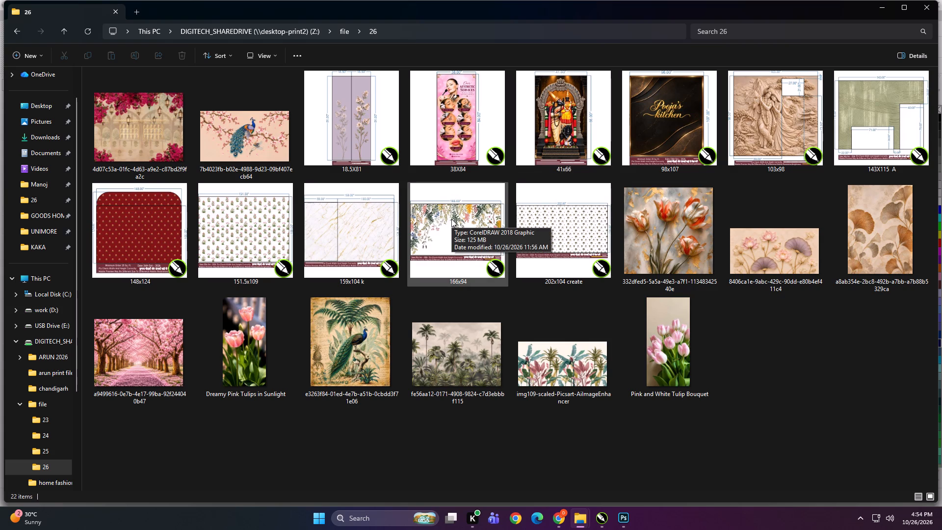
Return to CorelDRAW and examine the hot-air-balloon pattern layout among the remaining client designs.
left_click(605, 521)
scroll(225, 349, "up", 1)
scroll(381, 323, "down", 1)
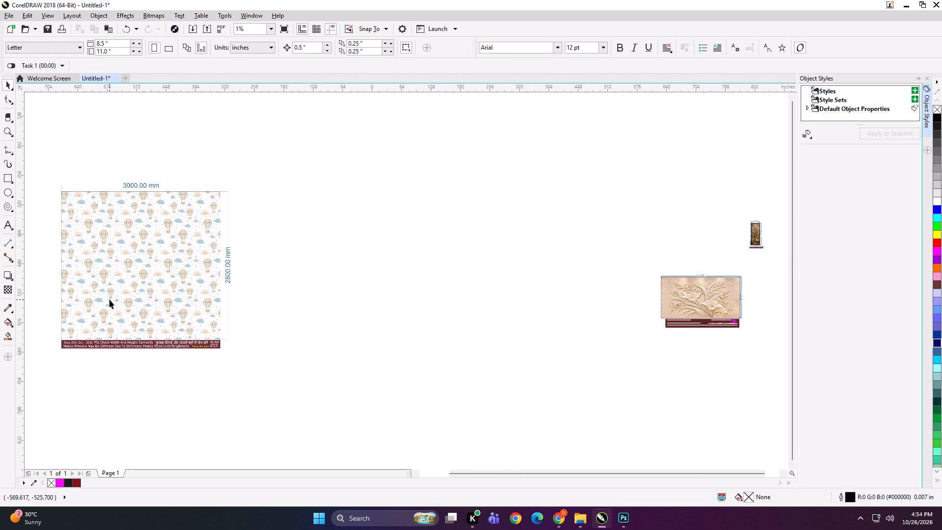
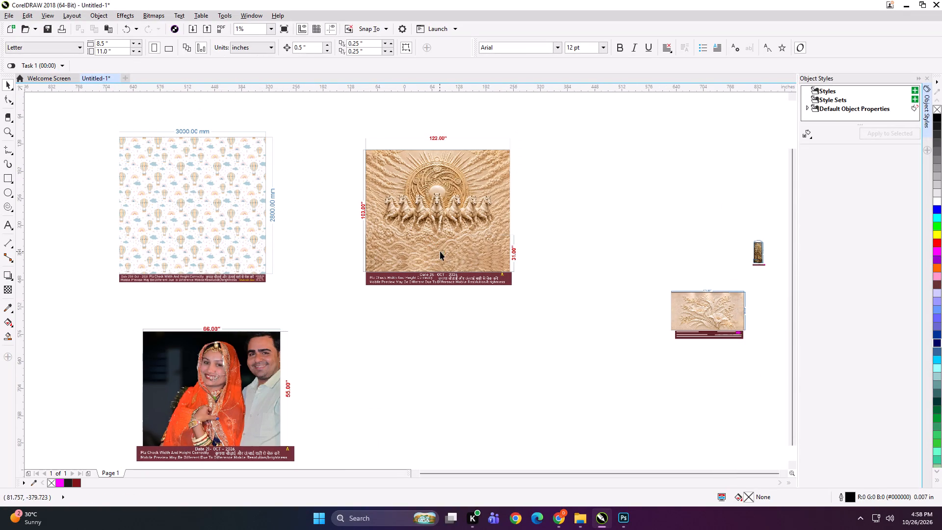
Scale the balloon pattern, sun-and-horses mural and couple photo designs down together proportionally.
left_click(542, 231)
left_click(479, 222)
left_click(260, 198, "shift")
left_click(262, 388, "shift")
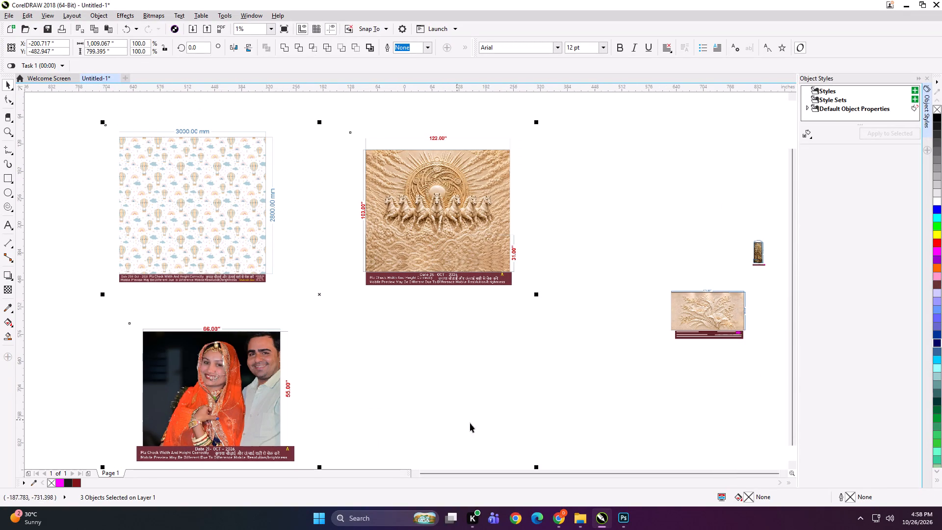
left_click_drag(538, 467, 452, 420, "shift")
left_click(499, 334)
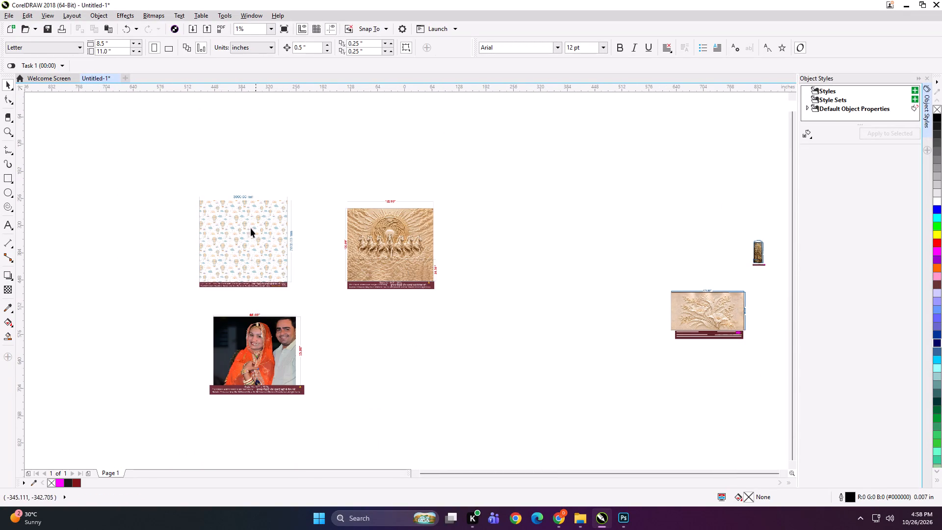
Move the balloon pattern and sun-and-horses designs together upward, leaving more space above the couple photo.
left_click(249, 228)
left_click(364, 234, "shift")
left_click_drag(388, 261, 367, 209)
left_click(400, 291)
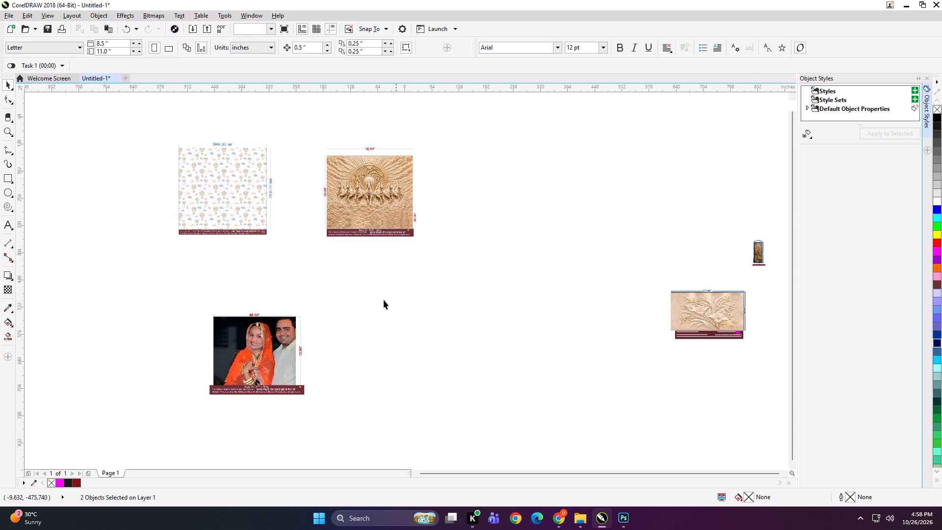
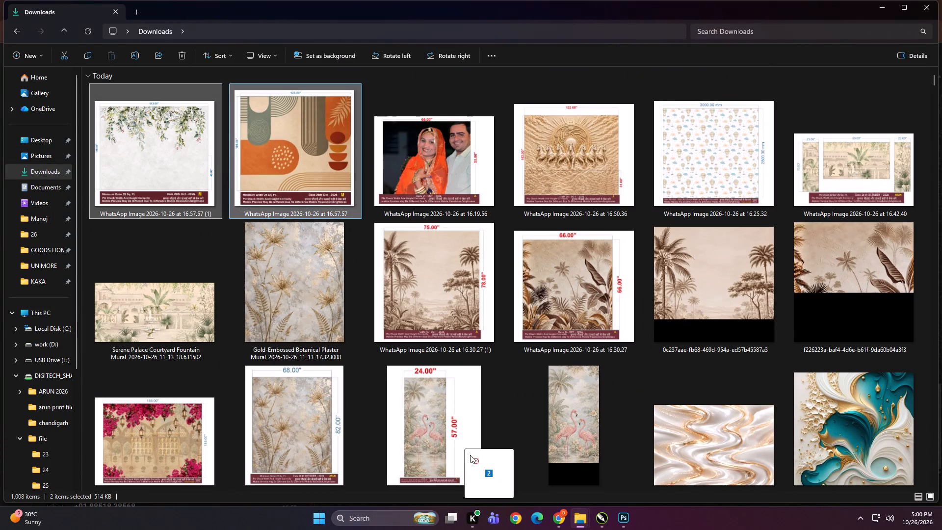
Import the two selected designs, hanging floral and abstract geometric, into the CorelDRAW page and enlarge them together to about 193 inches wide.
left_click_drag(470, 455, 438, 367)
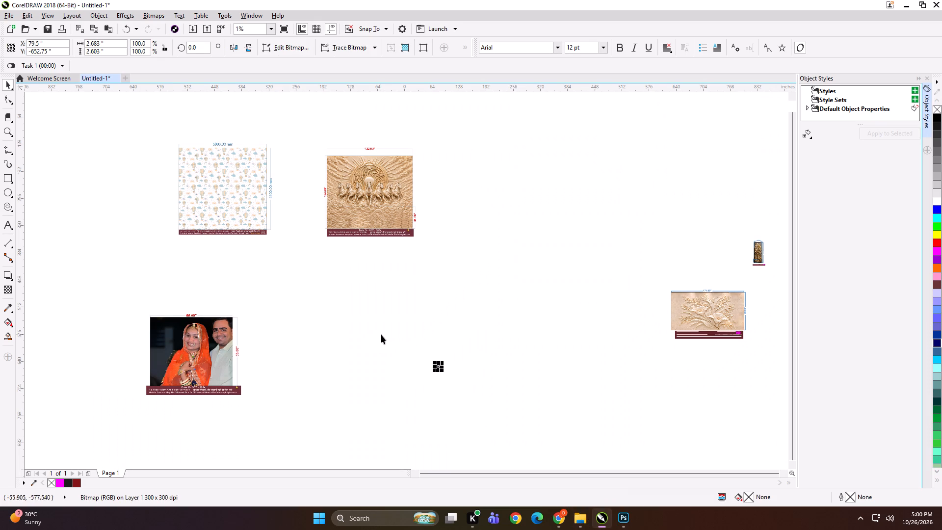
left_click_drag(388, 334, 462, 396)
left_click_drag(444, 371, 498, 406, "shift")
left_click(529, 393)
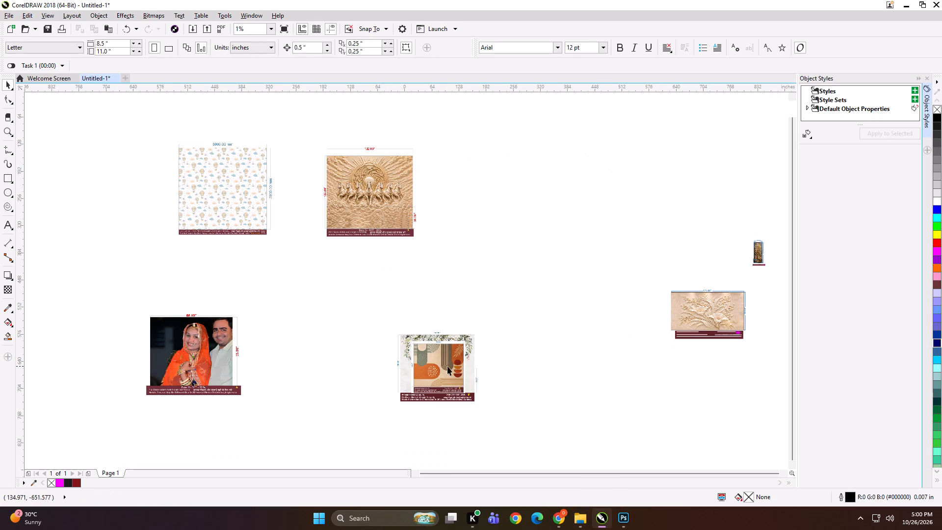
Arrange the overlapping geometric and hanging-floral designs side by side, scaling the floral one down to roughly the geometric one's size.
left_click_drag(444, 366, 531, 369)
left_click(453, 370)
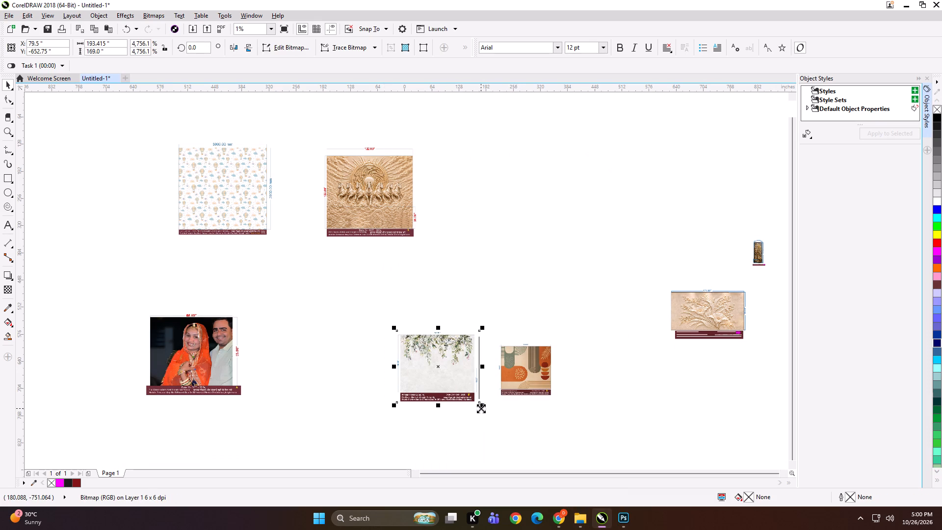
left_click_drag(481, 408, 470, 405, "shift")
left_click_drag(466, 378, 479, 383)
Select the hanging-floral and abstract geometric designs together.
left_click(528, 378, "shift")
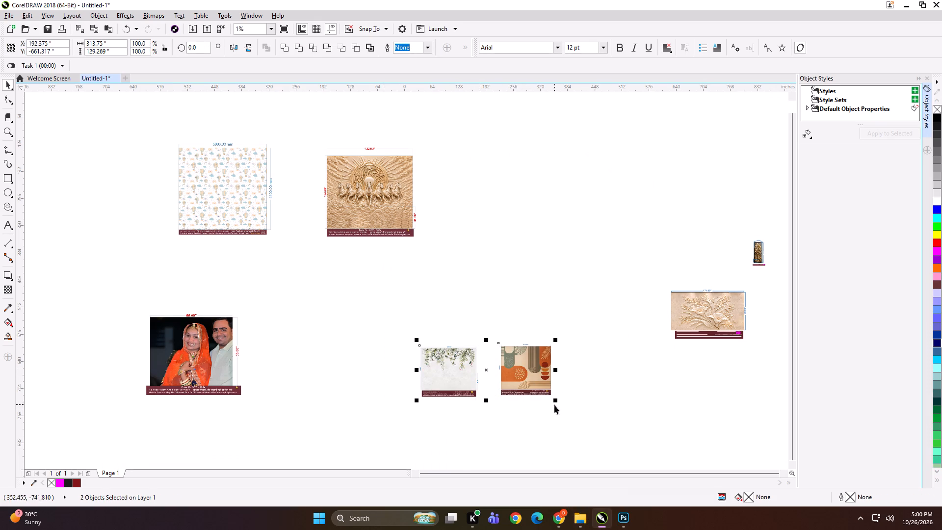
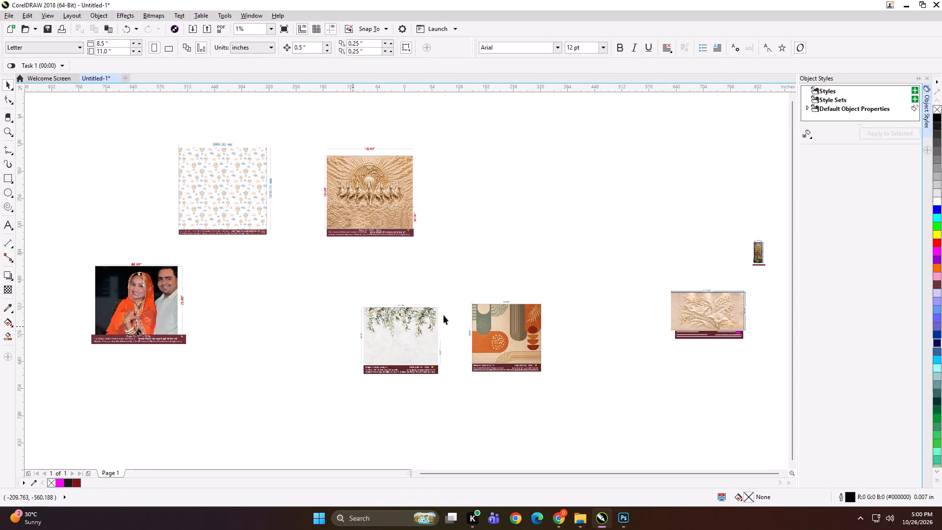
Move the hanging-floral and abstract geometric designs together down and toward the couple photo, keeping them side by side.
left_click_drag(564, 272, 293, 432)
left_click_drag(384, 359, 318, 392)
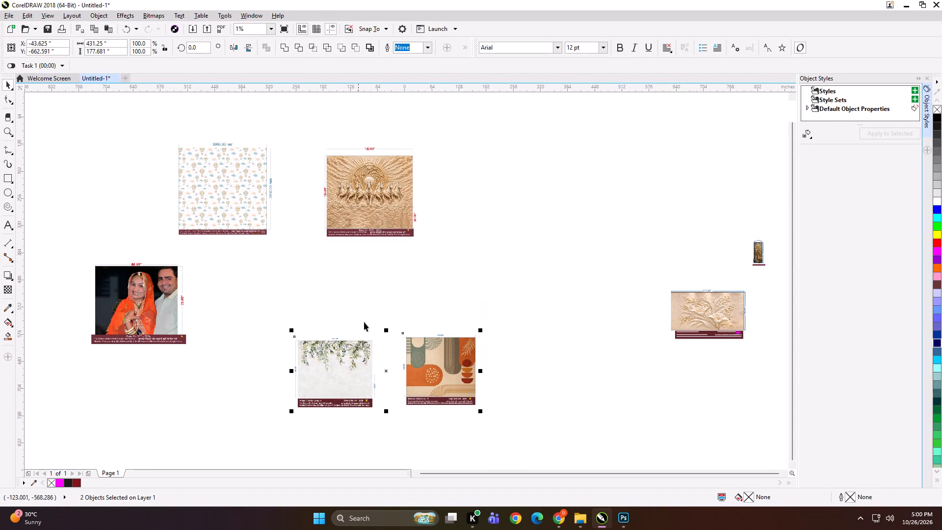
left_click(449, 274)
Examine the placed client designs up close, including the balloon pattern and the couple photo with their size and date labels.
scroll(395, 213, "up", 1)
scroll(398, 274, "down", 1)
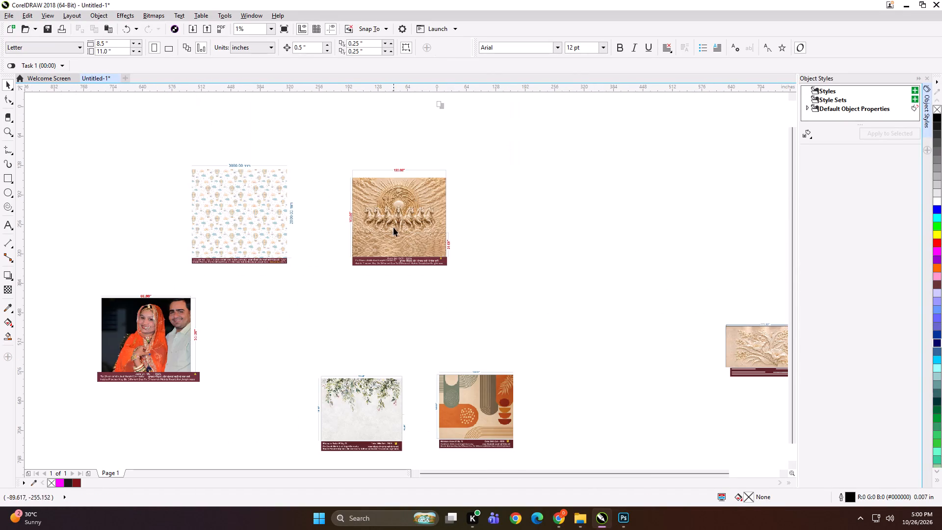
scroll(393, 227, "up", 2)
scroll(472, 203, "down", 1)
scroll(197, 266, "up", 2)
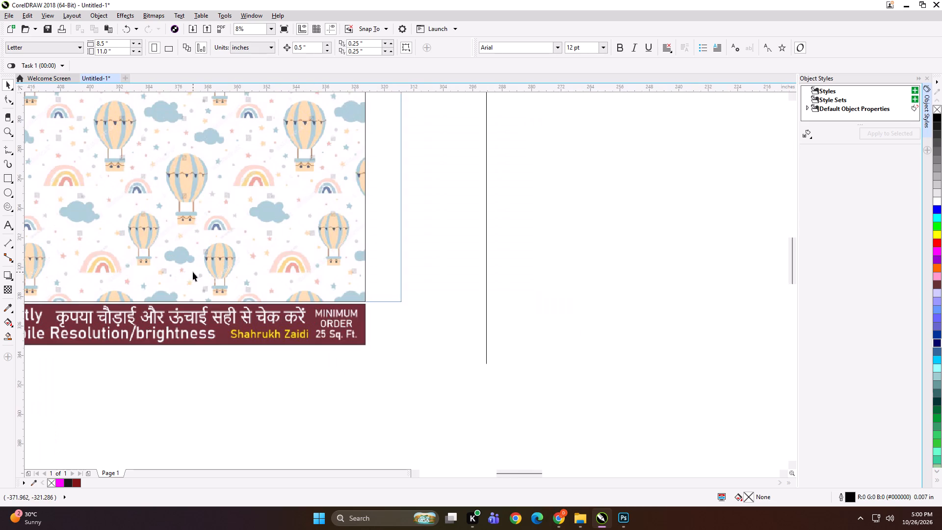
scroll(381, 236, "down", 2)
scroll(305, 273, "down", 1)
scroll(133, 370, "up", 2)
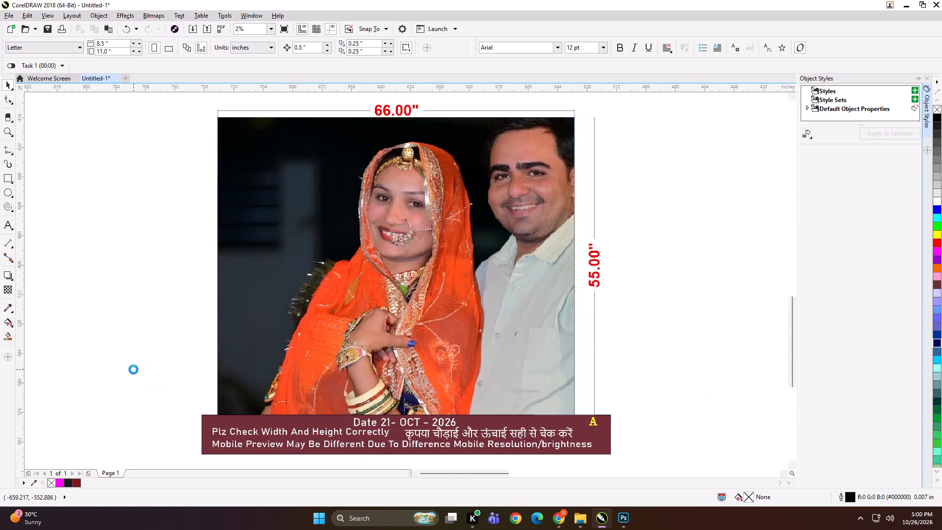
scroll(216, 269, "down", 1)
In File Explorer, open folder 26 inside the file folder on DIGITECH_SHAREDRIVE (Z:) and look through its designs.
left_click(575, 526)
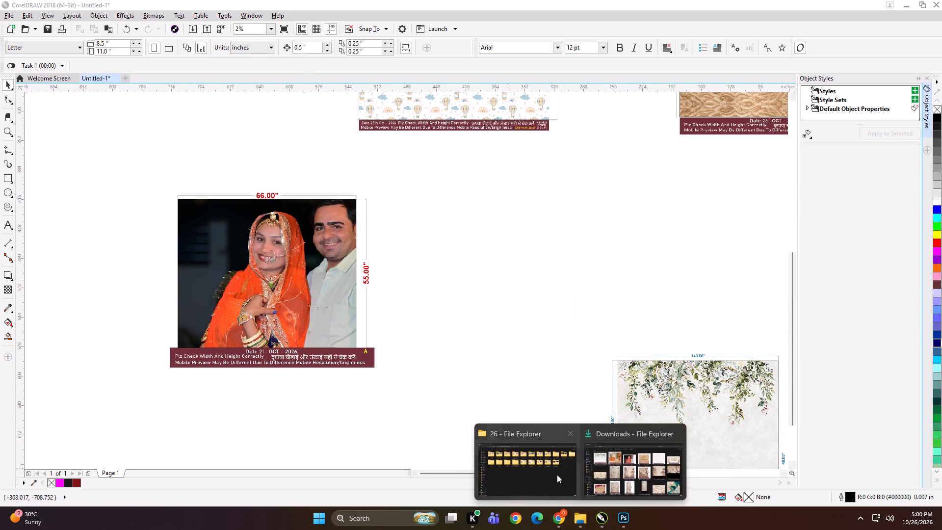
left_click(610, 467)
left_click(26, 318)
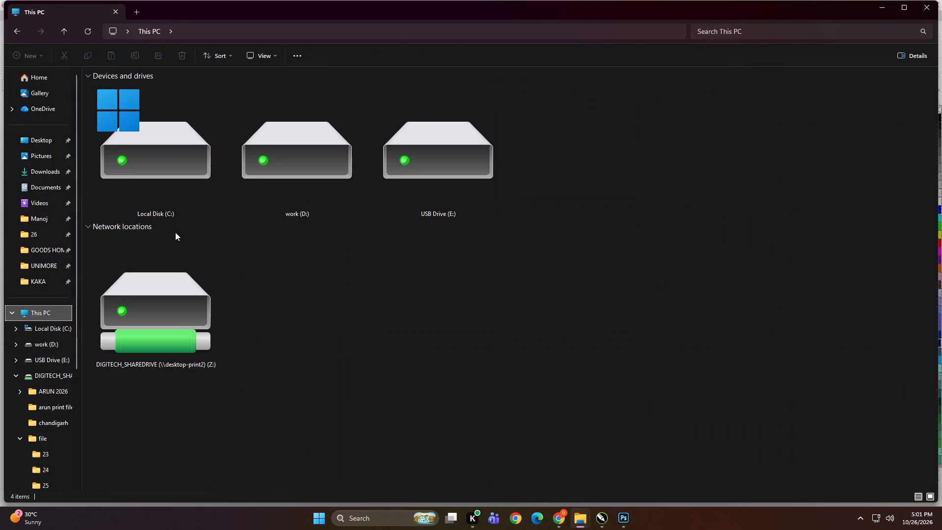
double_click(167, 269)
double_click(355, 123)
double_click(551, 141)
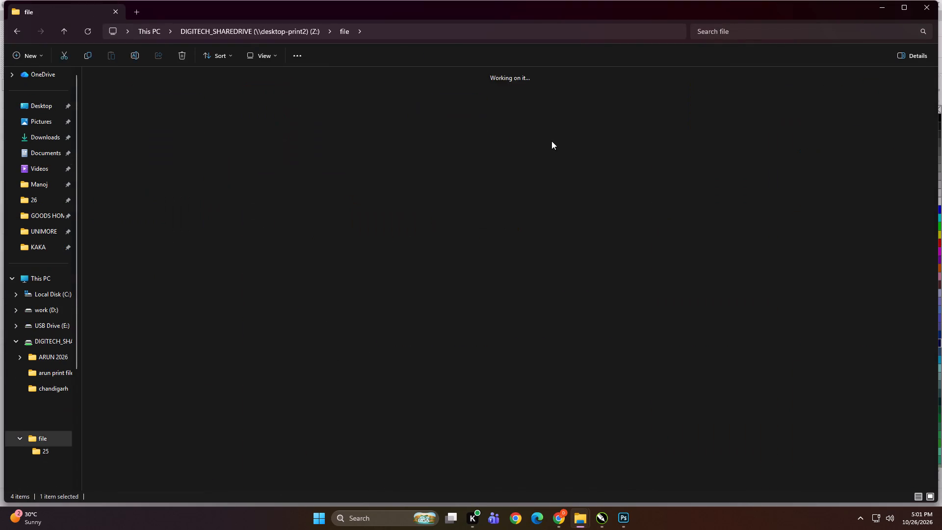
scroll(397, 378, "up", 2, "ctrl")
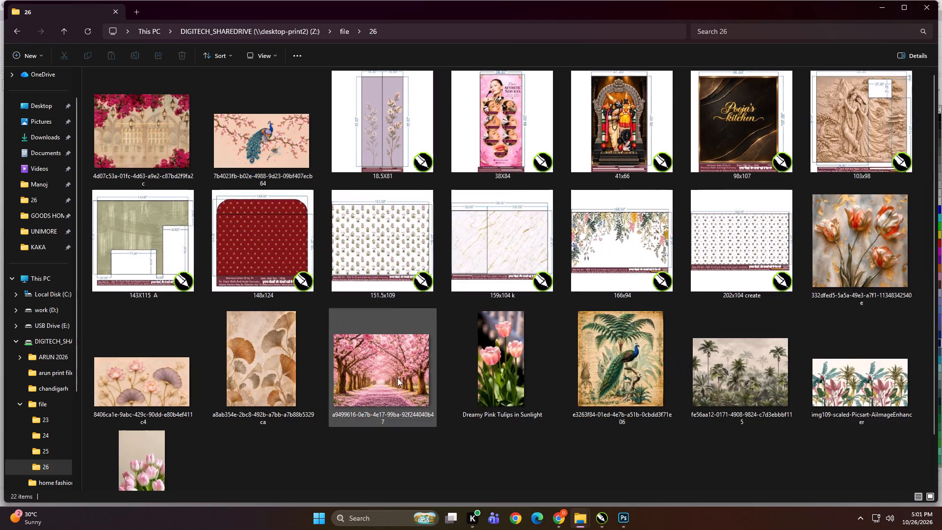
scroll(397, 378, "up", 1, "ctrl")
scroll(400, 285, "down", 1, "ctrl")
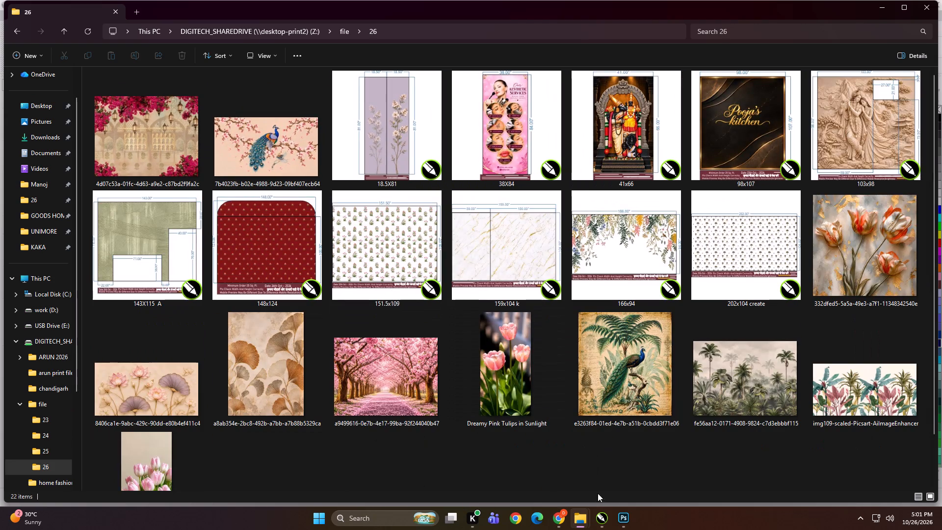
Back in CorelDRAW, move the hot-air-balloon pattern design down to sit beside the couple photo, and check the layout.
left_click(601, 526)
left_click_drag(456, 108, 495, 247)
scroll(498, 178, "up", 2)
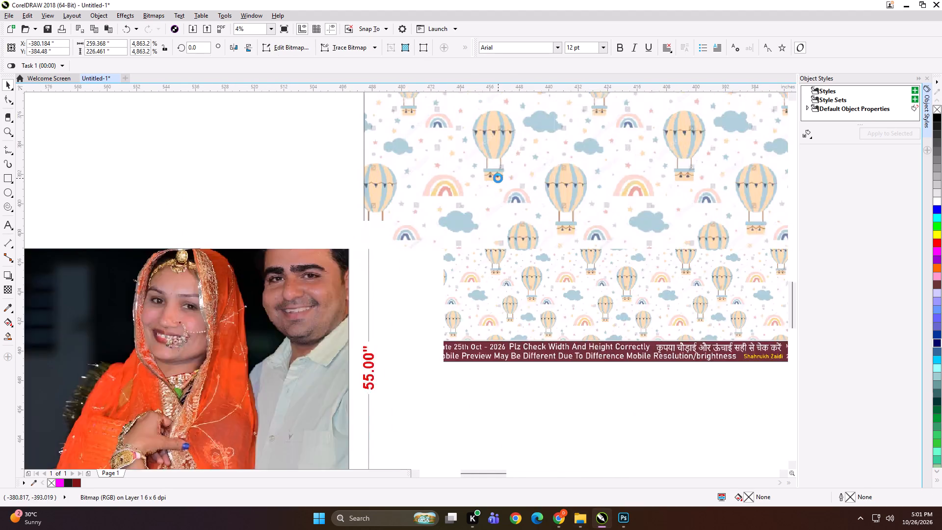
scroll(498, 178, "up", 1)
scroll(337, 195, "down", 1)
scroll(547, 212, "up", 1)
scroll(442, 215, "down", 2)
scroll(403, 191, "down", 2)
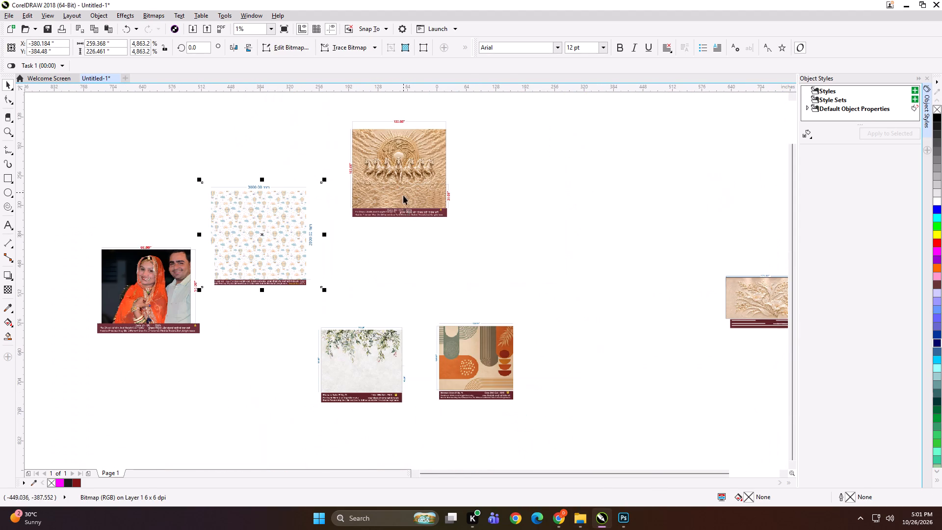
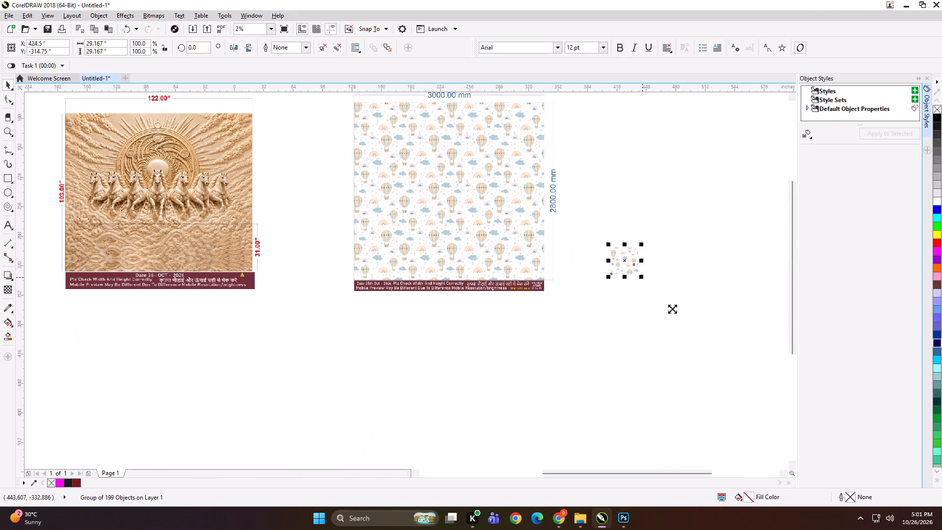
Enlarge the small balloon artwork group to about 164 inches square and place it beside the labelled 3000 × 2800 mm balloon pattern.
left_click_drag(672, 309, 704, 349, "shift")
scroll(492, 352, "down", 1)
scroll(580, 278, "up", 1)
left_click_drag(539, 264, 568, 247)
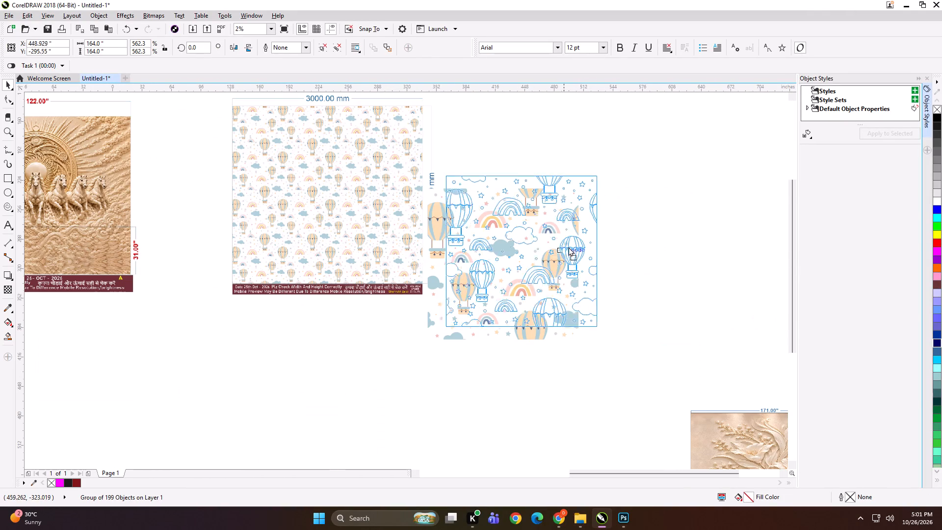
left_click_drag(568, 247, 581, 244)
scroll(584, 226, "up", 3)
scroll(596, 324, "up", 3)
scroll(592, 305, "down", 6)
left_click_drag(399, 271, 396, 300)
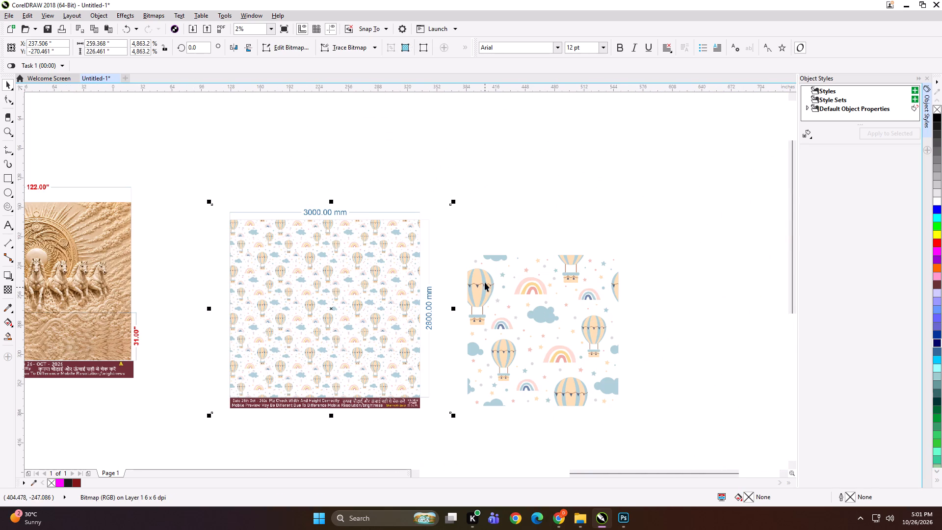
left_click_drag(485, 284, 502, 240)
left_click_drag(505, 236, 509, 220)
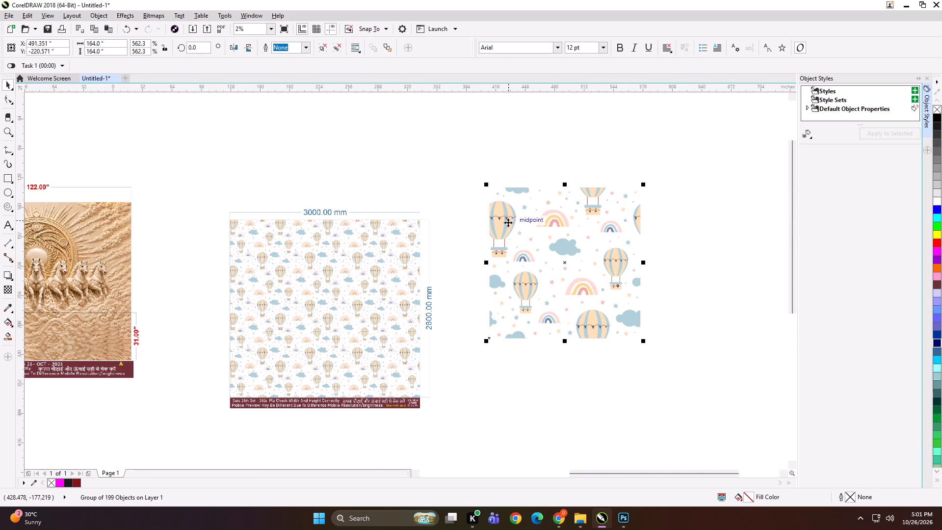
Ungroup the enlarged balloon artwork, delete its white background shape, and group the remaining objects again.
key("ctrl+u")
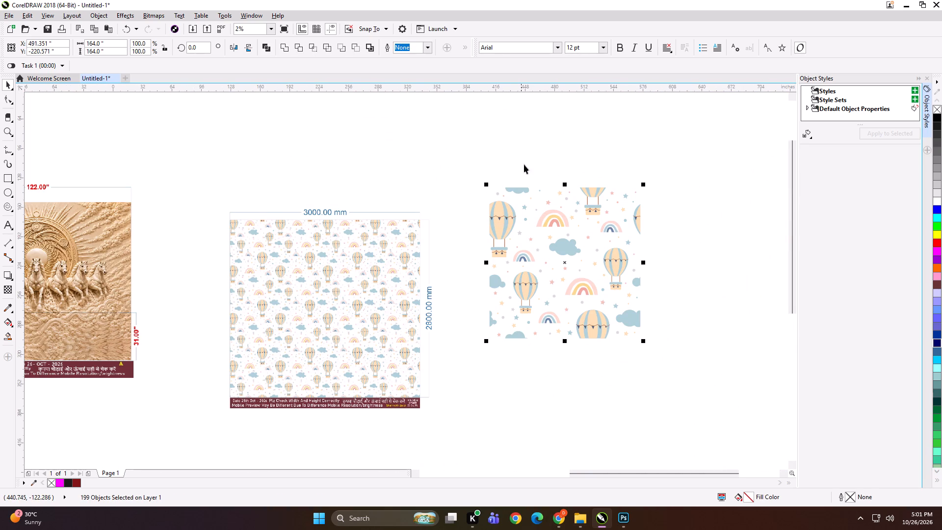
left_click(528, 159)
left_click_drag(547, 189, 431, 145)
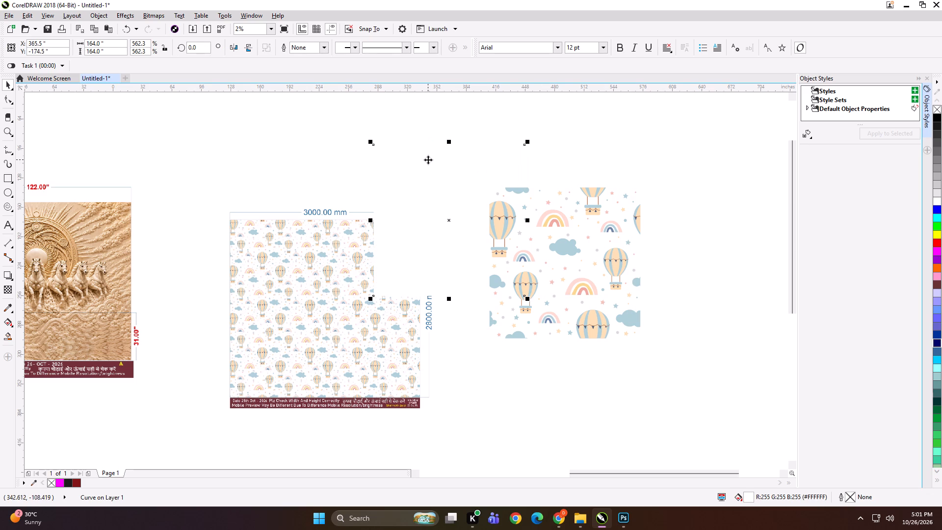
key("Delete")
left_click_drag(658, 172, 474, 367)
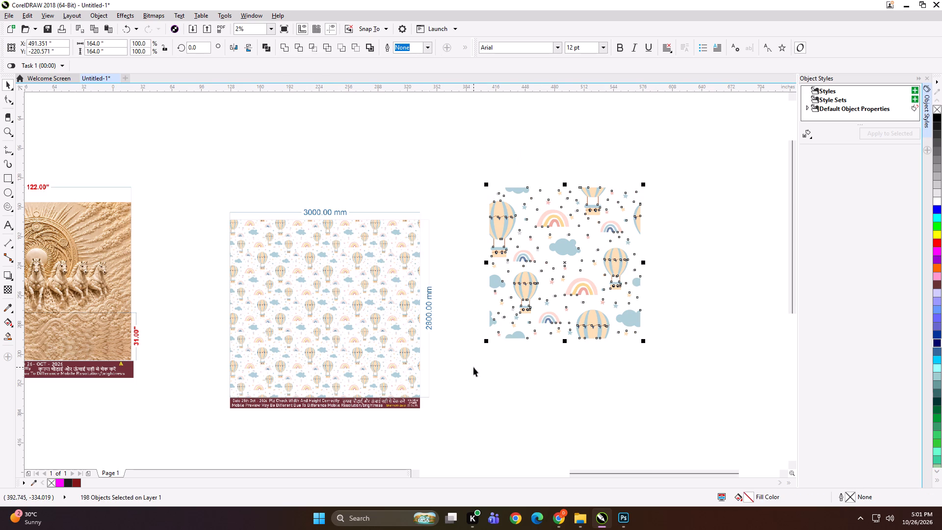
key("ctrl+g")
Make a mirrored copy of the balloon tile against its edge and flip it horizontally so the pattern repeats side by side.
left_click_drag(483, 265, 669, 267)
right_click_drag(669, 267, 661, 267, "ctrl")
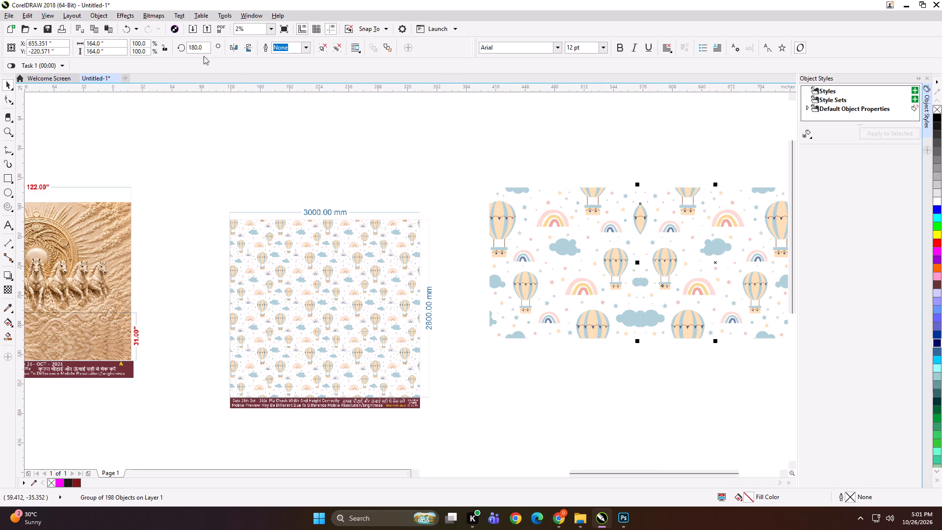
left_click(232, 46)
Examine the seam between the two balloon tiles up close, where the large balloon's bunting crosses the join.
scroll(633, 226, "up", 1)
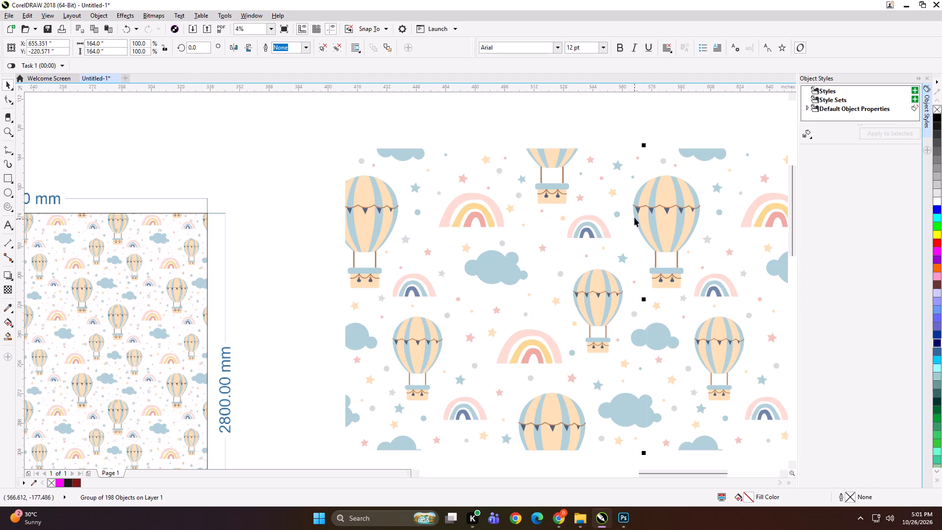
scroll(644, 218, "up", 2)
scroll(651, 157, "up", 5)
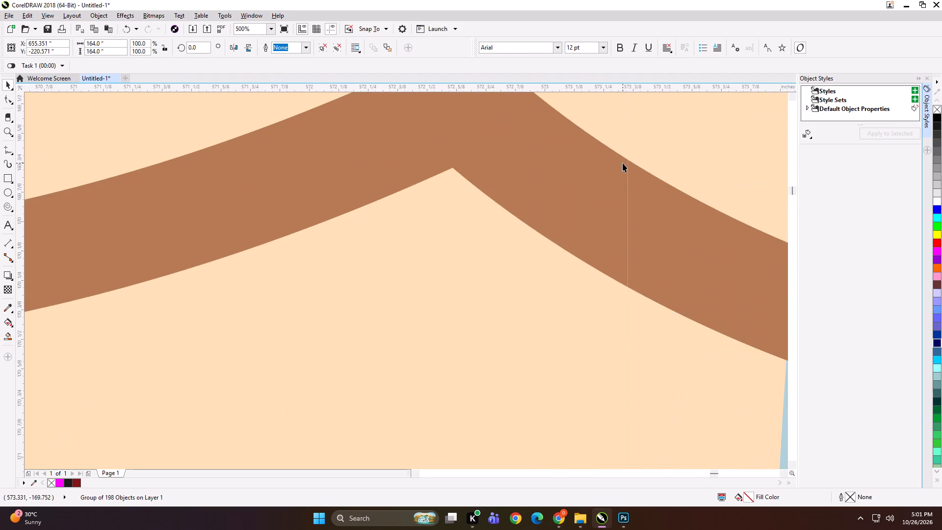
scroll(630, 154, "up", 6)
left_click(629, 205)
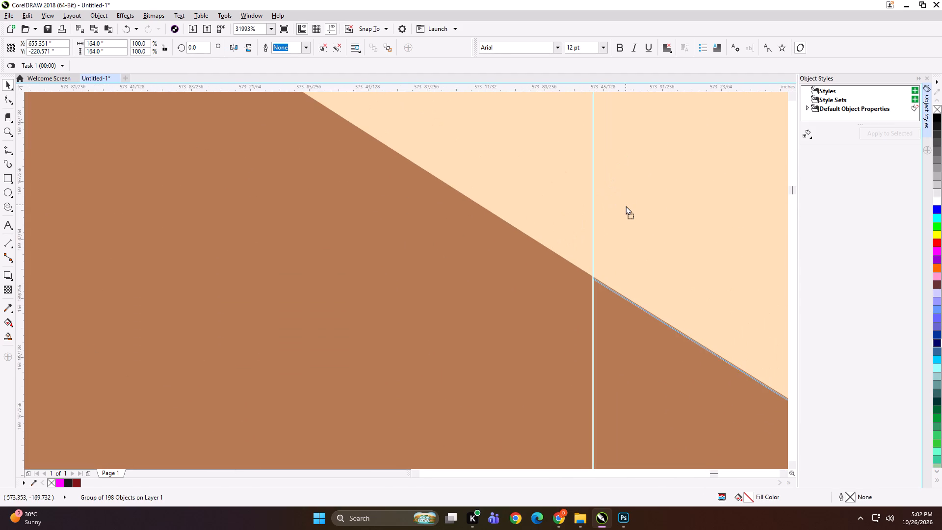
scroll(559, 208, "down", 7)
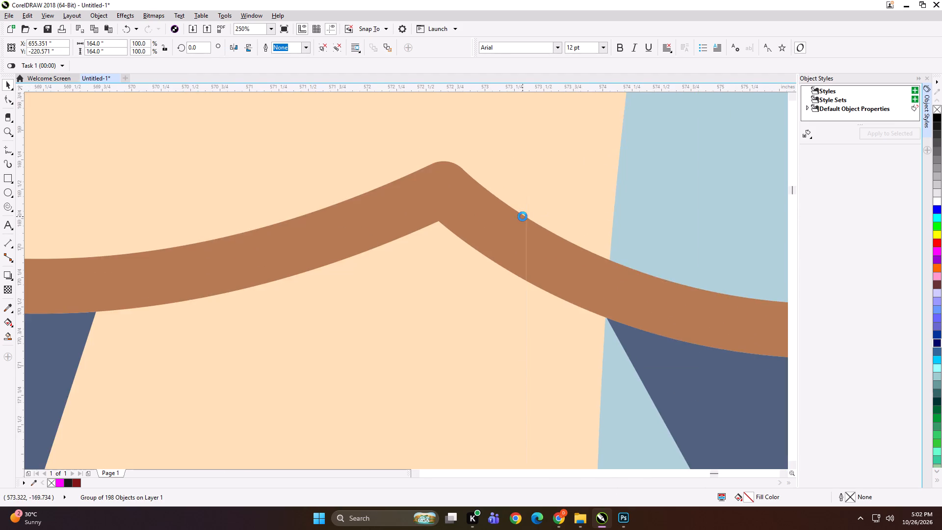
scroll(526, 246, "up", 3)
scroll(532, 249, "down", 7)
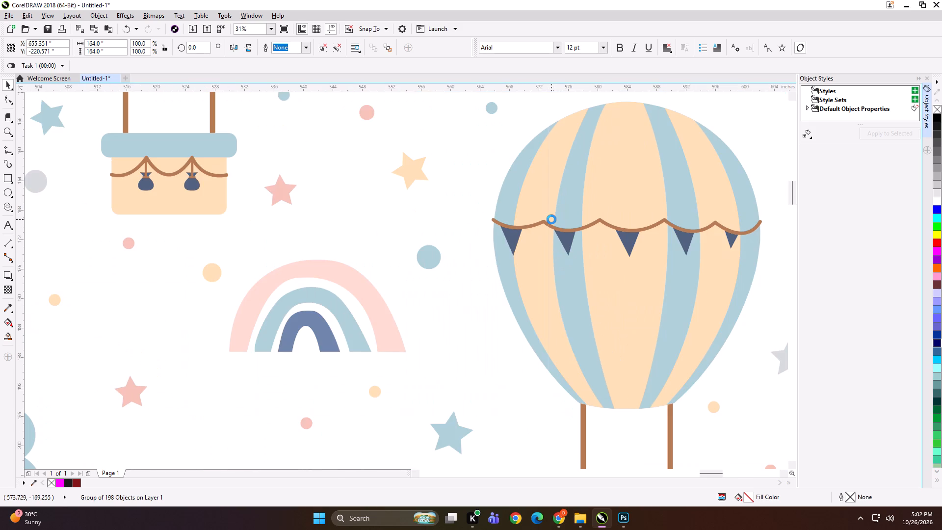
scroll(550, 222, "down", 2)
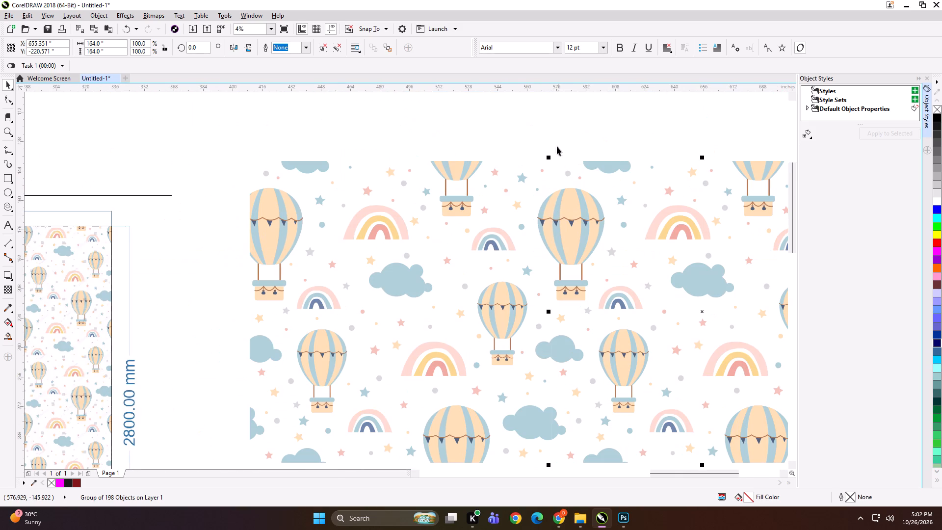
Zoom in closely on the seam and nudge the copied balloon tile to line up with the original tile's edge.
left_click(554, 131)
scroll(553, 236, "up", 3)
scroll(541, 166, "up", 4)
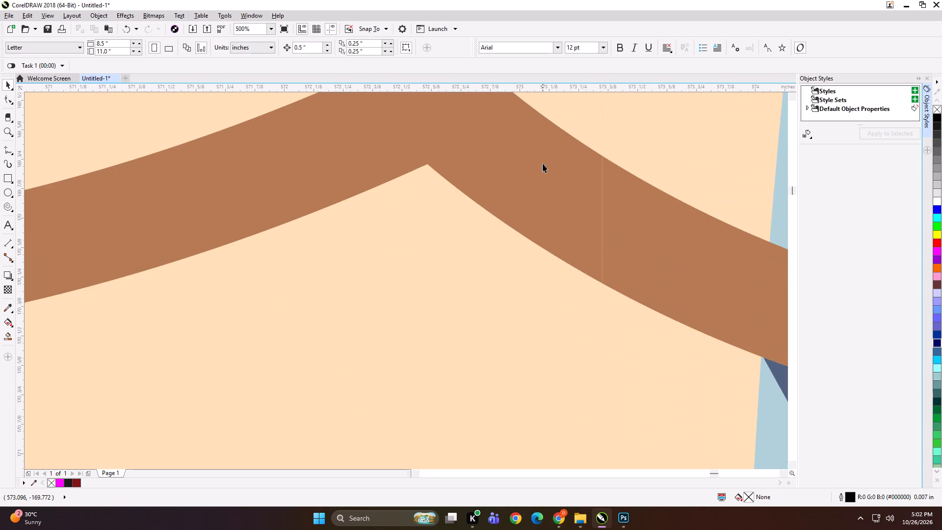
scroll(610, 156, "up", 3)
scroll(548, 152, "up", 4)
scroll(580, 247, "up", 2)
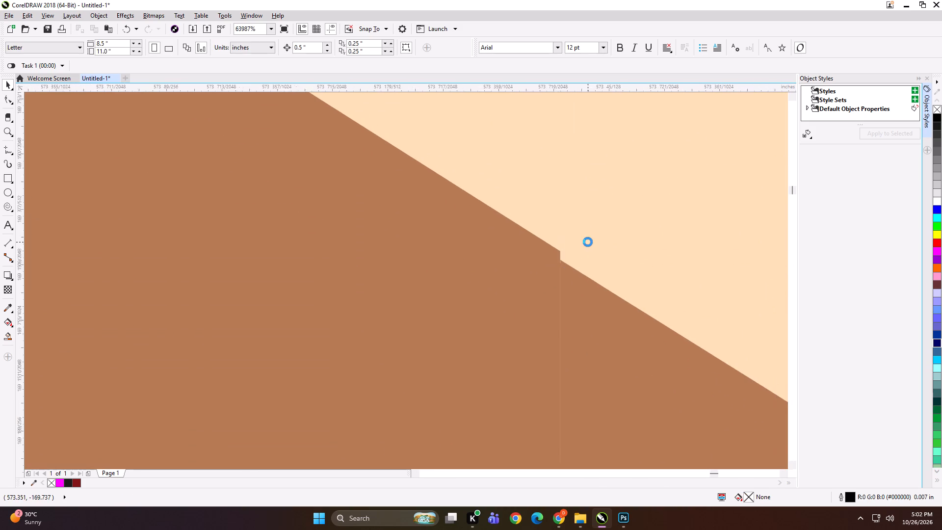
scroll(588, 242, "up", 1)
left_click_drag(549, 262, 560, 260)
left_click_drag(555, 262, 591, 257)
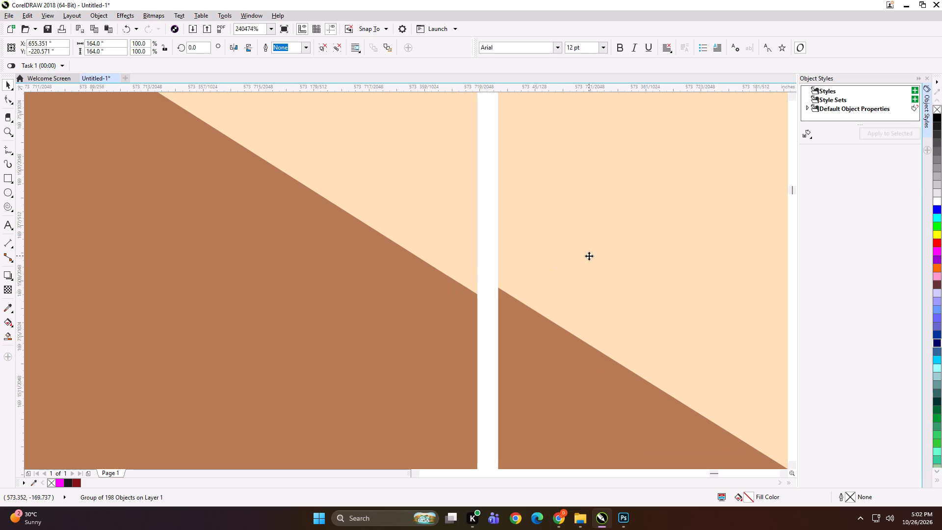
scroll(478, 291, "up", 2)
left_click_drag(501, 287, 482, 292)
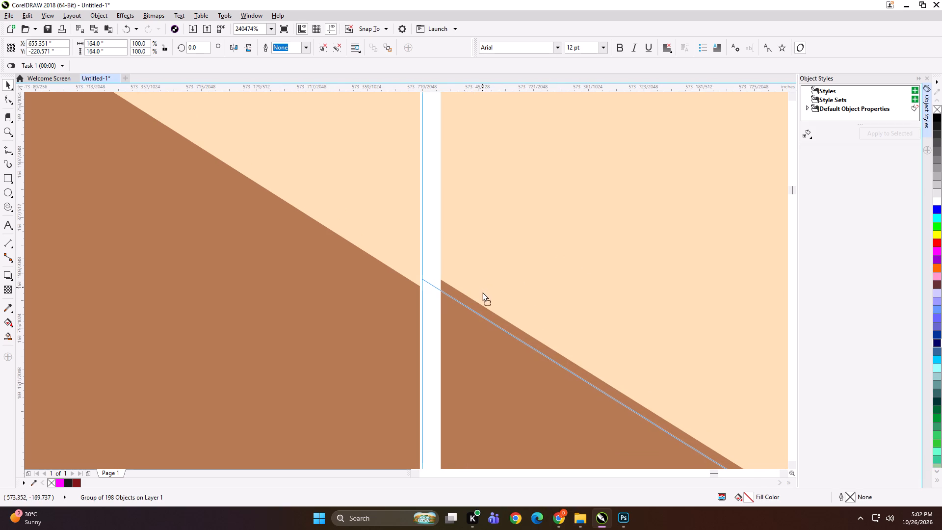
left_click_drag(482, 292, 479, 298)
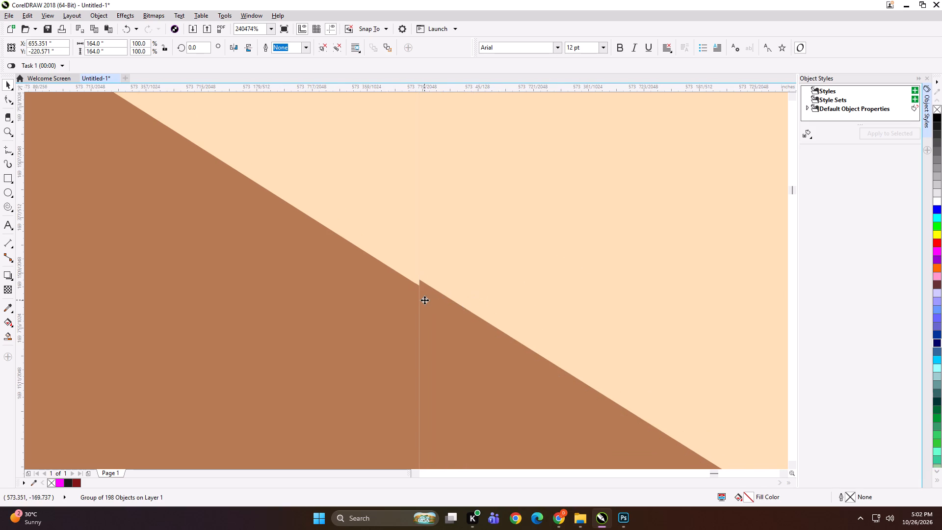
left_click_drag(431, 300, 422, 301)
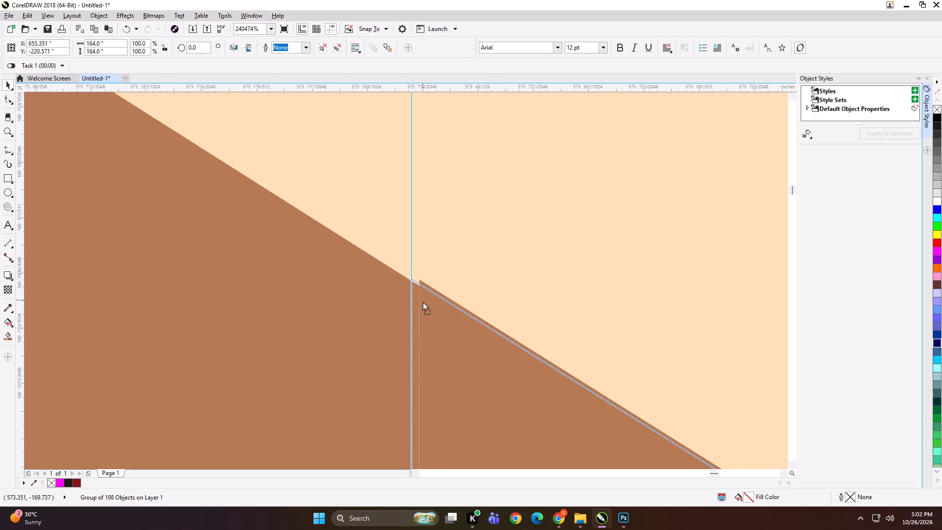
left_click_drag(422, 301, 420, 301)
Delete both large balloon artwork tiles, keeping the labelled 3000 × 2800 mm balloon pattern.
scroll(445, 285, "down", 10)
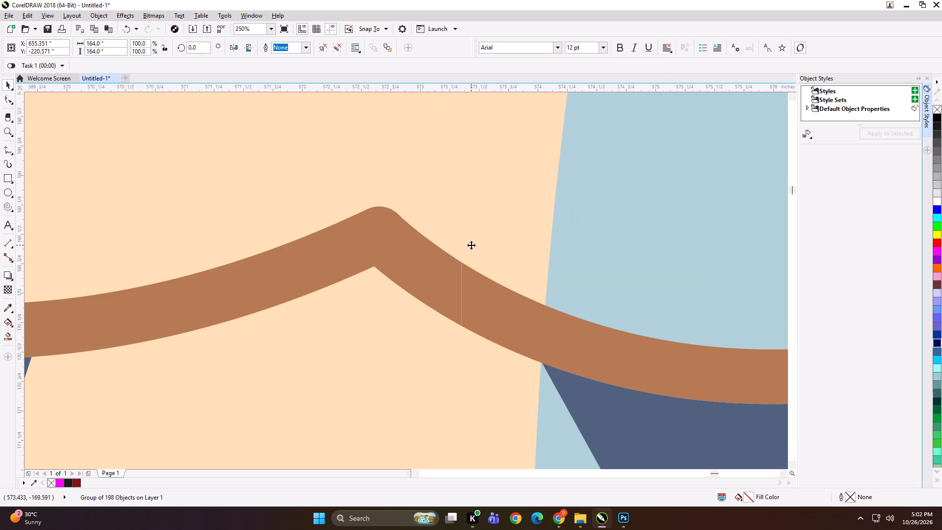
scroll(471, 245, "down", 7)
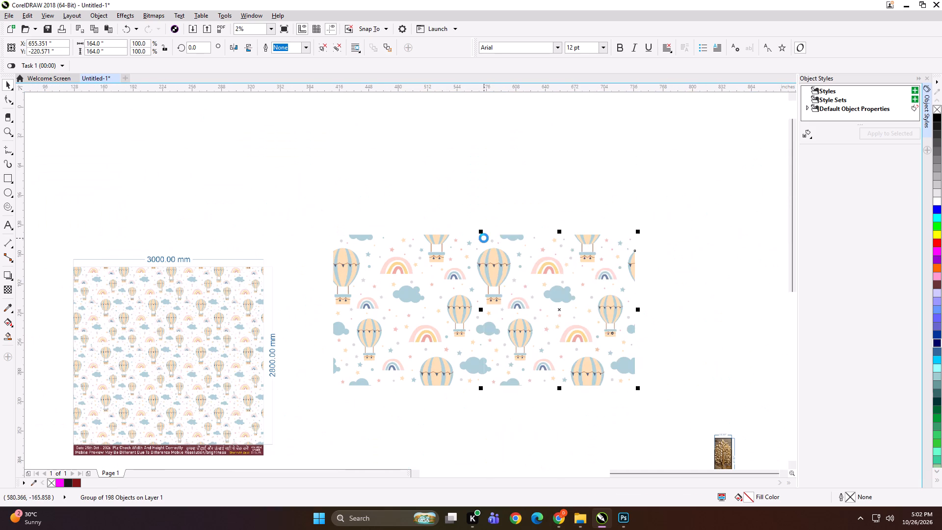
key("Delete")
left_click(466, 260)
key("Delete")
left_click(466, 260)
left_click(478, 261)
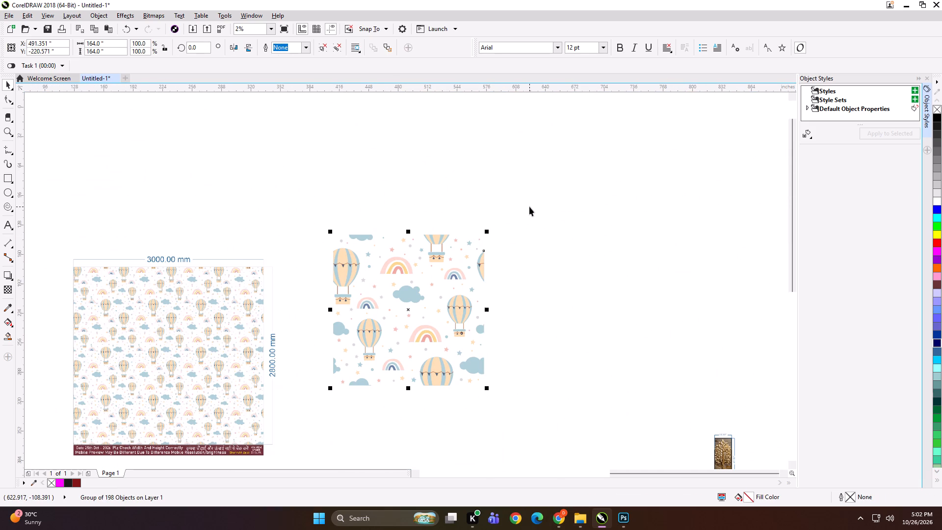
key("Delete")
left_click(513, 178)
left_click(578, 520)
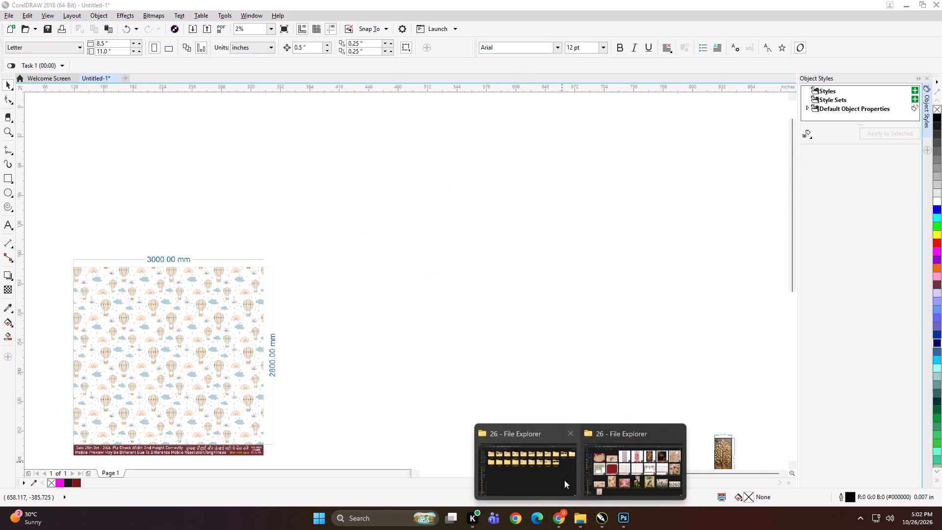
left_click(608, 455)
scroll(39, 206, "up", 8)
left_click(43, 174)
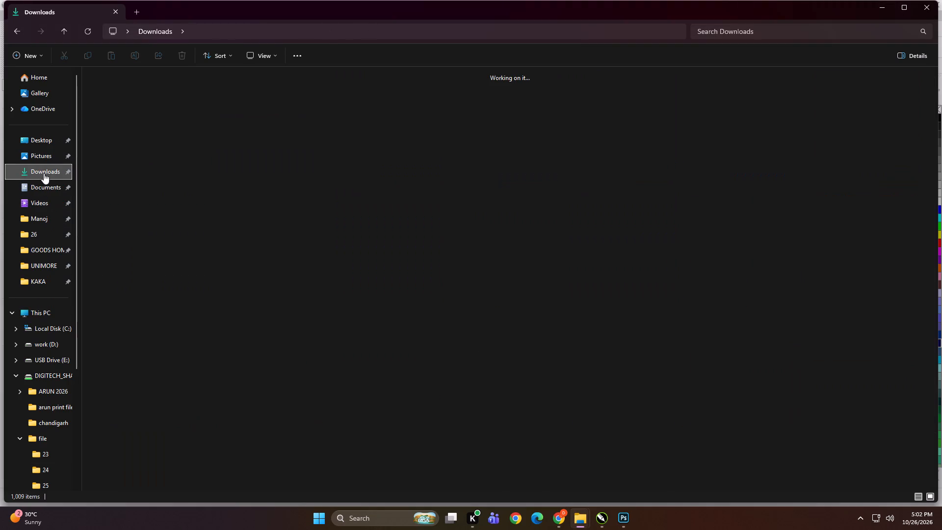
double_click(161, 158)
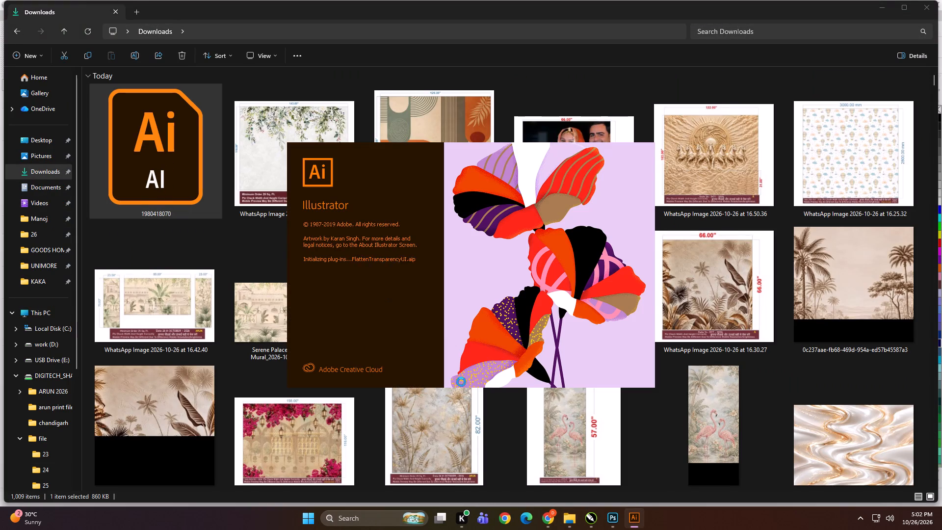
left_click(608, 522)
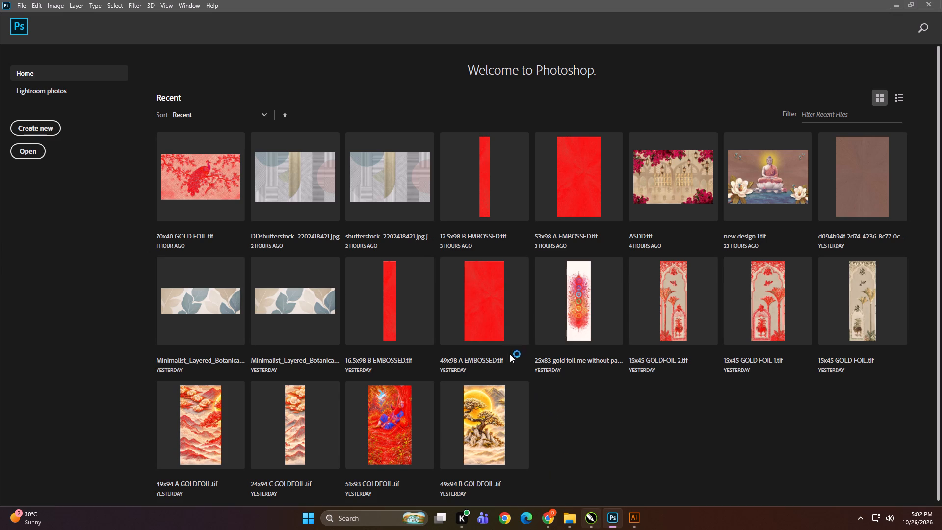
left_click(591, 529)
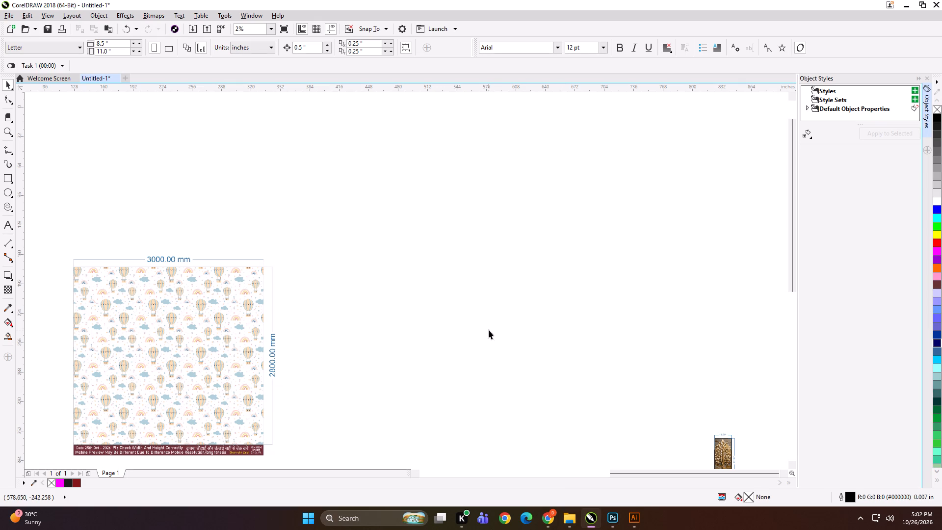
left_click(641, 518)
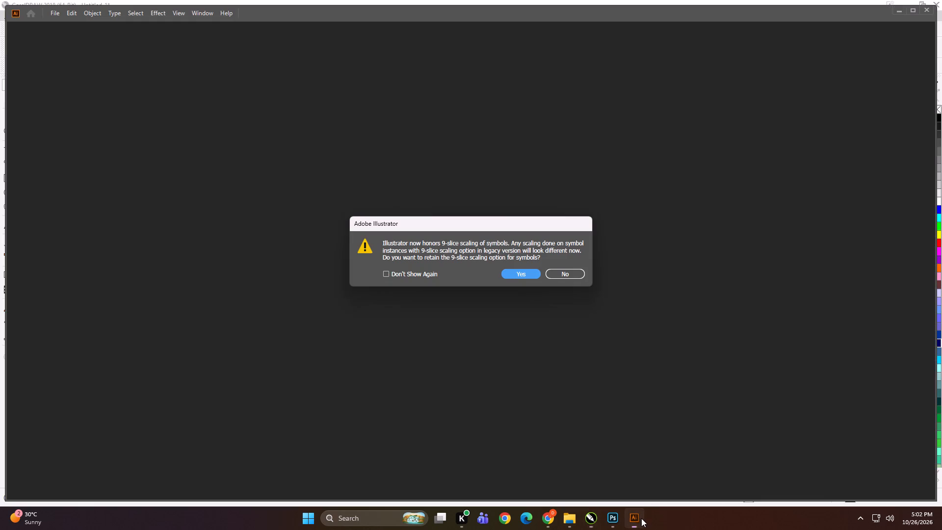
left_click(535, 271)
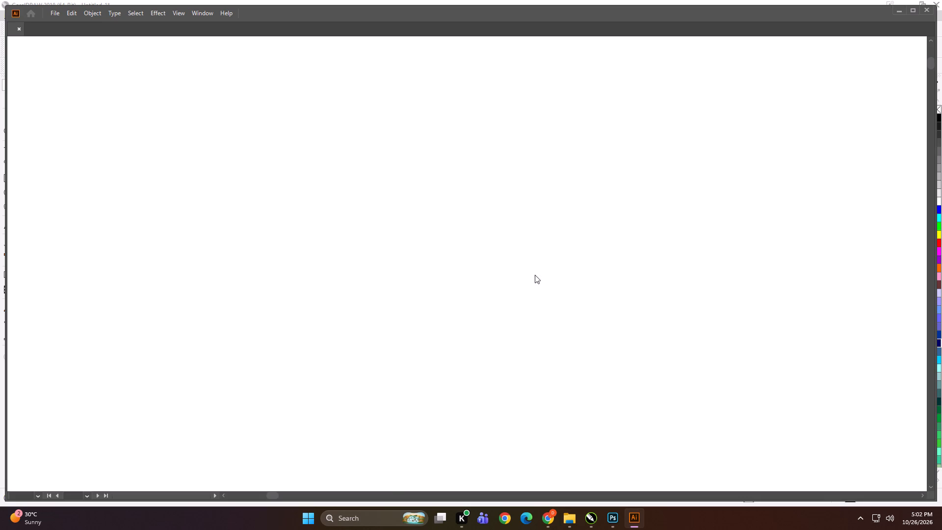
Examine the balloon artwork in Illustrator, checking its edges and the pattern elements up close.
scroll(535, 275, "down", 10, "alt")
scroll(425, 204, "up", 3, "alt")
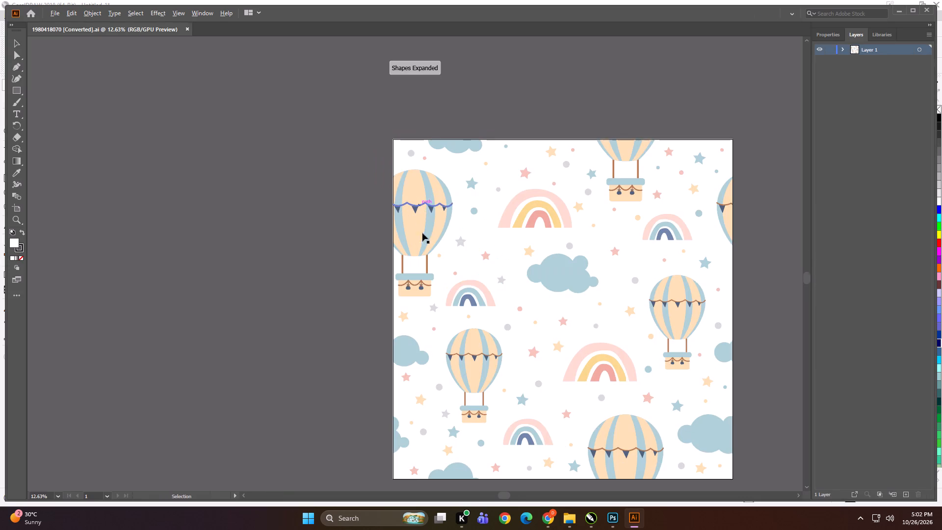
scroll(422, 231, "up", 5, "alt")
scroll(301, 157, "up", 2, "alt")
scroll(282, 123, "down", 6, "alt")
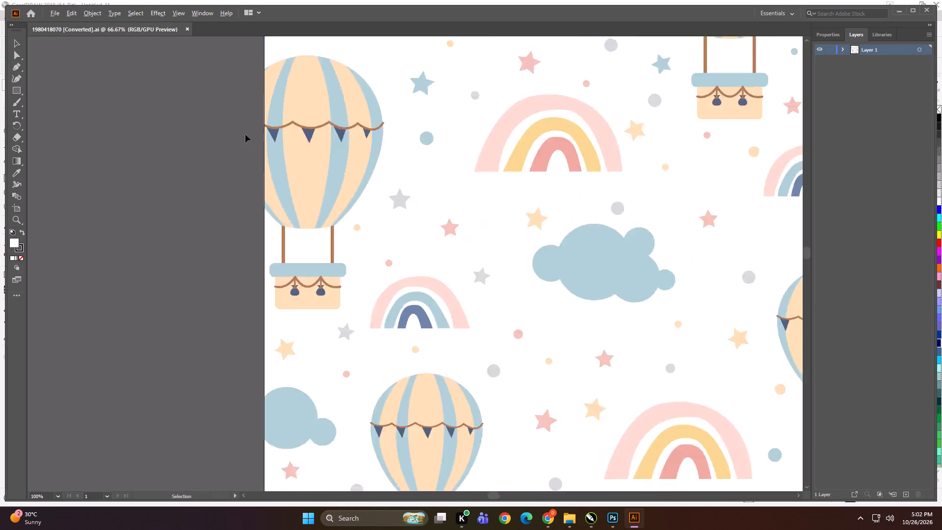
scroll(245, 134, "down", 2, "alt")
scroll(323, 154, "down", 1, "alt")
left_click(700, 328)
Switch back to CorelDRAW and move the labelled balloon pattern up and to the right, farther from the seven-horses design.
left_click(613, 525)
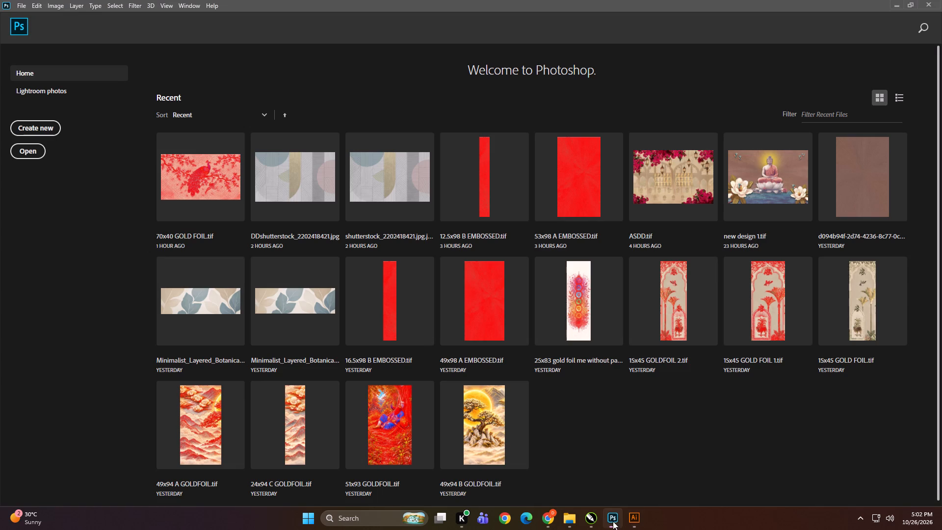
left_click(594, 520)
left_click_drag(179, 389, 280, 333)
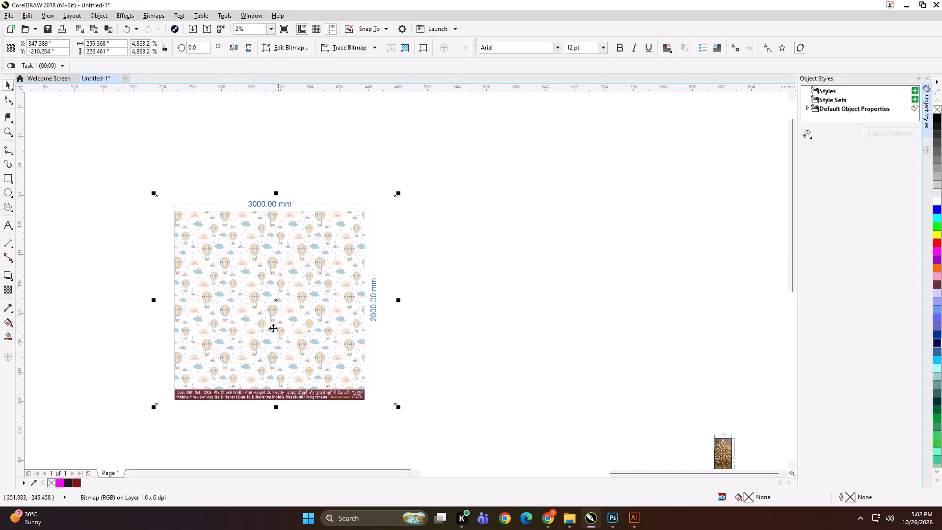
scroll(225, 268, "up", 1)
scroll(260, 204, "down", 1)
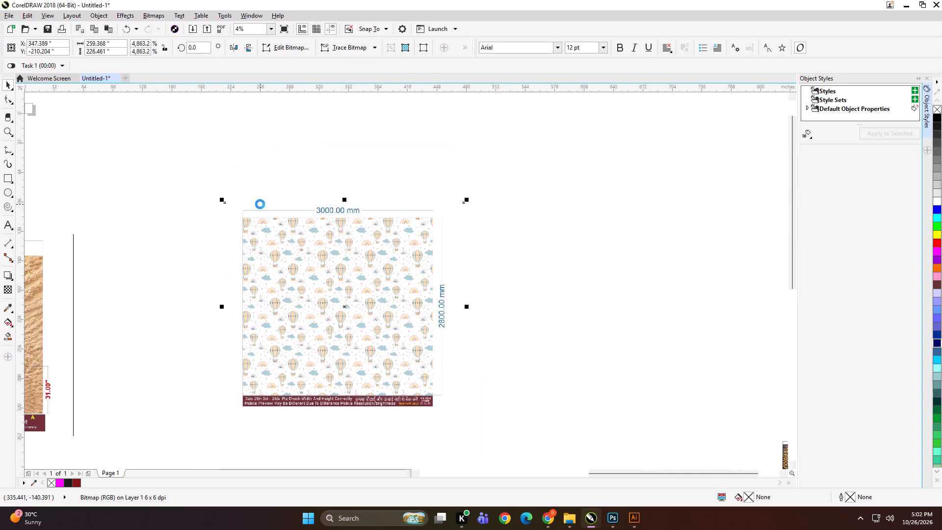
left_click(517, 252)
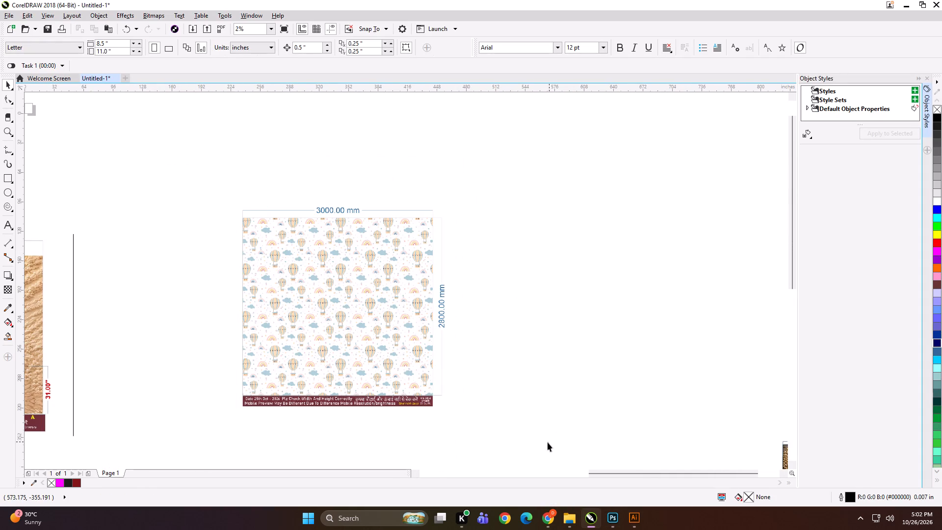
Switch to Photoshop and create a new document 300 mm wide and 2800 mm high.
left_click(611, 521)
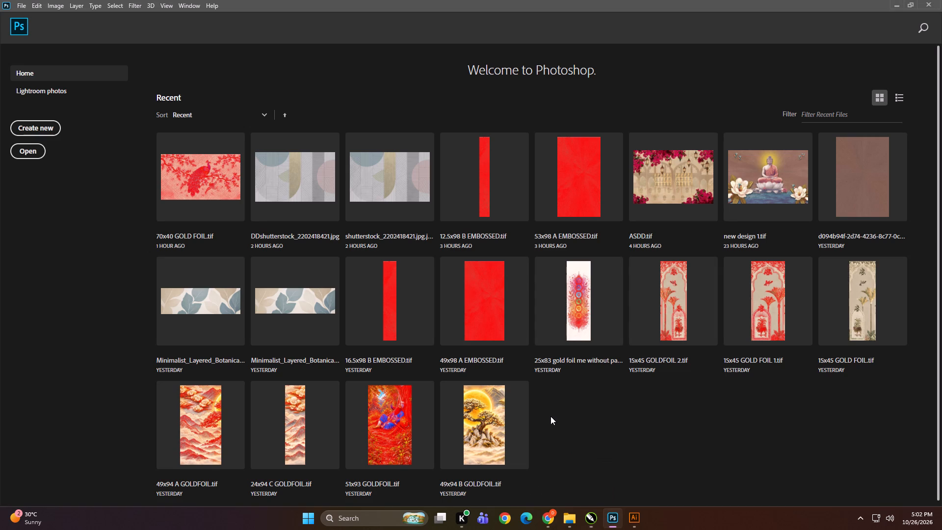
key("ctrl+alt+i")
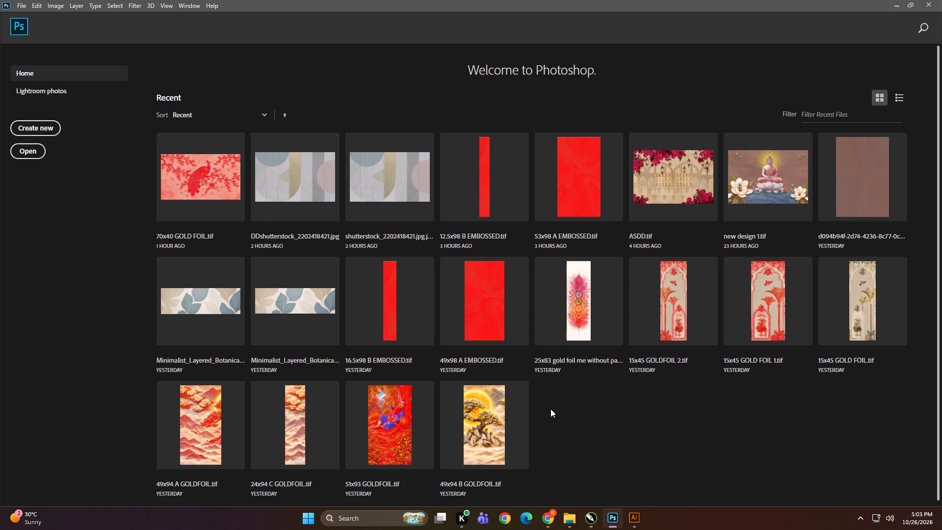
left_click(550, 409)
key("ctrl+n")
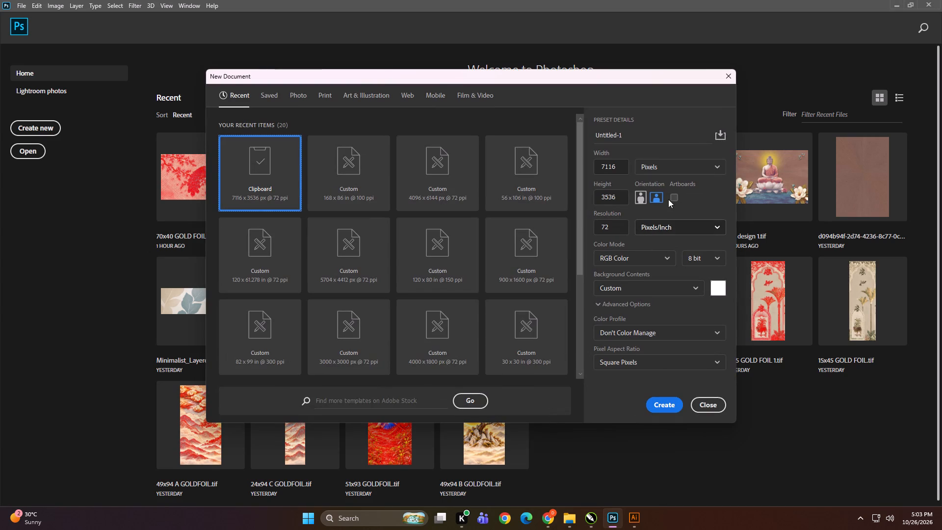
left_click(663, 168)
left_click(659, 237)
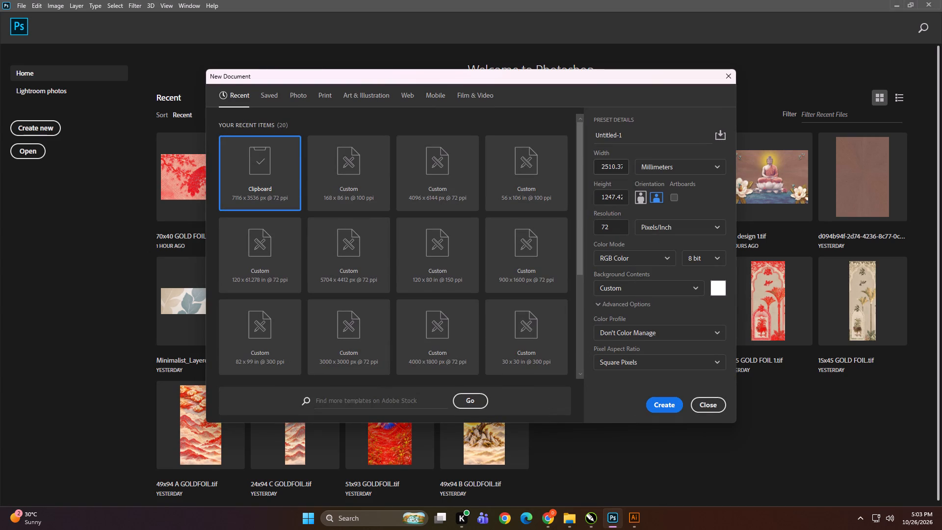
left_click(619, 165)
key("ctrl+a")
type("300")
key("Tab")
key("Tab")
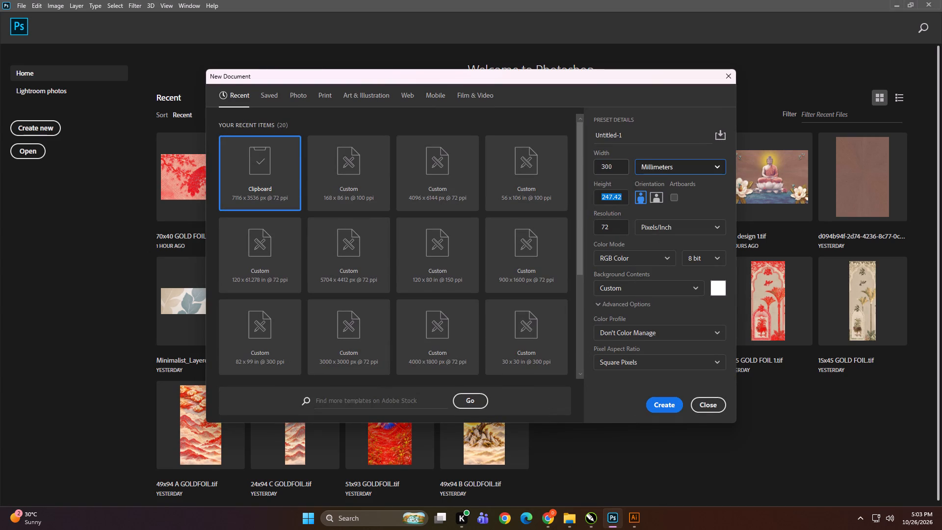
type("2800")
key("Return")
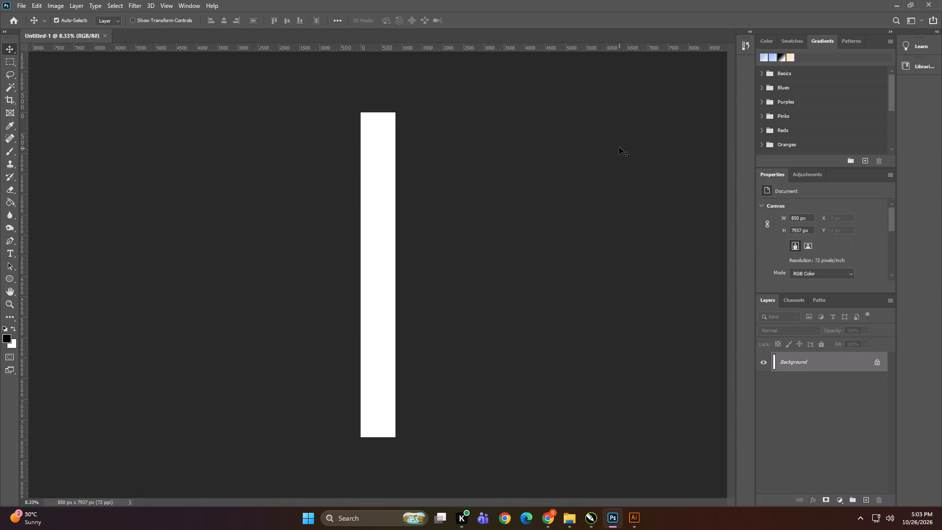
Resize the blank image to 3000 mm wide by 2800 mm high with proportions unlinked.
key("ctrl+alt+i")
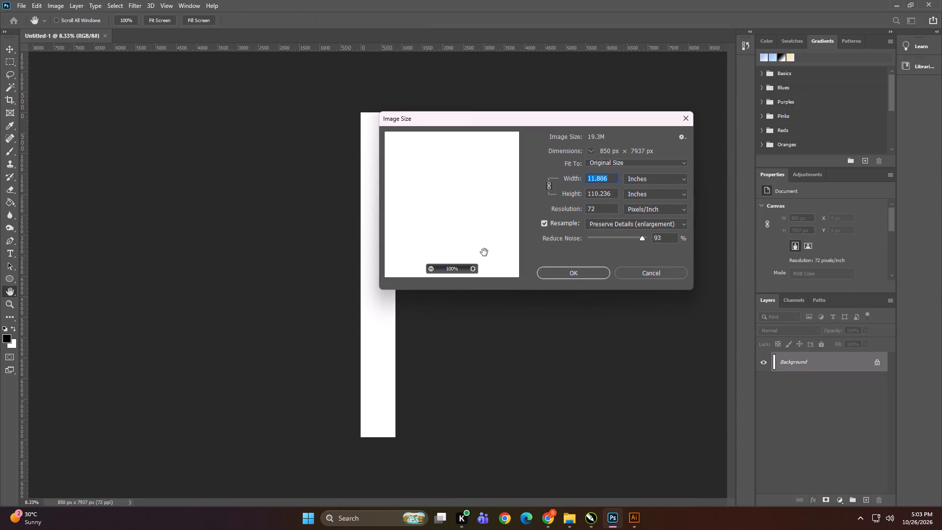
left_click(631, 178)
left_click(639, 221)
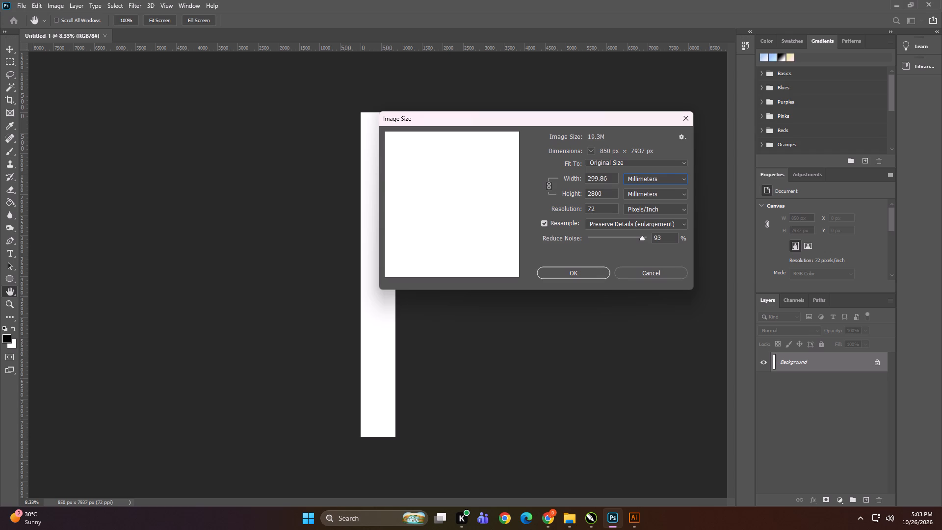
left_click_drag(607, 178, 584, 180)
type("3000")
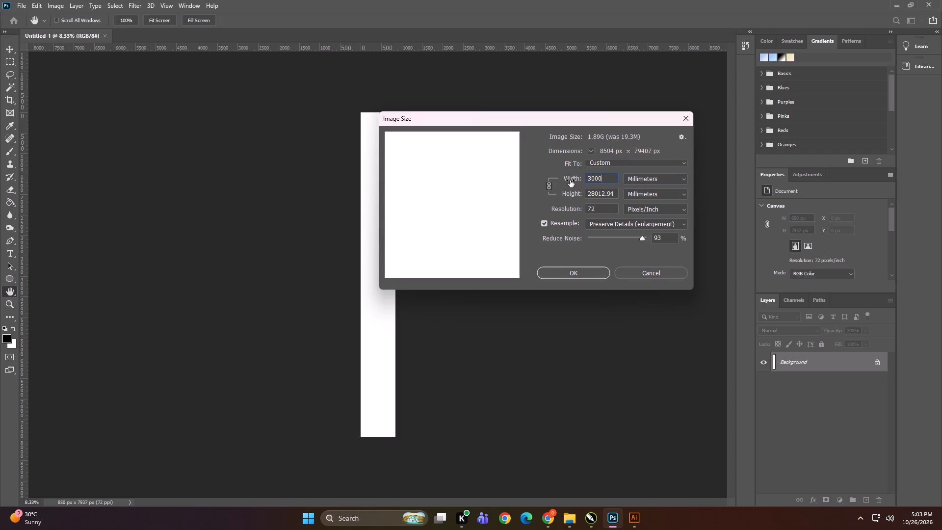
left_click(545, 183)
left_click(593, 196)
key("ctrl+a")
type("2800")
key("Return")
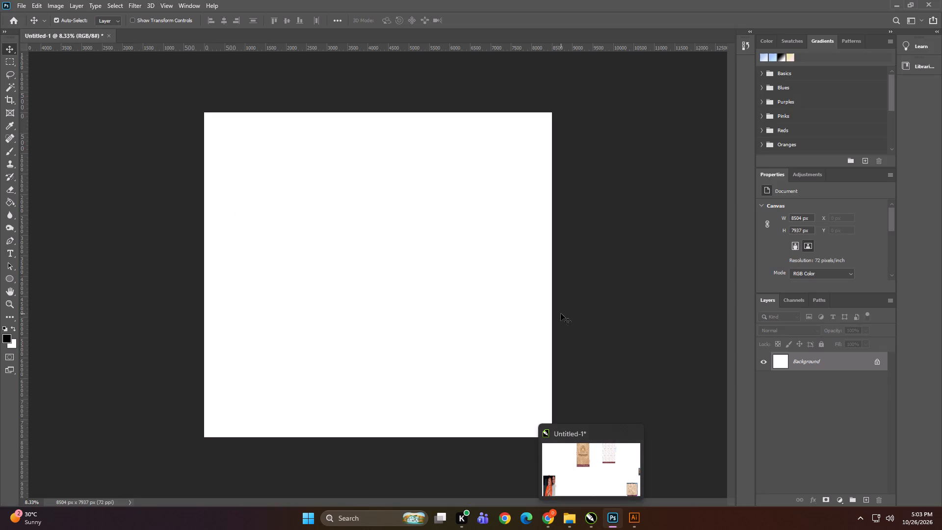
Bring the balloon artwork from Illustrator into the Photoshop document and place it flush in the canvas's upper-left corner.
left_click(632, 529)
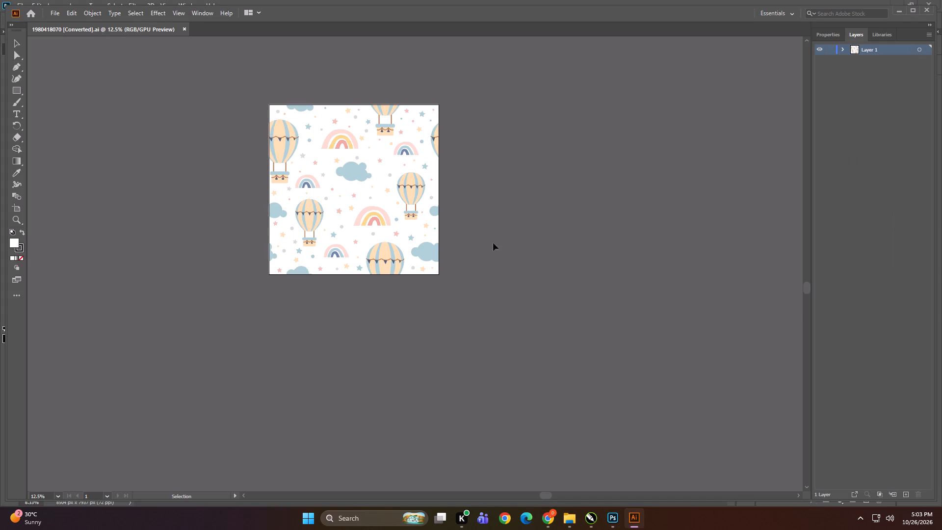
left_click(419, 195)
left_click_drag(409, 181, 592, 519)
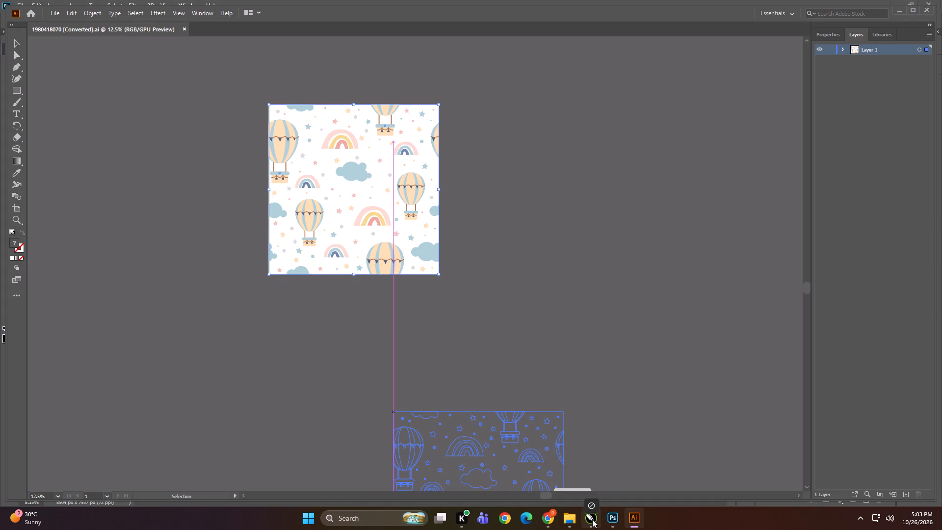
left_click_drag(592, 519, 538, 431)
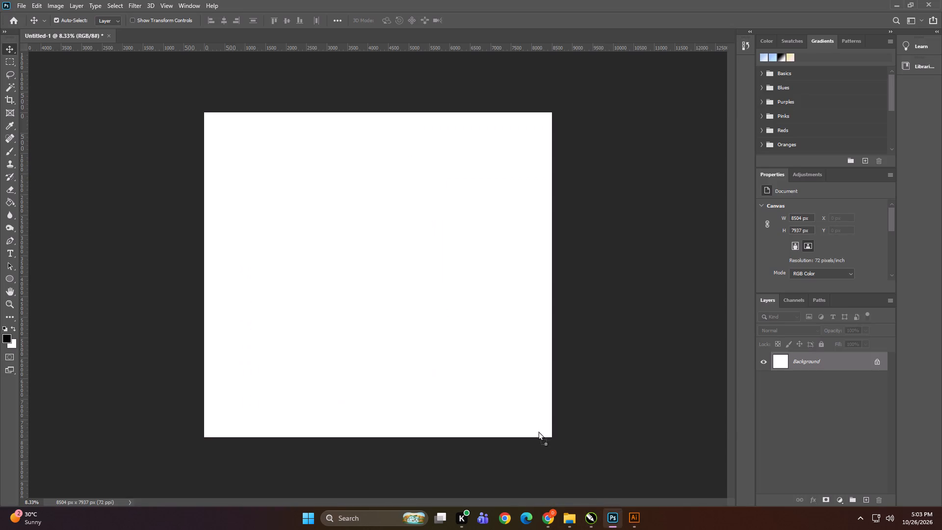
left_click_drag(538, 431, 452, 303)
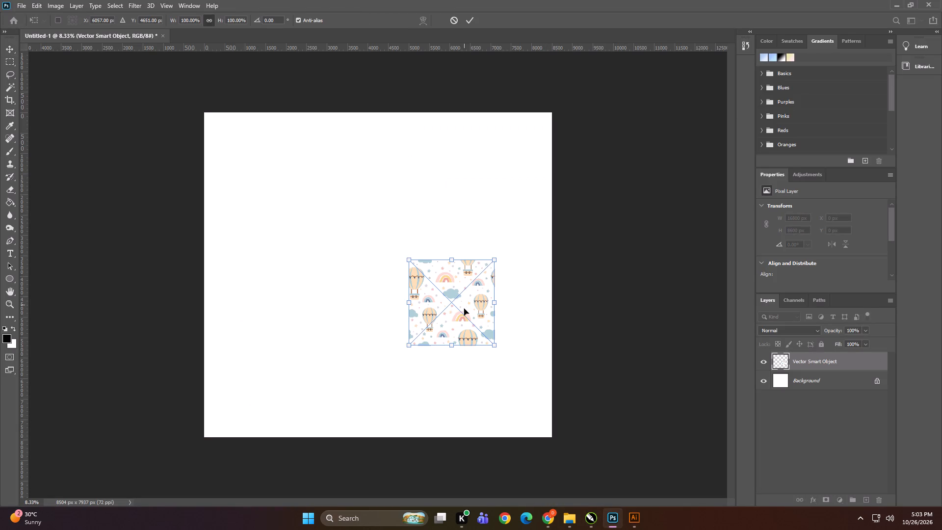
left_click_drag(464, 312, 260, 164)
left_click(150, 171)
key("Return")
left_click(150, 171)
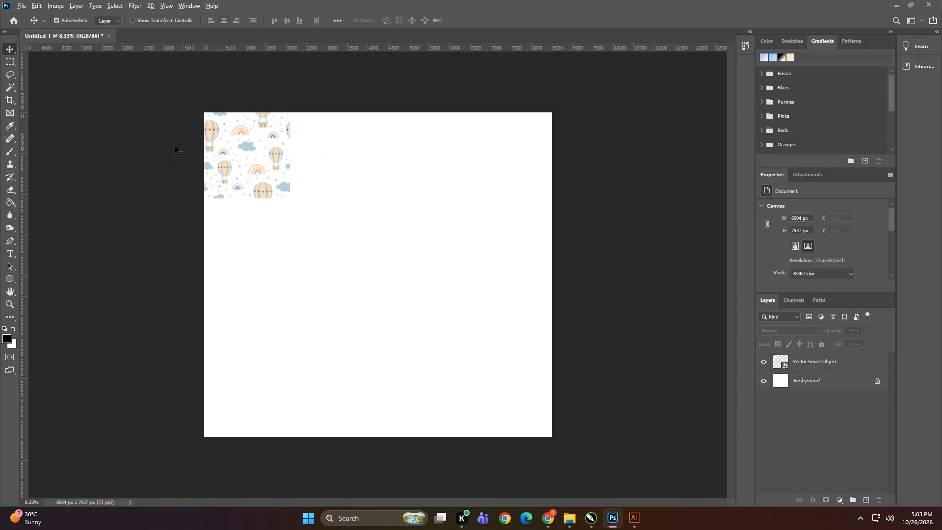
Duplicate the balloon tile beside the original along the canvas's top edge, at X 2100 px and Y 0 px.
scroll(180, 142, "up", 6, "alt")
scroll(247, 213, "down", 4, "alt")
scroll(212, 56, "up", 12, "alt")
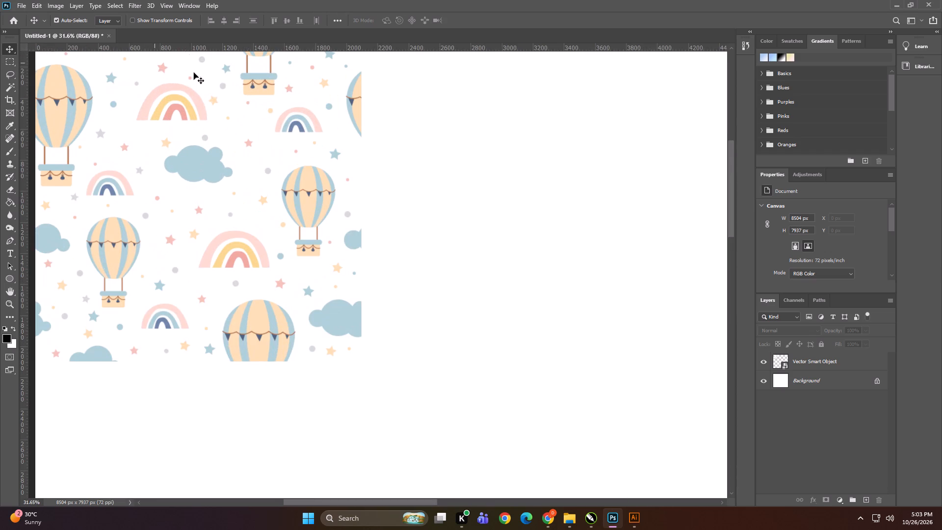
key("space")
key("space")
key("space")
key("space")
key("space")
key("space")
key("space")
key("space")
key("space")
left_click_drag(193, 115, 197, 180)
scroll(150, 159, "down", 1, "alt")
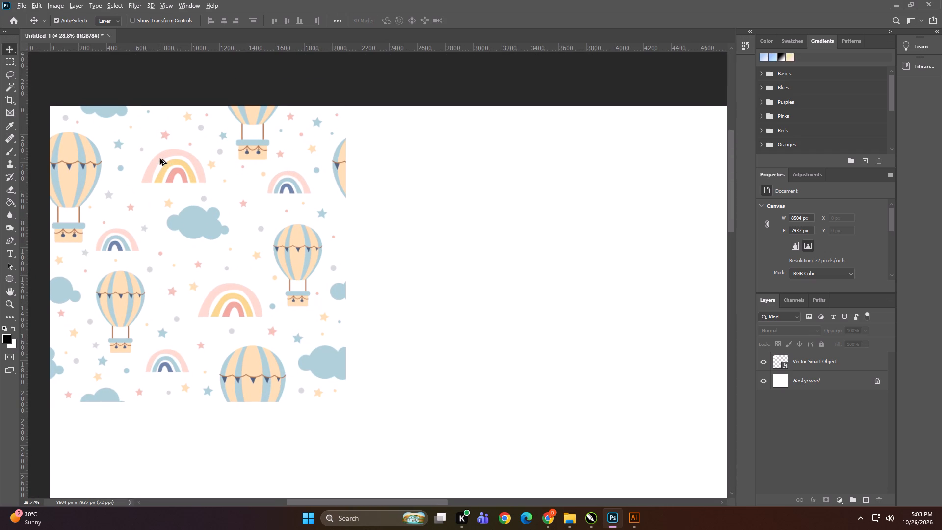
left_click_drag(159, 158, 456, 159, "alt")
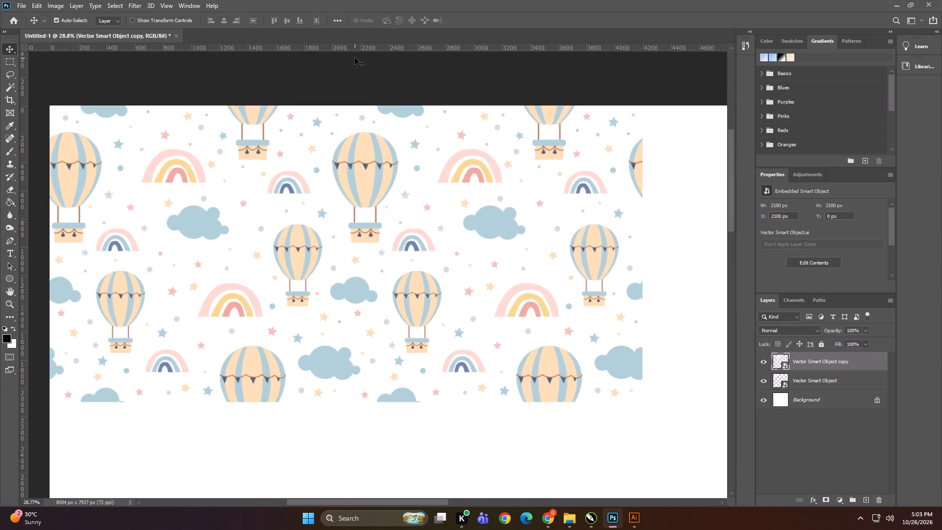
Fine-tune the duplicated tile horizontally to X 2099 px so the split balloon matches across the seam.
scroll(347, 132, "up", 20, "alt")
scroll(347, 132, "up", 4, "alt")
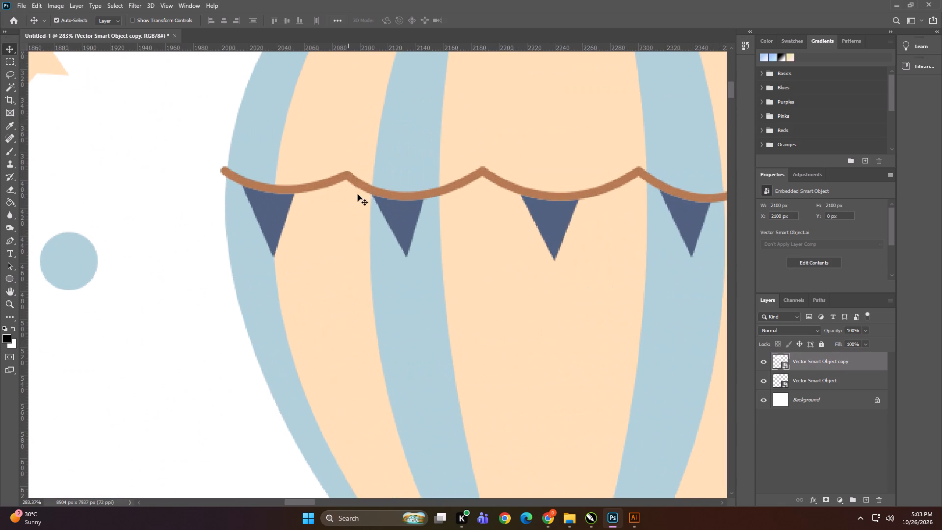
left_click_drag(370, 186, 379, 186)
key("ctrl+z")
scroll(350, 184, "up", 4, "alt")
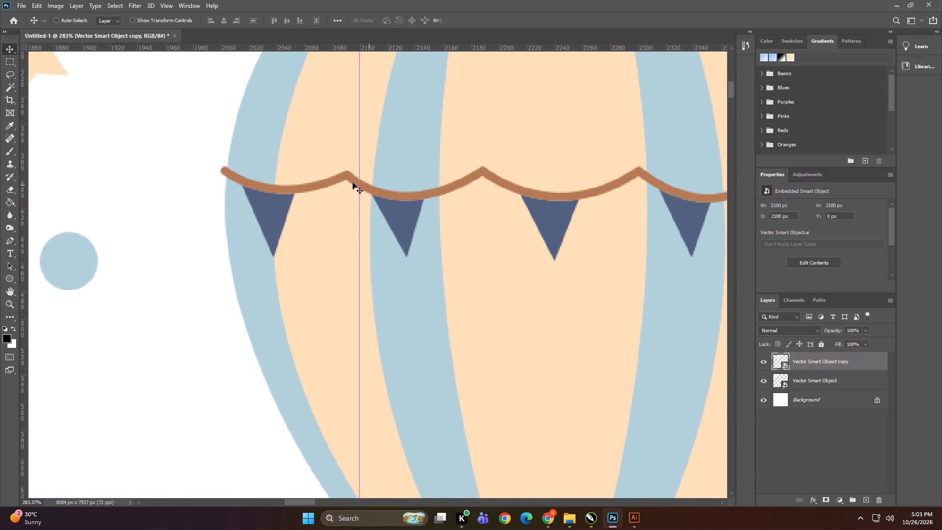
scroll(353, 183, "up", 17, "alt")
scroll(349, 182, "up", 6, "alt")
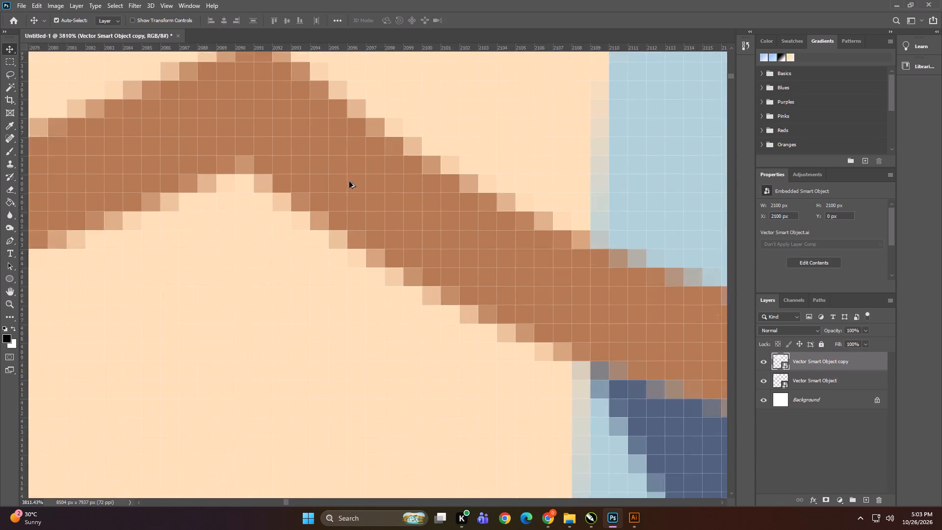
scroll(349, 182, "up", 2, "alt")
left_click_drag(454, 175, 462, 175)
left_click_drag(498, 174, 458, 174)
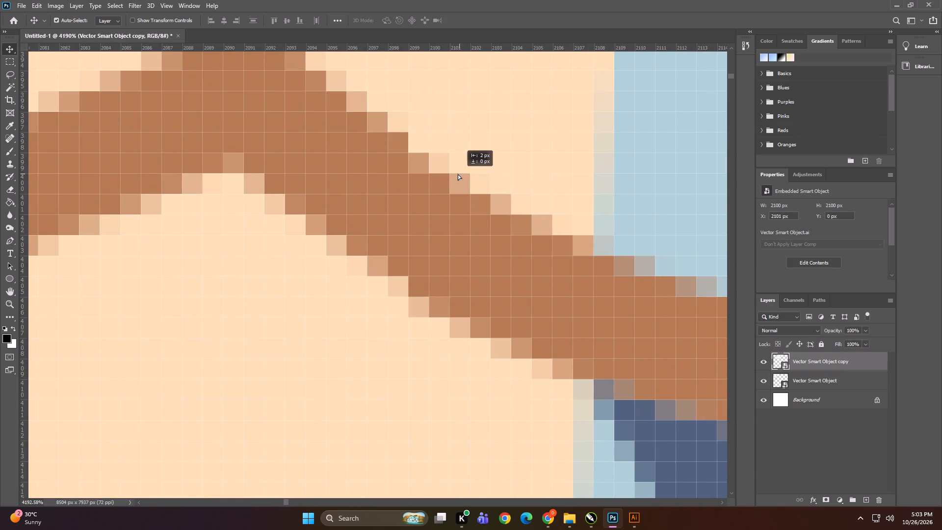
left_click_drag(458, 174, 454, 174)
scroll(410, 182, "down", 18, "alt")
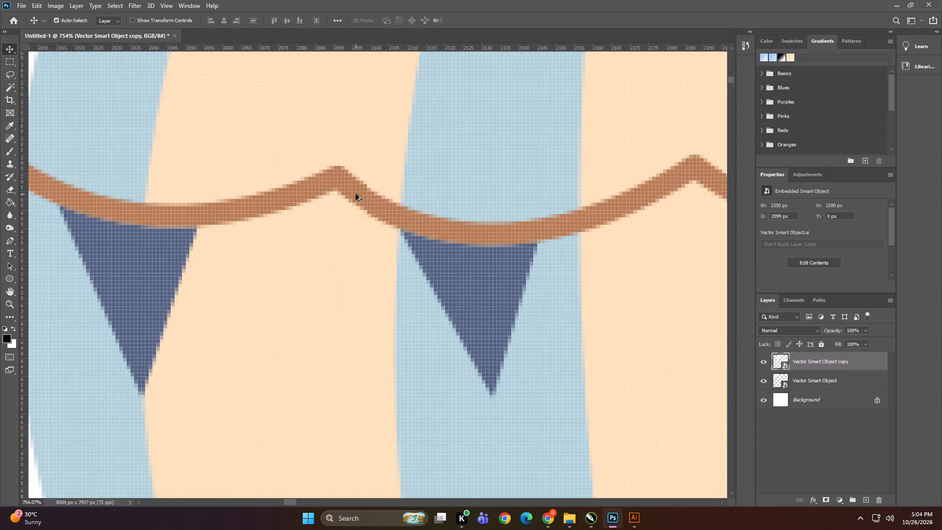
scroll(356, 194, "down", 20, "alt")
scroll(356, 194, "down", 18, "alt")
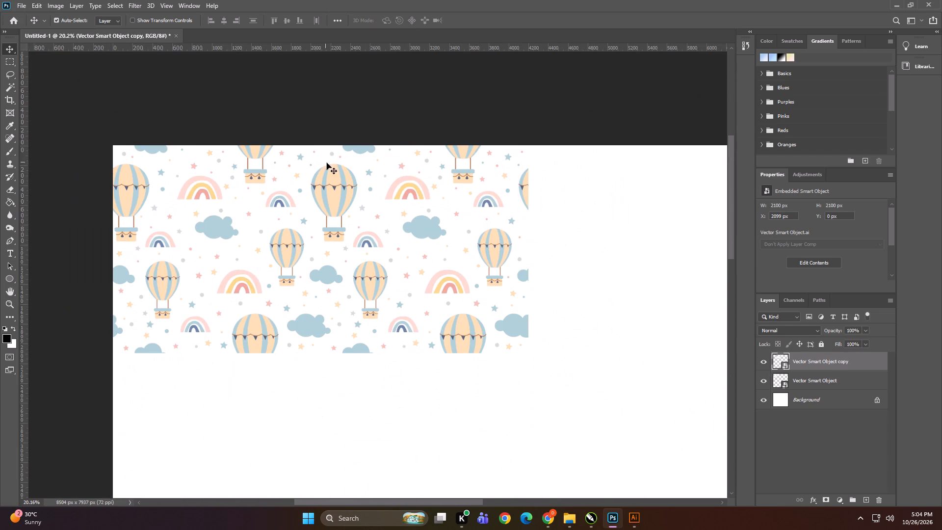
Duplicate the two balloon tiles together to their right, extending the top row to four tiles.
left_click(257, 207)
left_click(361, 191, "shift")
scroll(328, 190, "down", 3, "alt")
scroll(226, 208, "down", 1, "alt")
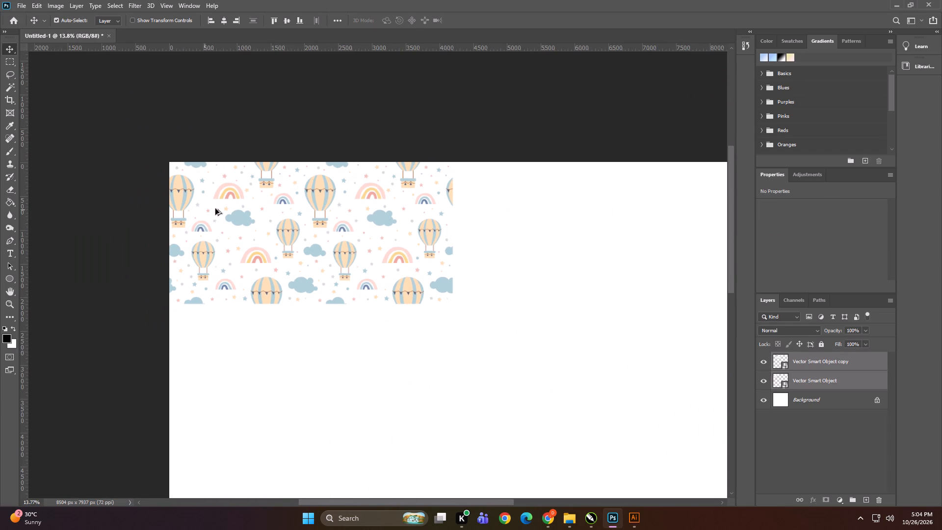
scroll(260, 195, "down", 1, "alt")
scroll(405, 222, "up", 1, "alt")
scroll(231, 211, "down", 3, "alt")
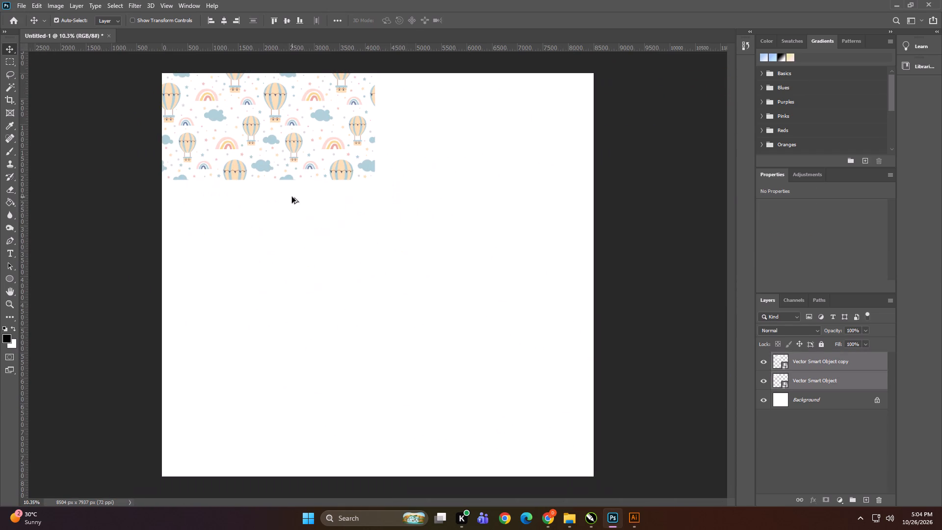
left_click_drag(289, 139, 505, 141, "alt")
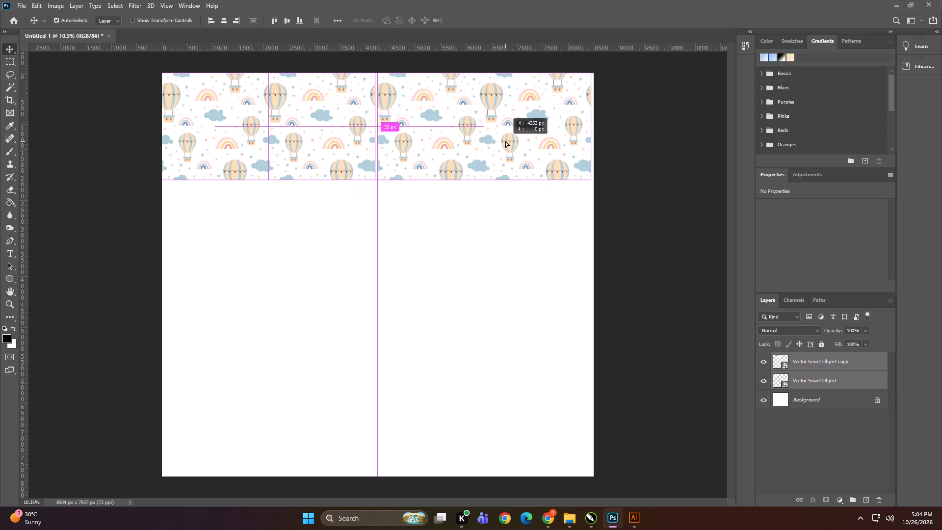
left_click_drag(505, 141, 502, 139, "alt")
Align the third balloon tile against the second at X 4198 px, closing the seam through the balloon.
scroll(391, 82, "up", 3, "alt")
scroll(381, 126, "down", 2, "alt")
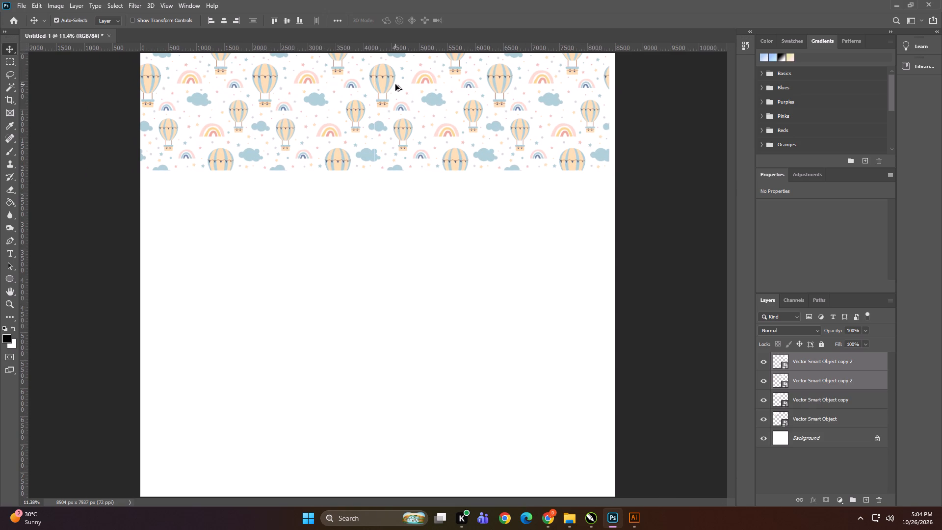
scroll(391, 71, "up", 4, "alt")
left_click(415, 114)
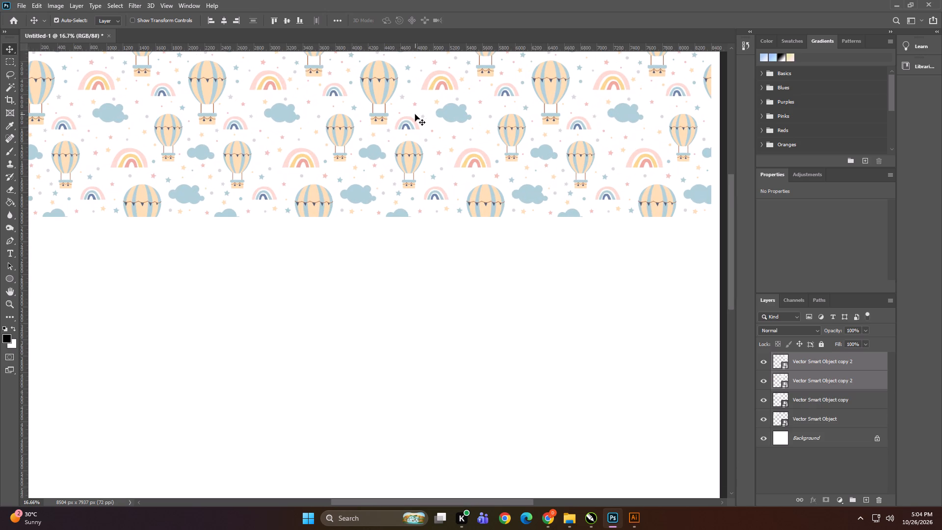
left_click(605, 119)
left_click(530, 122, "shift")
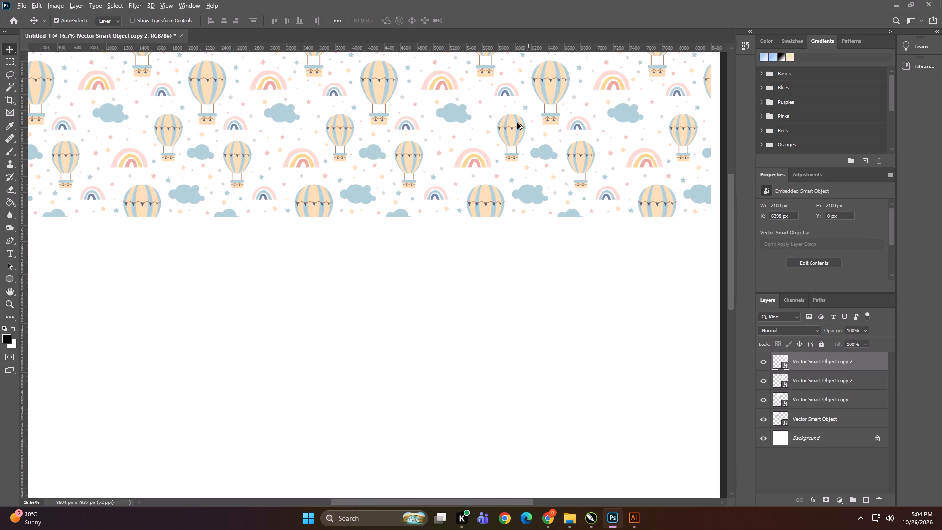
scroll(482, 98, "up", 5, "alt")
scroll(324, 69, "up", 19, "alt")
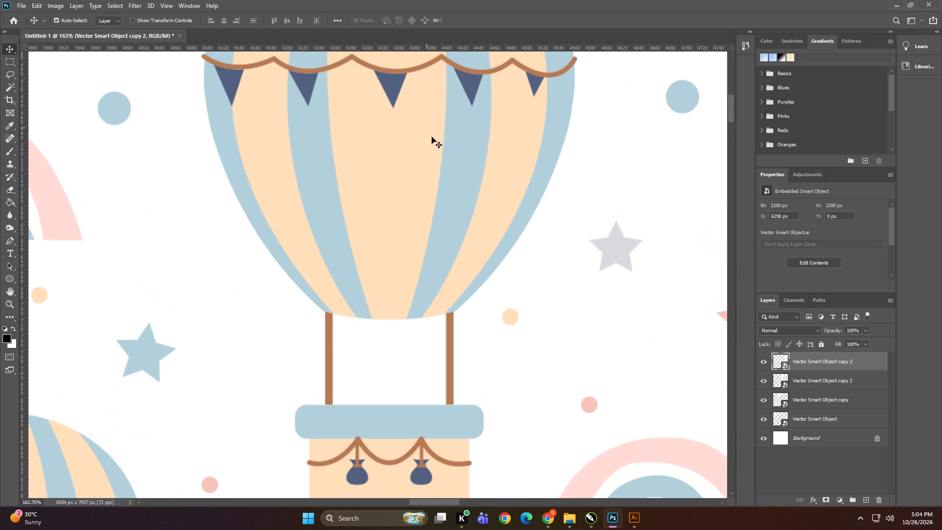
left_click_drag(456, 141, 472, 141)
scroll(290, 65, "up", 14, "alt")
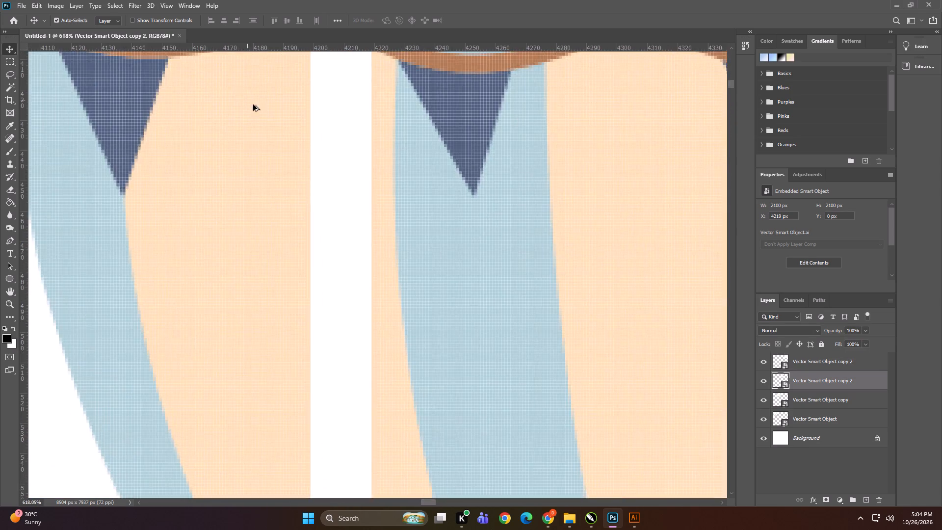
scroll(341, 273, "down", 7, "alt")
scroll(315, 148, "up", 8, "alt")
scroll(355, 282, "up", 6, "alt")
left_click_drag(504, 275, 405, 276)
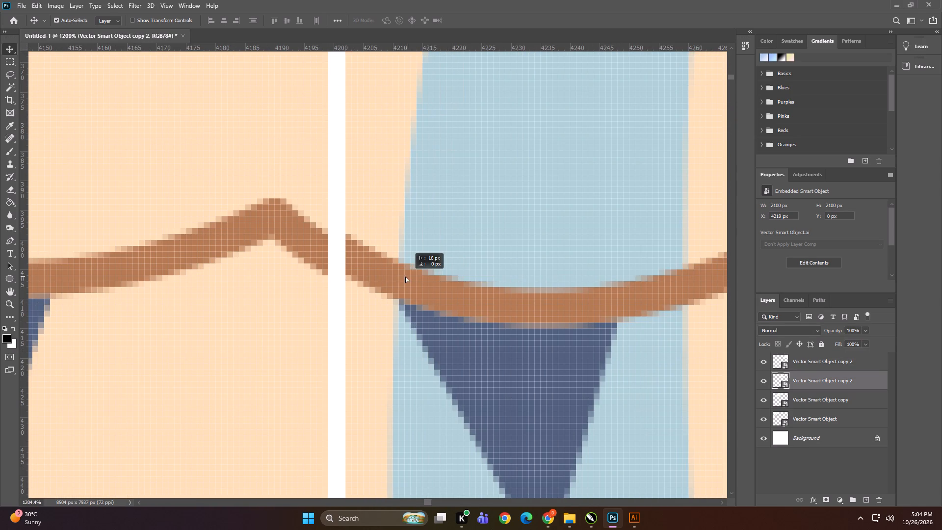
left_click_drag(405, 276, 381, 275)
scroll(373, 242, "down", 9, "alt")
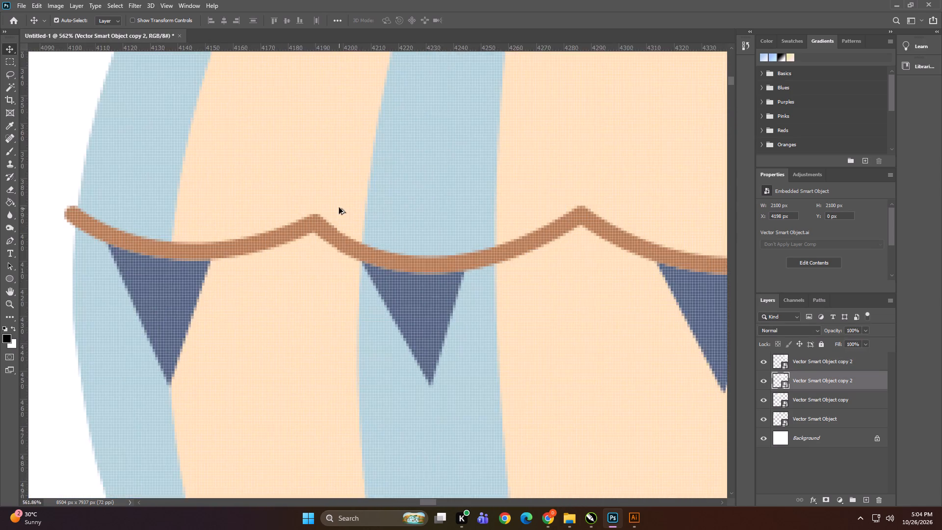
Stretch the four-tile top row horizontally to 101.26% so it reaches the canvas's right edge, keeping its height at 100%.
scroll(339, 208, "down", 20, "alt")
scroll(339, 208, "down", 13, "alt")
scroll(371, 199, "down", 3)
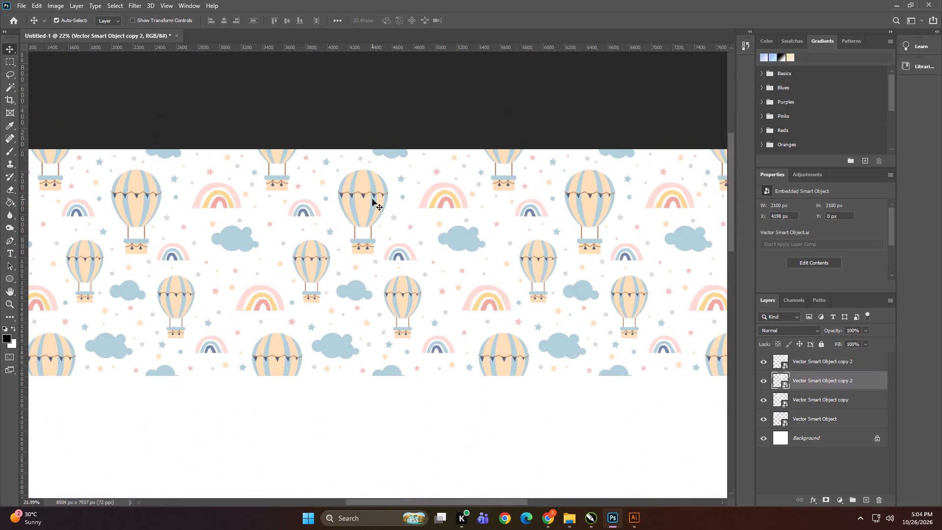
scroll(372, 199, "down", 7)
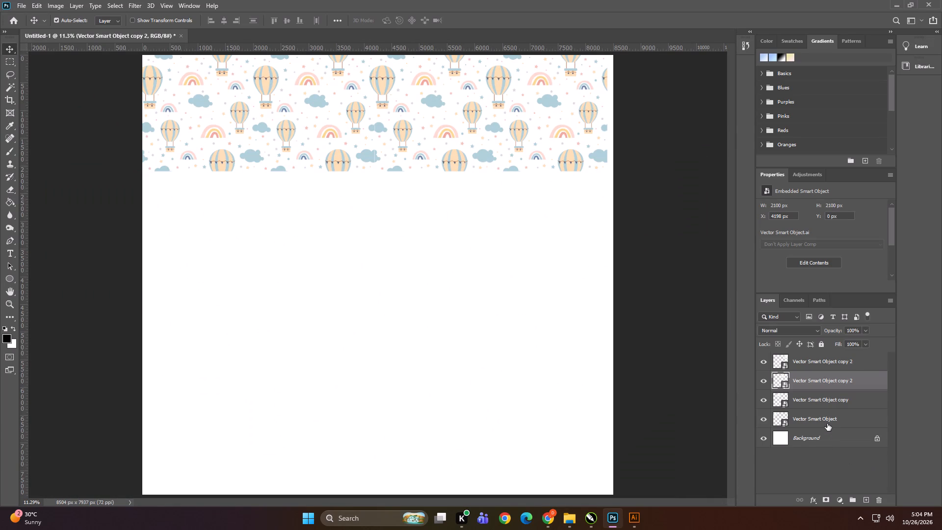
left_click(827, 420)
left_click(817, 366, "shift")
key("t")
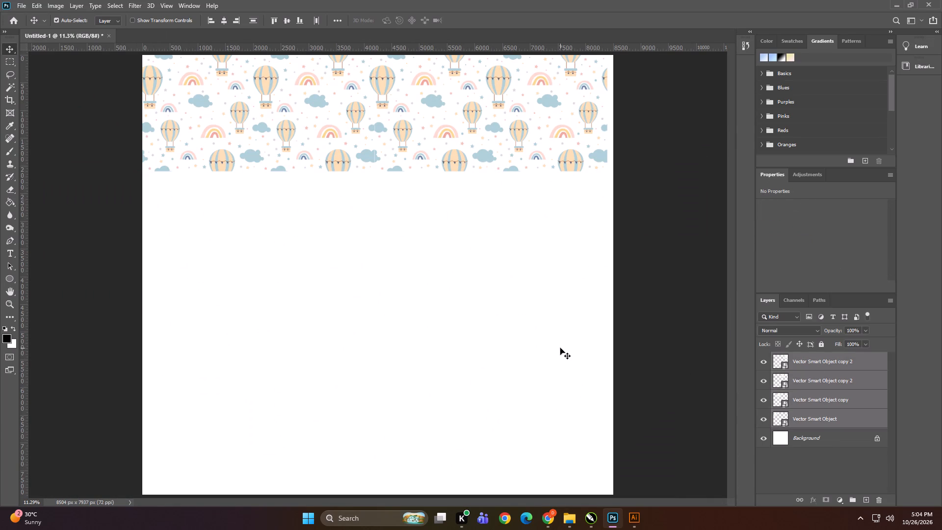
key("ctrl+t")
scroll(515, 335, "down", 3, "alt")
scroll(537, 151, "up", 3, "alt")
scroll(570, 200, "down", 3, "alt")
scroll(578, 151, "up", 15, "alt")
key("space")
key("space")
key("space")
key("space")
key("space")
key("space")
key("space")
key("space")
key("space")
key("space")
key("space")
left_click_drag(587, 154, 550, 202)
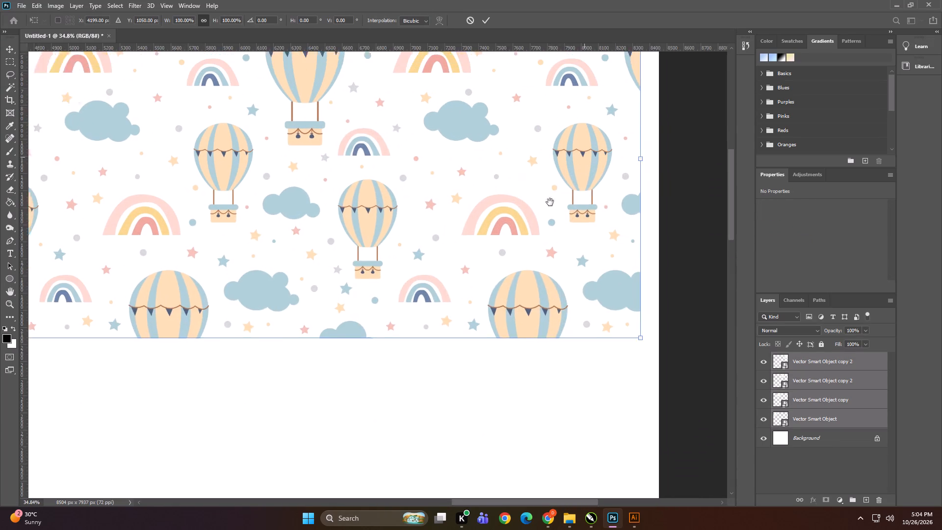
left_click_drag(550, 202, 506, 261)
left_click_drag(570, 251, 589, 251)
scroll(608, 242, "down", 4, "alt")
key("ctrl+z")
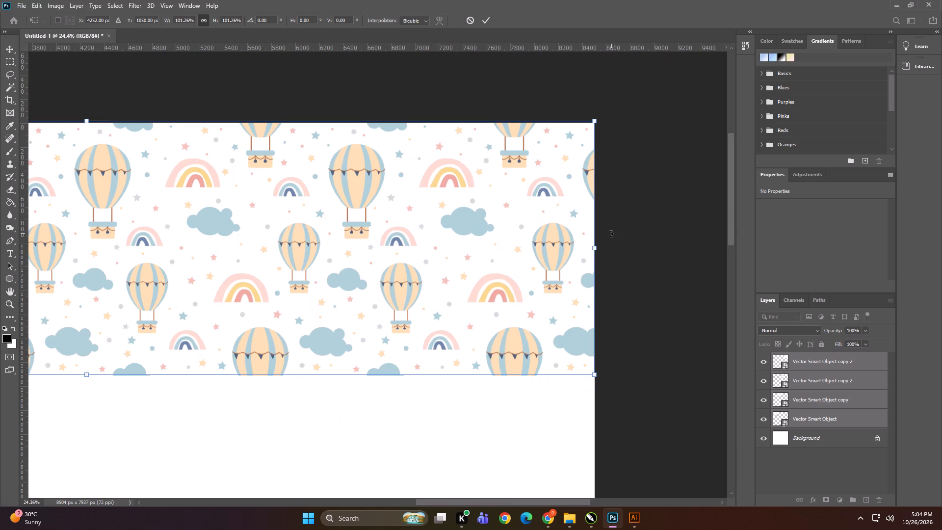
key("ctrl+z")
left_click_drag(583, 248, 595, 248)
scroll(620, 243, "down", 9, "alt")
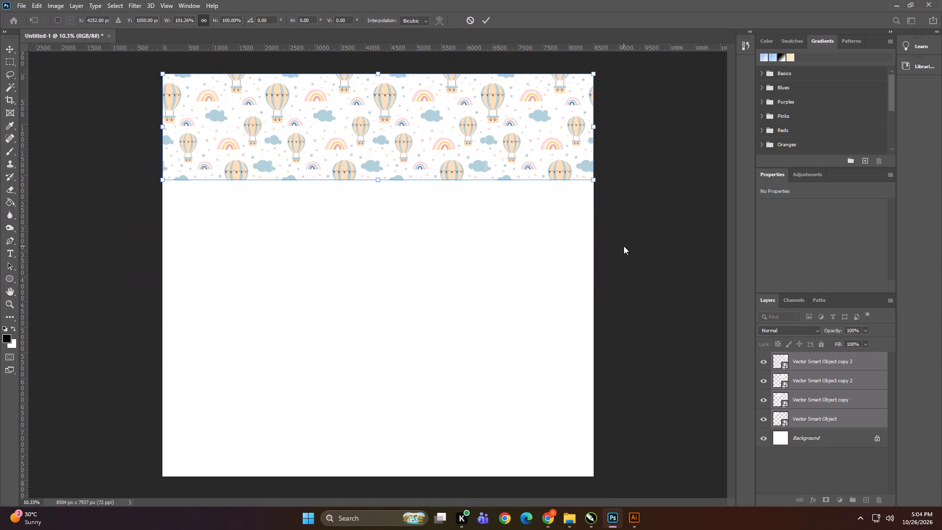
key("ctrl+e")
key("Return")
Merge the four balloon tile layers of the top row into a single layer.
scroll(523, 143, "up", 18, "alt")
scroll(507, 162, "up", 6, "alt")
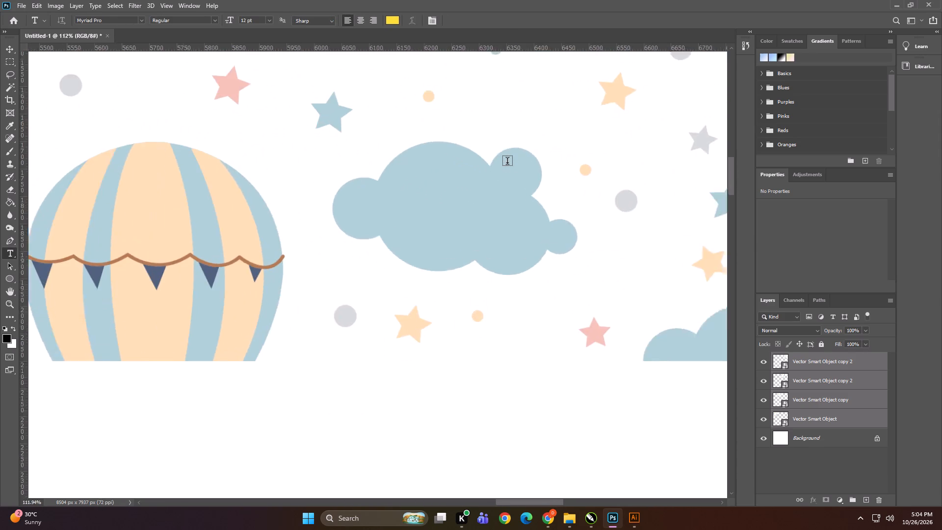
scroll(507, 162, "up", 2, "alt")
scroll(507, 163, "down", 20, "alt")
scroll(507, 163, "down", 2, "alt")
left_click(7, 47)
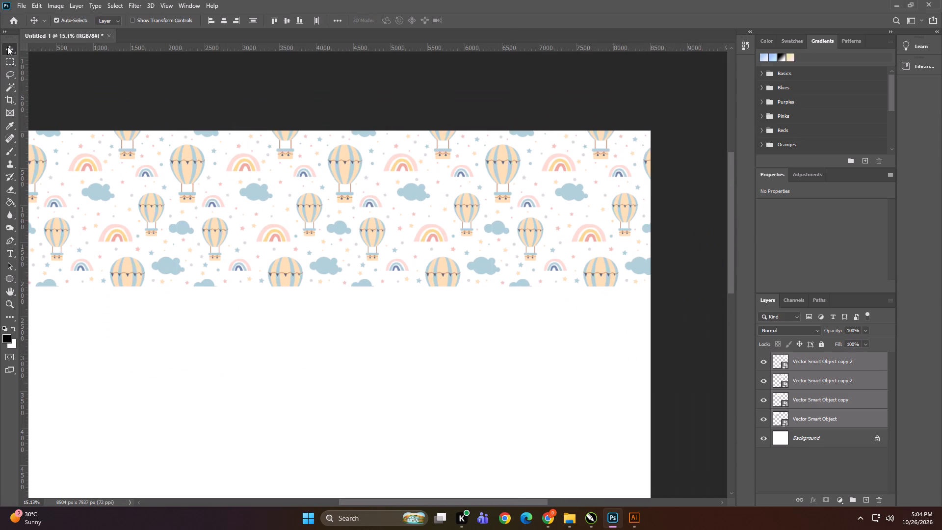
left_click(281, 95)
scroll(340, 107, "down", 5, "alt")
scroll(350, 156, "up", 2, "alt")
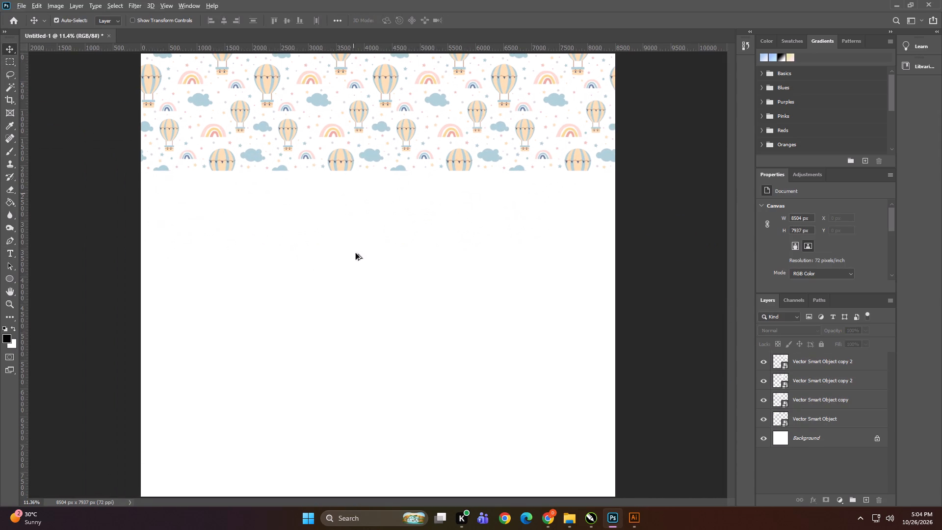
scroll(356, 241, "down", 1, "alt")
scroll(357, 104, "up", 3, "alt")
left_click_drag(361, 114, 360, 258, "alt")
key("ctrl+z")
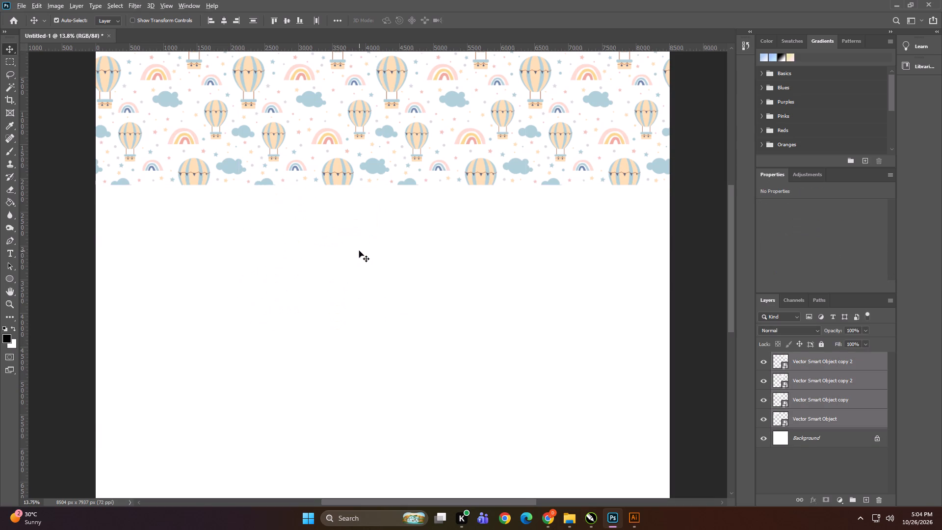
scroll(359, 251, "down", 1, "alt")
key("ctrl+e")
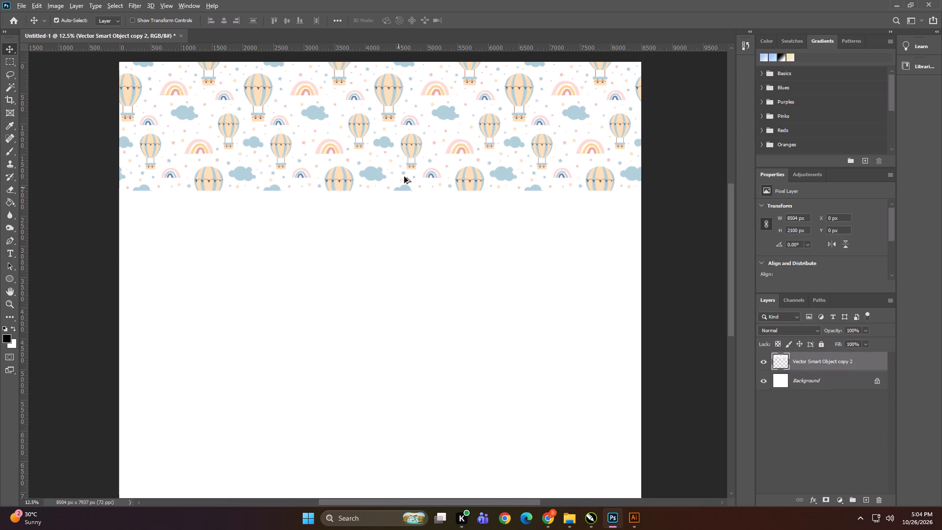
Duplicate the merged row directly below the original and align it at X 0 px, Y 2098 px.
left_click_drag(411, 144, 412, 275, "alt")
scroll(350, 171, "up", 20, "alt")
scroll(350, 171, "up", 9, "alt")
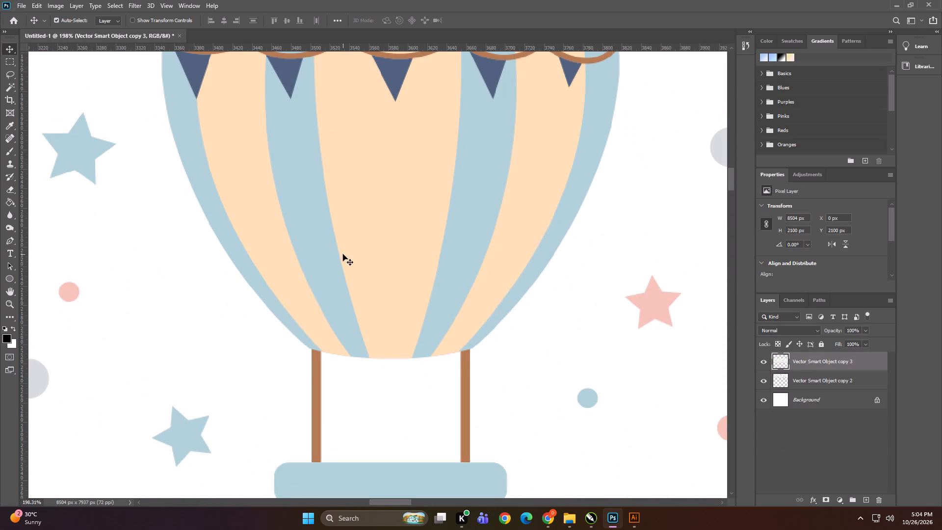
left_click_drag(343, 257, 342, 267)
scroll(340, 235, "up", 6, "alt")
left_click_drag(345, 293, 349, 281)
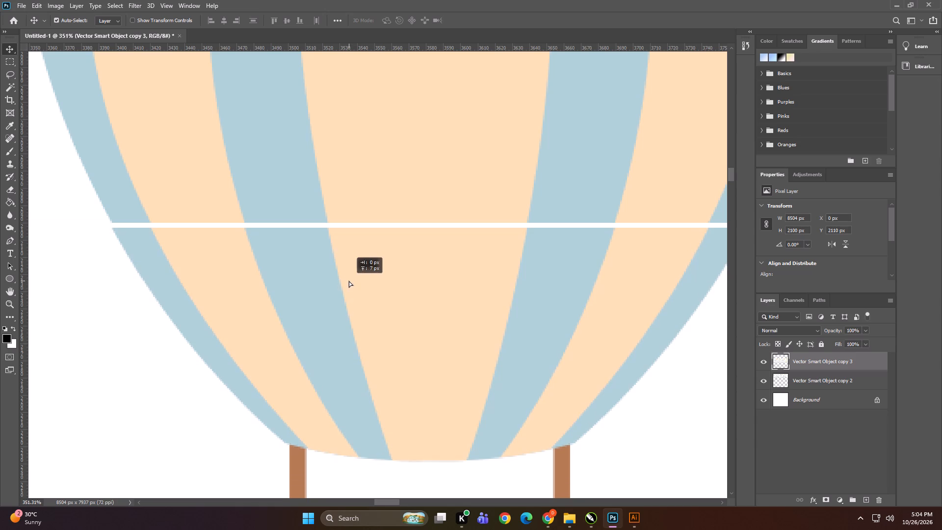
left_click_drag(349, 281, 349, 277)
scroll(329, 204, "up", 10, "alt")
left_click_drag(343, 310, 343, 308)
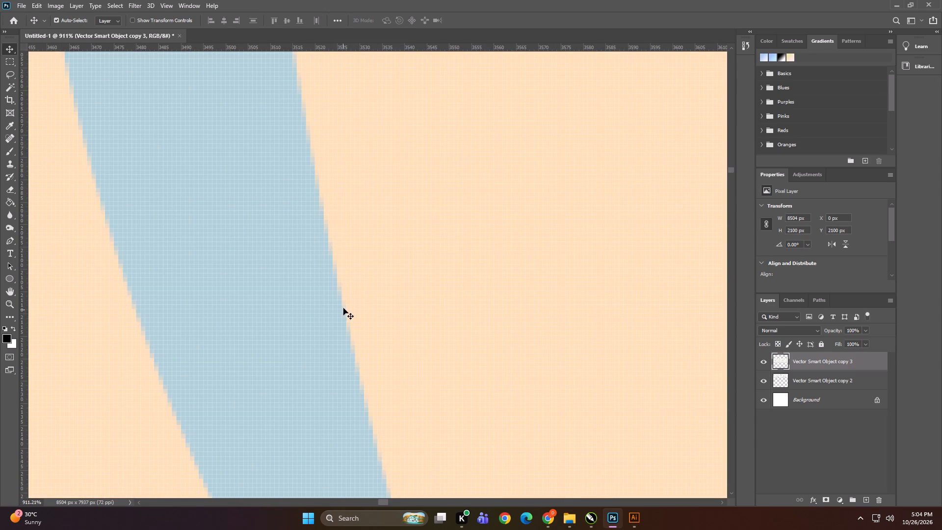
left_click_drag(343, 308, 342, 301)
scroll(346, 247, "down", 20, "alt")
scroll(346, 247, "down", 20, "alt")
scroll(346, 247, "down", 5, "alt")
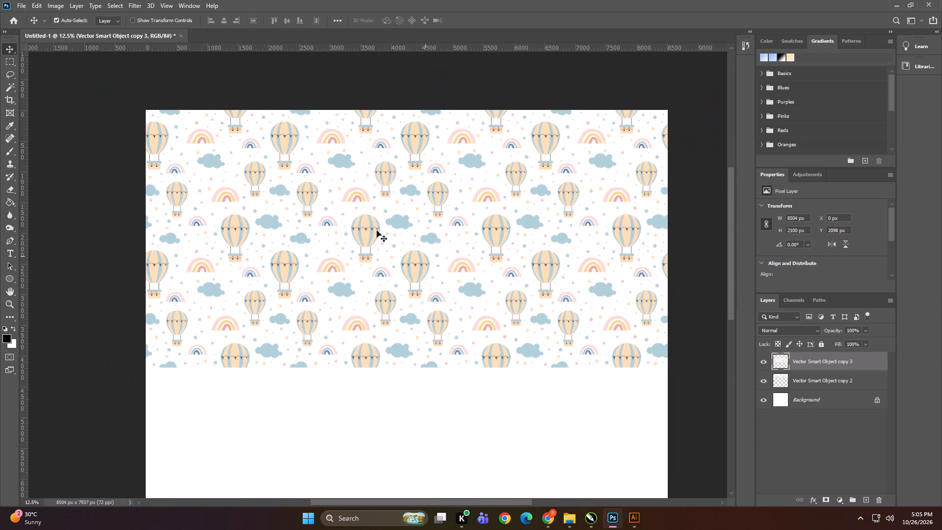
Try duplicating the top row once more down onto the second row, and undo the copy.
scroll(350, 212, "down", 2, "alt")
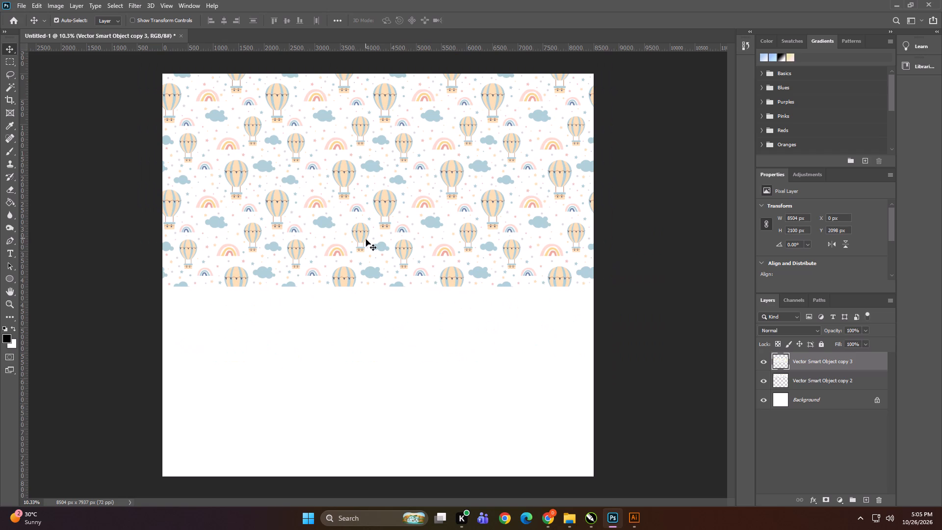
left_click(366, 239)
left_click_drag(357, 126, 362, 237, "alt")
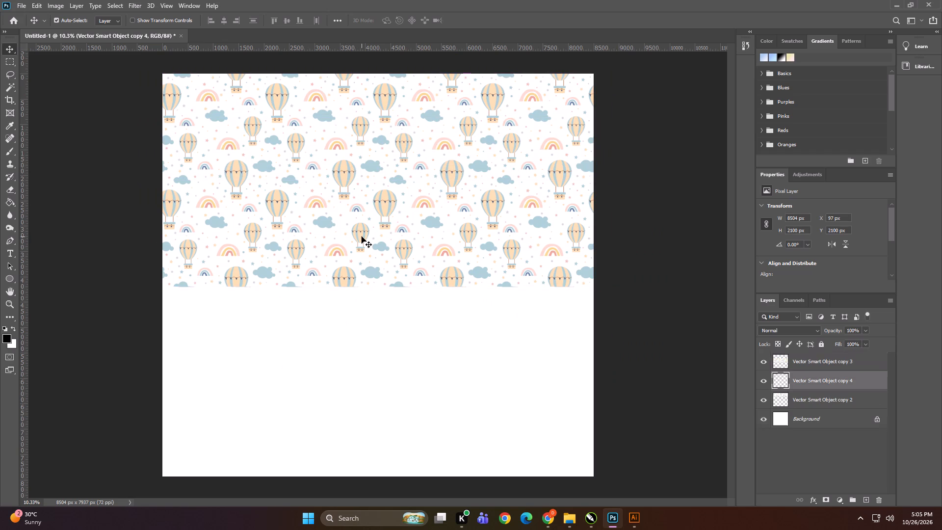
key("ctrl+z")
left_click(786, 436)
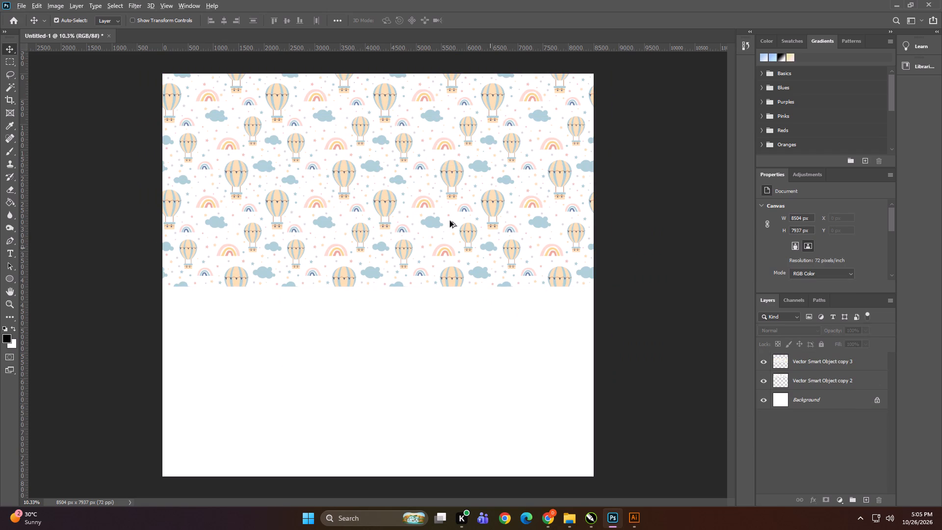
Realign the second row vertically at Y 2099 px, using the cloud split across the seam as reference.
left_click(415, 227)
key("Down")
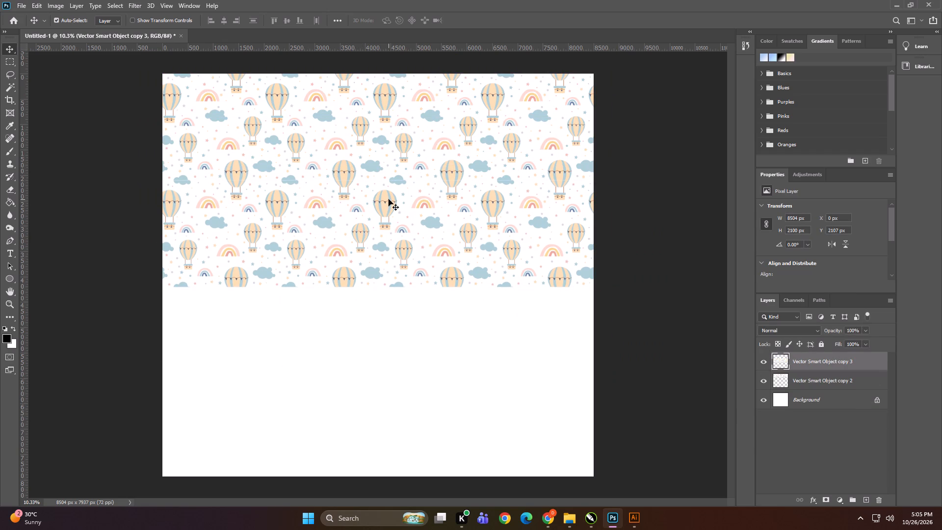
scroll(387, 173, "up", 12, "alt")
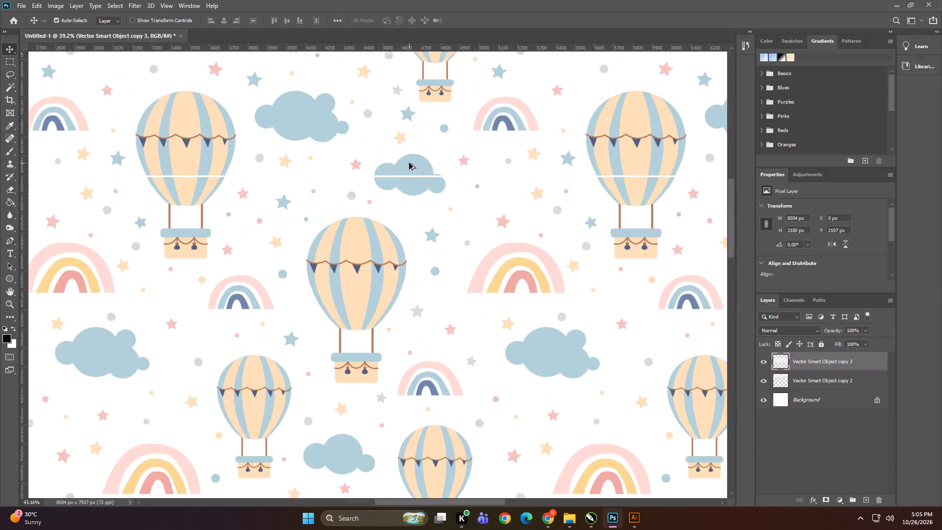
scroll(409, 163, "up", 20, "alt")
scroll(409, 163, "up", 2, "alt")
scroll(238, 181, "up", 16, "alt")
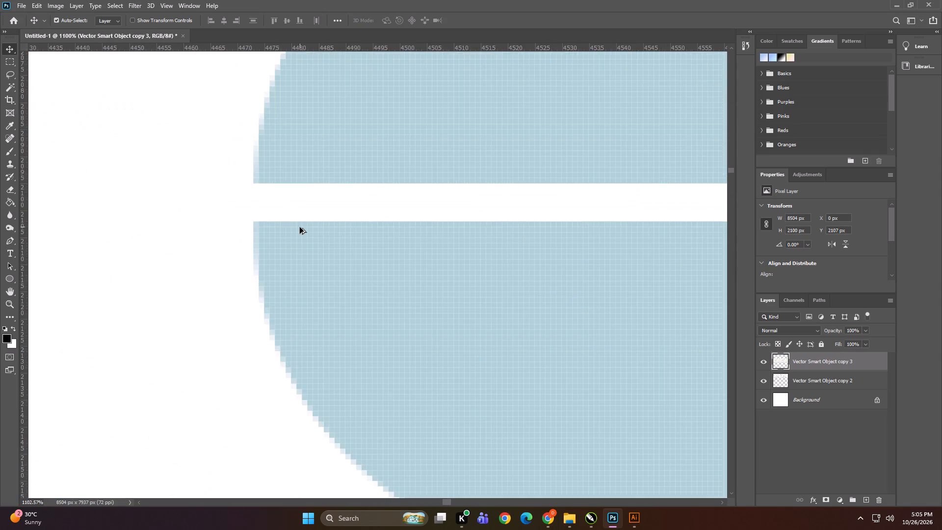
scroll(300, 227, "up", 2, "alt")
left_click_drag(329, 307, 327, 252)
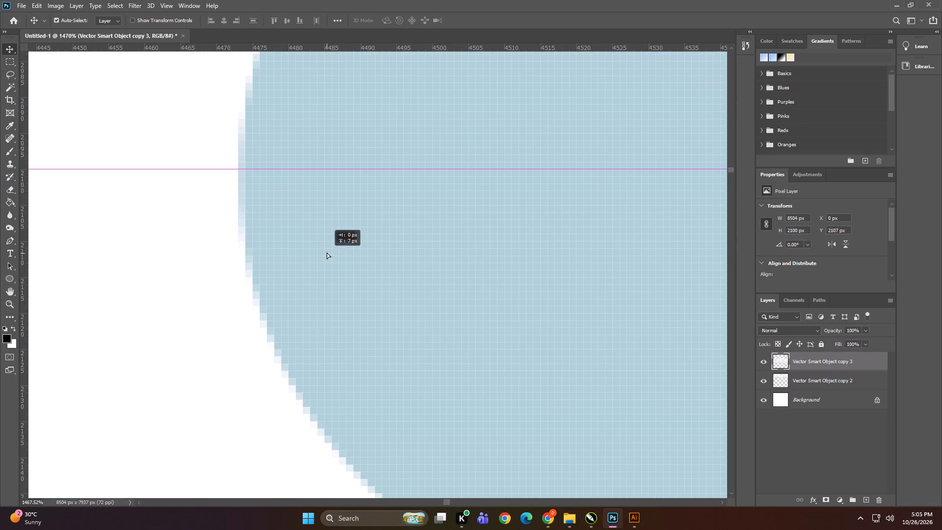
left_click_drag(327, 252, 327, 250)
scroll(315, 221, "down", 20, "alt")
scroll(315, 221, "down", 5, "alt")
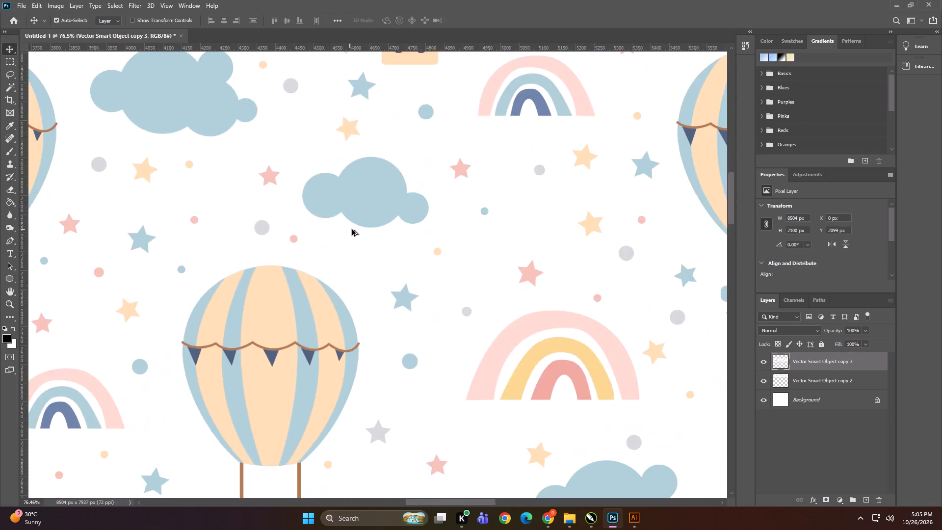
scroll(352, 229, "down", 20, "alt")
scroll(352, 229, "down", 6, "alt")
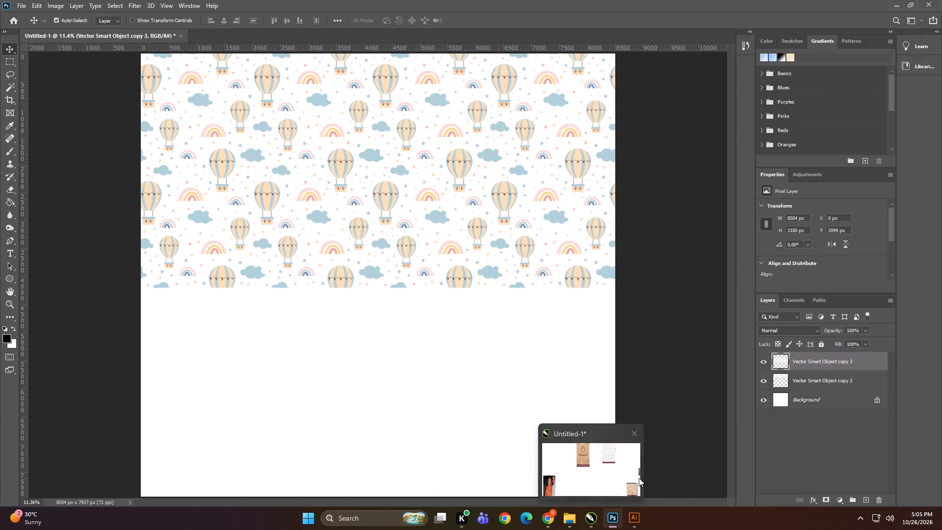
Close the Illustrator window.
left_click(673, 431)
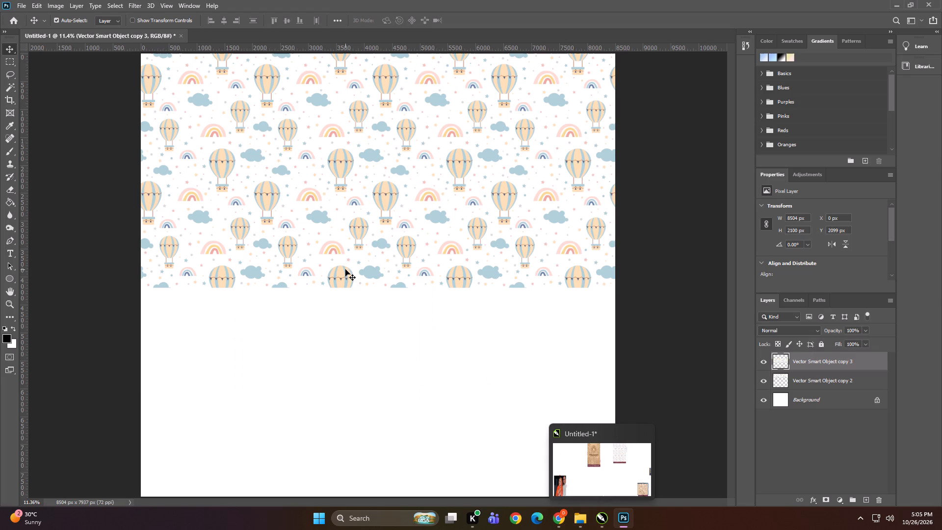
Merge the two balloon rows into a single layer.
left_click(354, 108)
left_click(340, 174, "shift")
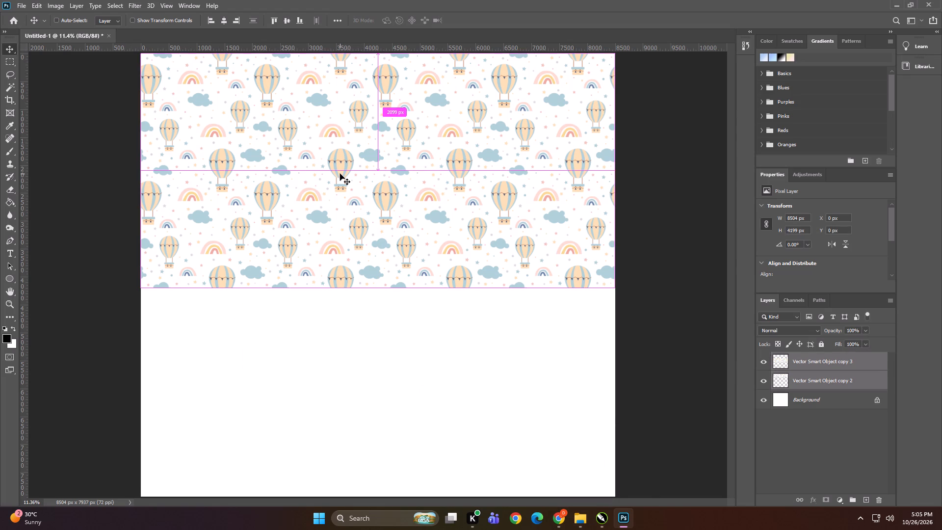
key("ctrl+e")
Duplicate the merged two-row block below itself to fill the canvas, aligning the seam at Y 4198 px.
left_click_drag(347, 161, 349, 373, "alt")
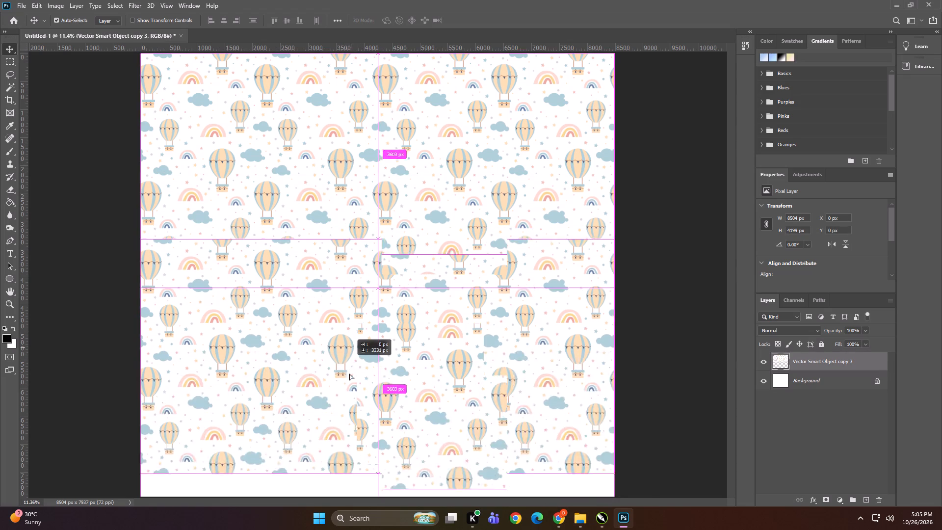
left_click_drag(349, 373, 349, 397, "alt")
scroll(345, 302, "up", 7, "alt")
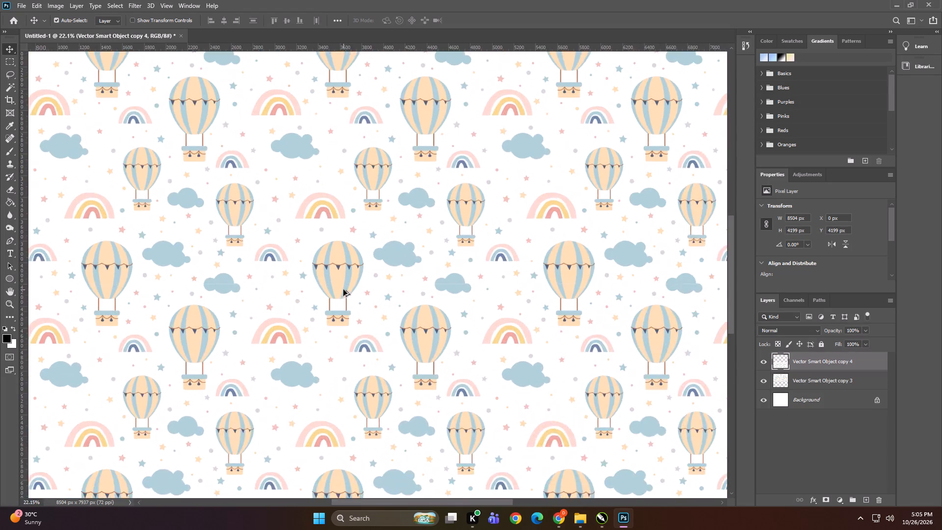
scroll(334, 274, "up", 8, "alt")
scroll(334, 287, "up", 20, "alt")
scroll(334, 287, "up", 1, "alt")
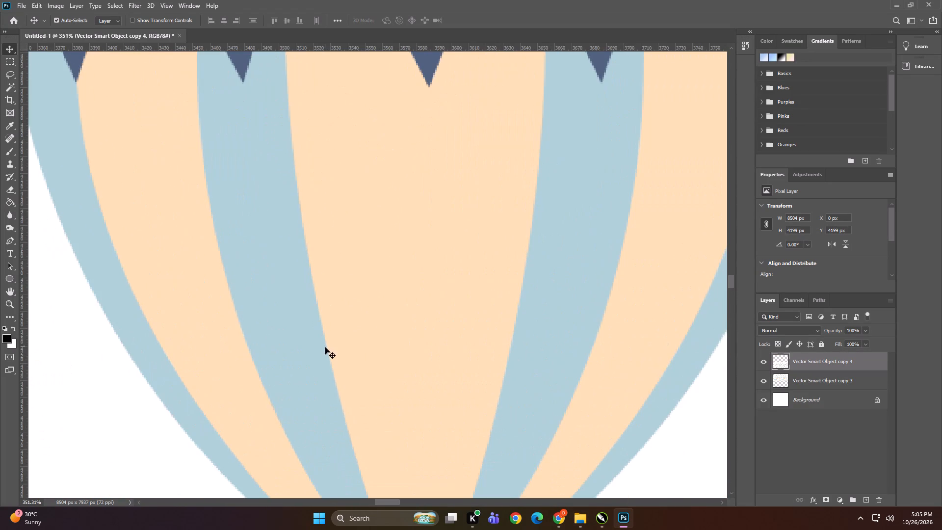
left_click(325, 346)
scroll(322, 298, "up", 12, "alt")
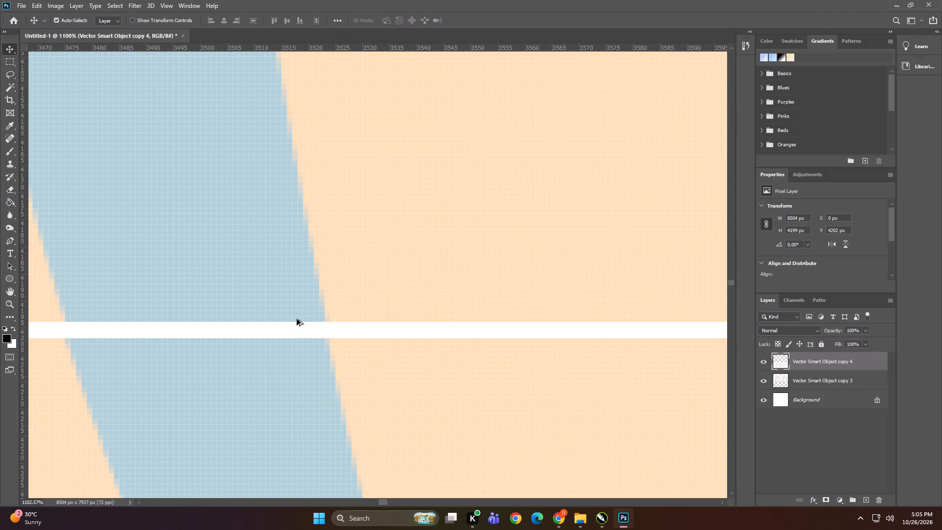
left_click_drag(337, 371, 335, 350)
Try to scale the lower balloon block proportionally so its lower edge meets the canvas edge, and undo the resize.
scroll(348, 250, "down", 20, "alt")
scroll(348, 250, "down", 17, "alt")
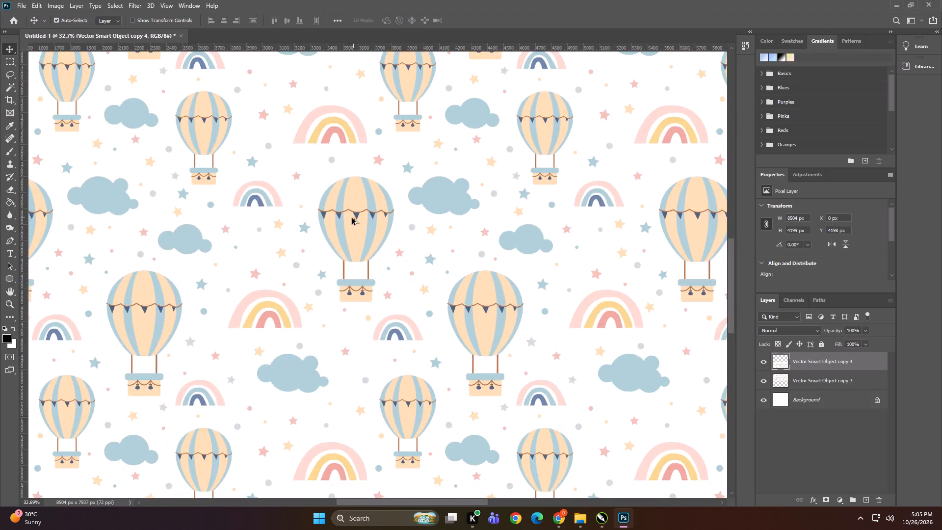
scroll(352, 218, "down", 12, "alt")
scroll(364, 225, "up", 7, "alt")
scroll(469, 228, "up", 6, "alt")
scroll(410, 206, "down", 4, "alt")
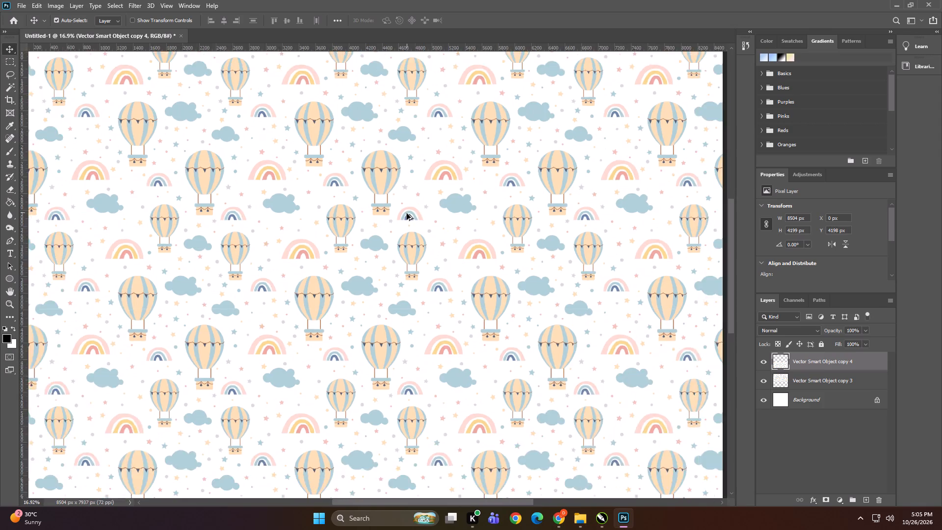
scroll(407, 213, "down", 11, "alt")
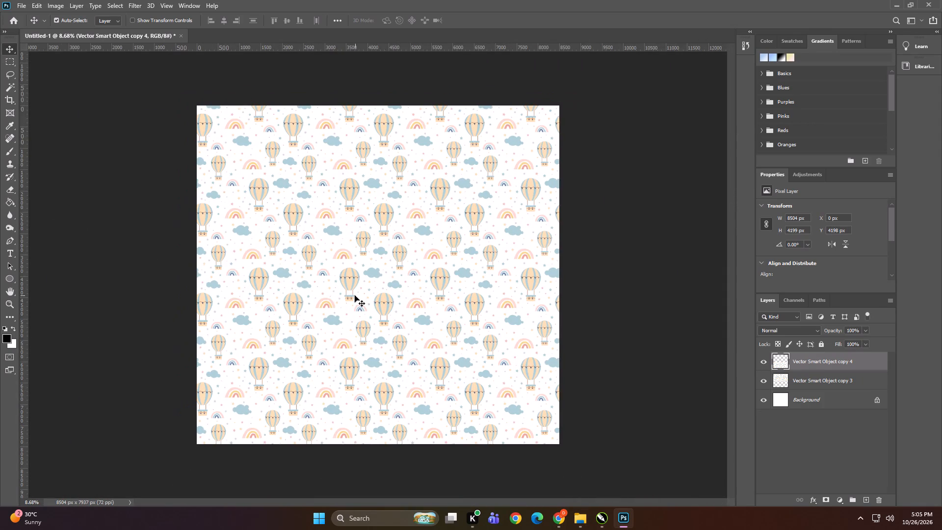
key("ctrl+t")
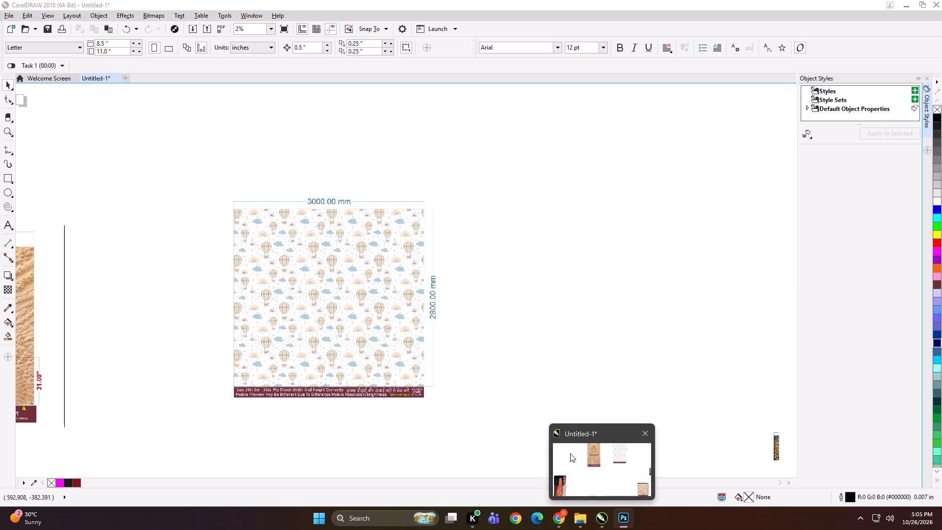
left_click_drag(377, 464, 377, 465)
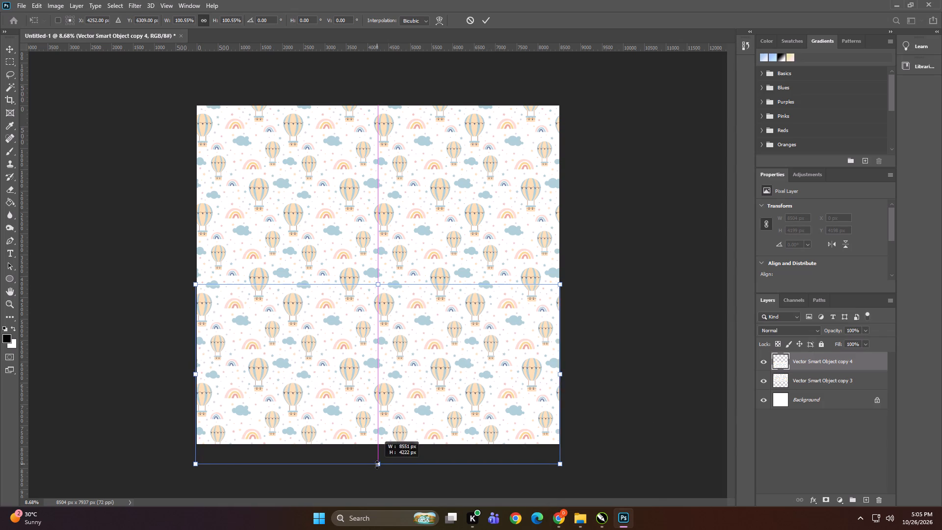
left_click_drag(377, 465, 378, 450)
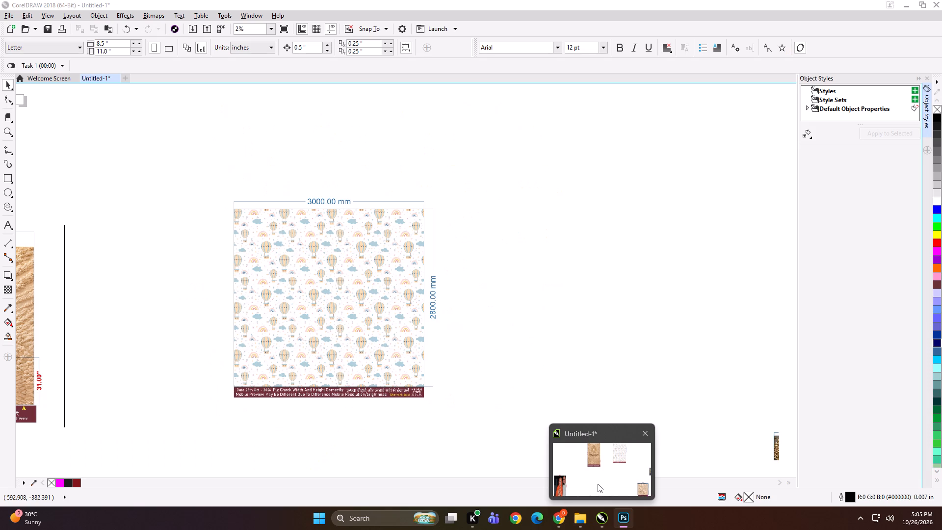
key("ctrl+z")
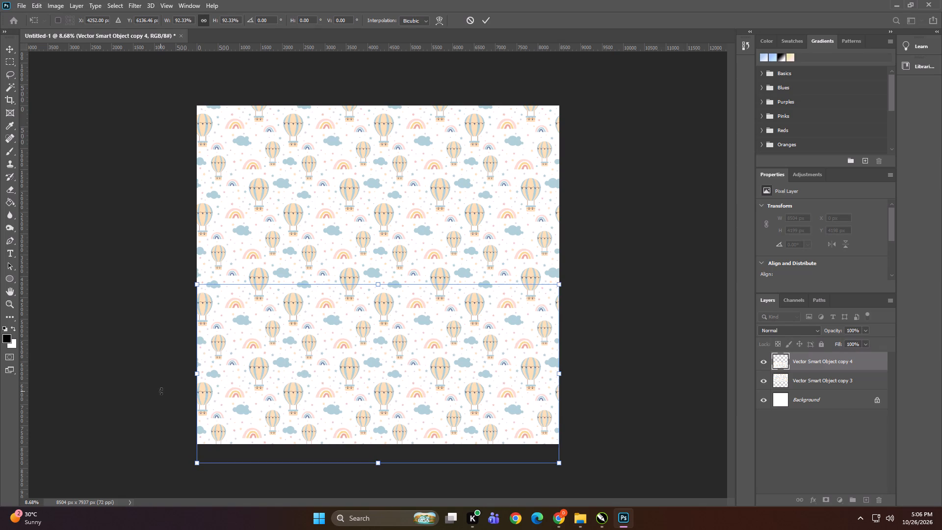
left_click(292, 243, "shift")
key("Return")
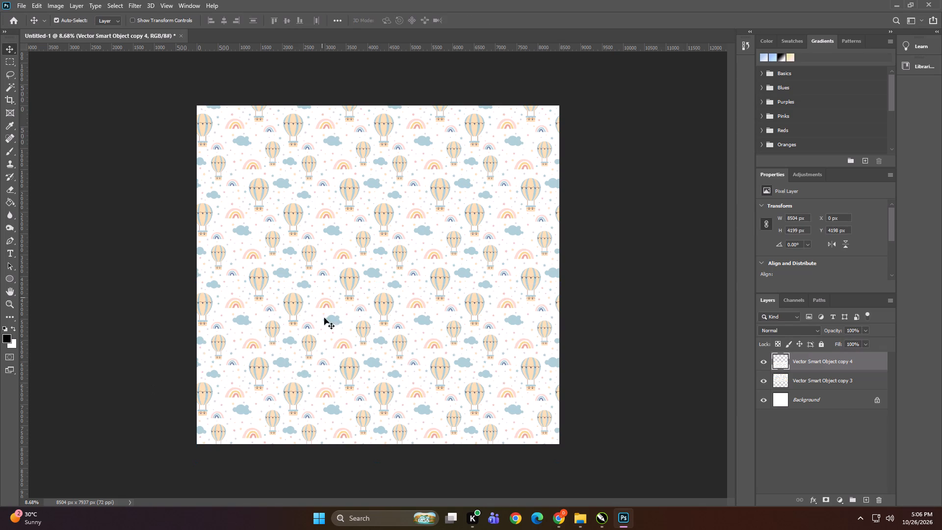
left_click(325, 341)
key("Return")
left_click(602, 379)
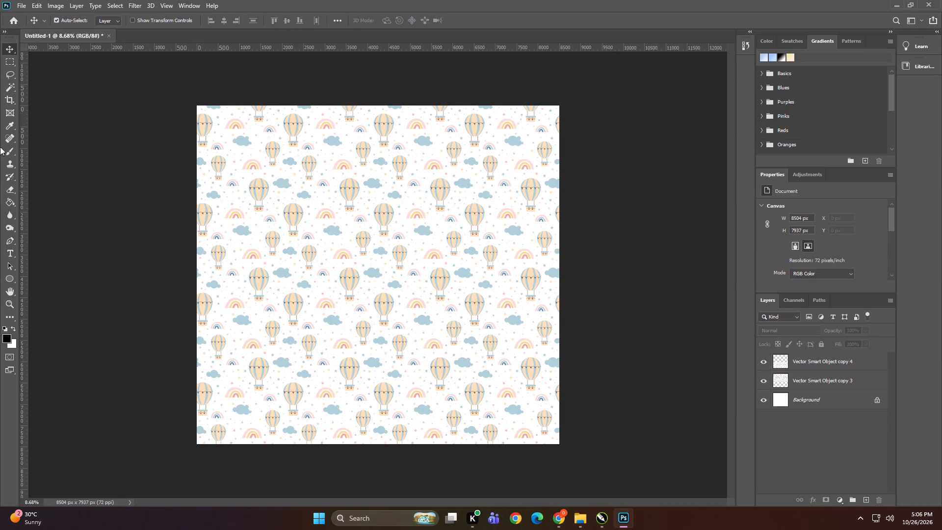
Squash both balloon block layers together vertically to about 94.5% height, keeping full width, so the pattern ends at the canvas's lower edge.
left_click(806, 362)
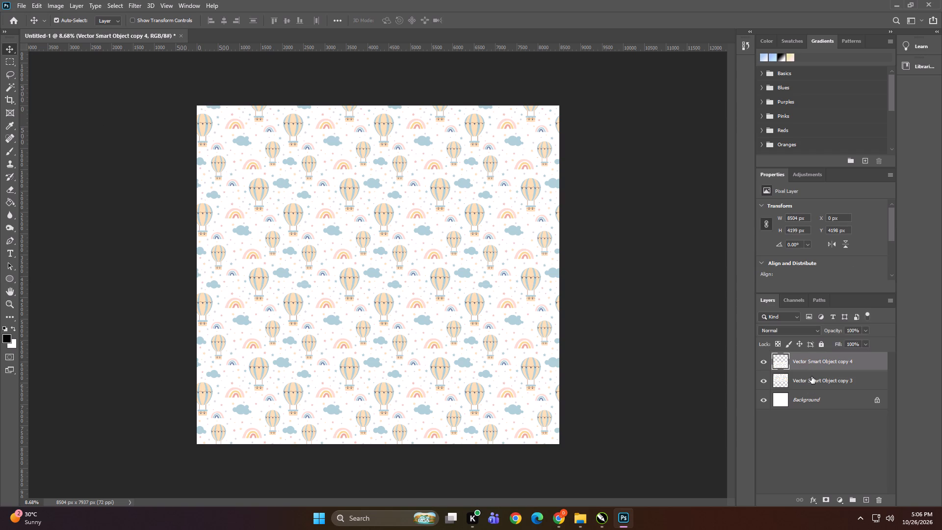
left_click(811, 376, "shift")
key("ctrl+t")
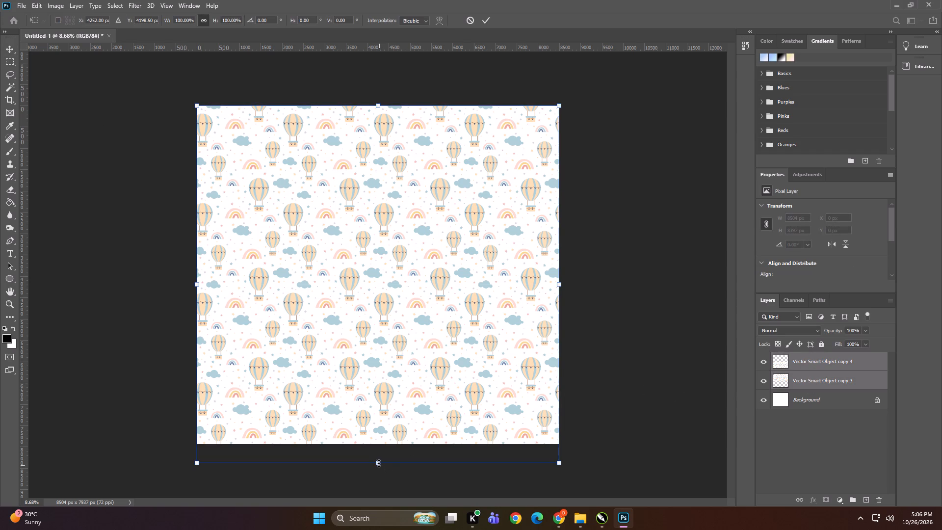
left_click_drag(378, 462, 380, 444)
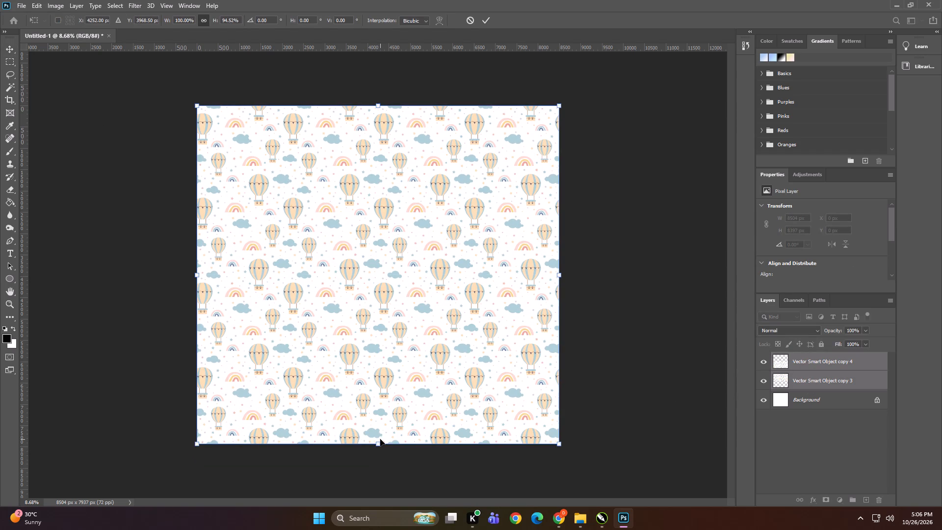
key("Return")
left_click(611, 365)
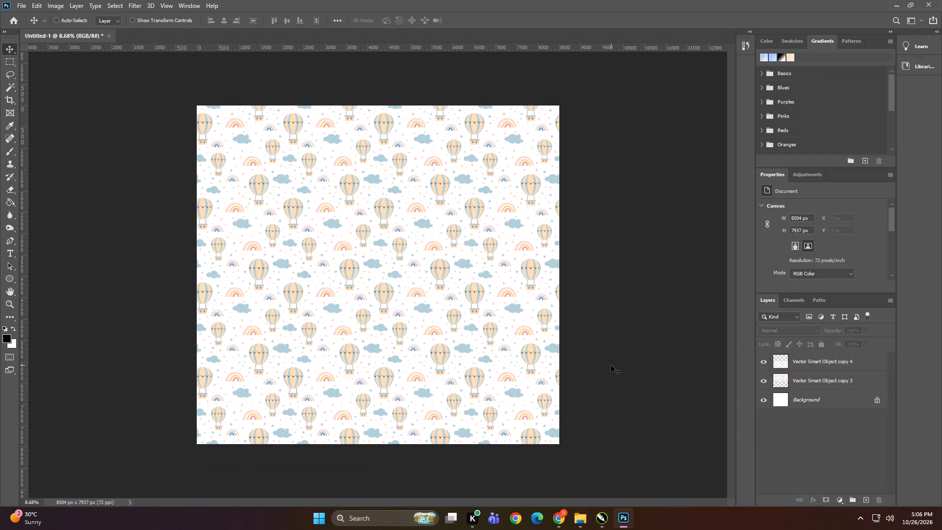
Save the balloon pattern as a JPEG named NEW1 in the Downloads folder.
key("ctrl+shift+s")
left_click(544, 337)
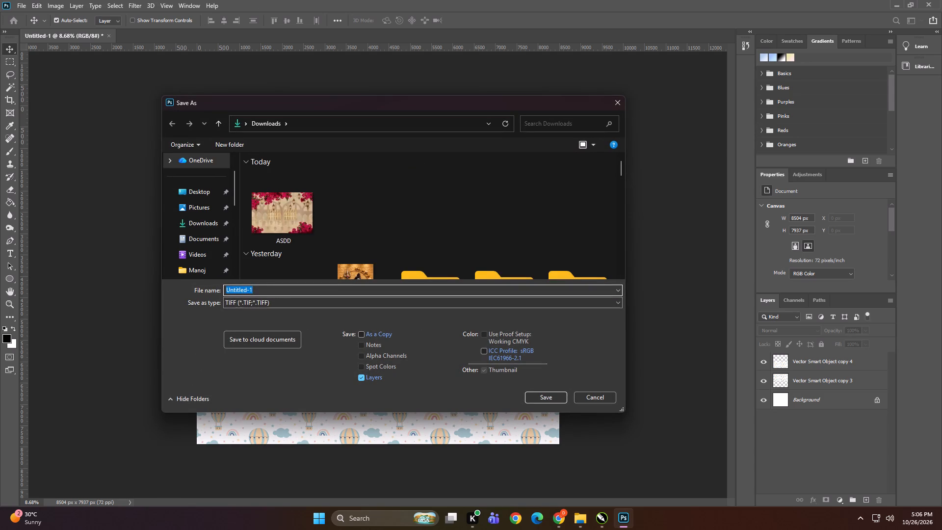
type("NEWS")
left_click(275, 301)
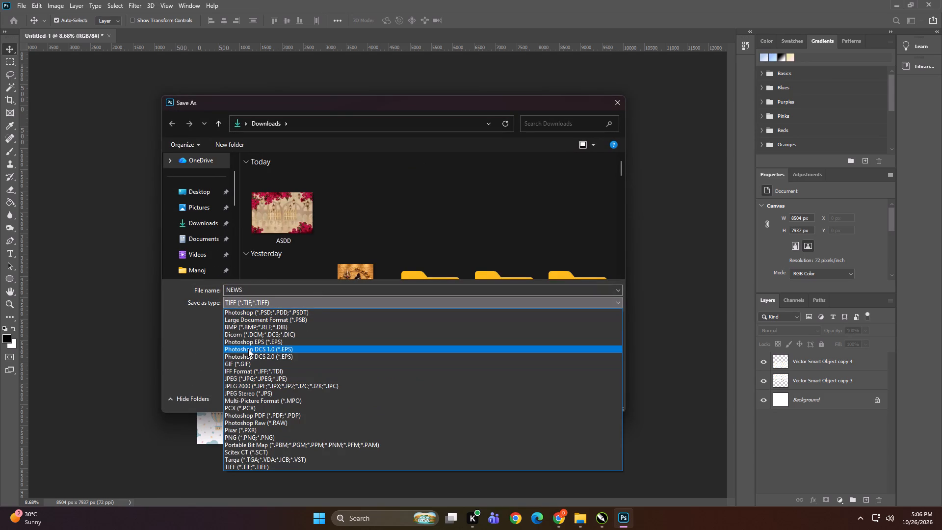
left_click(264, 375)
left_click(201, 218)
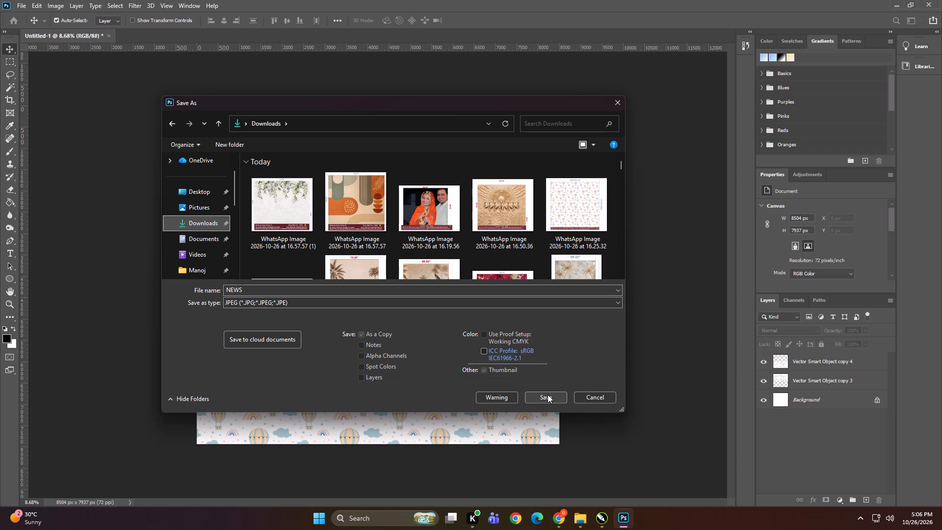
left_click(265, 289)
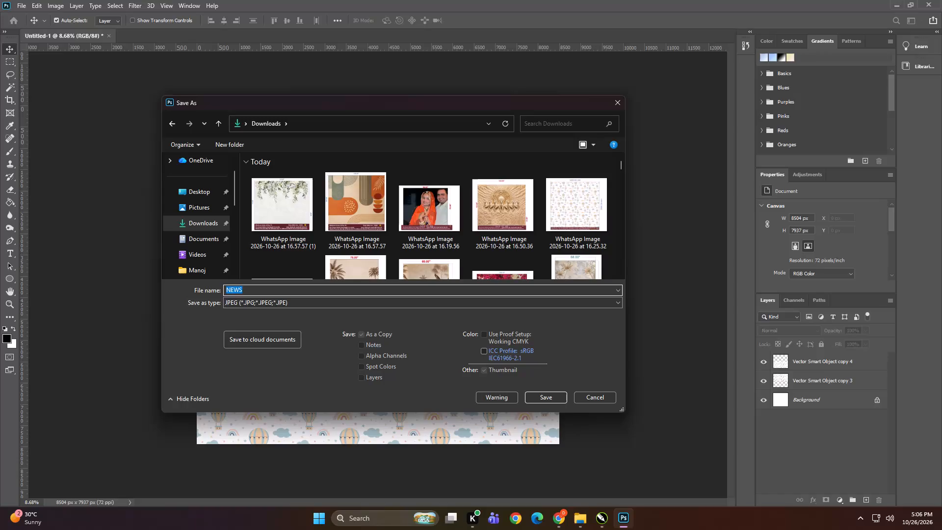
key("Right")
key("BackSpace")
key("1")
left_click(559, 397)
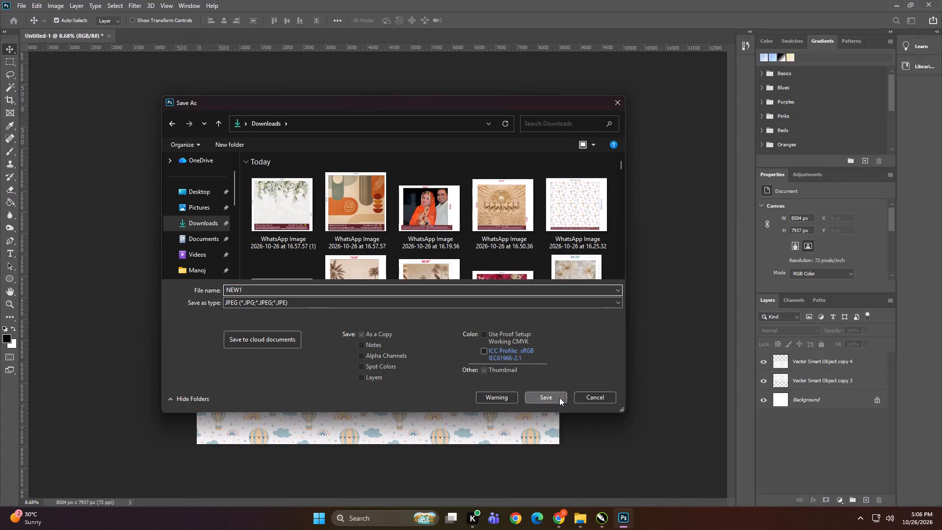
left_click(511, 128)
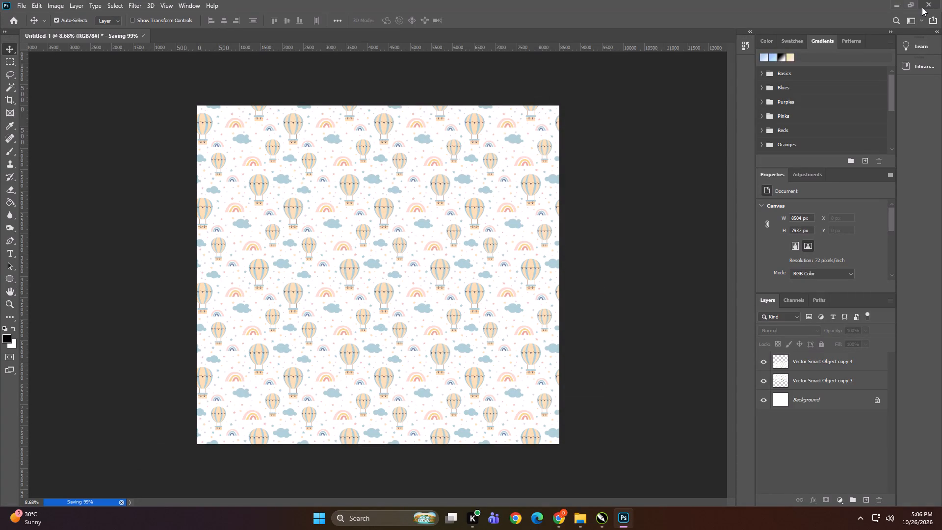
Close Photoshop.
left_click(923, 5)
left_click(466, 194)
left_click(461, 194)
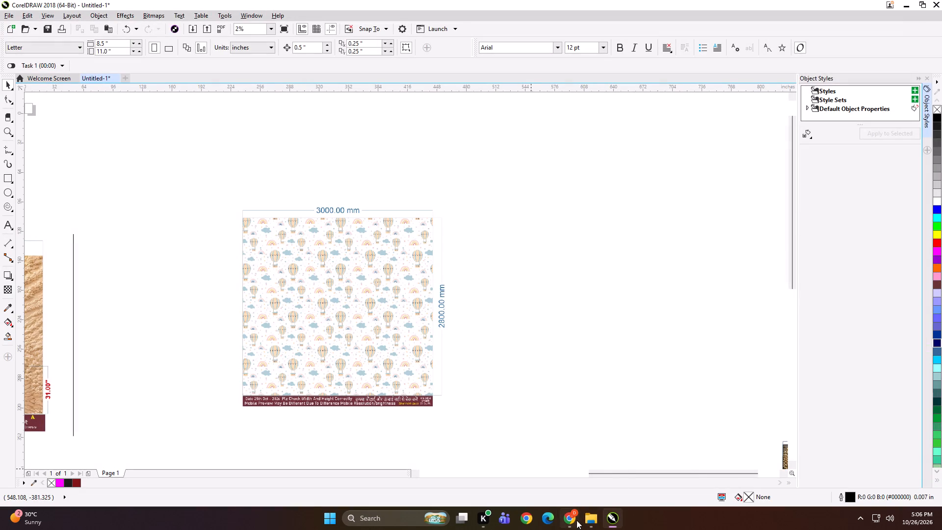
Bring the exported balloon pattern JPEG from Downloads into the CorelDRAW document, placing it beside the 3000 × 2800 mm balloon layout.
left_click(584, 519)
left_click(672, 475)
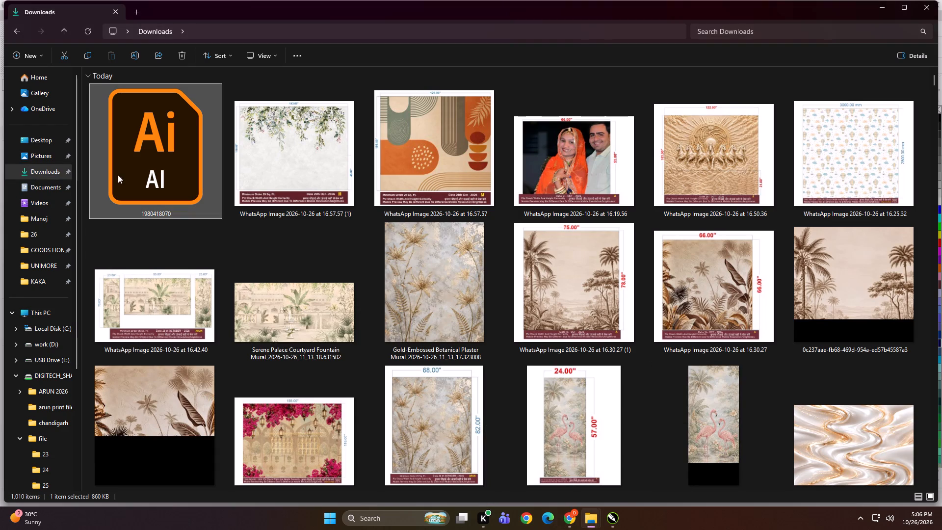
left_click(52, 175)
left_click(46, 154)
left_click(46, 165)
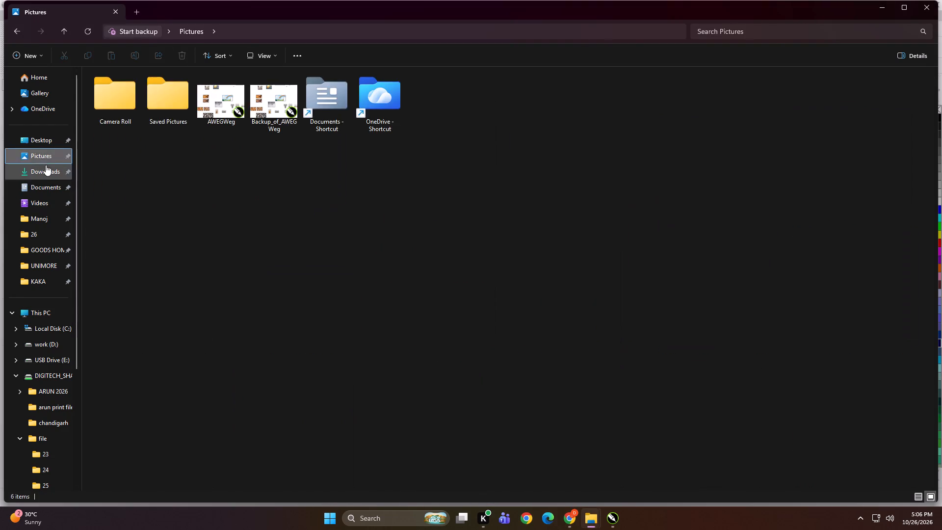
left_click(138, 178)
left_click_drag(143, 117, 579, 463)
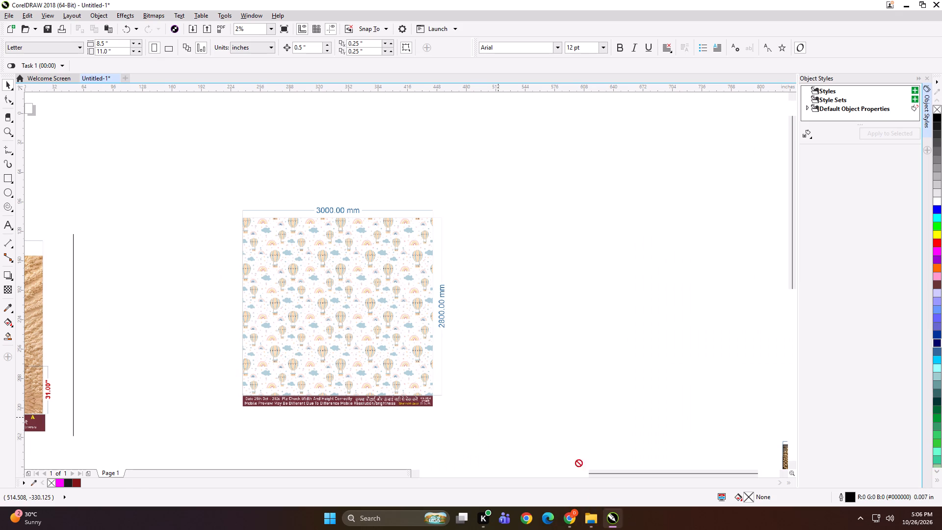
left_click_drag(579, 463, 522, 292)
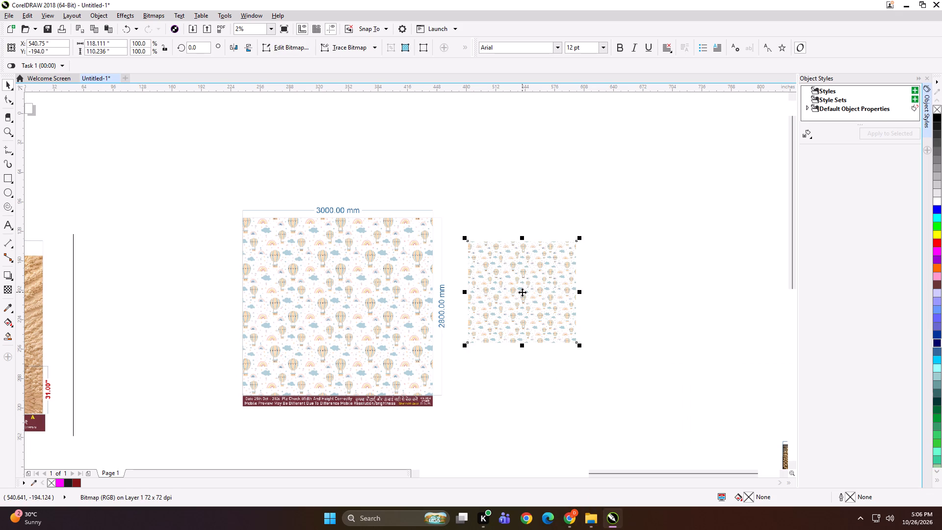
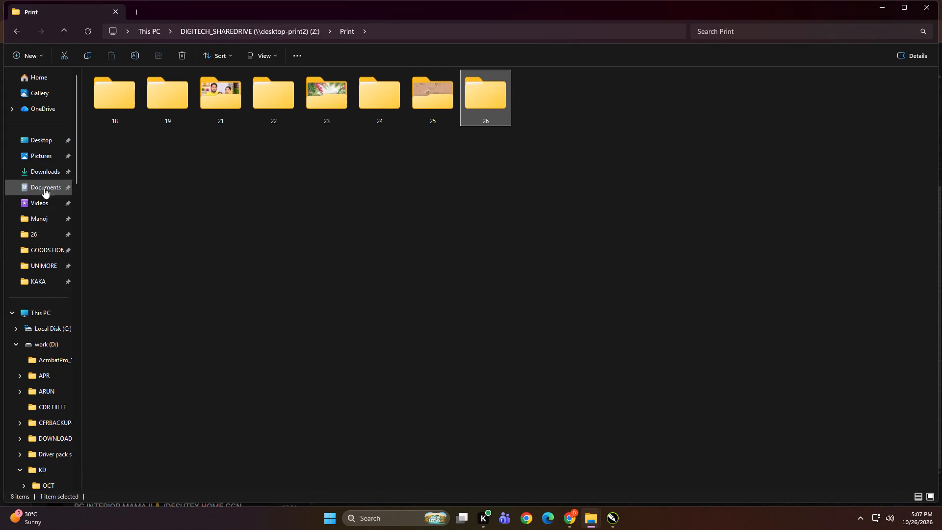
Examine the texture in the H-14 PNG from Manoj's PREVIEW > OCT > 13 folder up close.
left_click(46, 214)
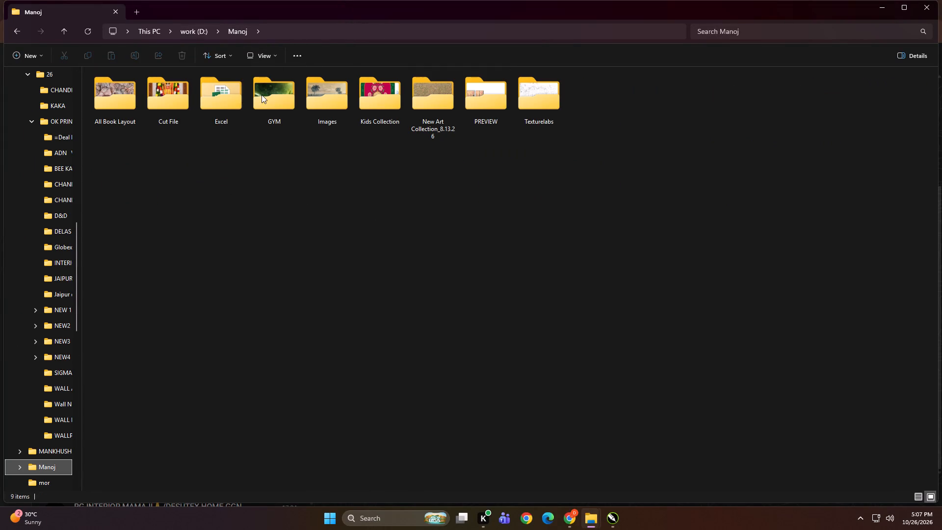
double_click(478, 100)
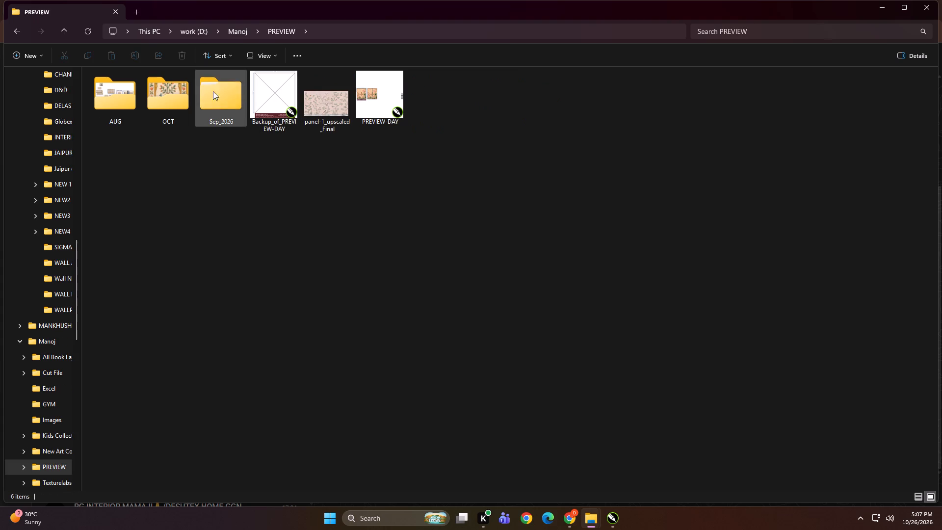
double_click(183, 91)
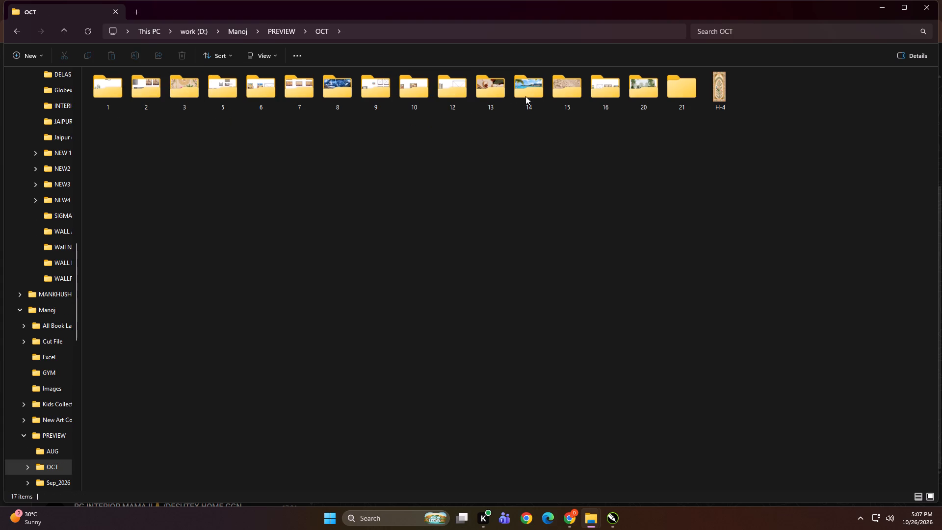
double_click(488, 90)
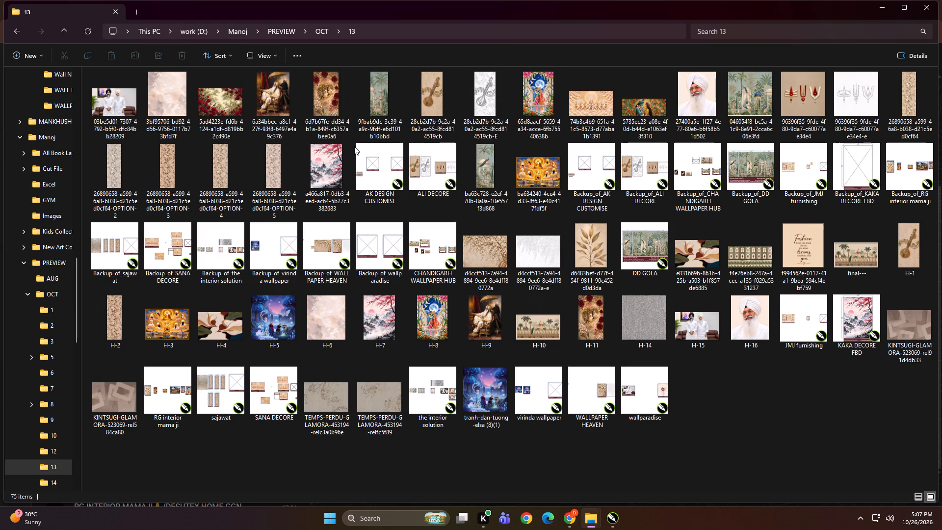
left_click(636, 320)
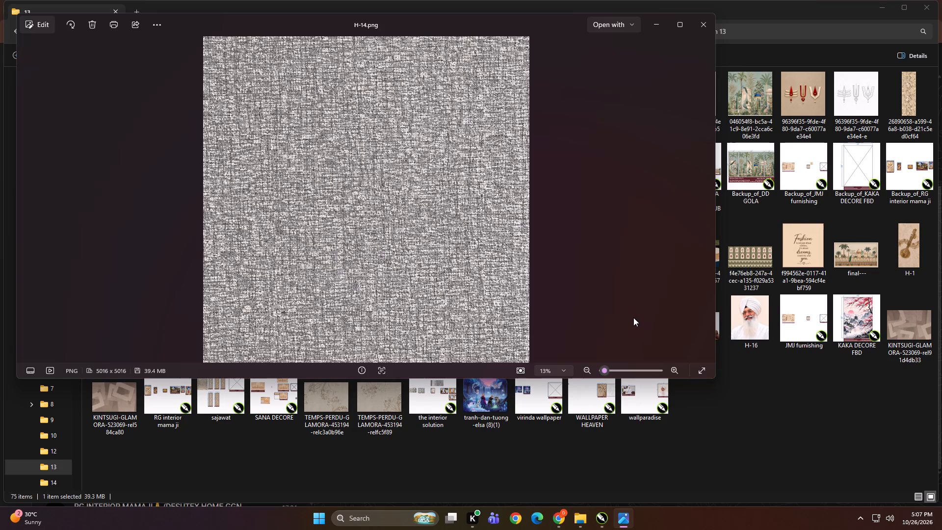
scroll(385, 194, "up", 16)
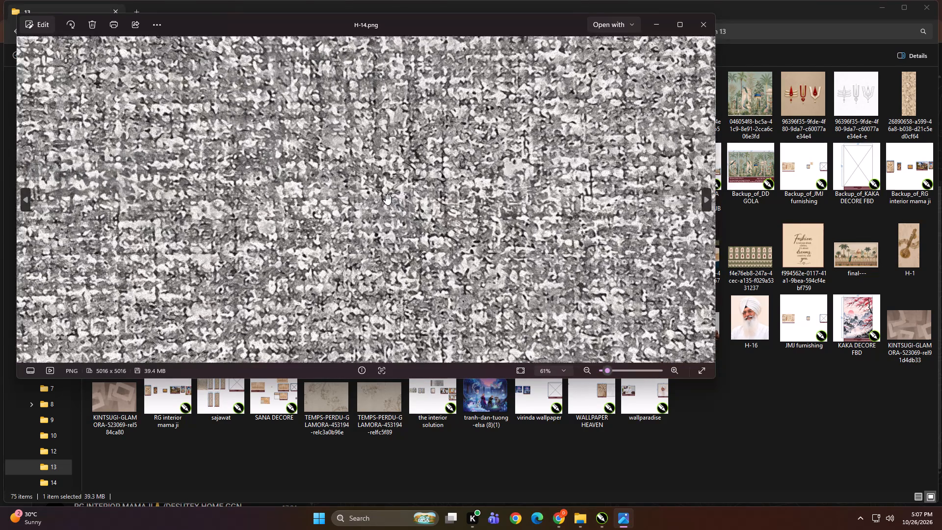
scroll(386, 194, "down", 12)
scroll(390, 194, "up", 10)
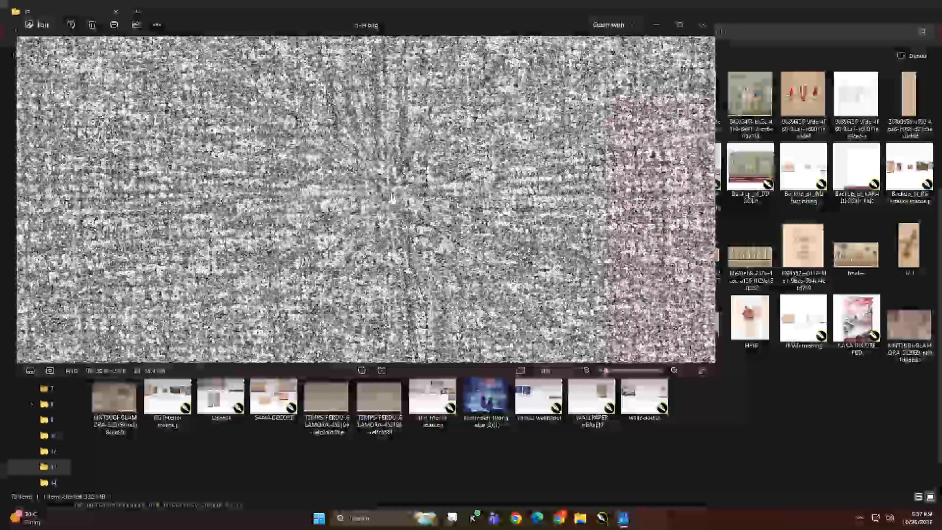
left_click(712, 22)
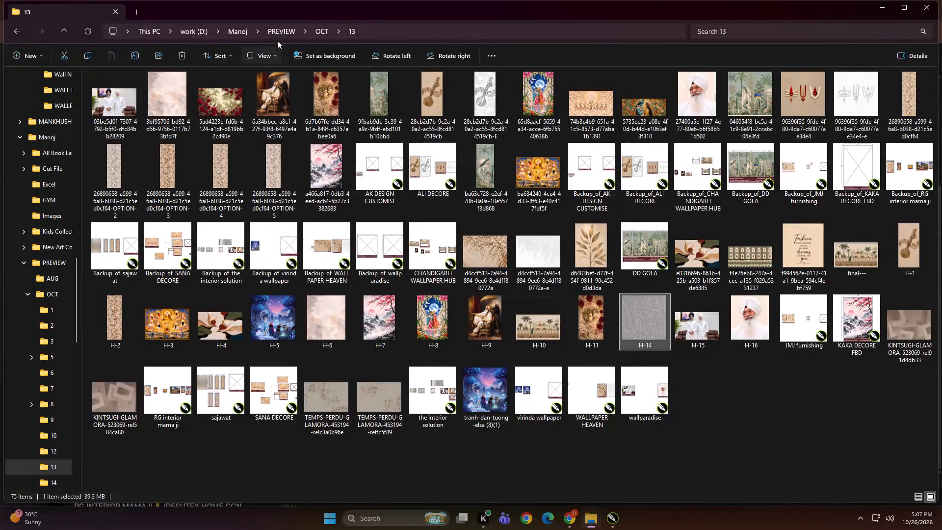
Open the Sample D&D TIFF from Manoj's Cut File > 2026 > oct > 13 folder in CorelDRAW 2018.
left_click(236, 28)
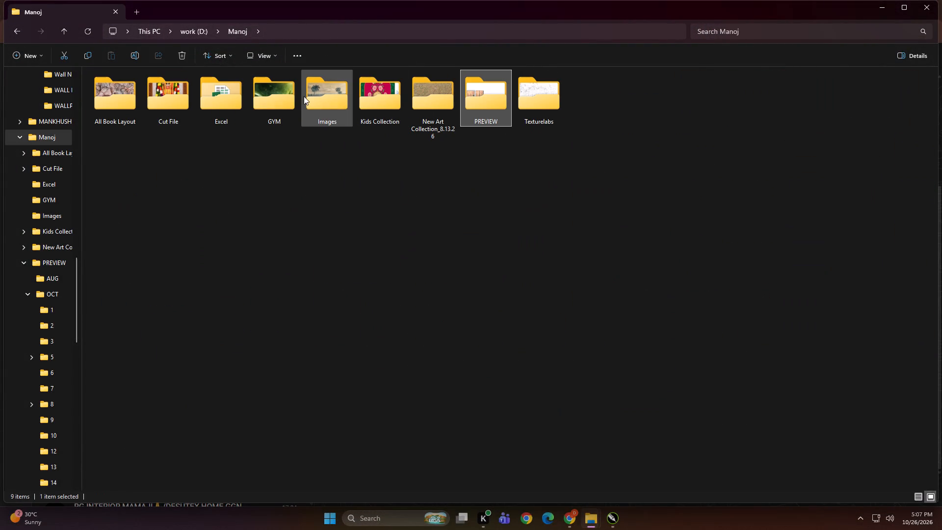
double_click(181, 88)
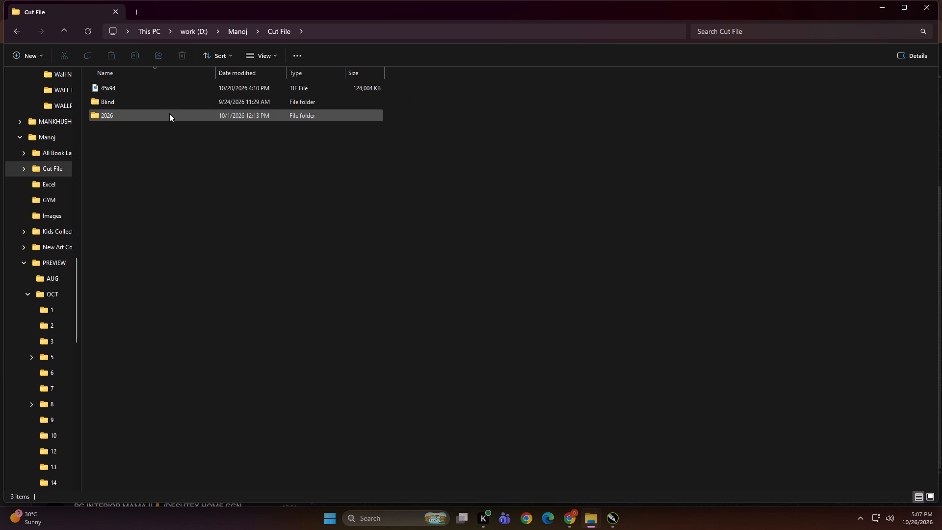
double_click(169, 113)
double_click(177, 93)
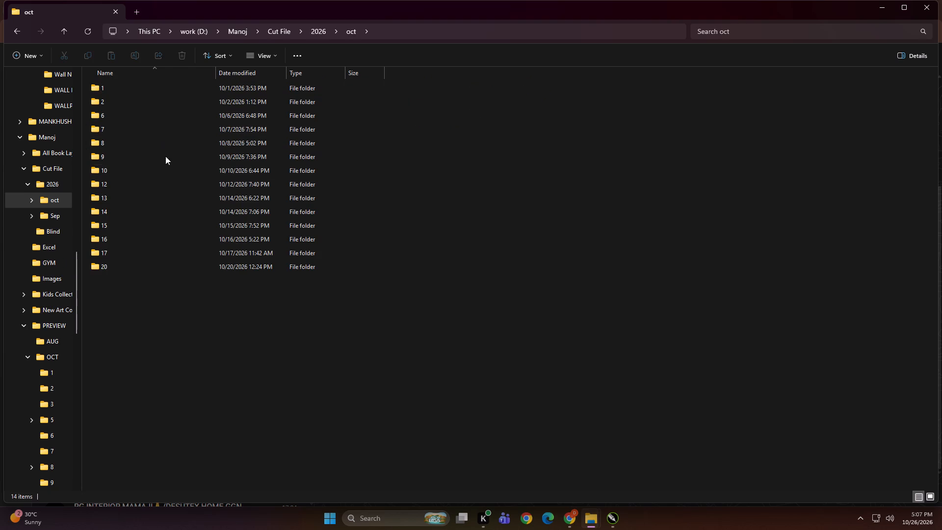
double_click(161, 192)
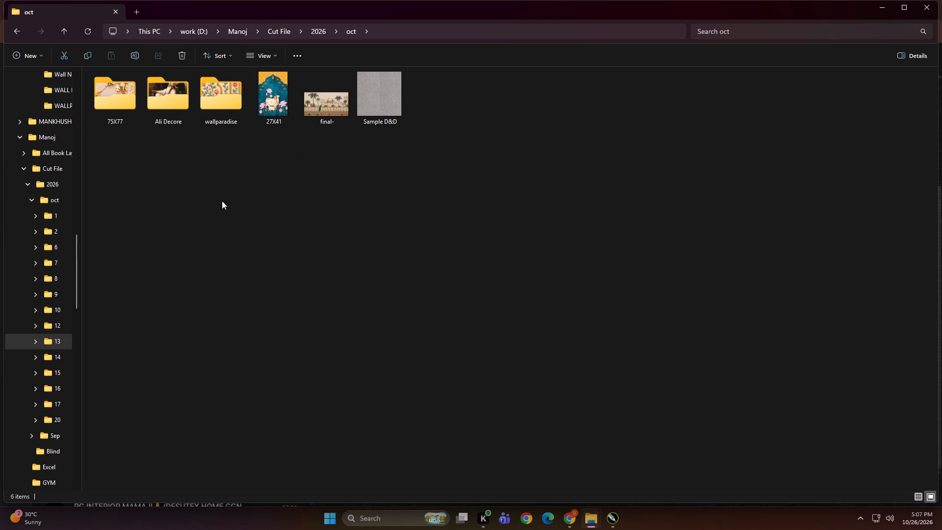
double_click(369, 97)
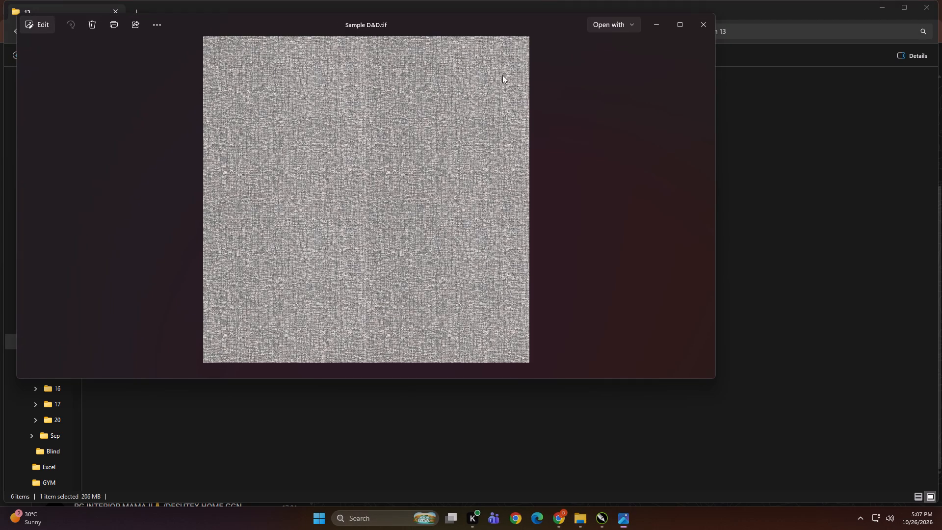
left_click(697, 20)
right_click(379, 96, "ctrl")
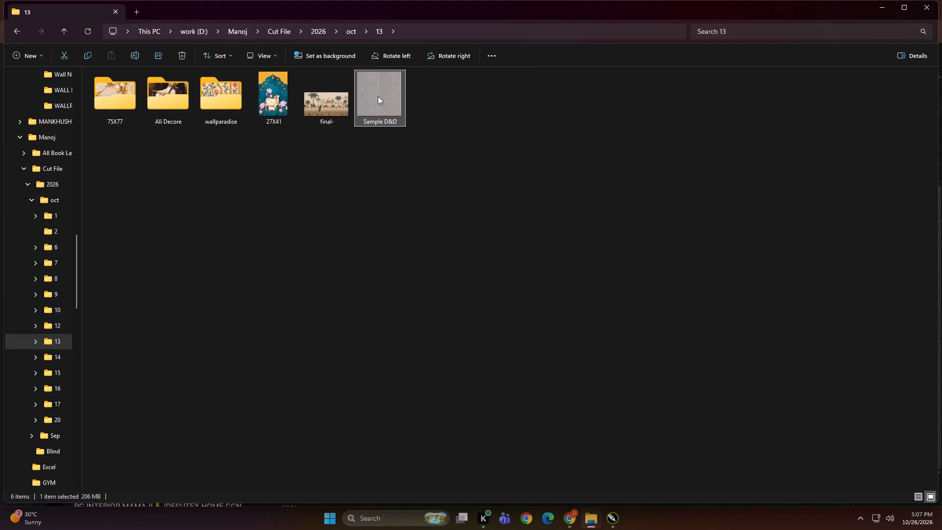
key("ctrl+c")
left_click(408, 150)
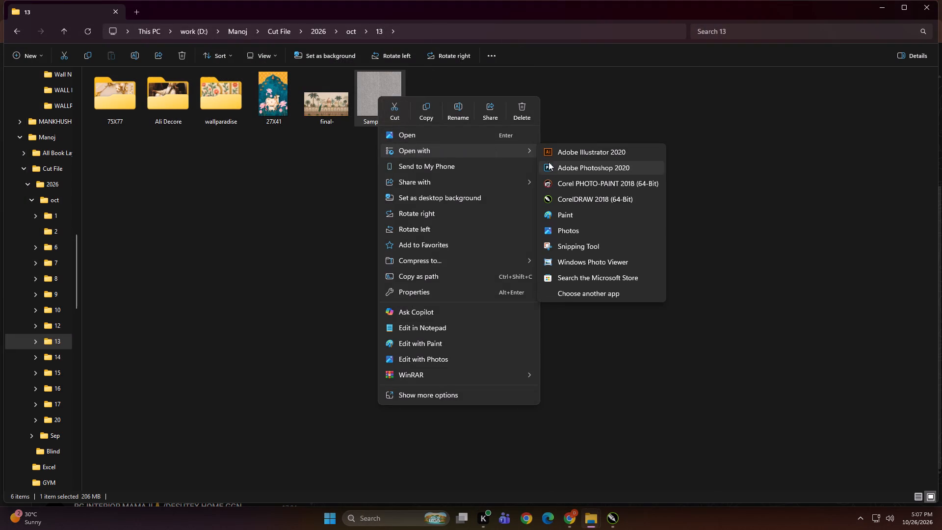
left_click(555, 201)
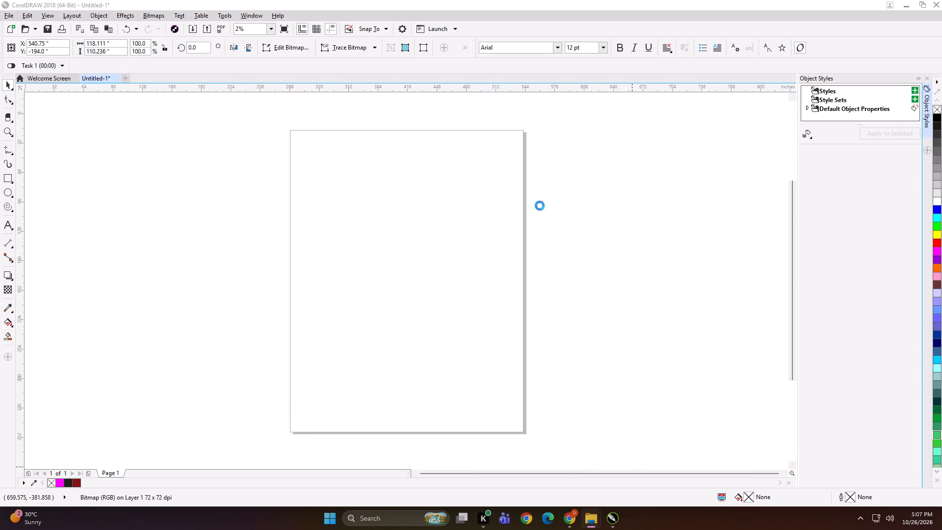
Examine the woven texture of the opened Sample D&D bitmap at several magnifications.
scroll(392, 223, "down", 2)
key("F4")
scroll(412, 221, "down", 1)
scroll(416, 223, "up", 3)
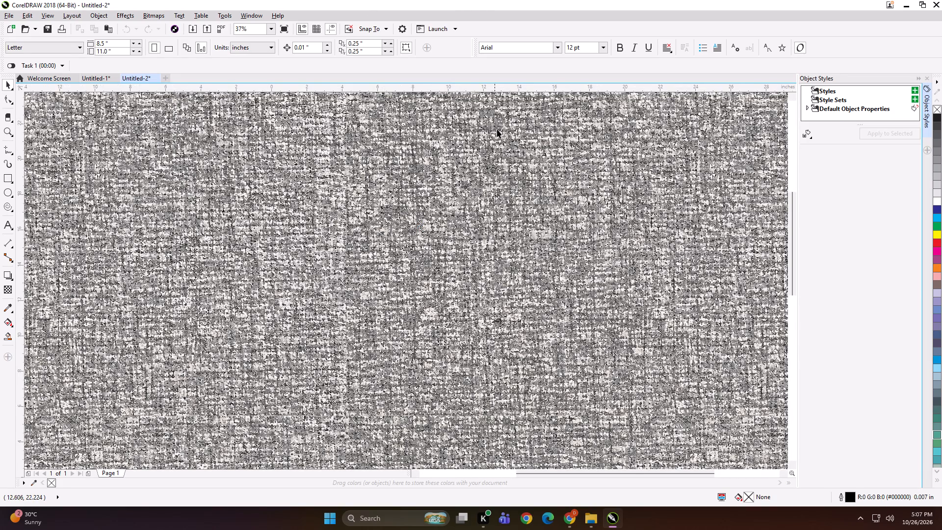
scroll(503, 205, "up", 4)
scroll(437, 282, "down", 4)
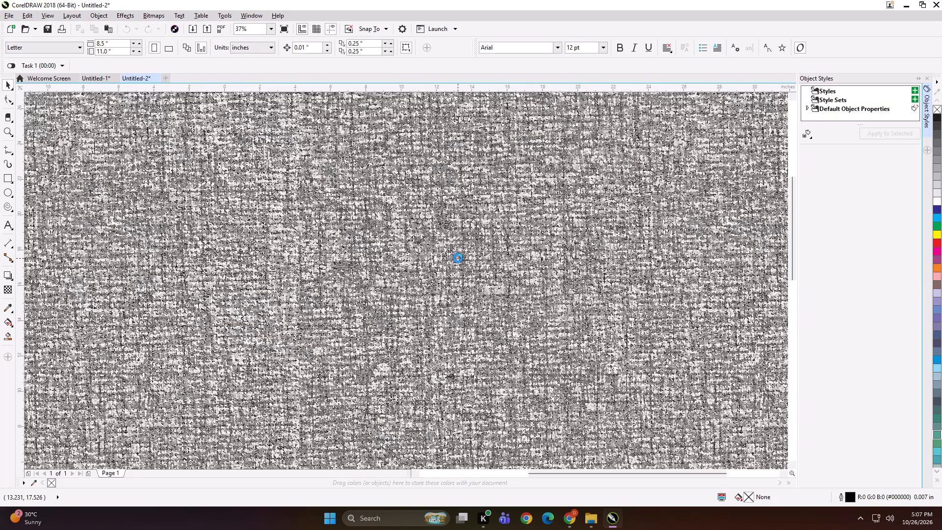
scroll(458, 251, "down", 1)
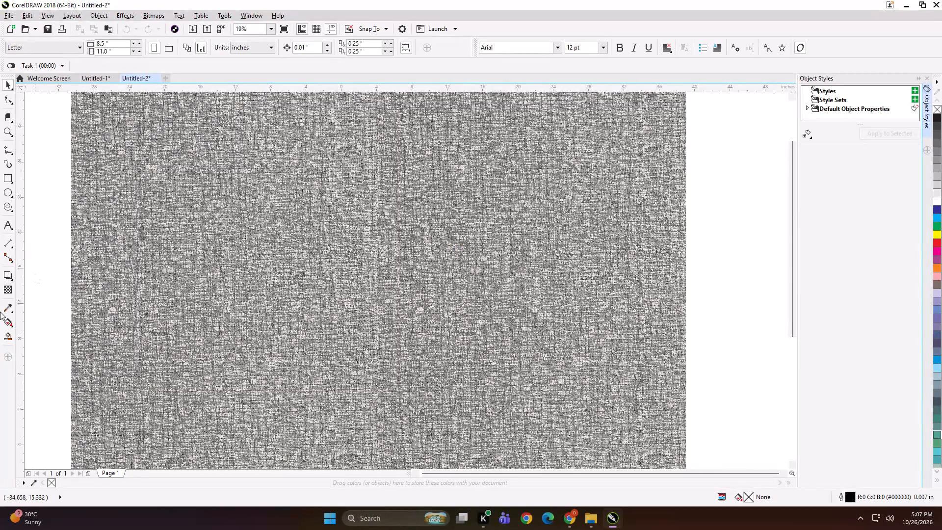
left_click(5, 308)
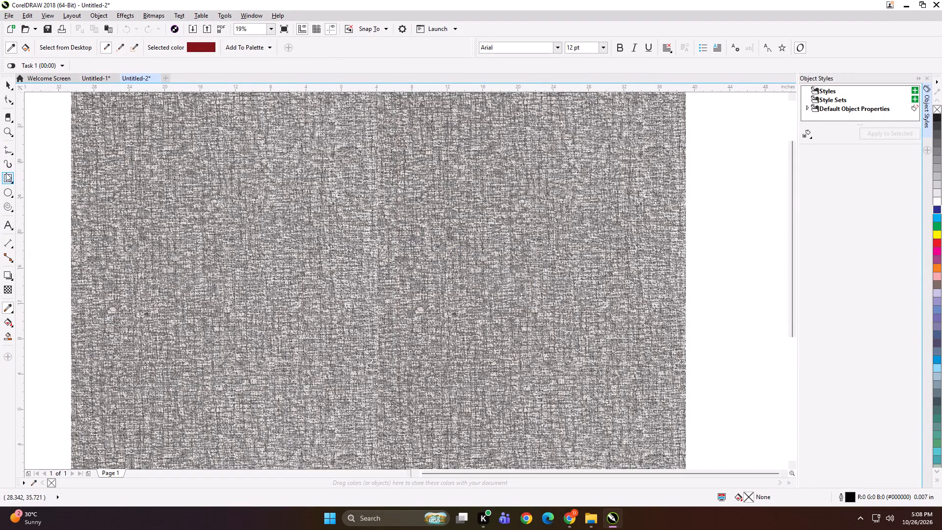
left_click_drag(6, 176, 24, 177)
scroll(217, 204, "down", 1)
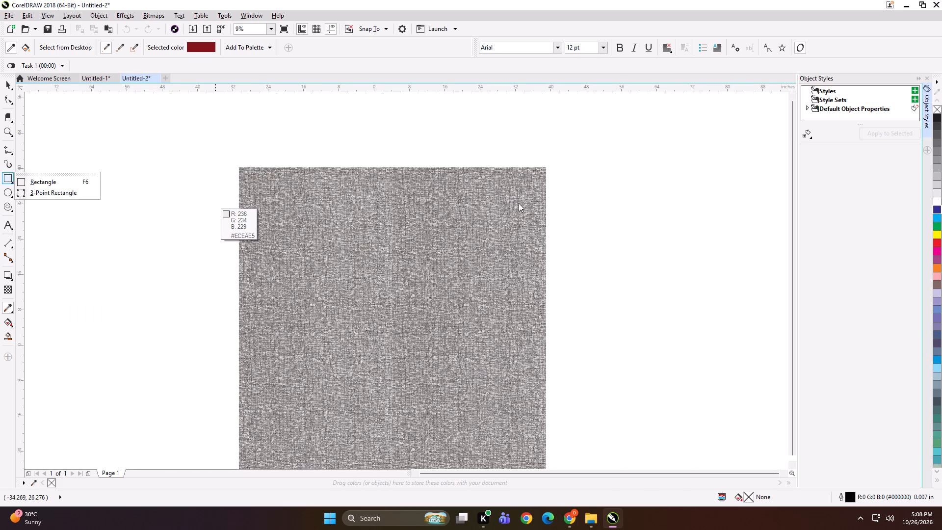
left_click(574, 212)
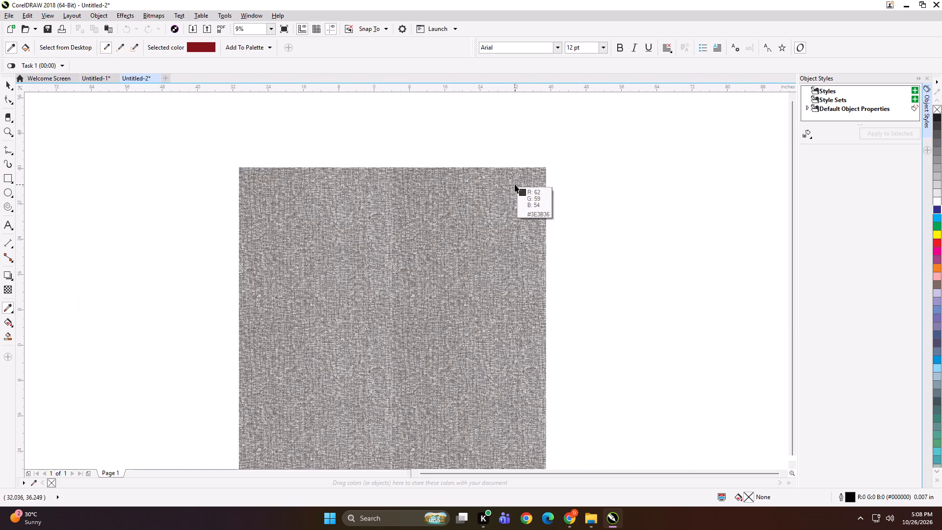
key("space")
Create a rectangle around the texture bitmap and resize it to about 16.9 inches wide, placed just outside the bitmap's right edge.
left_click(497, 188)
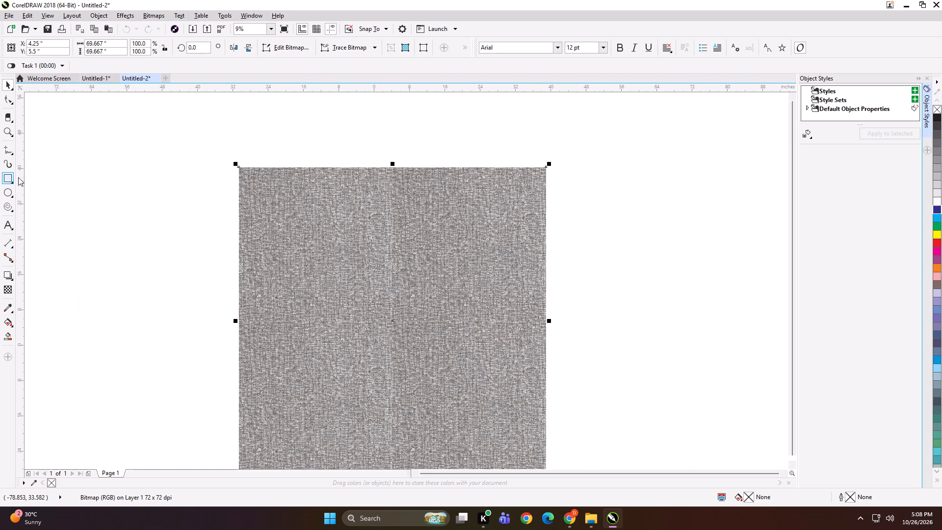
double_click(6, 177, "shift")
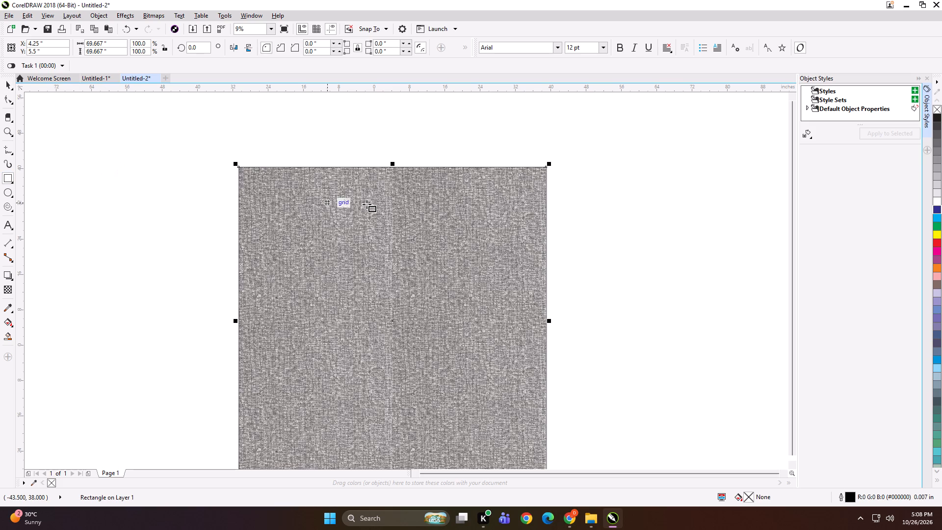
left_click_drag(235, 320, 548, 287)
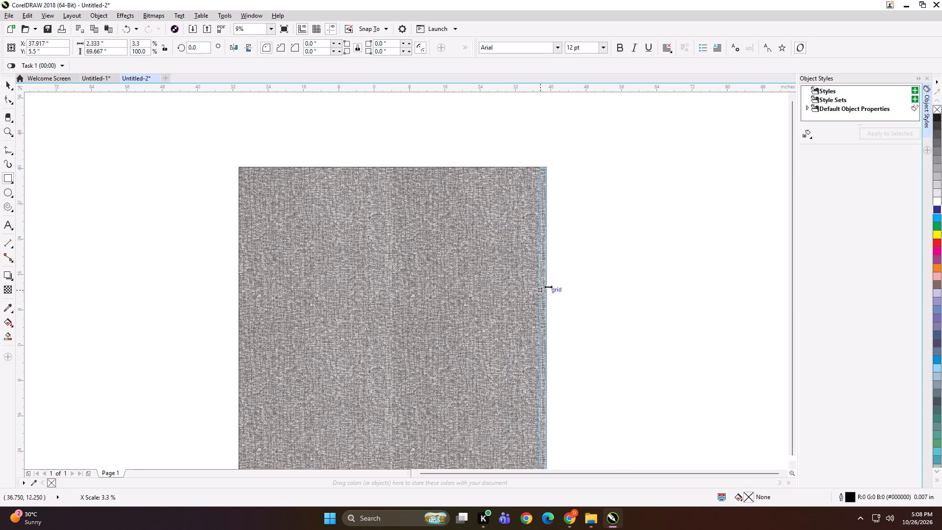
left_click_drag(548, 287, 618, 270)
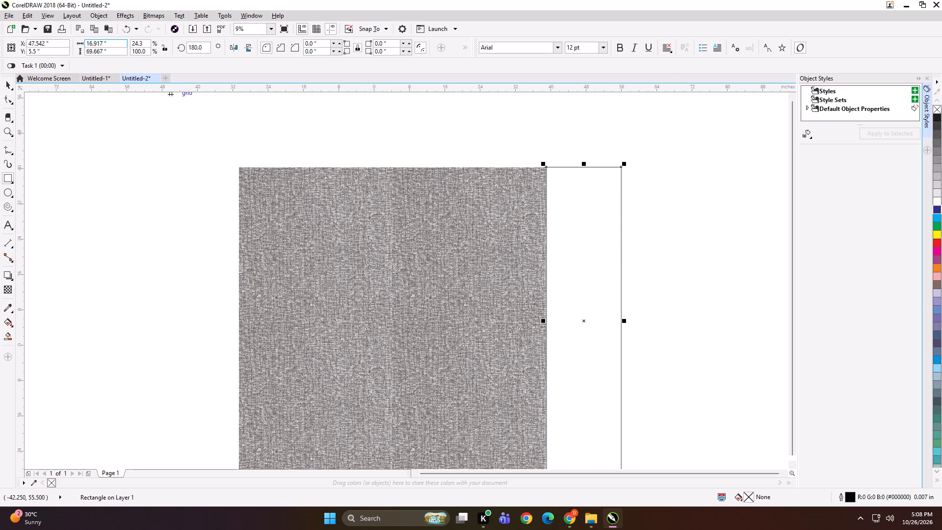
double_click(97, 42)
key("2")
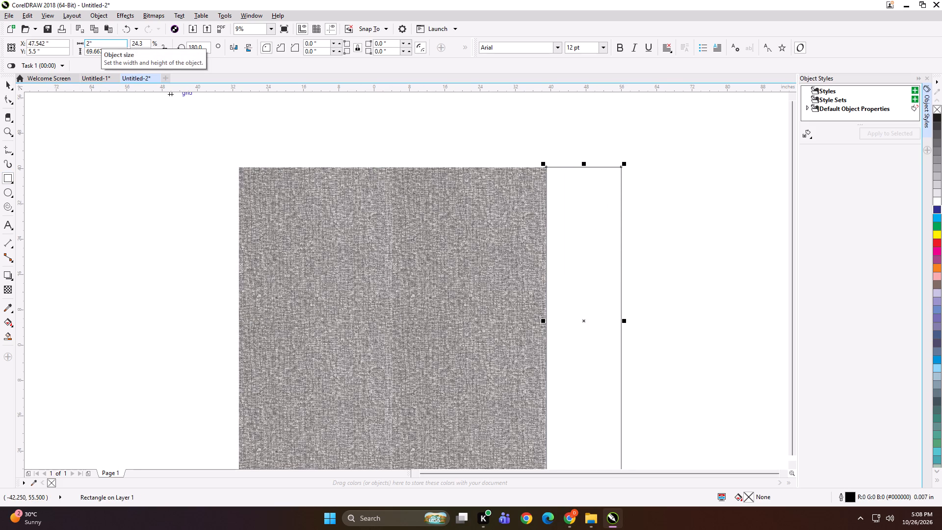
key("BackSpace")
Shorten the rectangle from its bottom edge to about 8.6 inches high, keeping its top level with the texture bitmap's top.
left_click(7, 79)
scroll(806, 130, "down", 1)
scroll(463, 289, "down", 1)
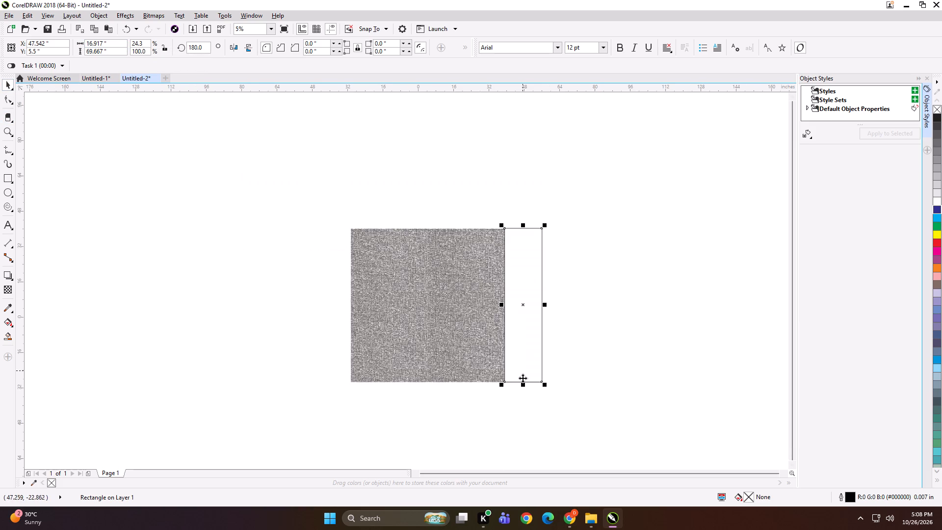
left_click_drag(523, 381, 526, 353)
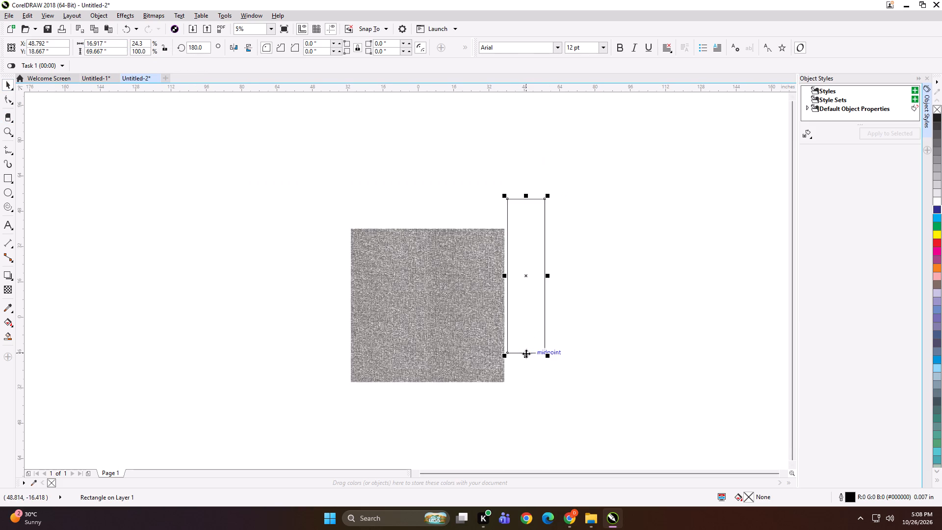
key("ctrl+z")
left_click_drag(523, 386, 520, 326)
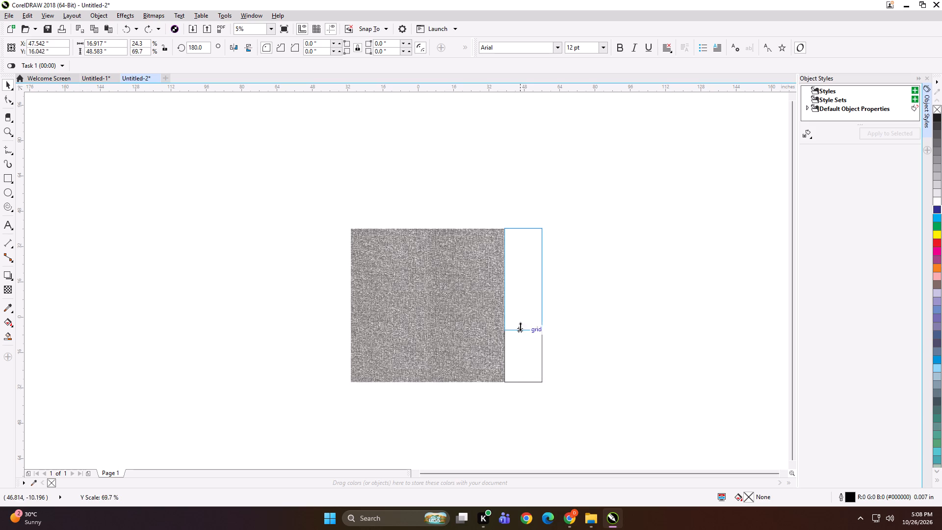
left_click_drag(520, 326, 518, 251)
Inspect the texture's grain up close around the bitmap's upper right corner, next to the small rectangle.
scroll(520, 242, "up", 1)
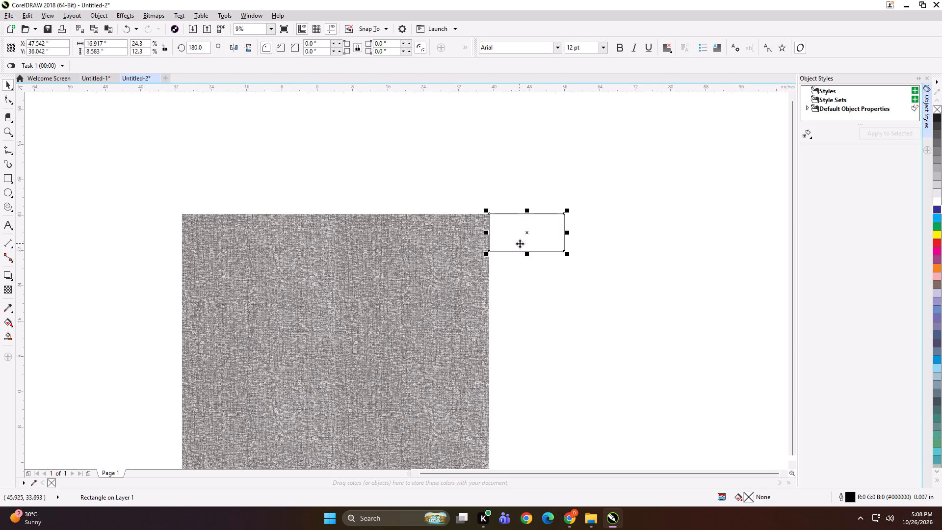
scroll(513, 231, "up", 2)
scroll(517, 231, "down", 1)
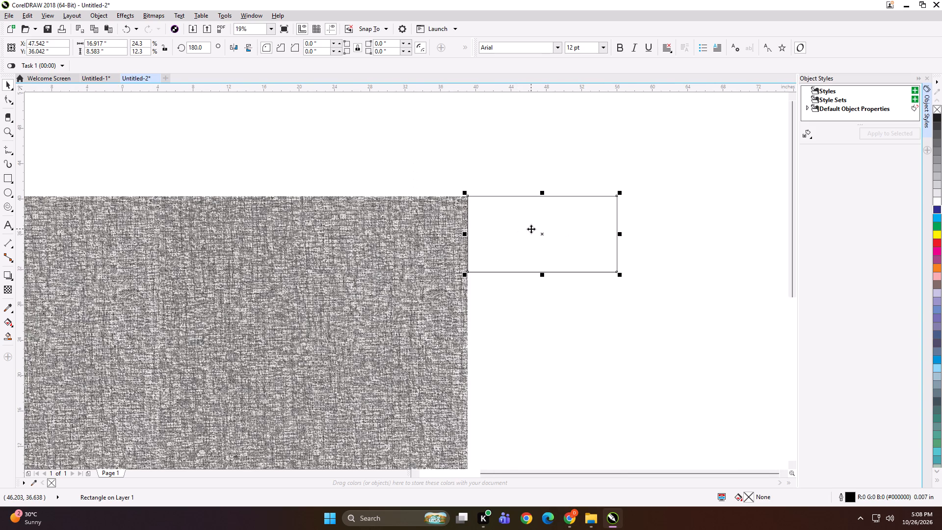
scroll(531, 229, "down", 1)
scroll(537, 235, "up", 1)
scroll(437, 253, "up", 3)
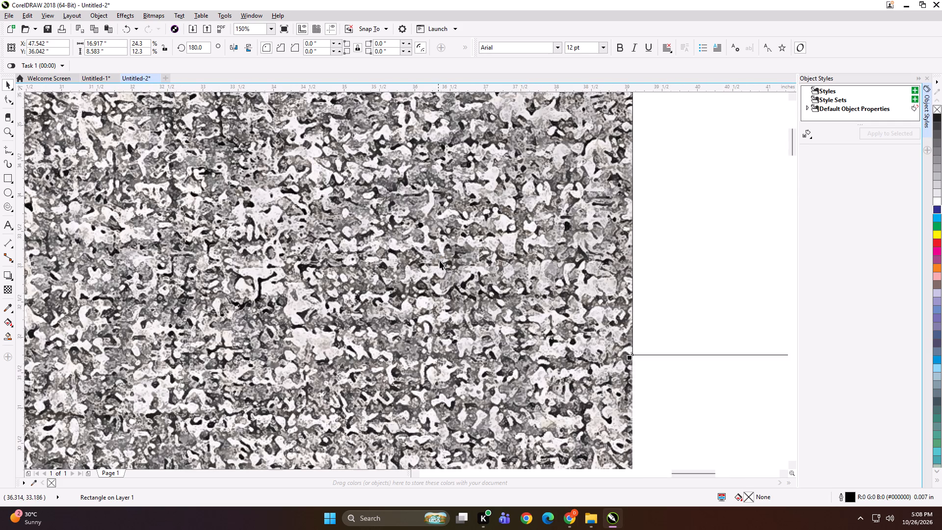
scroll(398, 284, "down", 2)
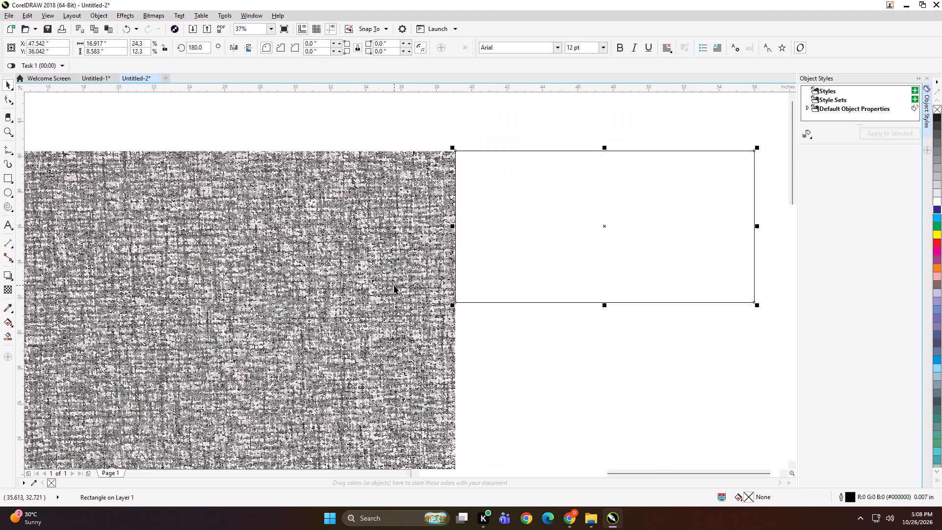
Delete the small rectangle beside the texture bitmap's upper right corner.
scroll(394, 285, "down", 1)
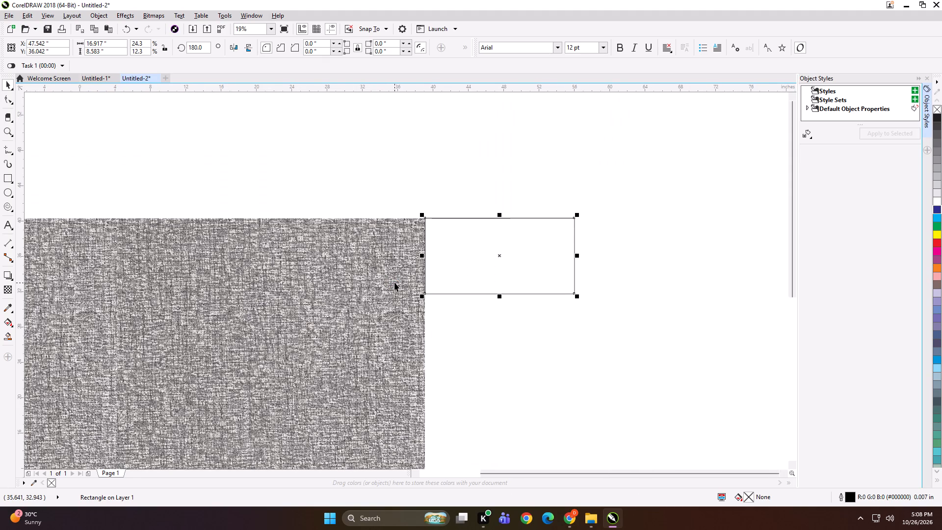
key("Delete")
Add 10 colours sampled from the texture bitmap to the document palette.
scroll(377, 275, "down", 1)
scroll(507, 213, "down", 1)
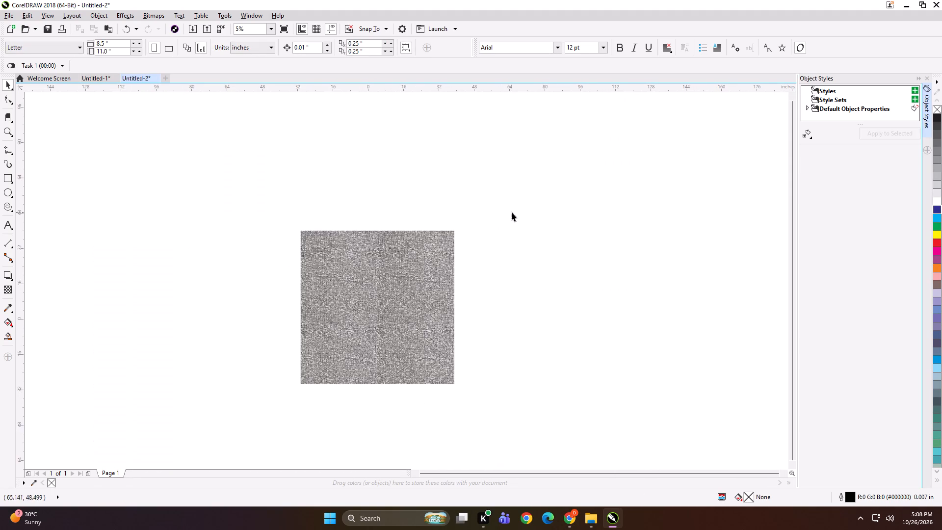
left_click_drag(413, 266, 138, 479)
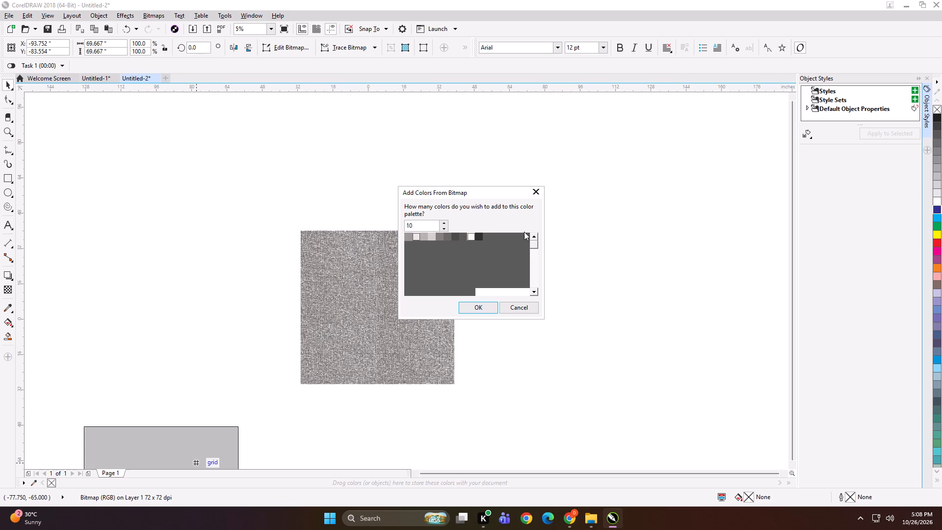
left_click(468, 314)
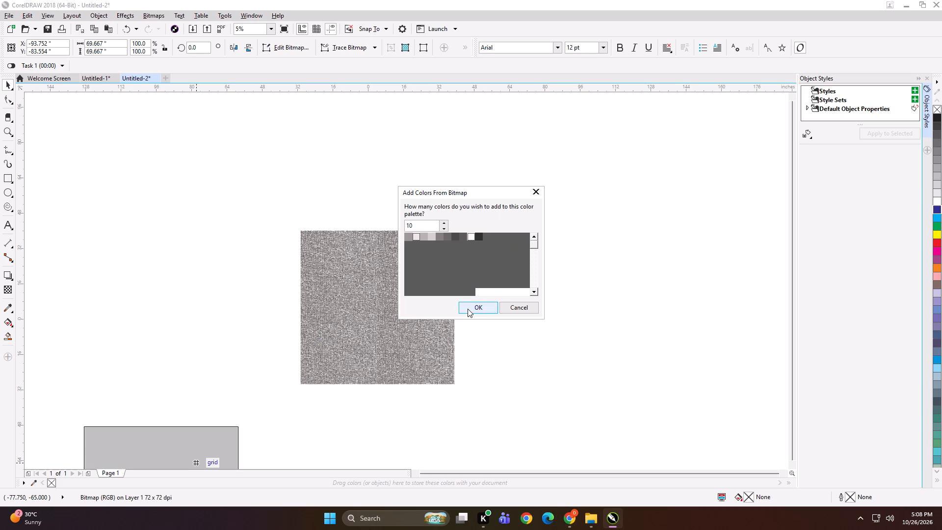
left_click(468, 309)
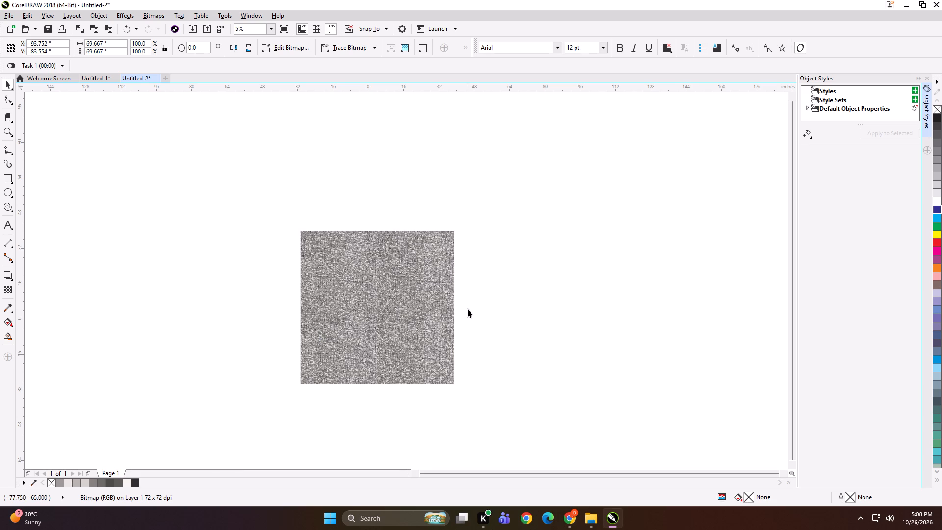
Draw a swatch rectangle about 2 inches wide and 2.25 inches high just outside the bitmap's right edge.
scroll(436, 312, "up", 4)
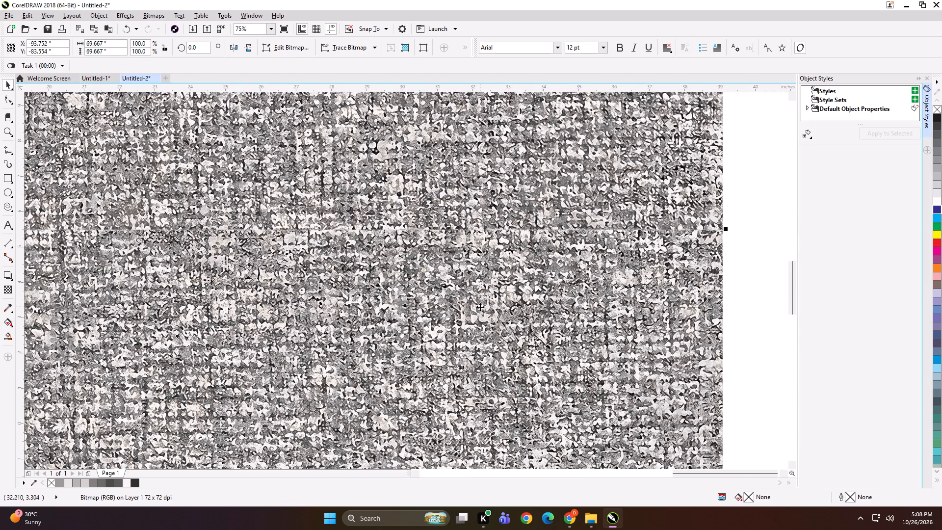
scroll(422, 323, "up", 1)
scroll(377, 318, "down", 1)
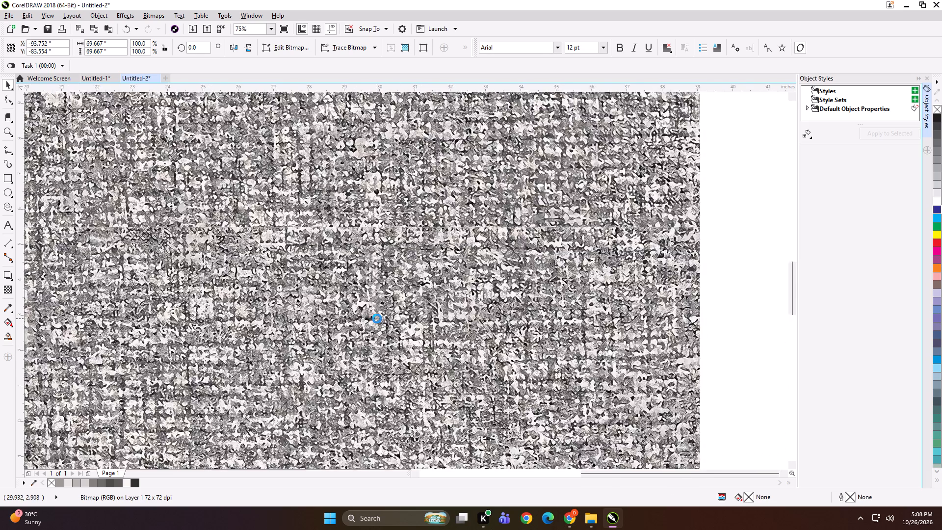
scroll(377, 318, "down", 1)
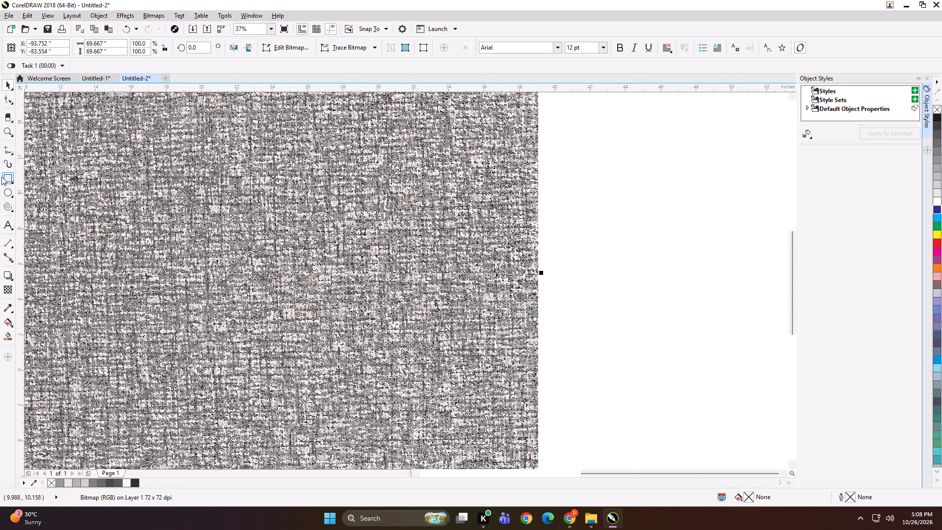
left_click(1, 177)
left_click_drag(581, 166, 617, 205)
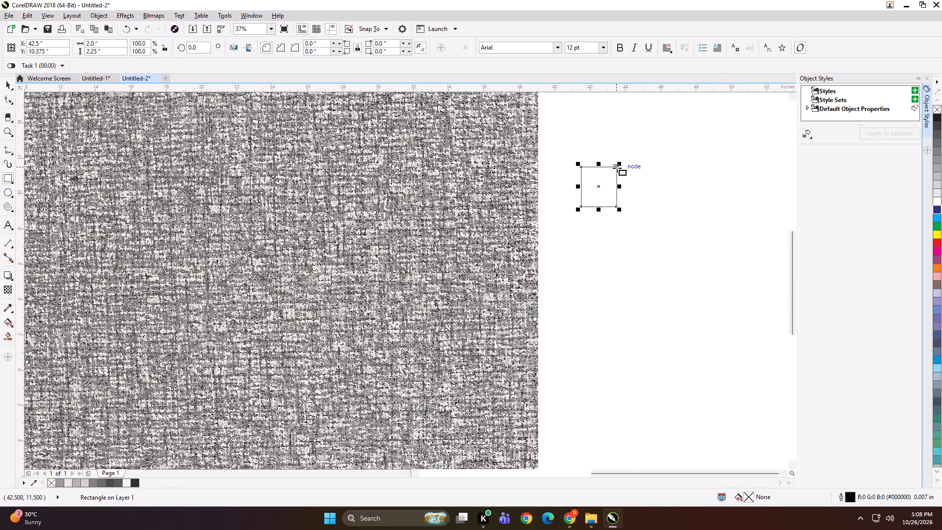
Duplicate the swatch rectangle downward at about 2.875-inch spacing, repeating the copy, and trim the column to five rectangles.
left_click_drag(596, 186, 591, 237)
right_click(591, 237, "shift")
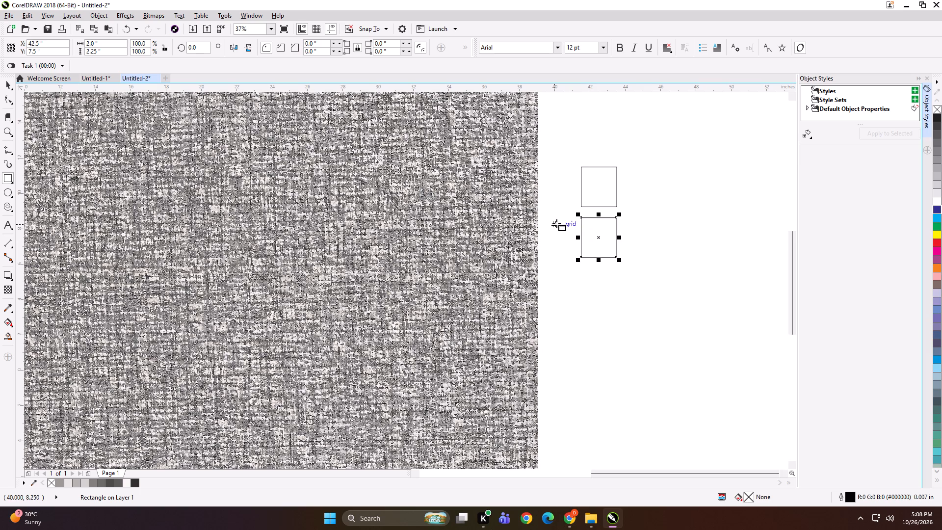
key("ctrl+r")
key("ctrl+r")
key("ctrl+r")
key("ctrl+r")
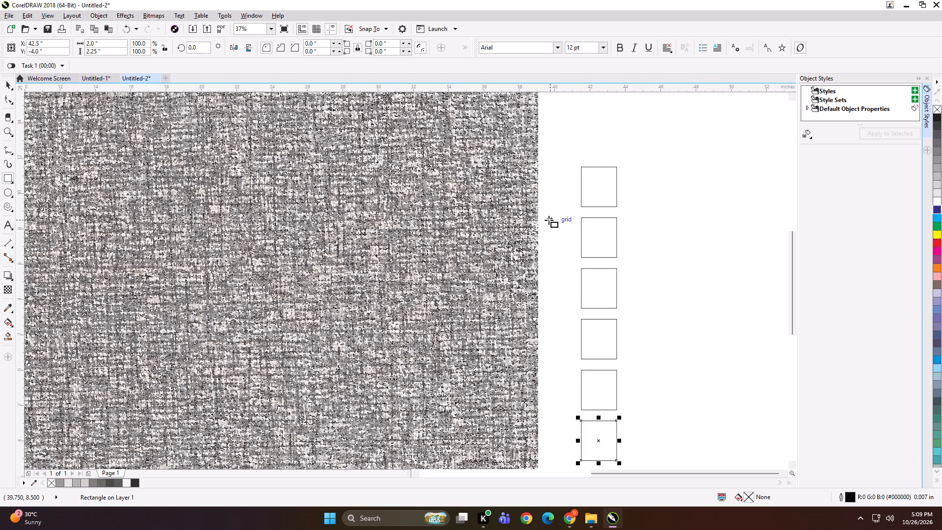
scroll(553, 218, "down", 1)
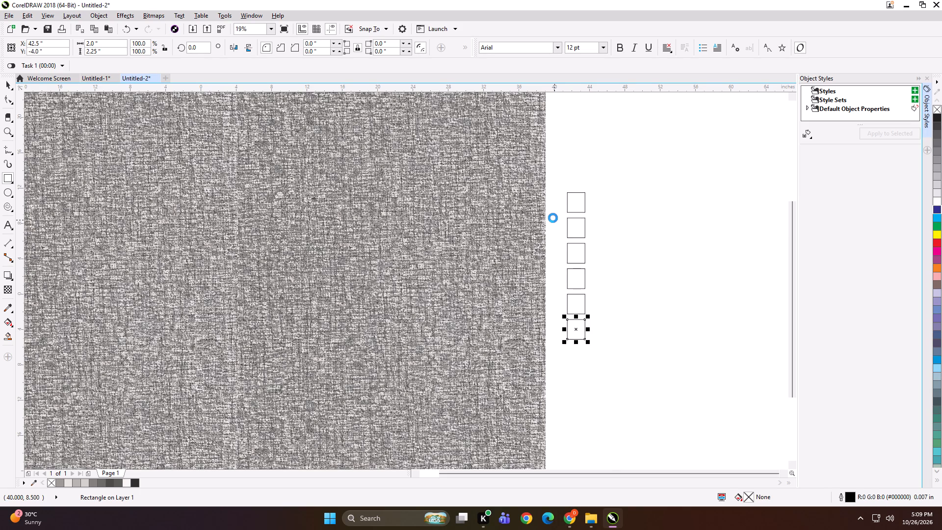
key("ctrl+r")
key("ctrl+r")
key("space")
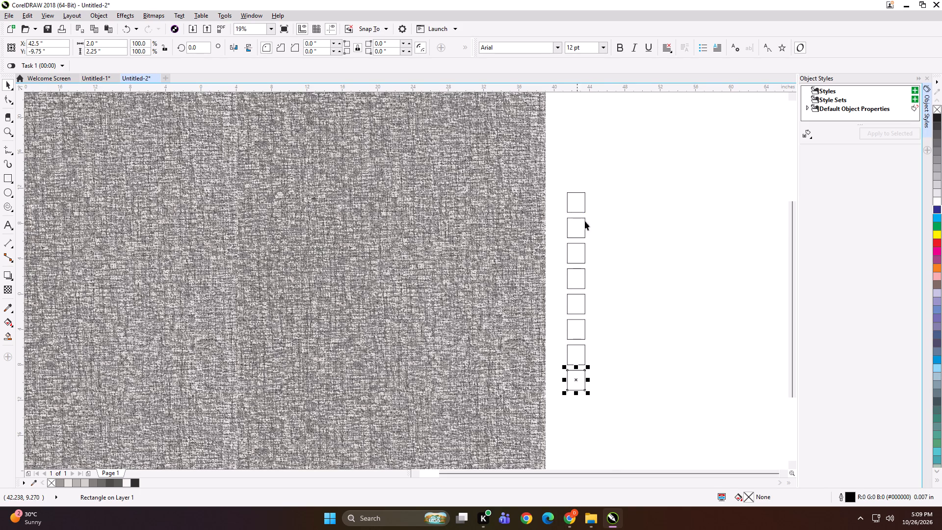
left_click_drag(560, 310, 618, 447)
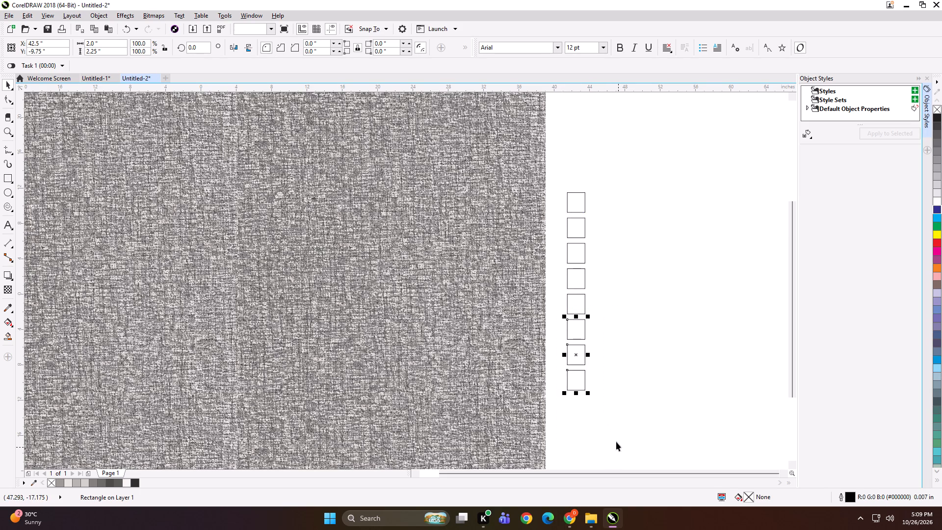
key("Delete")
Copy the column of five rectangles about 3.5 inches to its right, making a second matching column.
left_click_drag(554, 170, 627, 365)
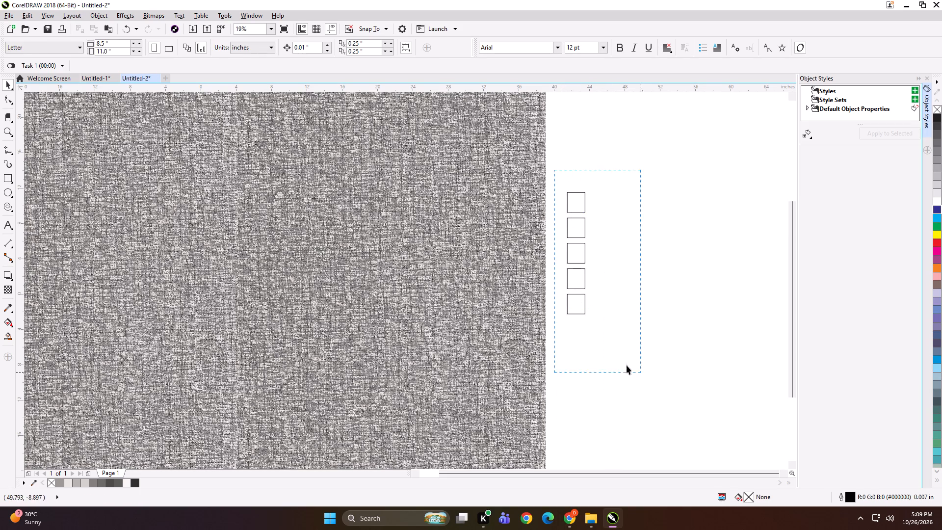
left_click_drag(627, 365, 630, 368)
left_click_drag(578, 276, 610, 281)
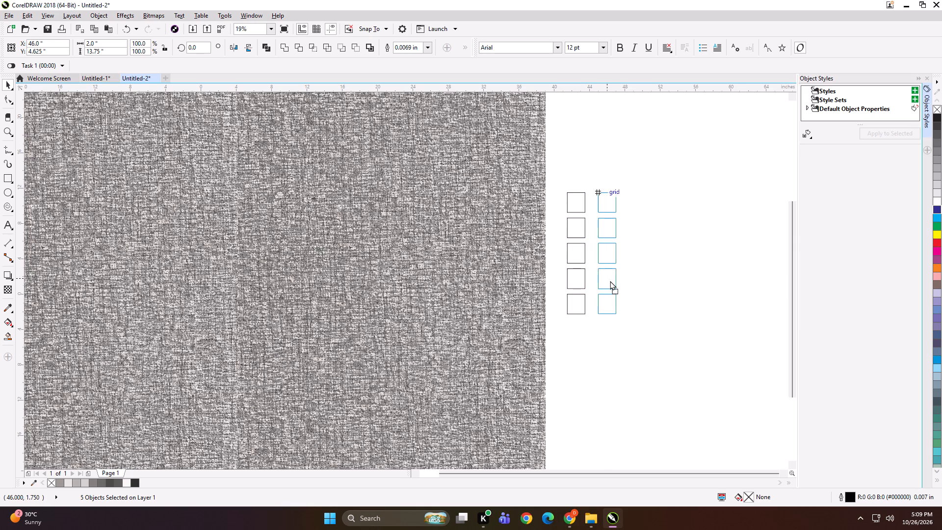
left_click_drag(610, 281, 606, 281)
right_click(606, 281, "shift")
left_click(662, 227)
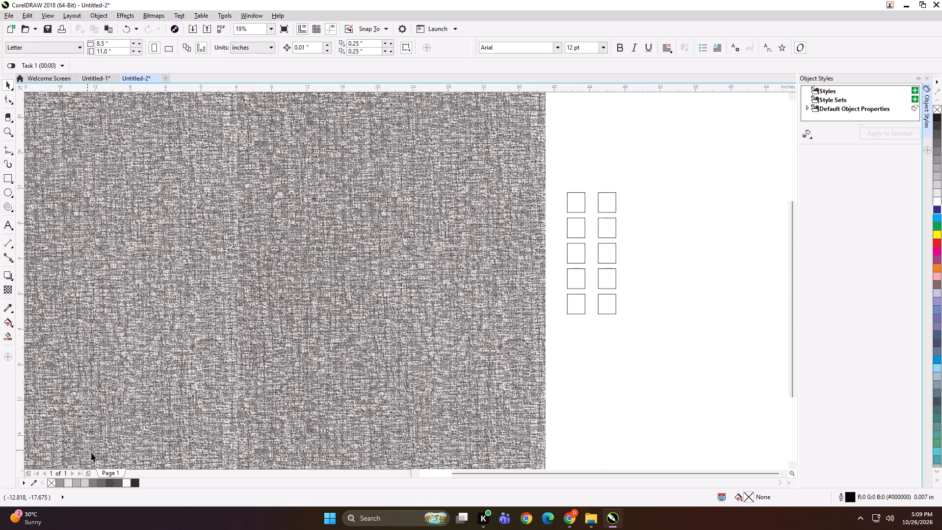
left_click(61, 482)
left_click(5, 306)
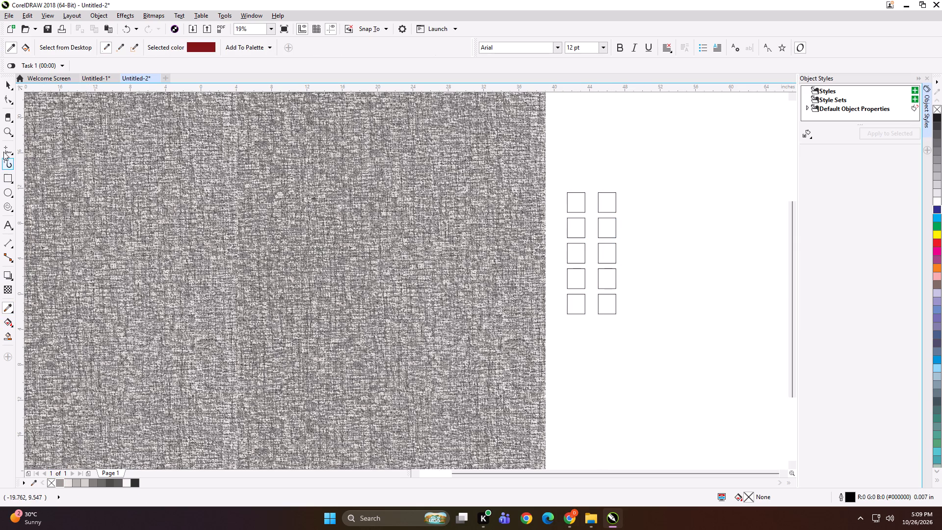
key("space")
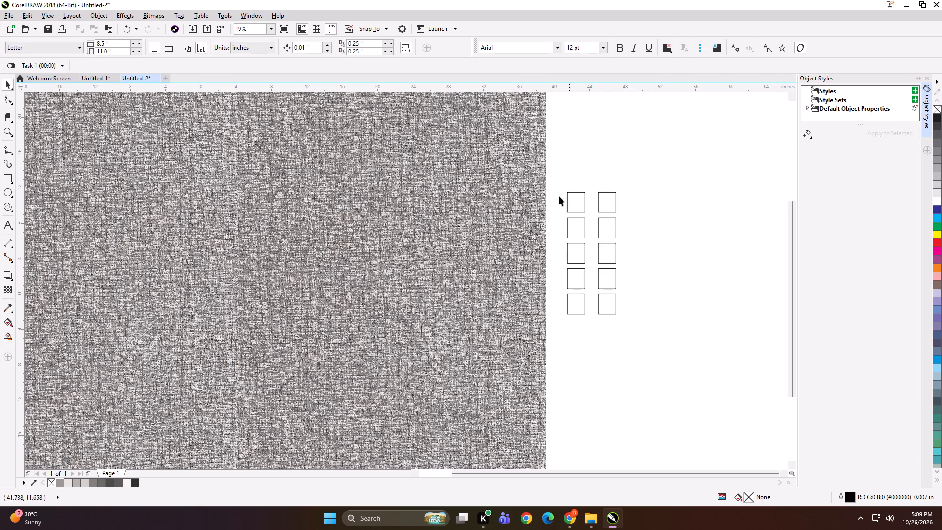
Fill the first column's top three rectangles with the first three sampled document palette colours: #9B9894, the pale grey and #B6B4AF.
left_click(568, 201)
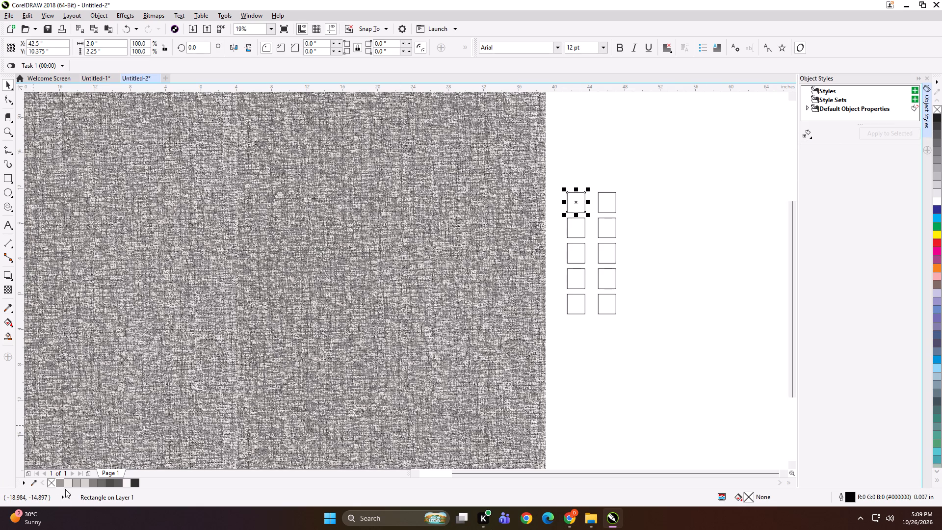
left_click_drag(58, 484, 73, 463)
left_click(59, 483)
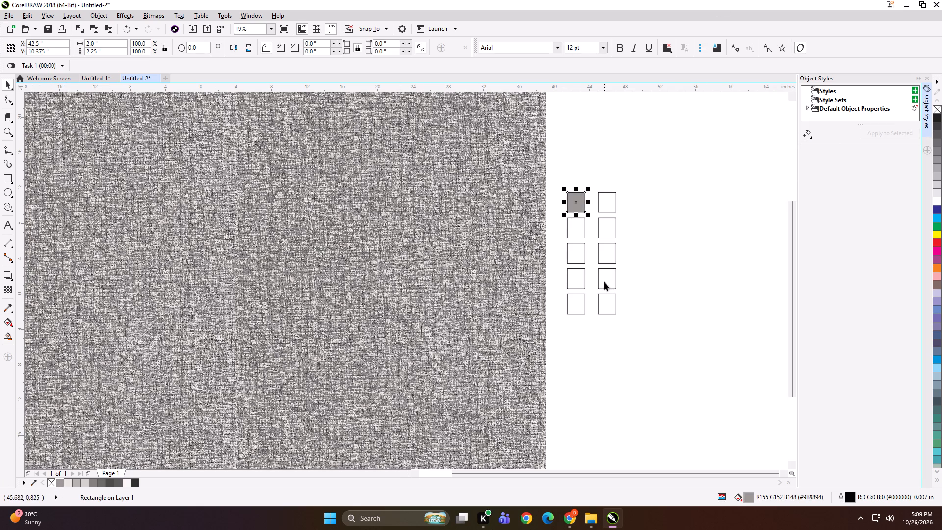
left_click(573, 233)
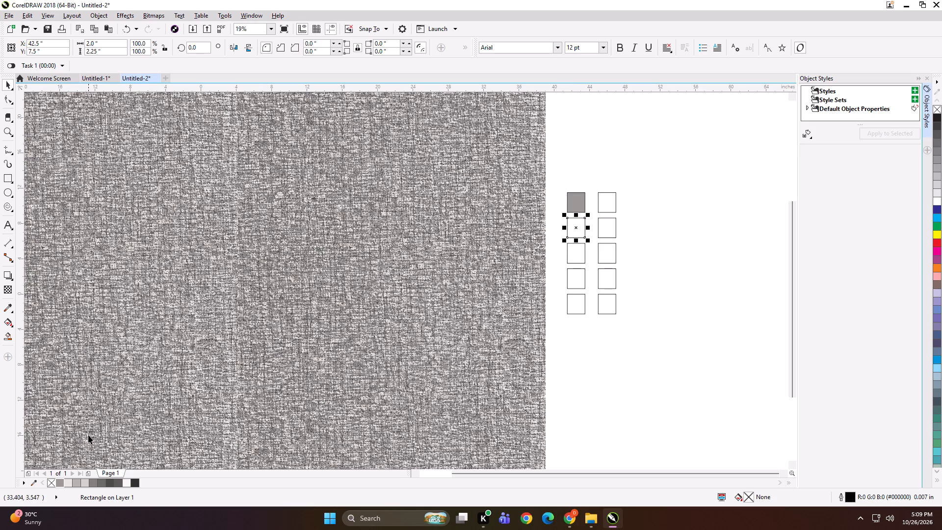
left_click(69, 480)
left_click(574, 255)
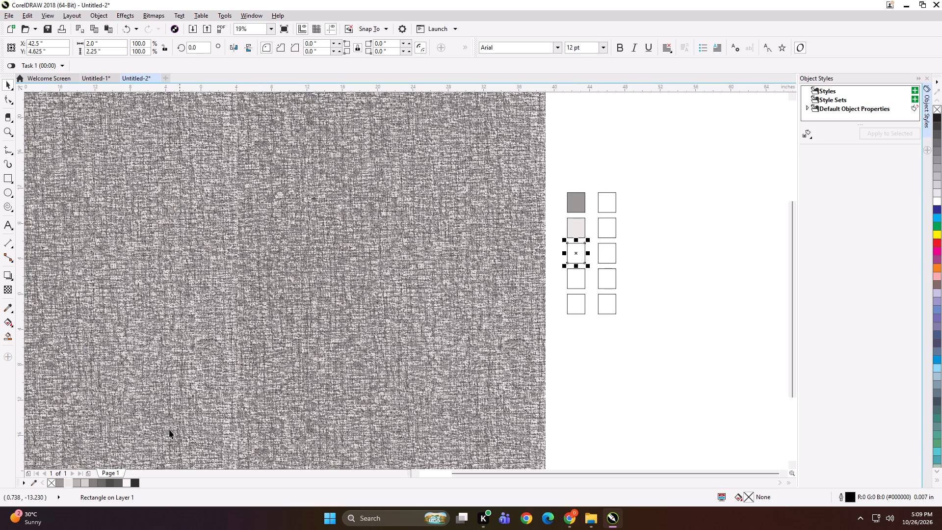
left_click(75, 481)
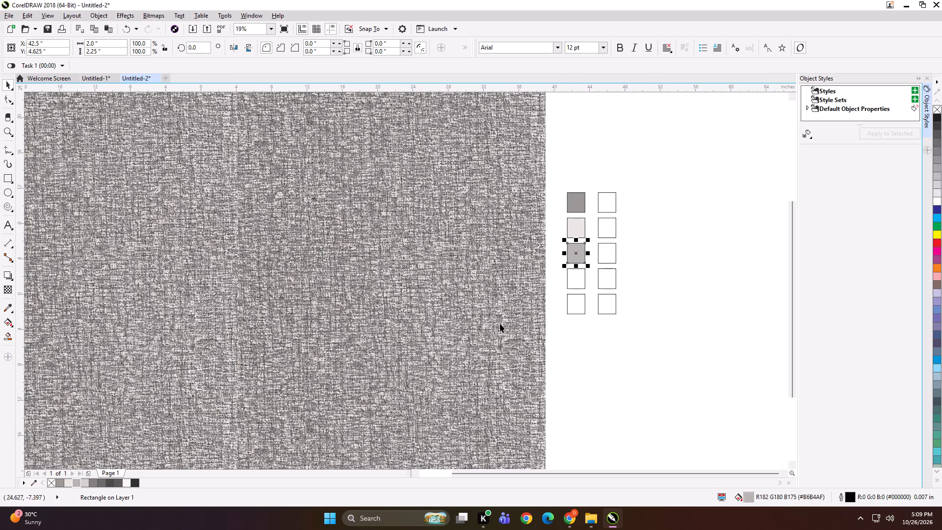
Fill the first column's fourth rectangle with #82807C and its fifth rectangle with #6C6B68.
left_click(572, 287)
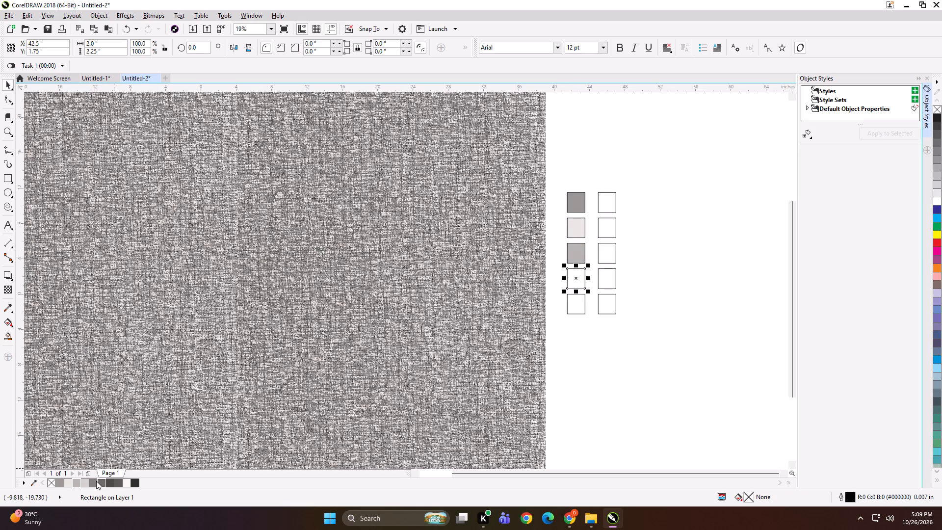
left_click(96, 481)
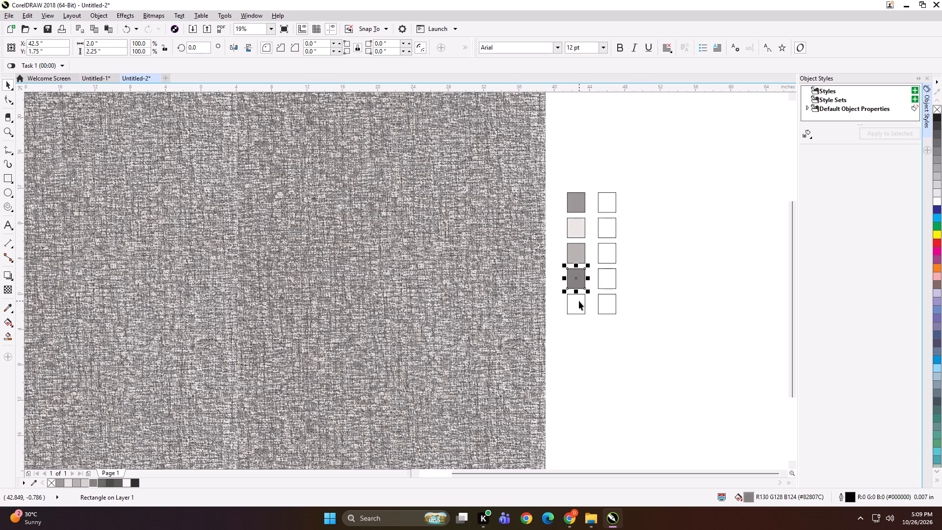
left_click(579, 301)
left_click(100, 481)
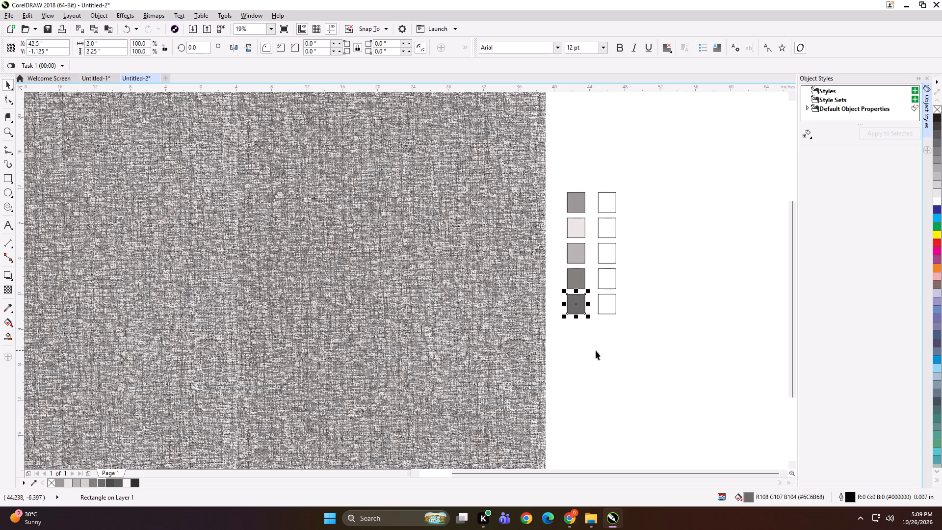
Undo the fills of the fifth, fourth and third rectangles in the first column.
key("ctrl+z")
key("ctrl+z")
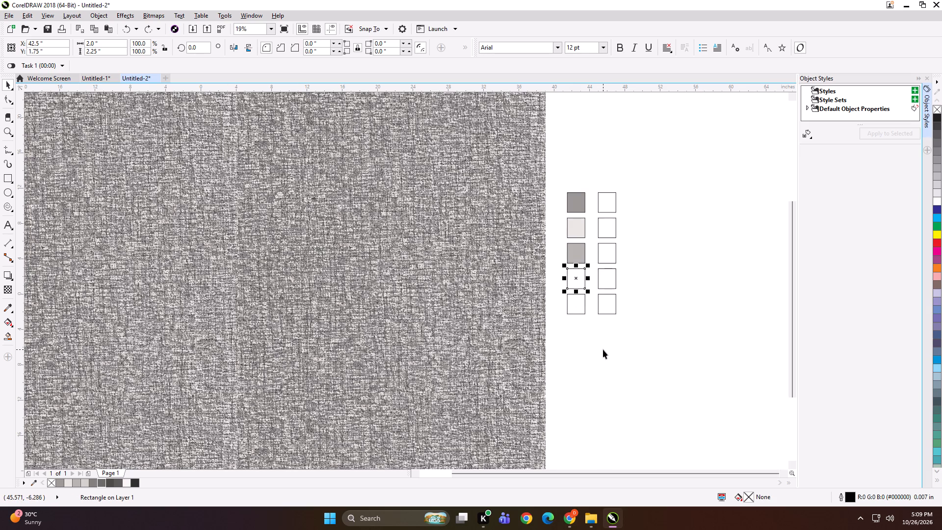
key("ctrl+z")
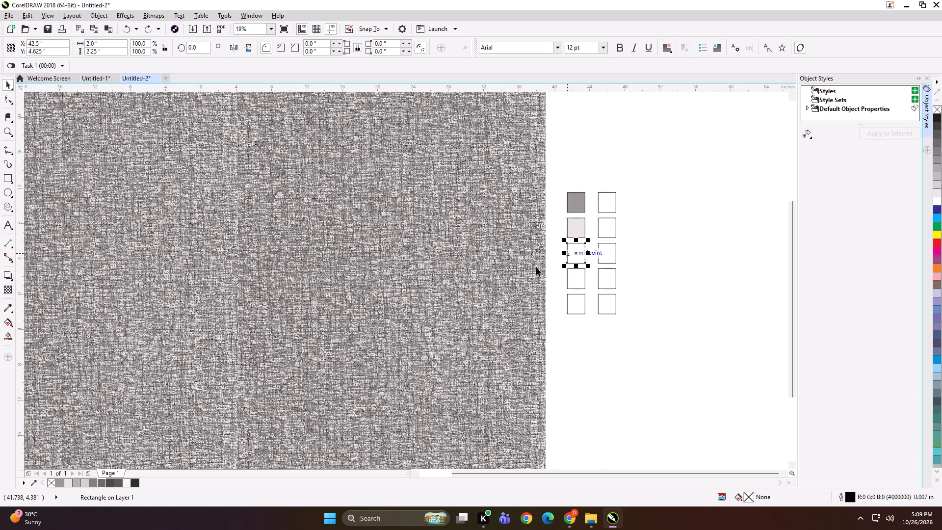
Fill the first column's third rectangle with #B6B4AF, the fourth with #D3D1CC and the fifth with #82807C.
left_click(77, 482)
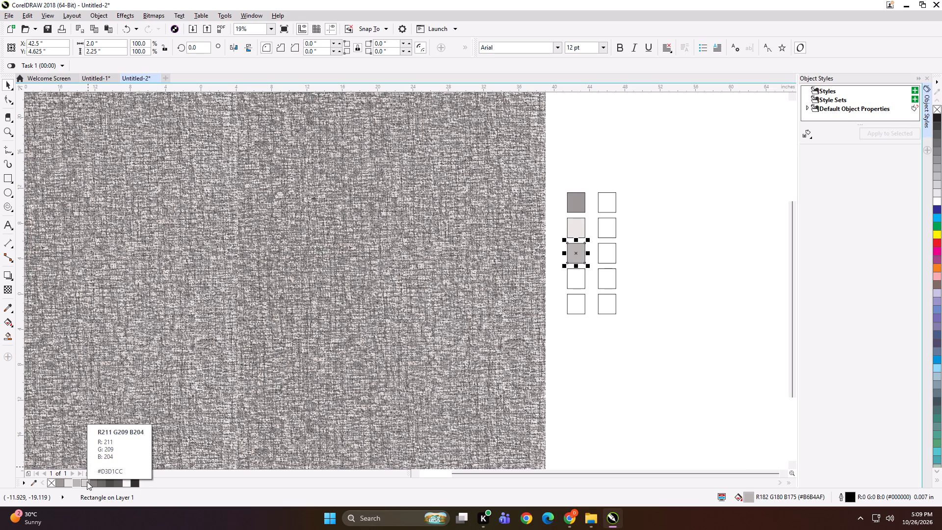
left_click(576, 276)
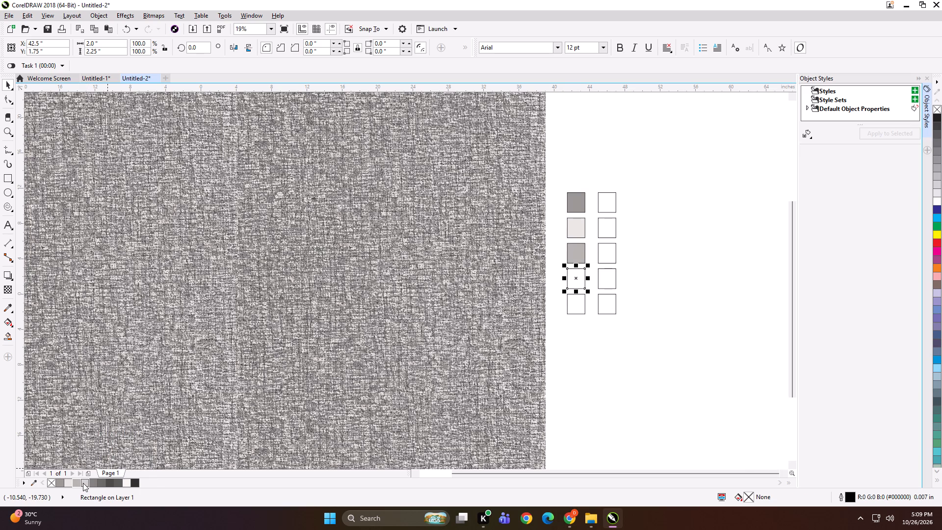
left_click(83, 483)
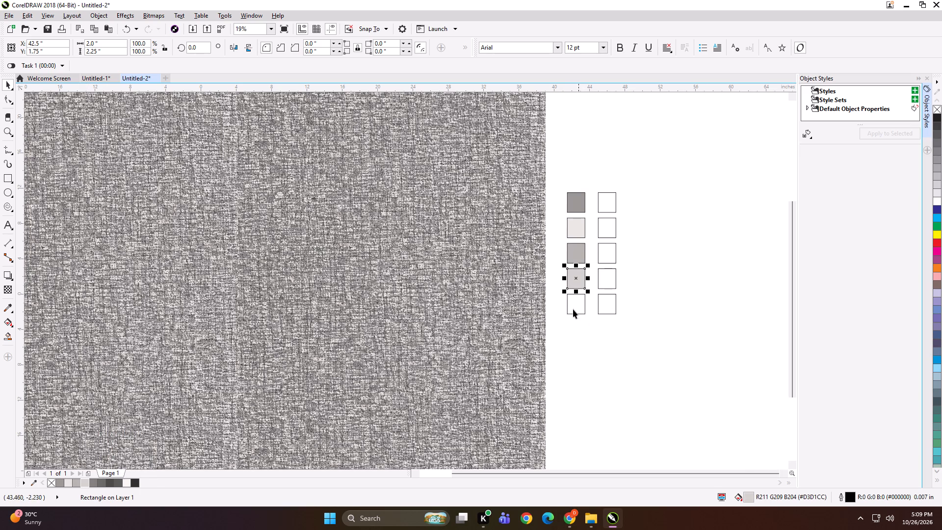
left_click(571, 308)
left_click(92, 484)
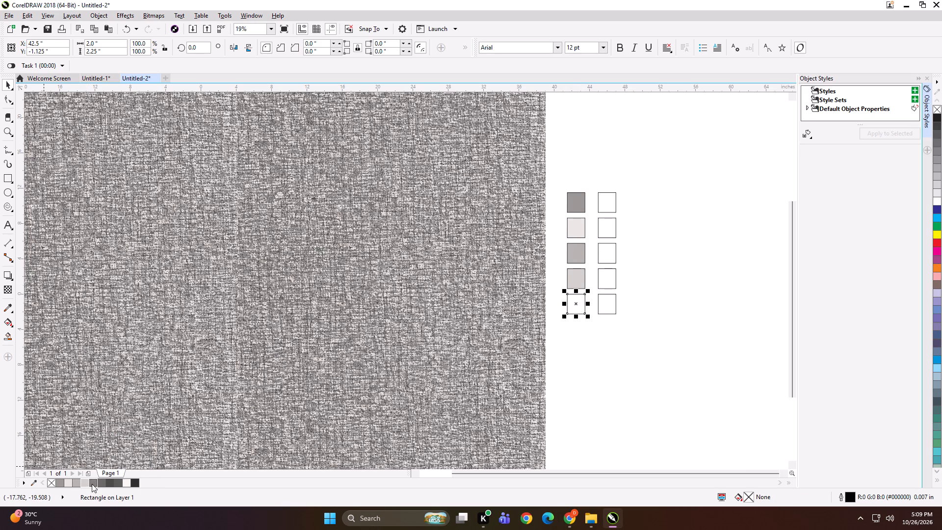
Fill the second column's five rectangles, top to bottom, with palette colours #6C6B68, the very dark grey, #5C5B58, the off-white and #302F2E.
left_click(606, 209)
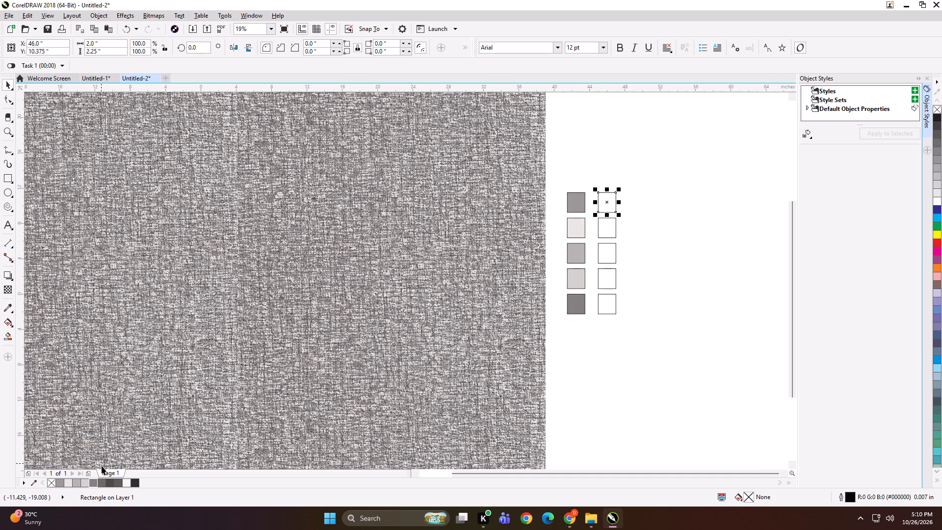
left_click(100, 483)
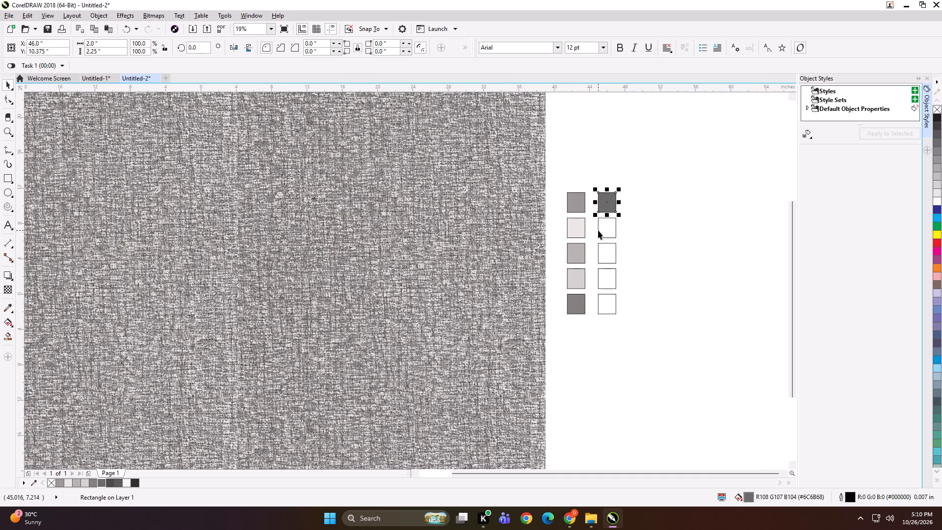
left_click(602, 230)
left_click(106, 483)
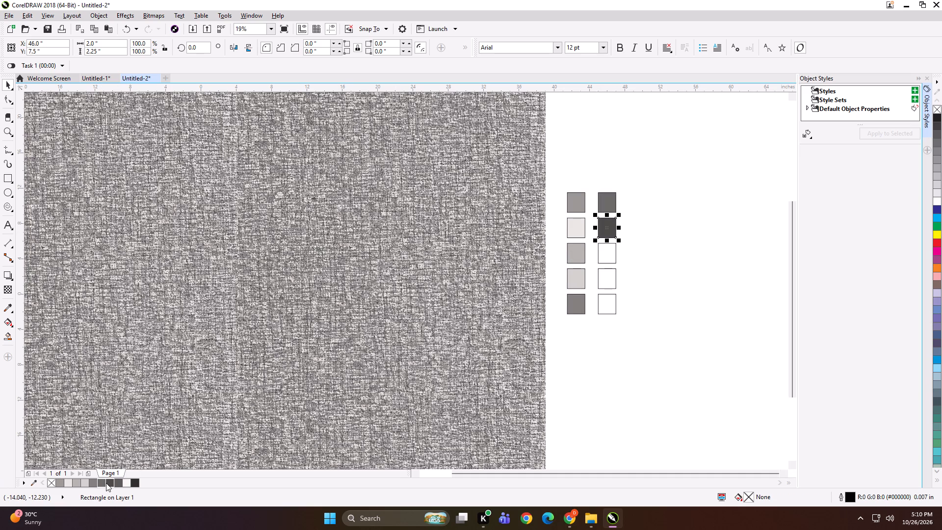
left_click(605, 256)
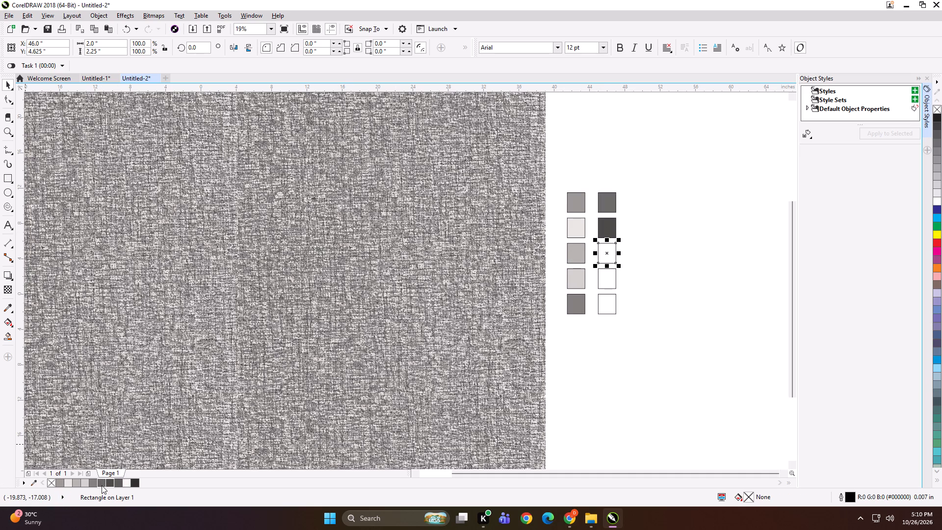
left_click(118, 482)
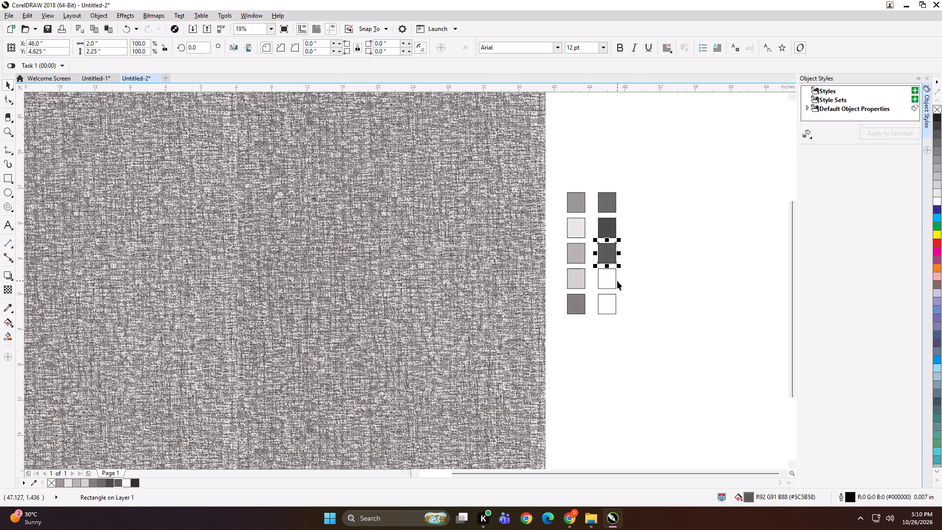
left_click(612, 280)
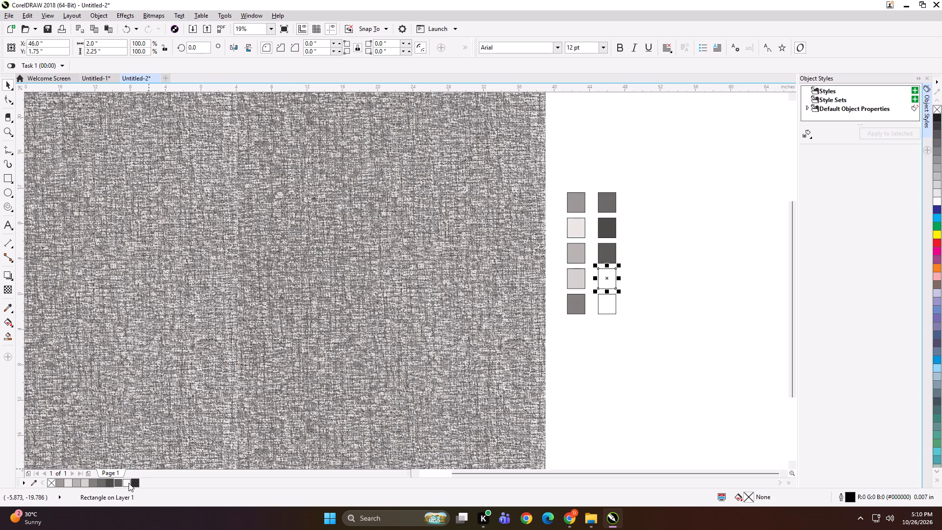
left_click(129, 483)
left_click(609, 307)
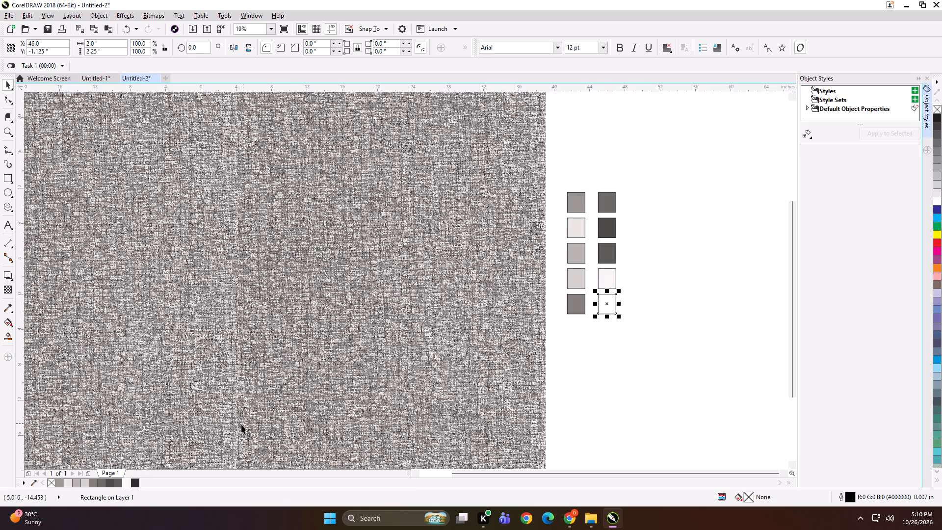
left_click(133, 482)
Examine the ten filled swatches alongside the woven texture, both at overview scale and up close.
scroll(369, 324, "down", 1)
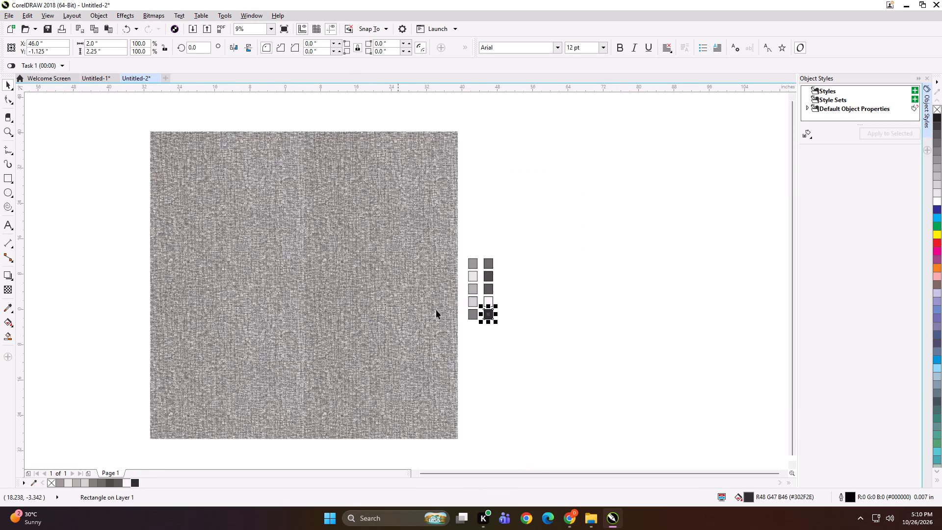
left_click(575, 245)
left_click_drag(574, 198, 397, 384)
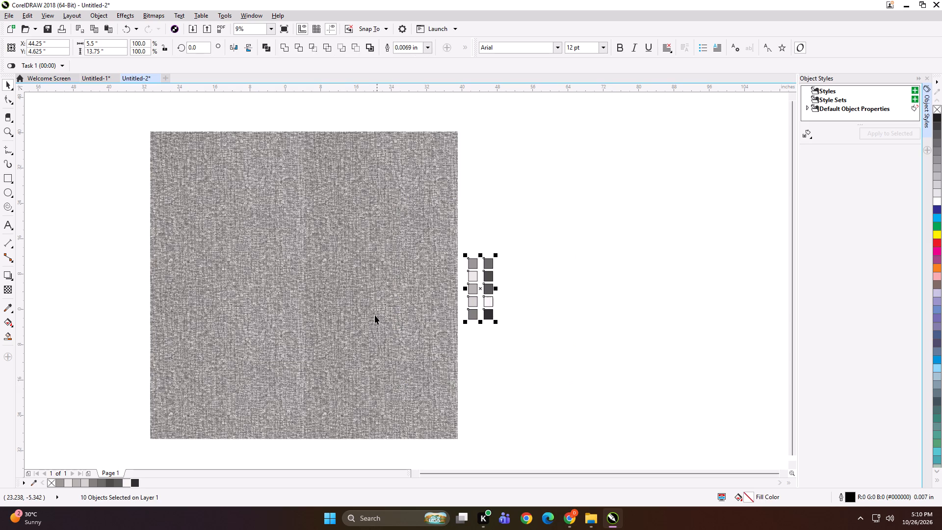
left_click(375, 308)
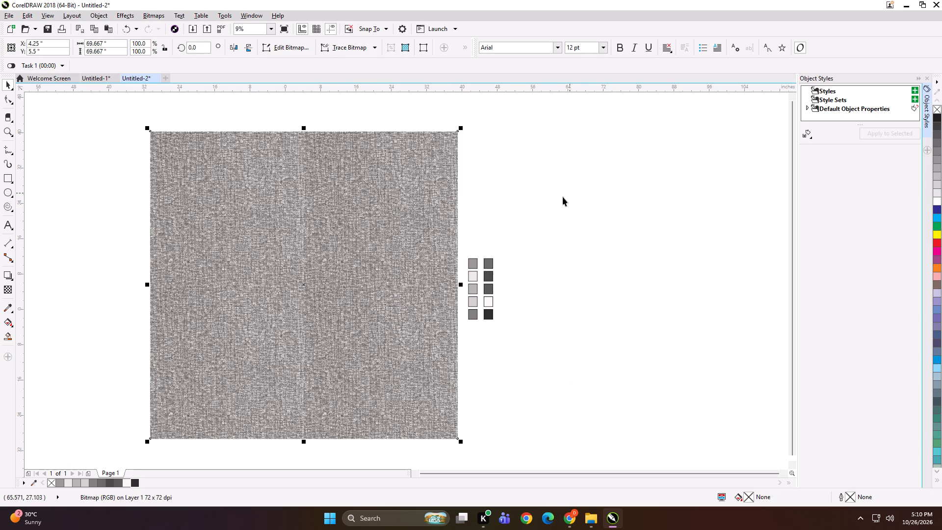
left_click(576, 215)
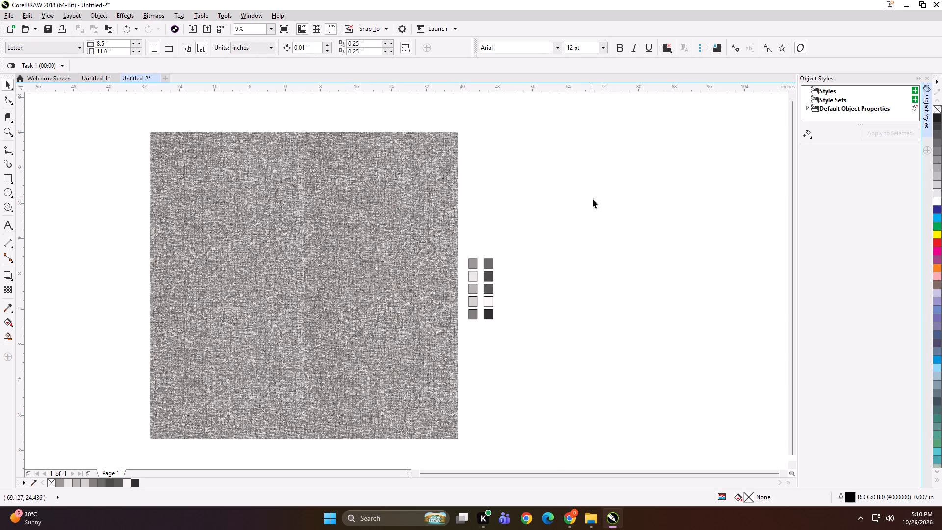
left_click_drag(593, 198, 412, 397)
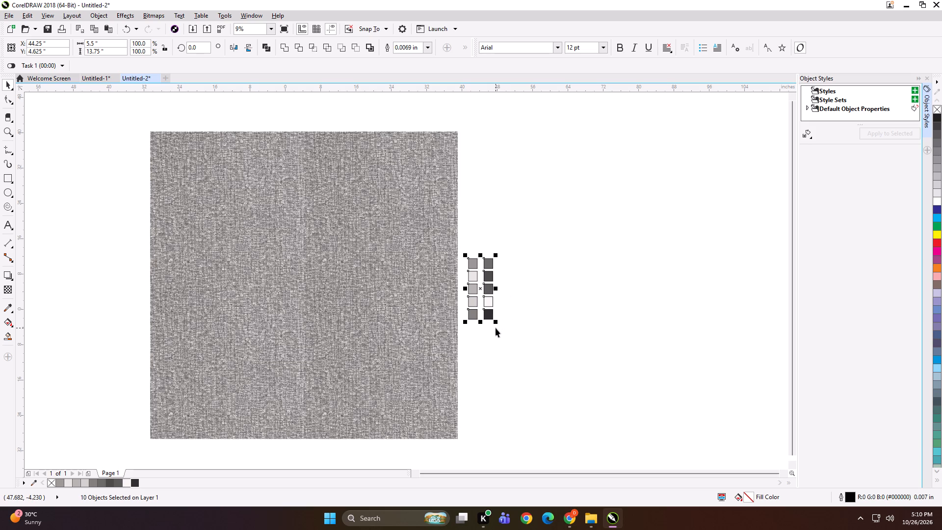
scroll(454, 287, "up", 1)
scroll(540, 273, "up", 1)
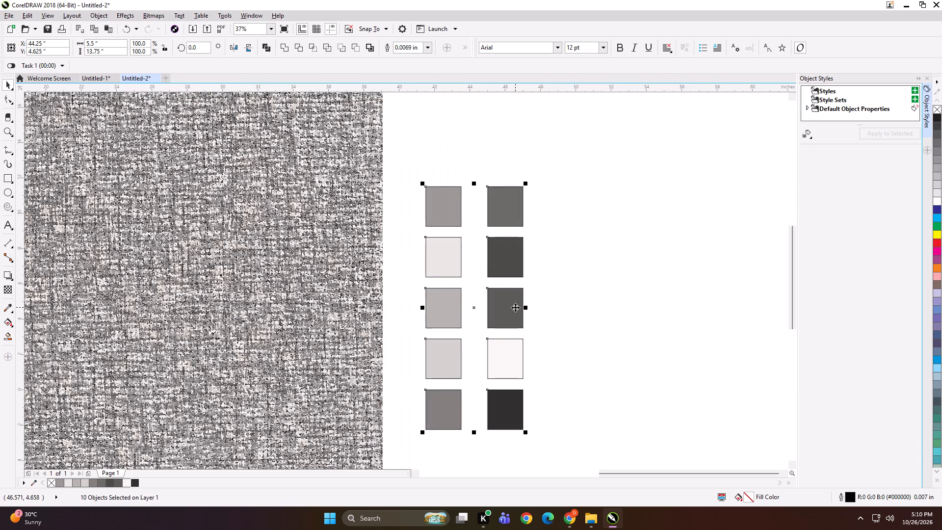
scroll(477, 319, "up", 1)
scroll(457, 294, "down", 2)
scroll(490, 240, "down", 1)
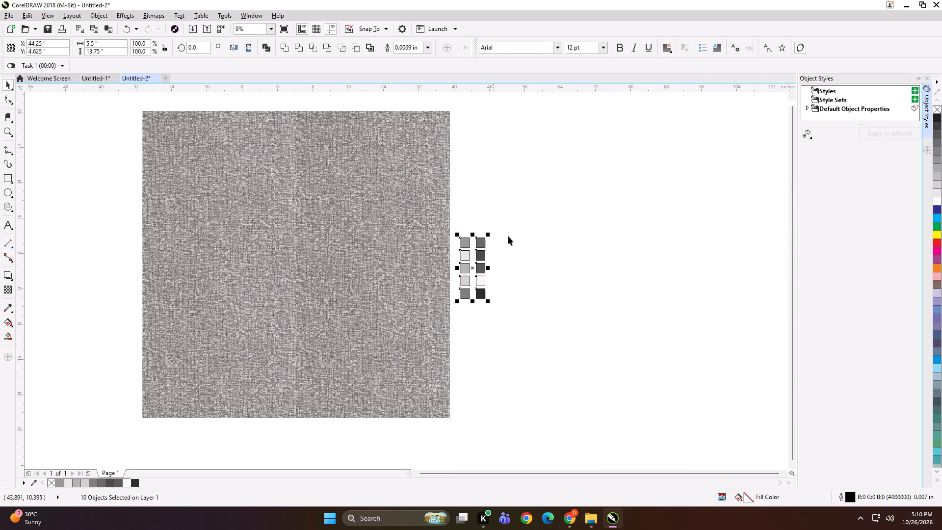
left_click(532, 231)
scroll(344, 232, "up", 4)
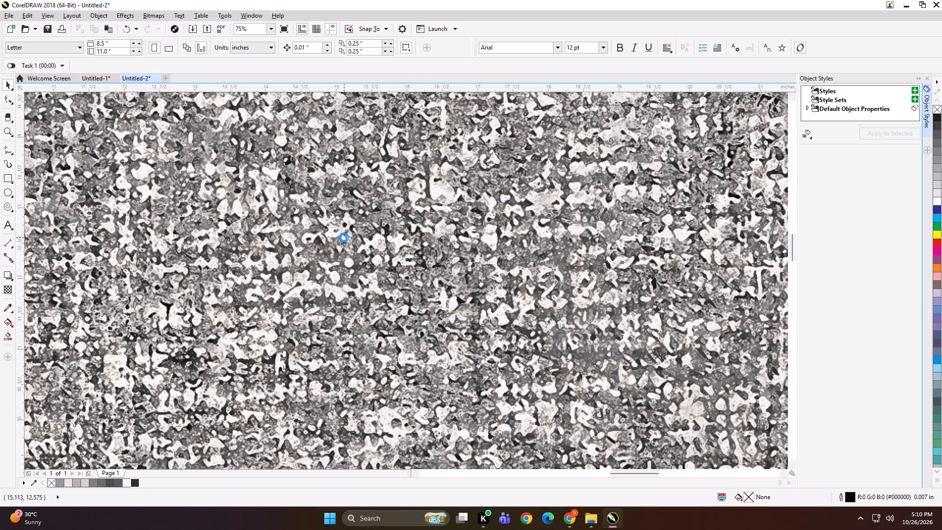
scroll(187, 259, "down", 3)
scroll(394, 315, "up", 1)
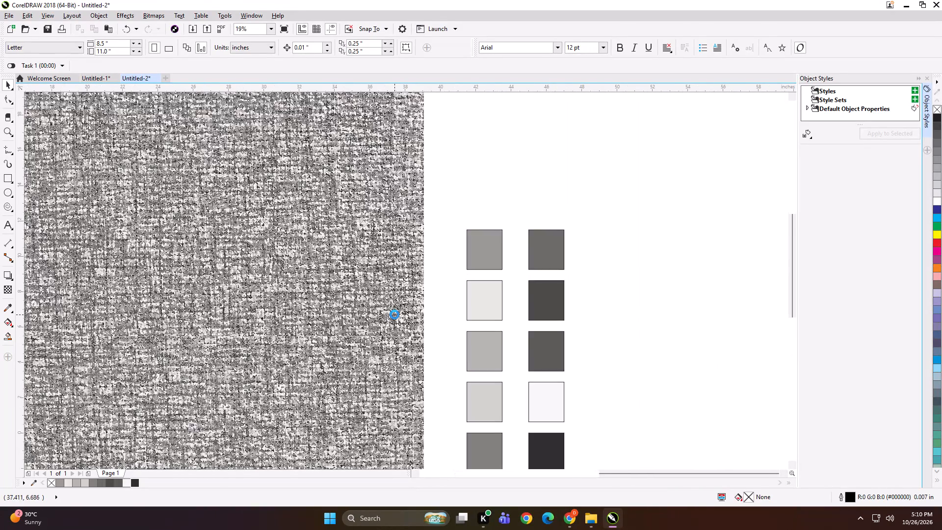
scroll(408, 253, "down", 1)
scroll(421, 282, "up", 1)
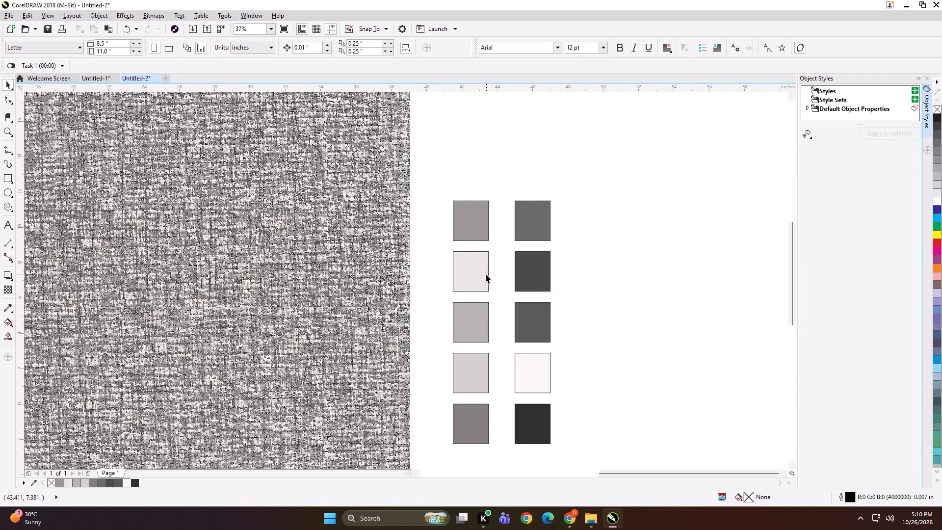
Inspect colours in the woven texture near the swatches up close with the Color Eyedropper.
left_click(4, 303)
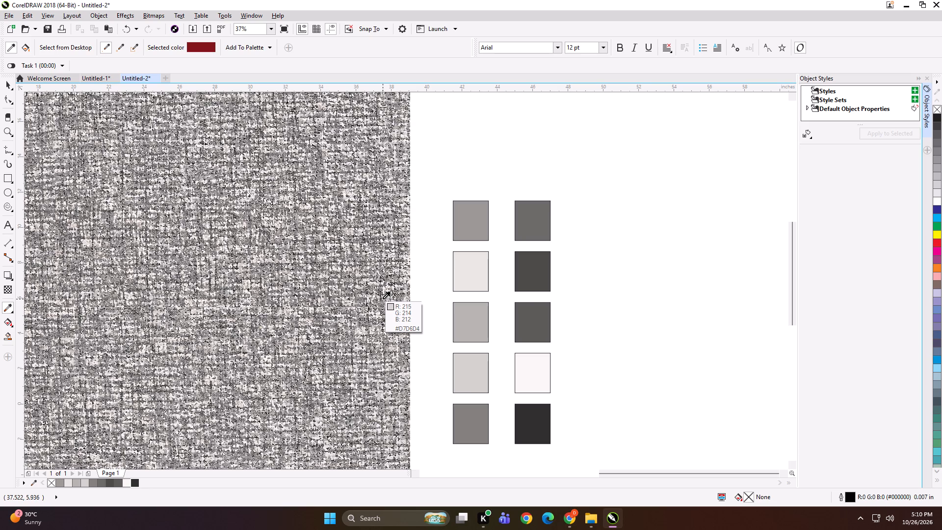
scroll(355, 285, "up", 2)
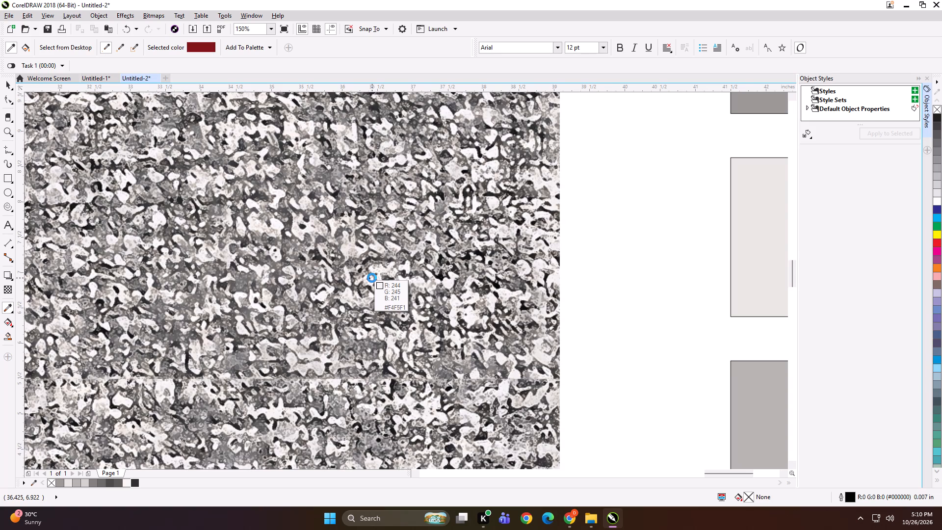
scroll(364, 280, "down", 1)
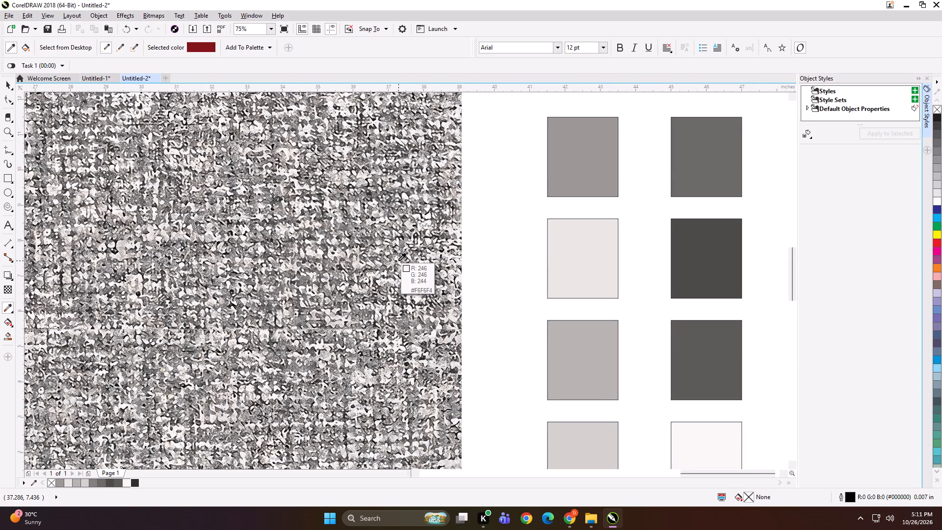
key("F9")
key("space")
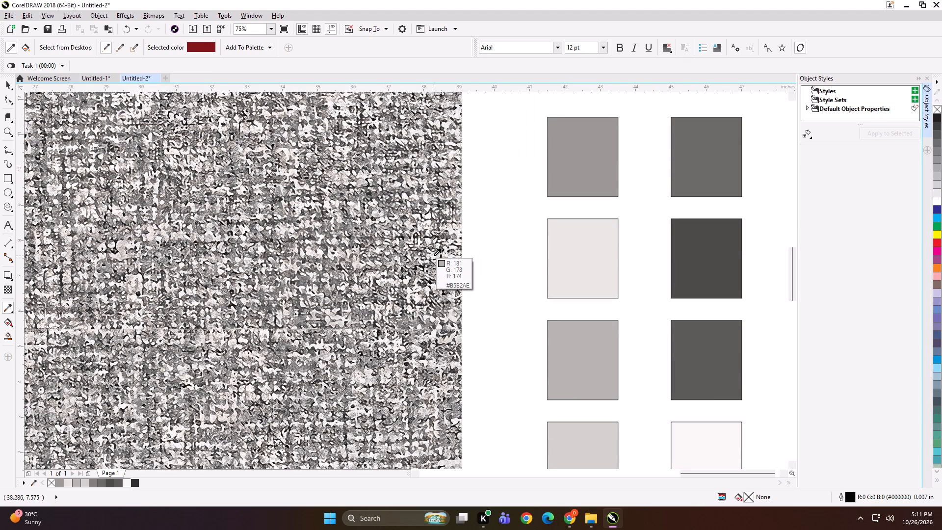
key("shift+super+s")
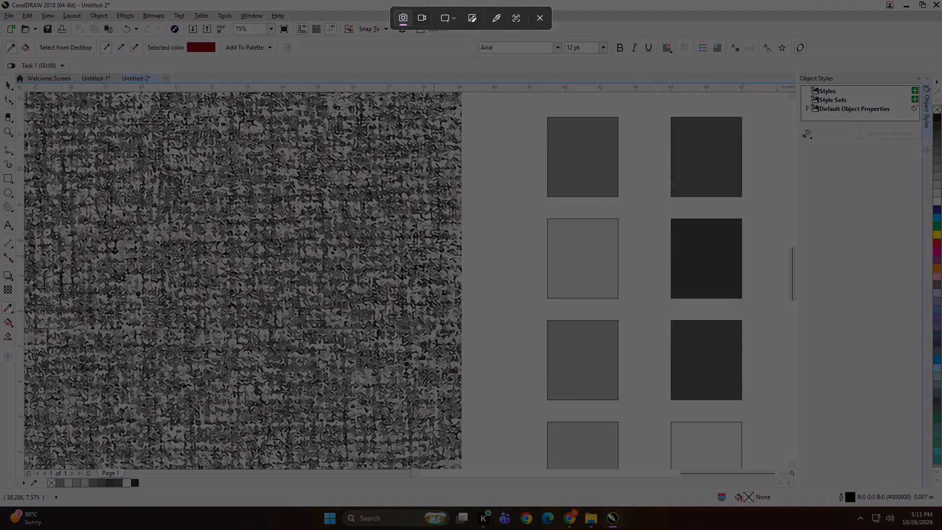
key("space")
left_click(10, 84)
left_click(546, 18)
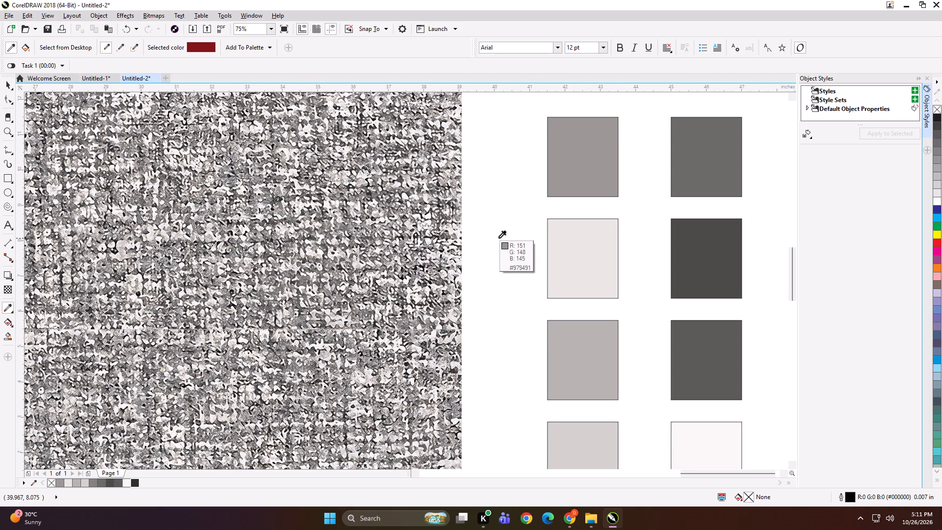
Examine the woven texture's light areas up close with the Color Eyedropper.
scroll(498, 238, "down", 1)
scroll(448, 263, "up", 2)
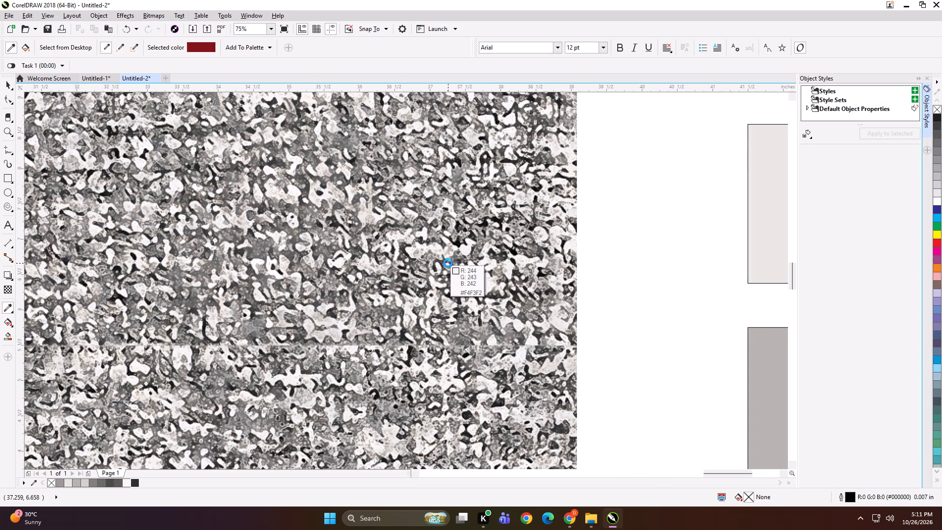
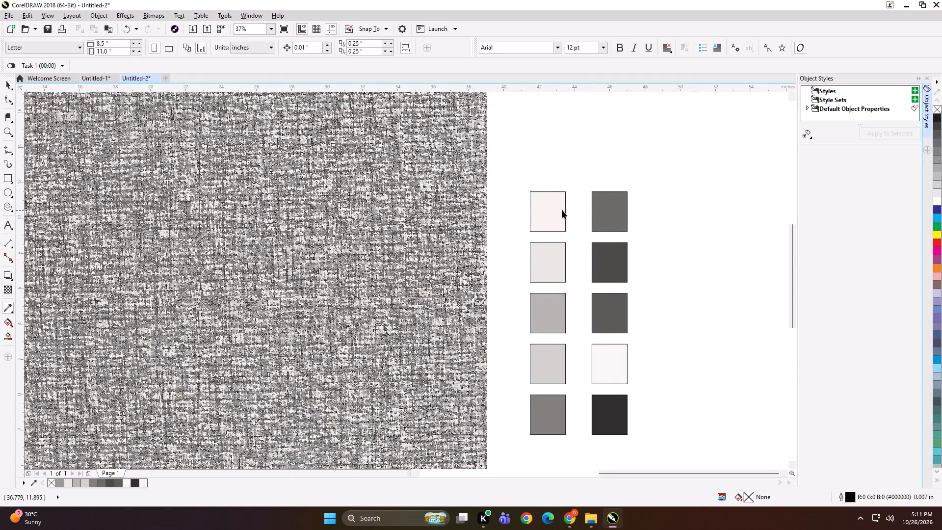
Resume the Color Eyedropper and inspect the woven texture's colours near the edge beside the swatches.
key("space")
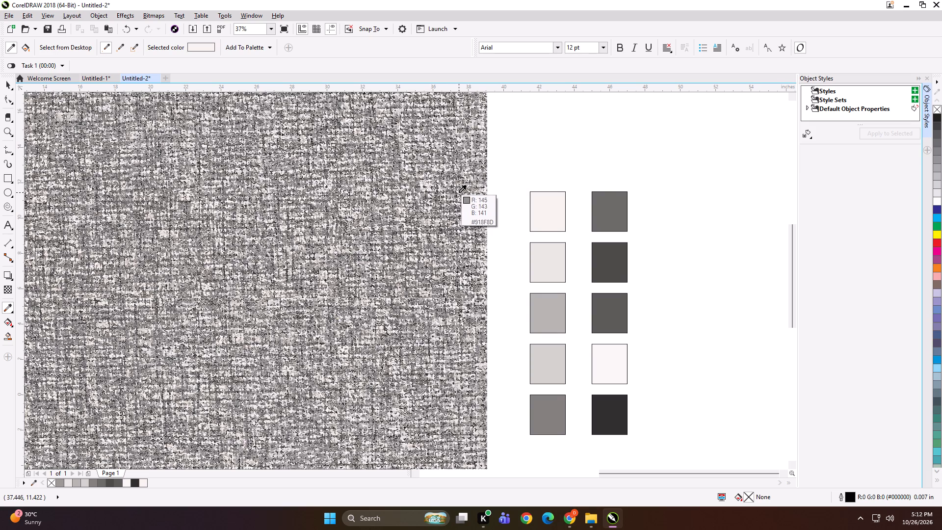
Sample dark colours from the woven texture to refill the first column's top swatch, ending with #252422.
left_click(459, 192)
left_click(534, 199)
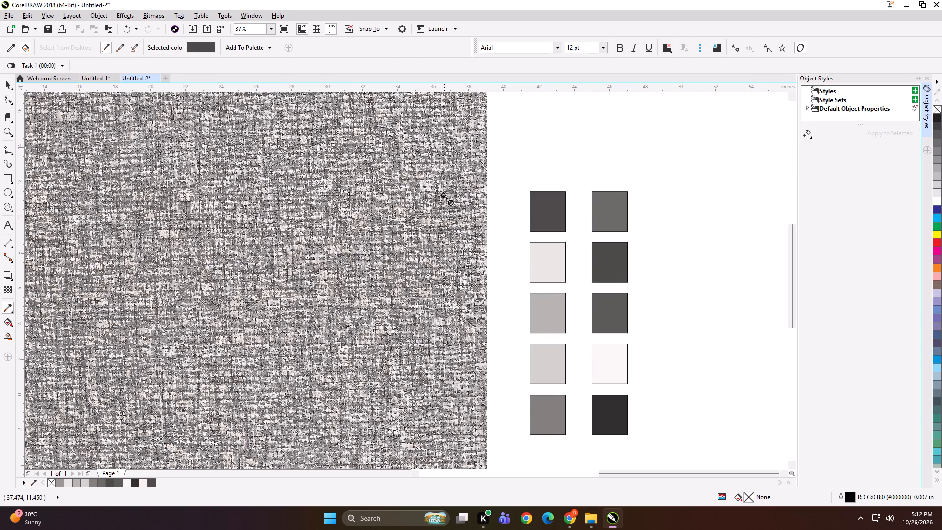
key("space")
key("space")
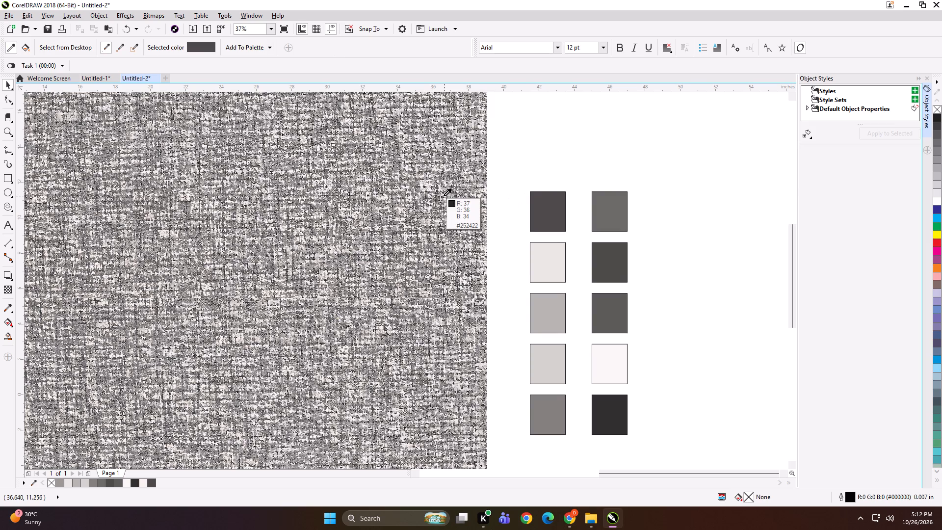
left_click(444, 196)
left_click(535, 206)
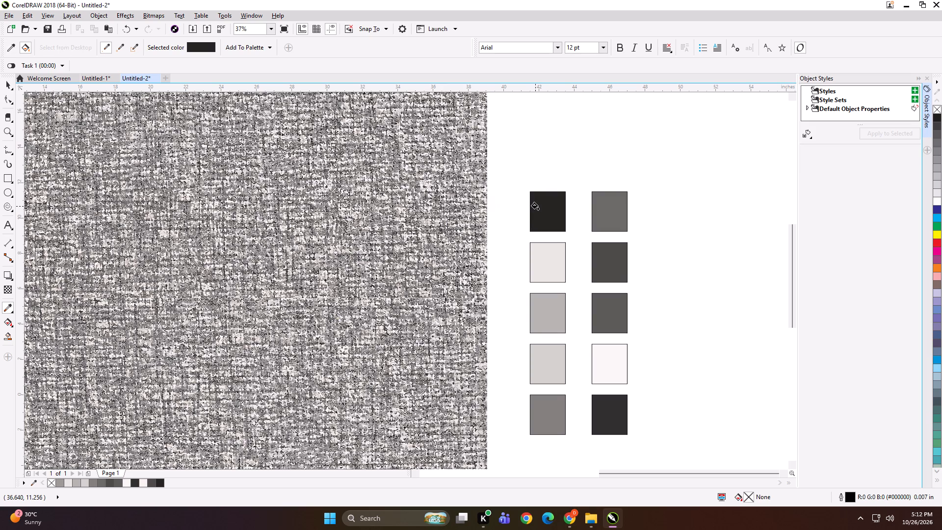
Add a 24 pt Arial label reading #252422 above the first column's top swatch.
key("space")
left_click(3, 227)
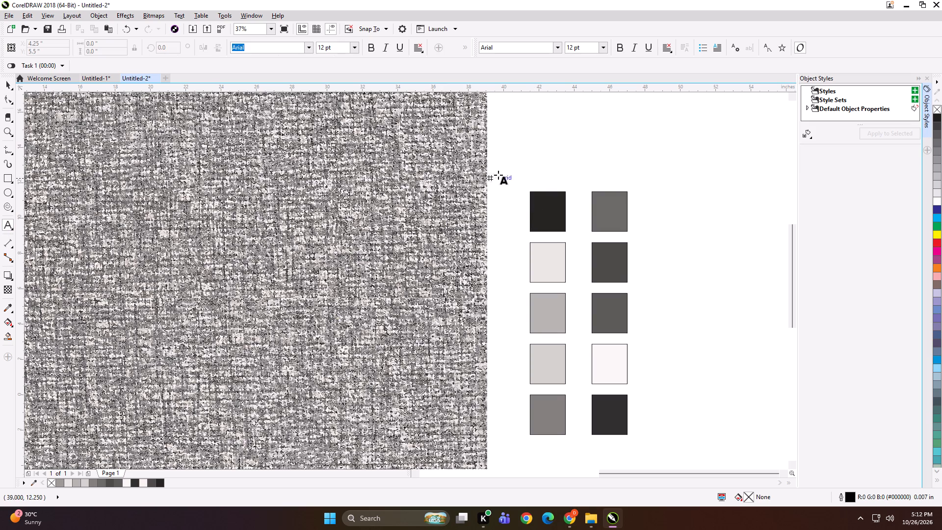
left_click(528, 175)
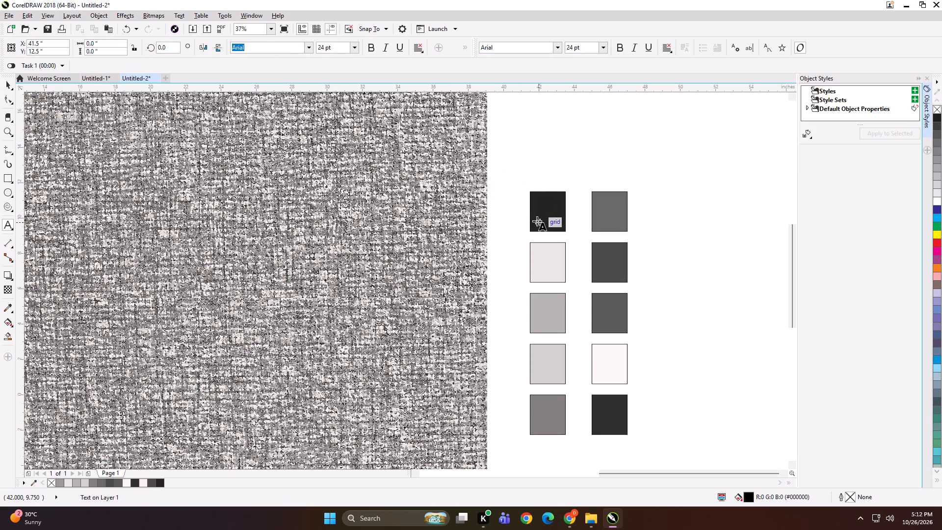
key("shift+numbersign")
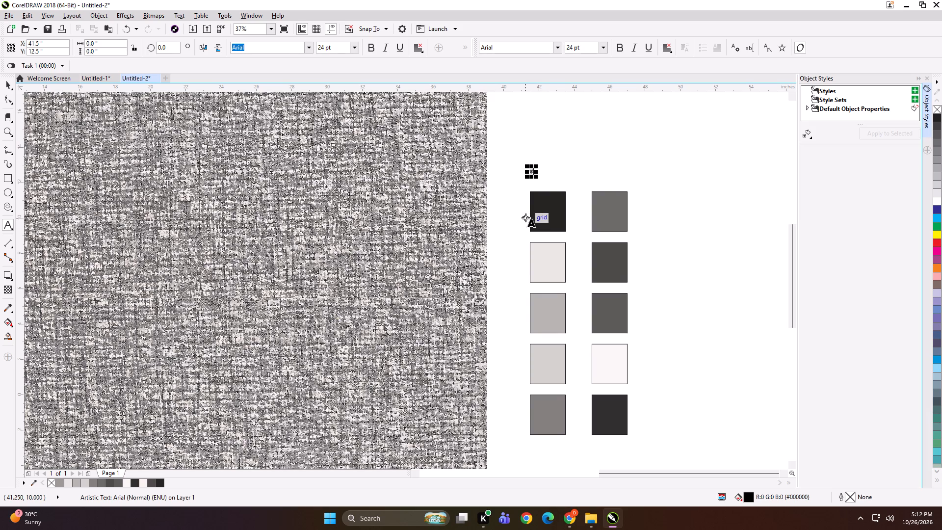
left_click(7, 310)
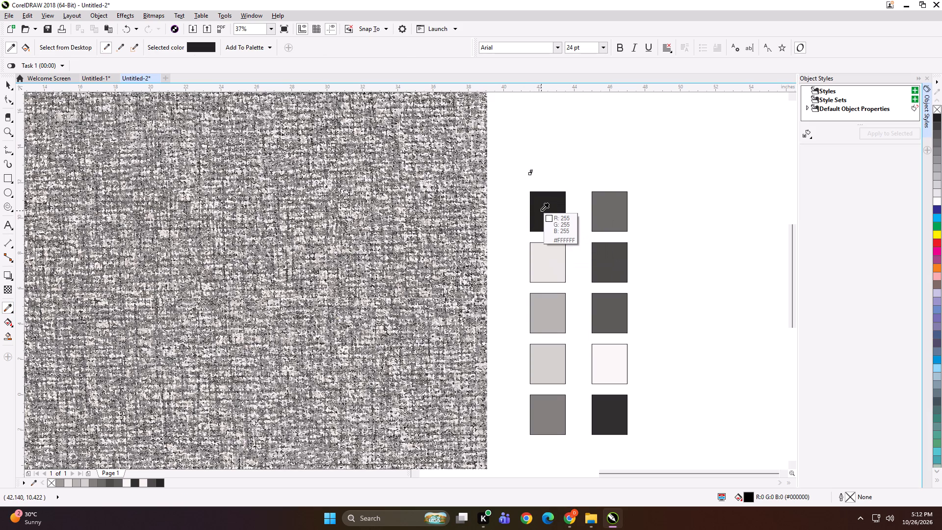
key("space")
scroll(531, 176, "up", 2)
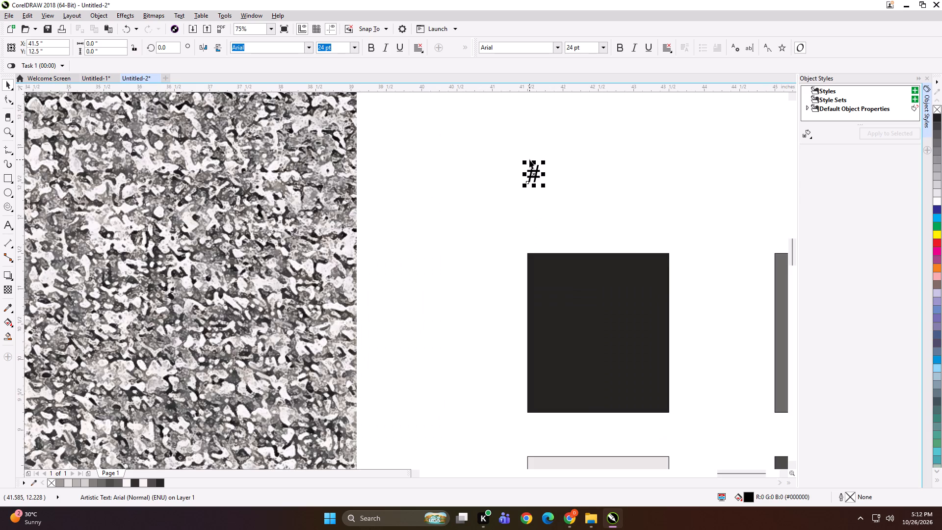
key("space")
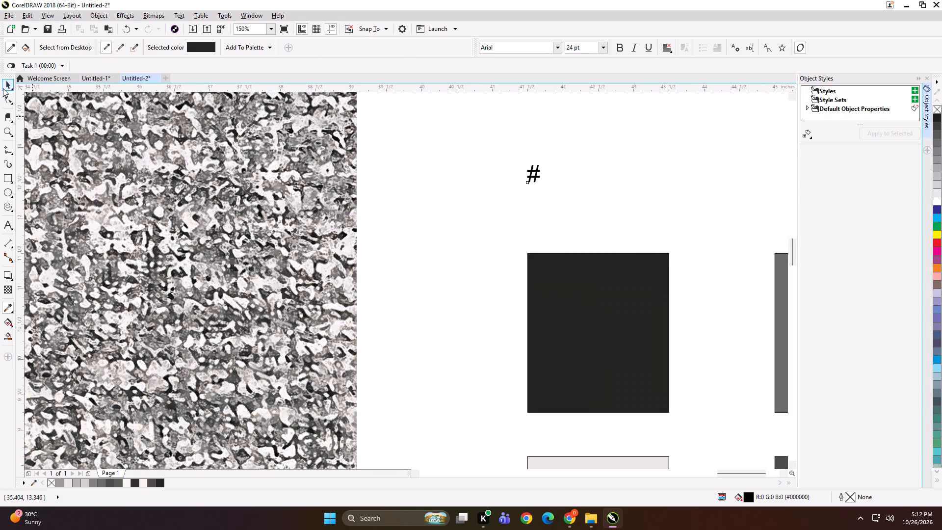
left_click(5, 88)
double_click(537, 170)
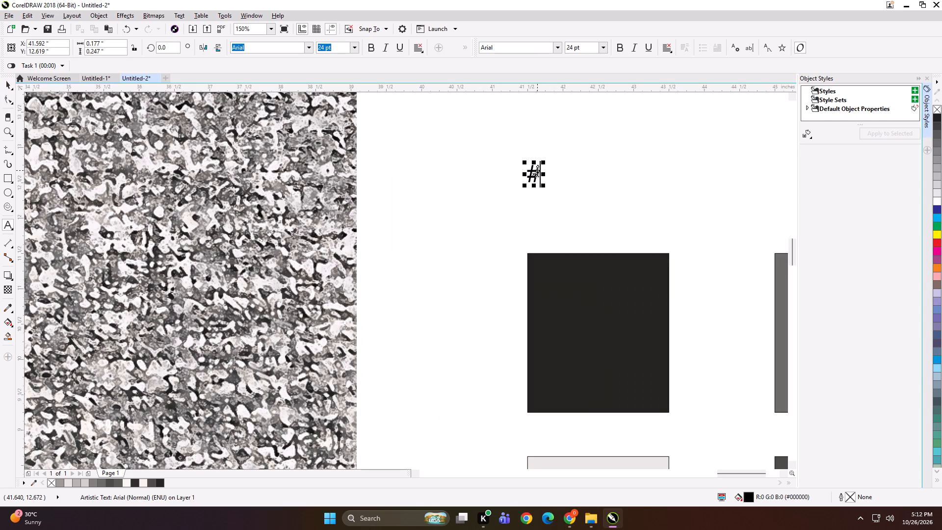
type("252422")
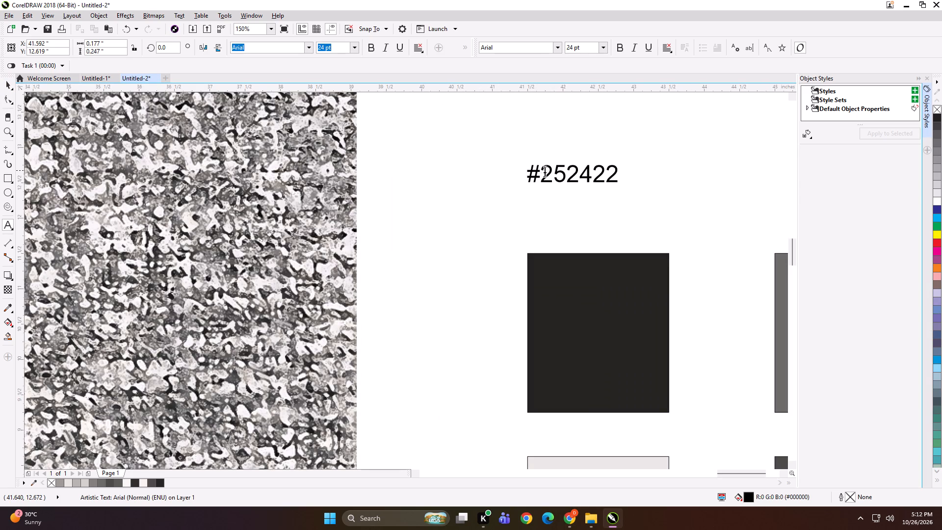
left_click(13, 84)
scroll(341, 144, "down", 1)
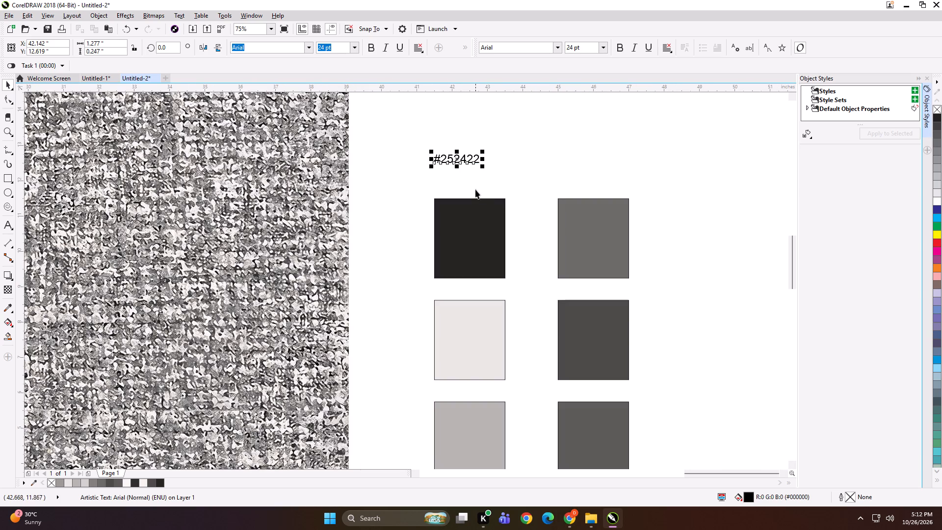
Undo the #252422 label and the first column's top swatch refills, restoring the fills of the second column's bottom two swatches.
scroll(473, 176, "down", 1)
key("ctrl+z")
key("ctrl+z")
key("ctrl+z")
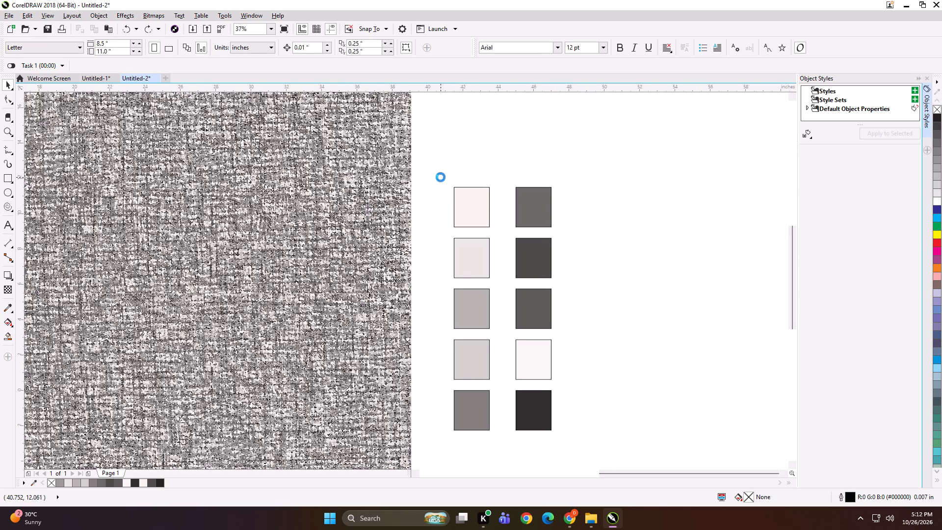
key("ctrl+z")
key("ctrl+z")
key("ctrl+z")
key("ctrl+z")
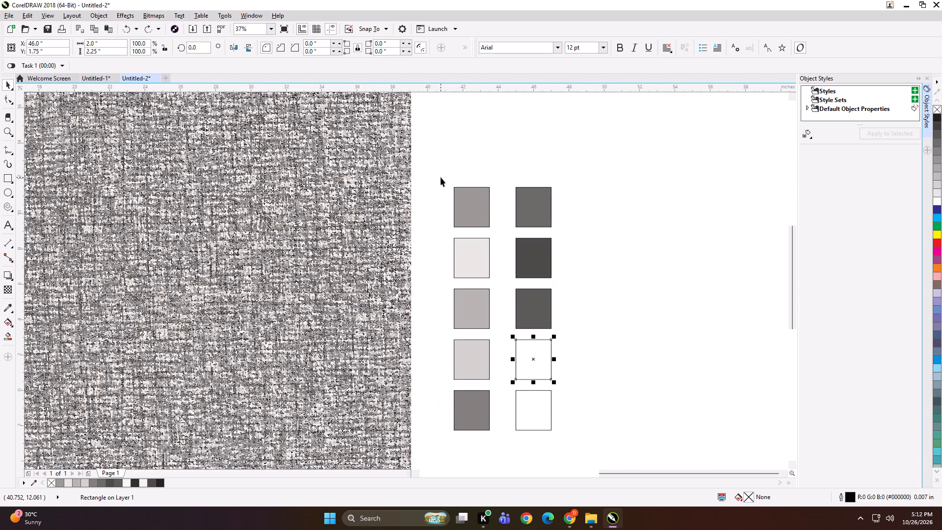
key("ctrl+shift+z")
key("ctrl+shift+z")
left_click(474, 160)
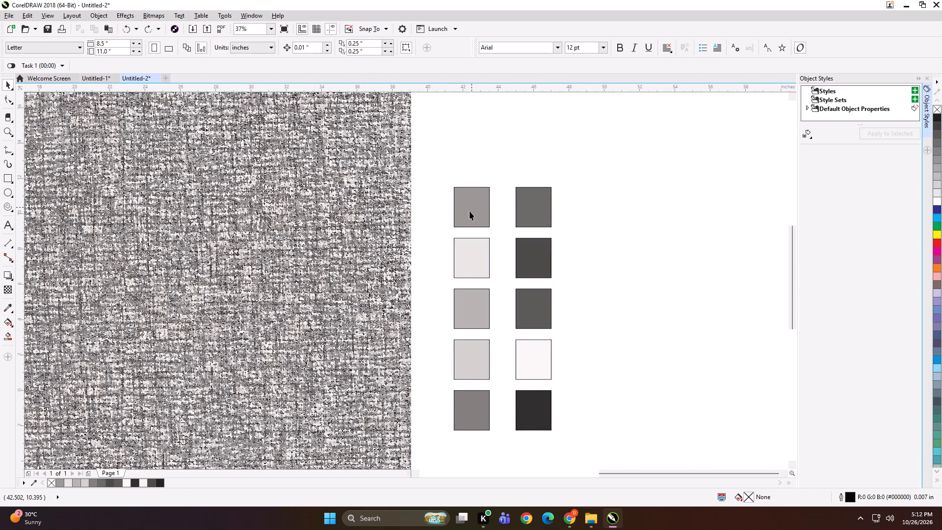
Read the hex colour of the first column's top swatch with the palette eyedropper.
left_click(31, 483)
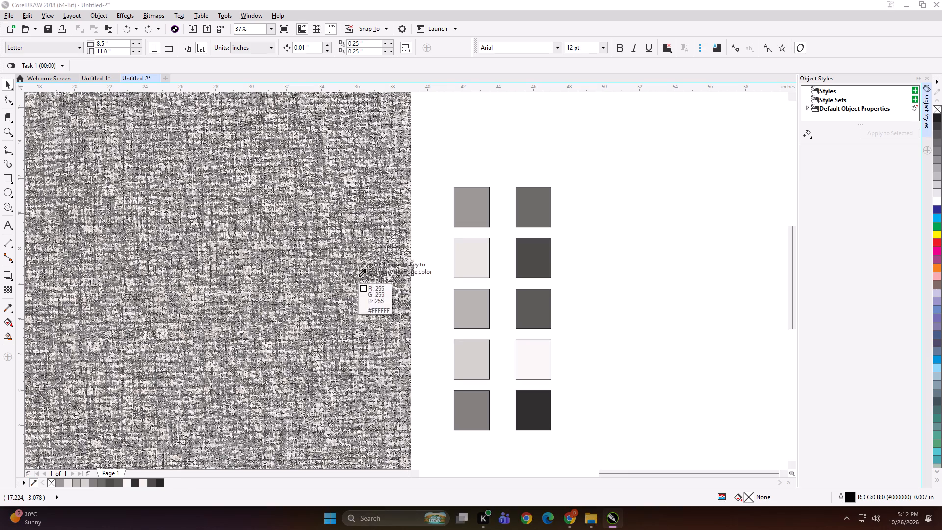
left_click(464, 202)
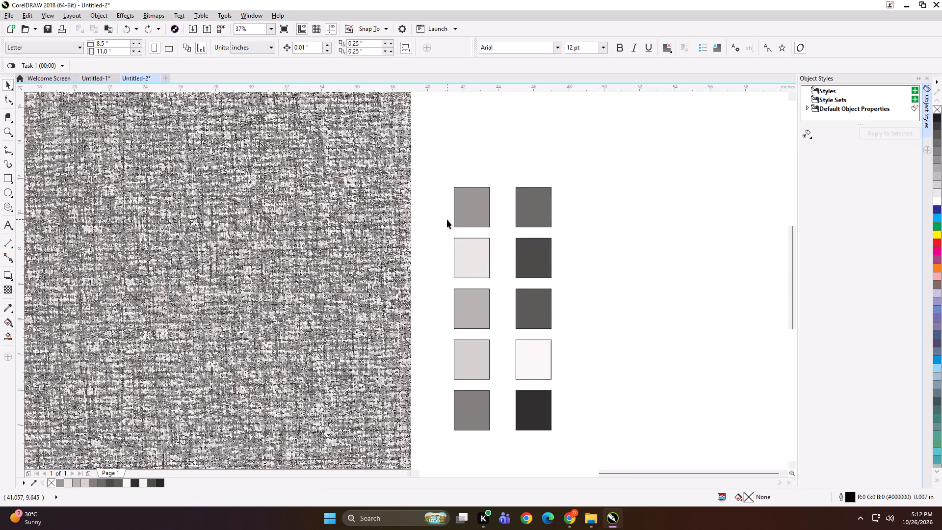
key("space")
key("space")
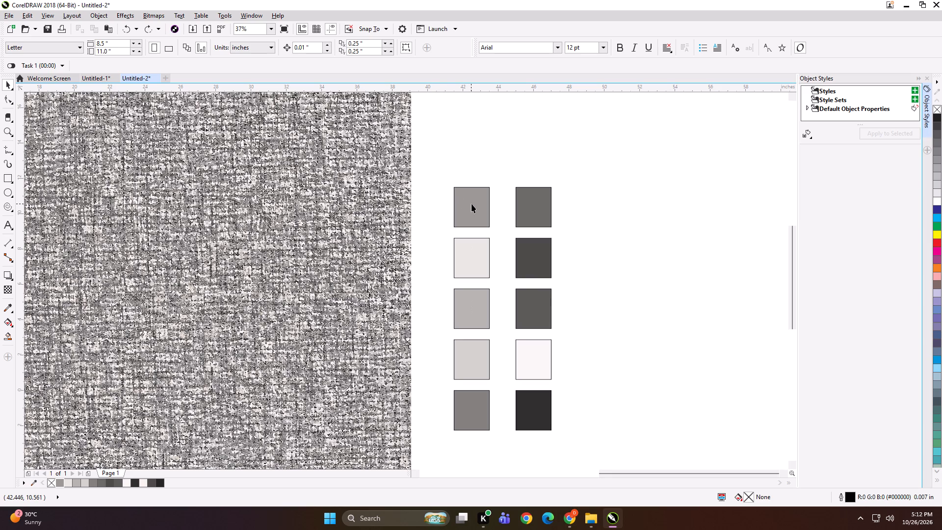
key("space")
left_click(32, 486)
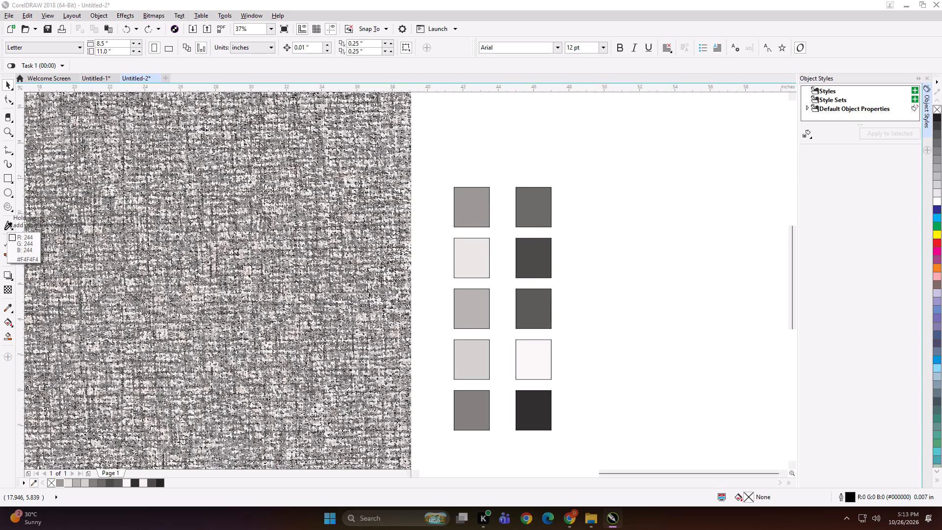
left_click(493, 148)
key("space")
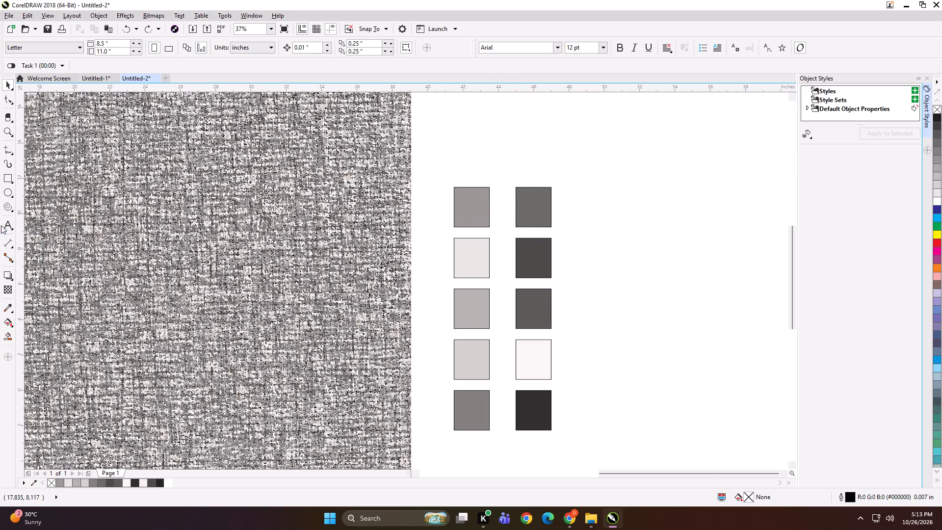
Add a 24 pt Arial text label reading 39B9892 above the first column's top swatch.
left_click(4, 223)
left_click(462, 181)
scroll(466, 181, "up", 1)
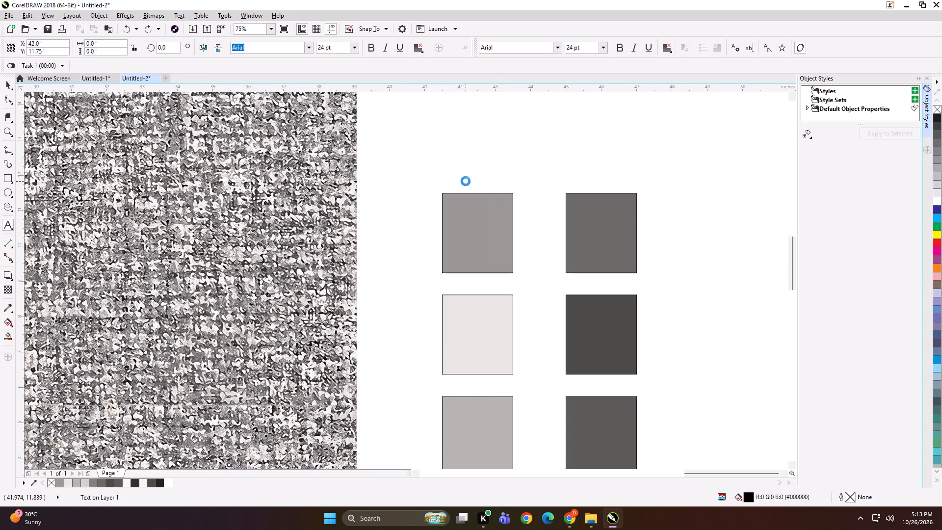
key("3")
type("9B9892")
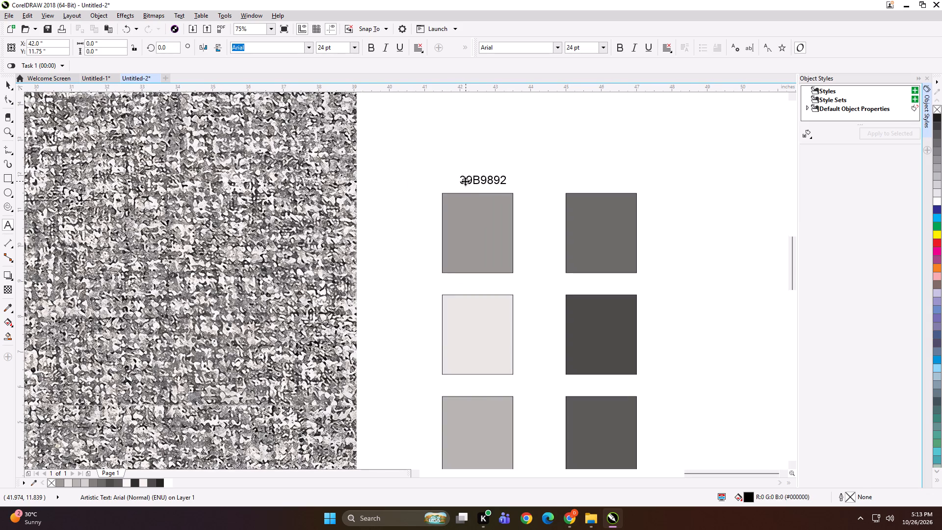
key("space")
left_click(426, 212)
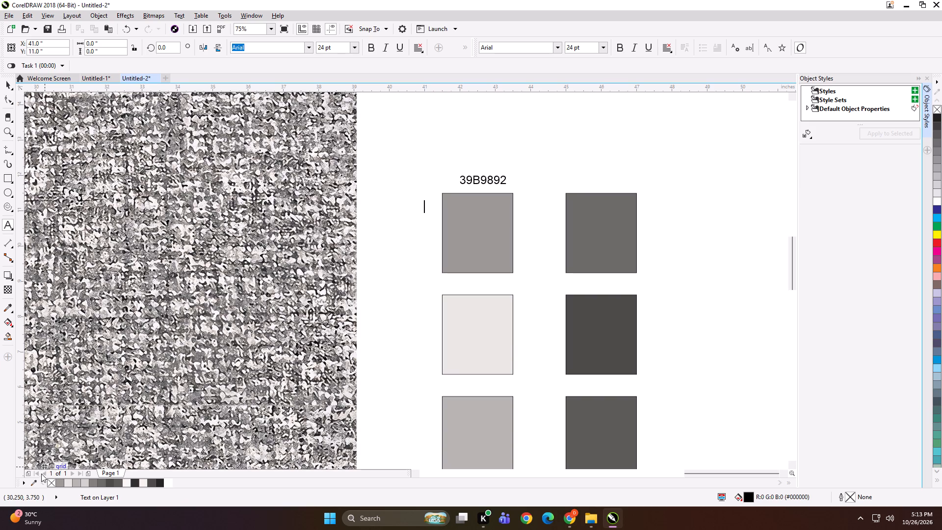
key("space")
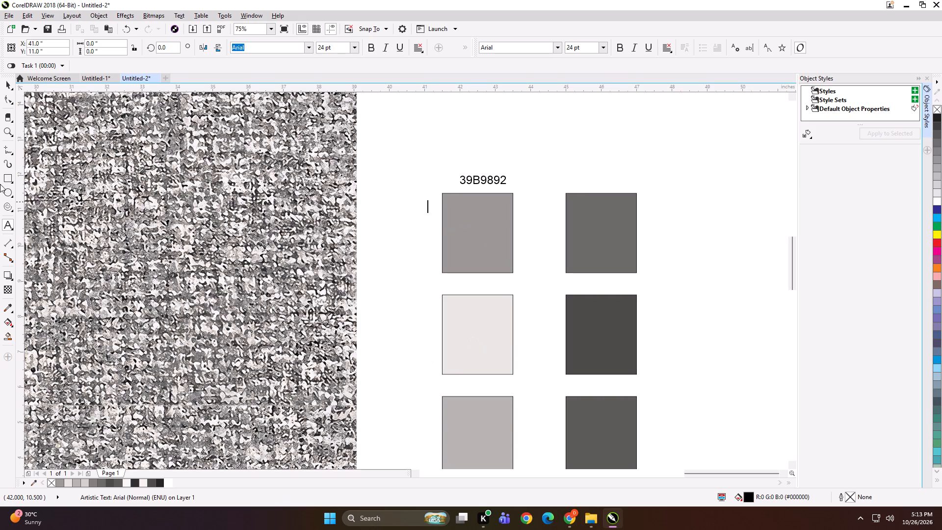
Recheck the first column's top swatch colour and correct the label above it to #9B9894.
left_click(9, 304)
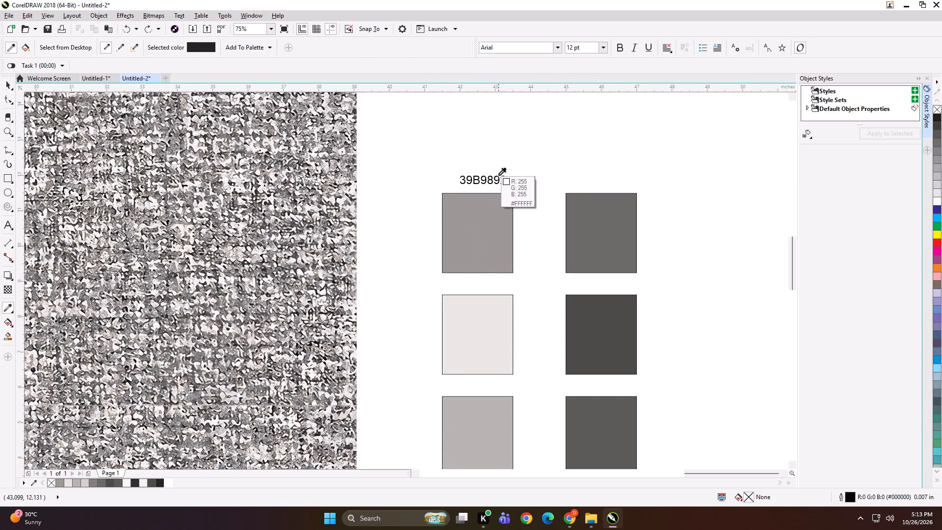
key("space")
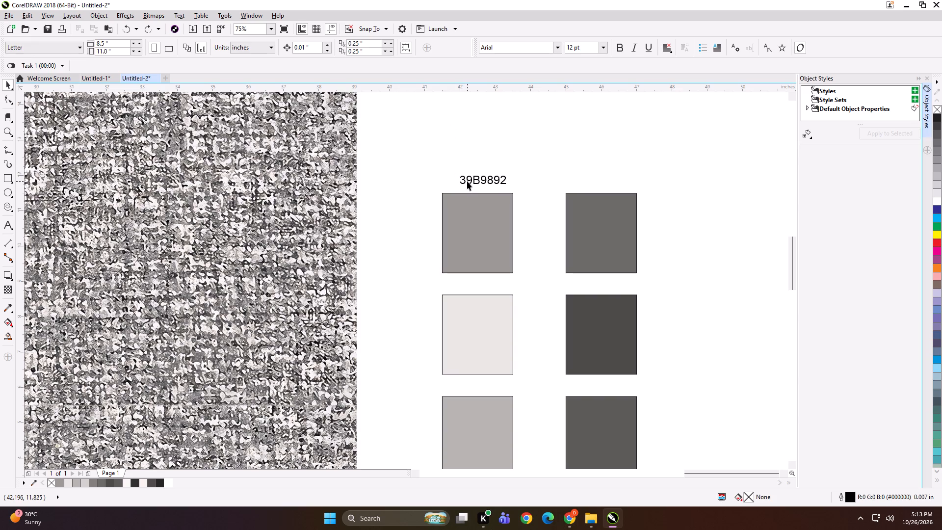
left_click(467, 181)
double_click(466, 180)
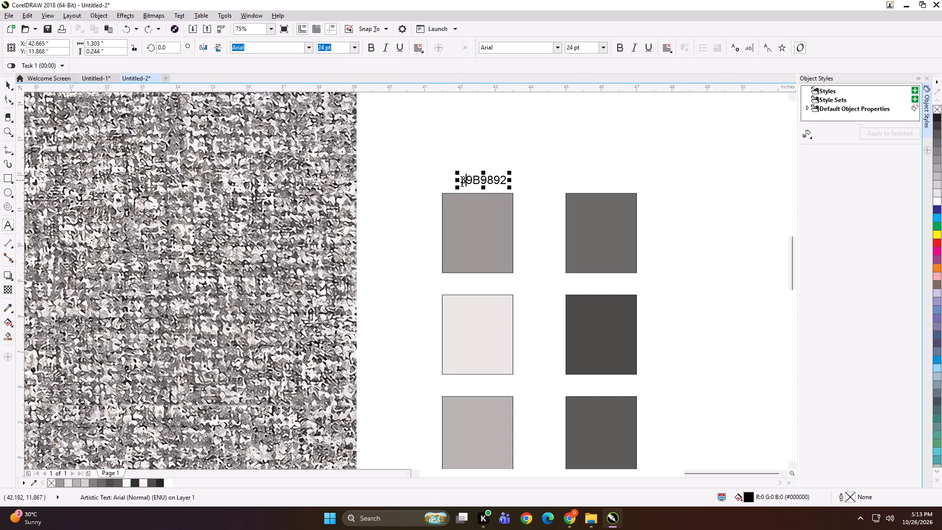
key("BackSpace")
key("shift+numbersign")
key("Right")
key("Right")
key("Right")
key("Right")
key("Right")
key("Right")
key("BackSpace")
key("4")
left_click(6, 83)
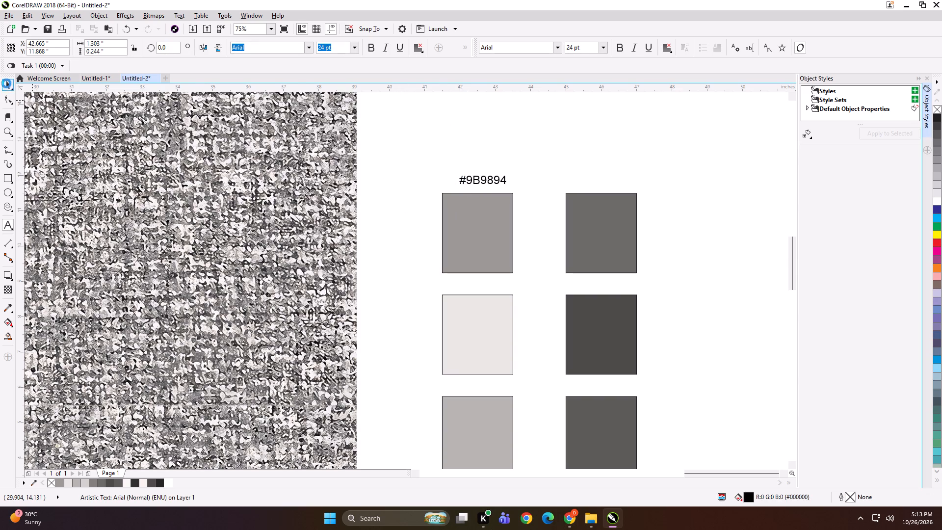
Move the #9B9894 label so it sits roughly centred just above its swatch.
scroll(475, 200, "up", 1)
left_click_drag(488, 157, 474, 172)
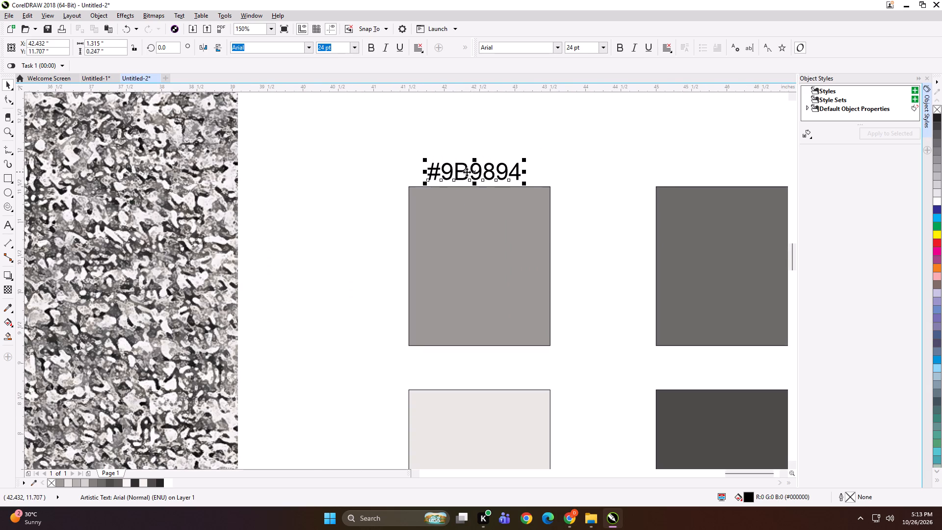
Copy the #9B9894 label straight across to above the second column's top swatch.
scroll(392, 181, "down", 1)
left_click_drag(437, 177, 536, 166, "shift")
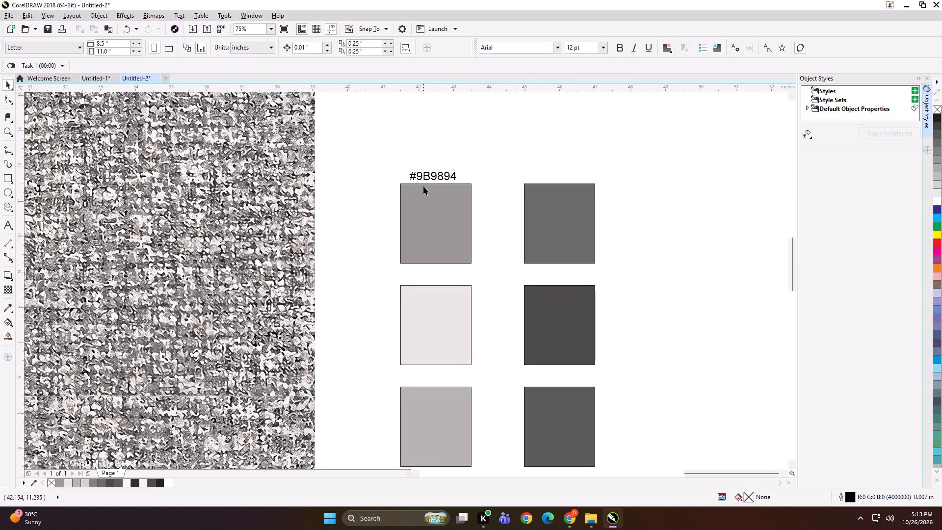
left_click_drag(427, 177, 553, 161)
right_click(553, 162, "shift")
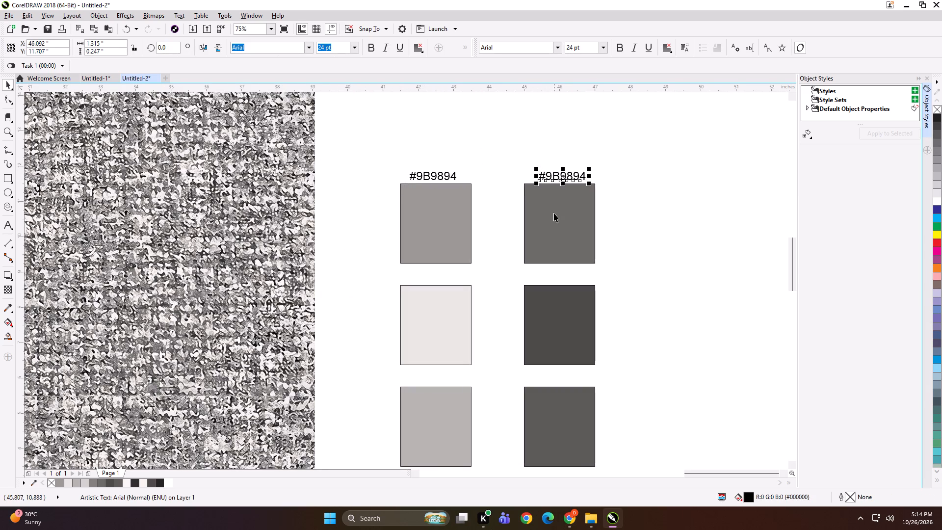
Check the hex colour of the second column's top swatch and change the label above it to #6B6C68.
left_click(649, 203)
left_click(9, 305)
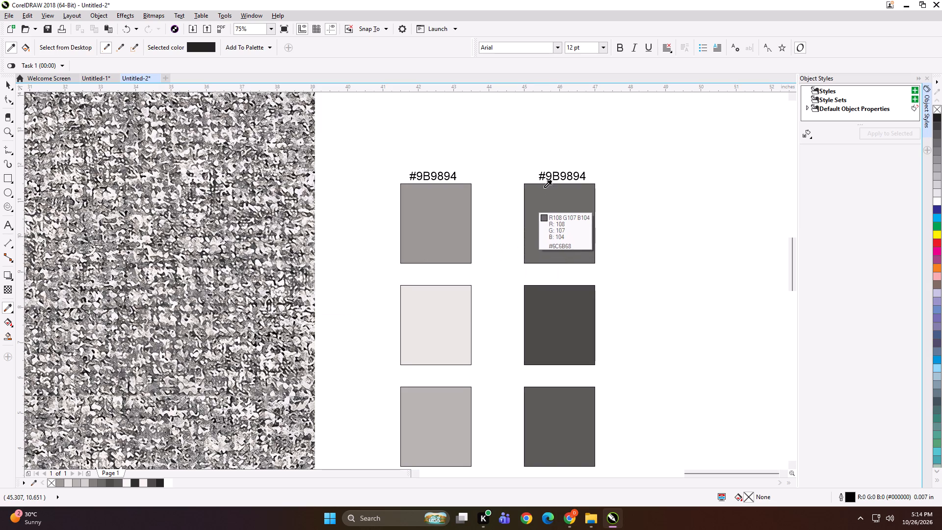
key("space")
left_click(559, 175)
left_click(559, 175)
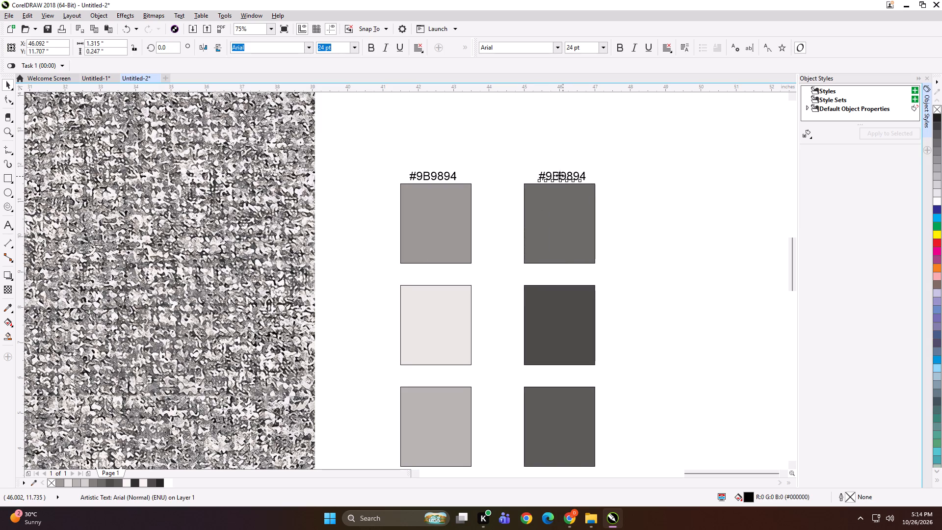
key("ctrl+a")
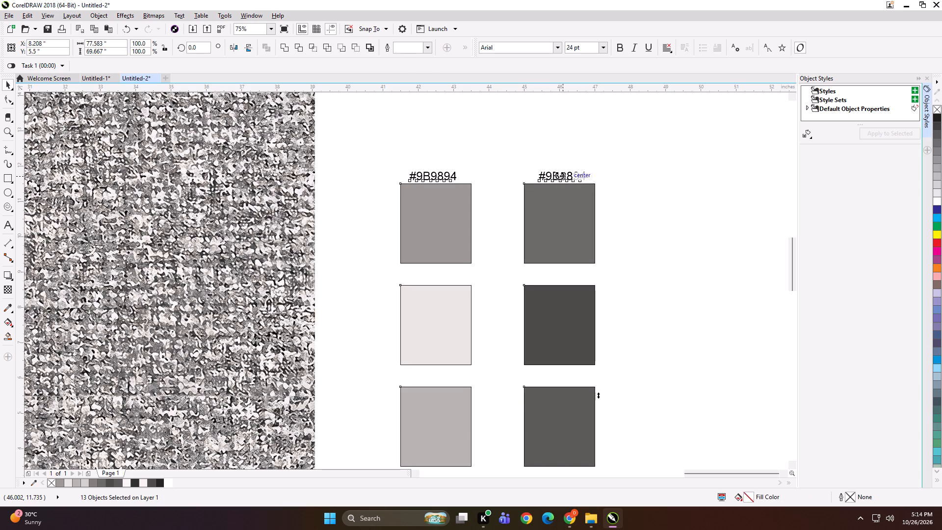
left_click(566, 130)
scroll(567, 158, "up", 2)
left_click(568, 217)
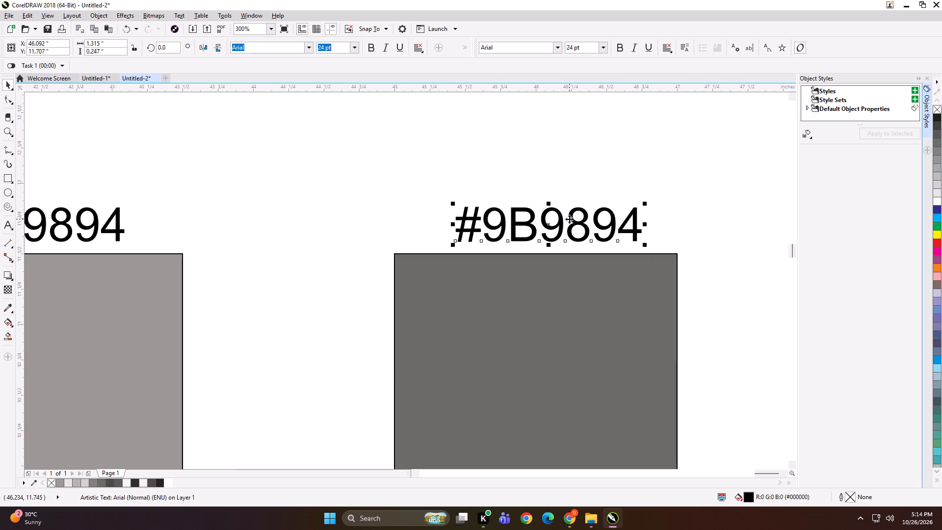
double_click(569, 219)
key("Right")
key("Right")
key("Right")
key("Right")
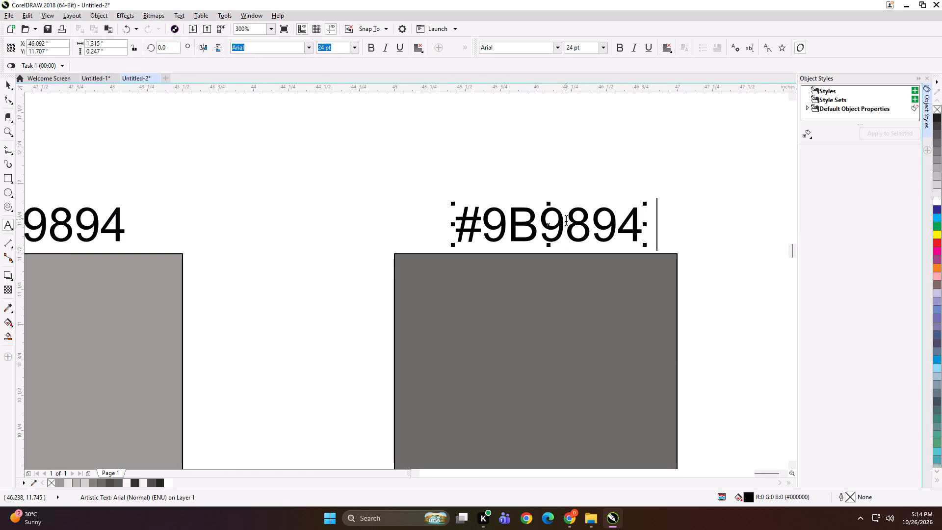
key("BackSpace")
key("BackSpace")
key("BackSpace")
key("BackSpace")
key("BackSpace")
key("BackSpace")
key("BackSpace")
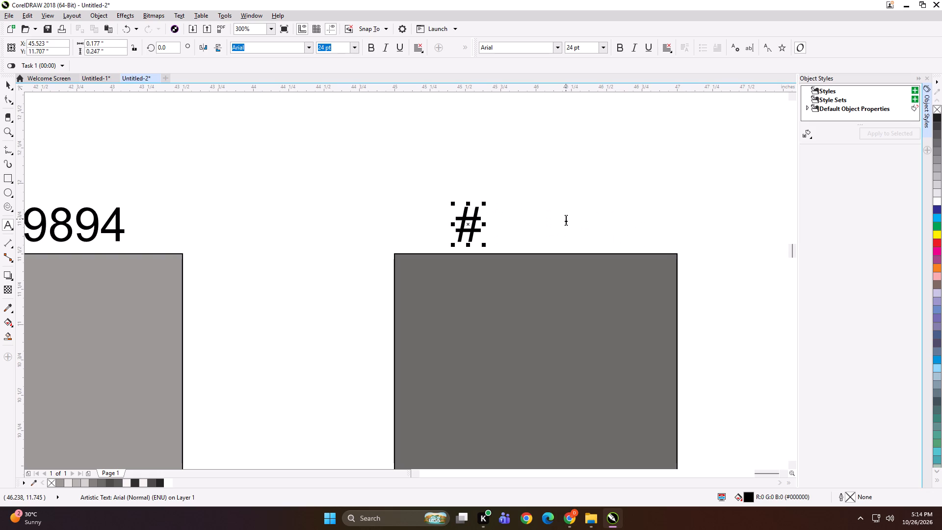
type("6B6C68")
left_click(10, 84)
left_click(652, 138)
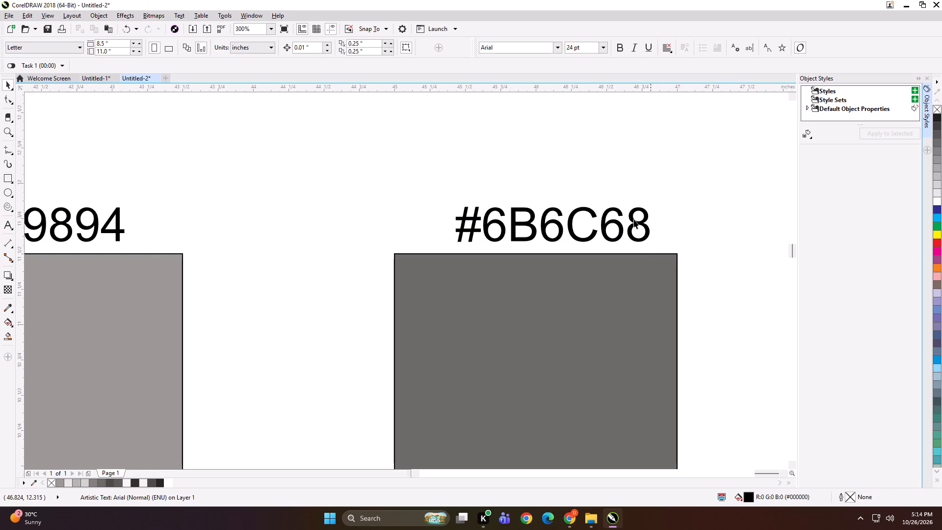
Recheck the second column's top swatch colour and correct the label above it to #6C6B68.
key("space")
key("space")
left_click(8, 310)
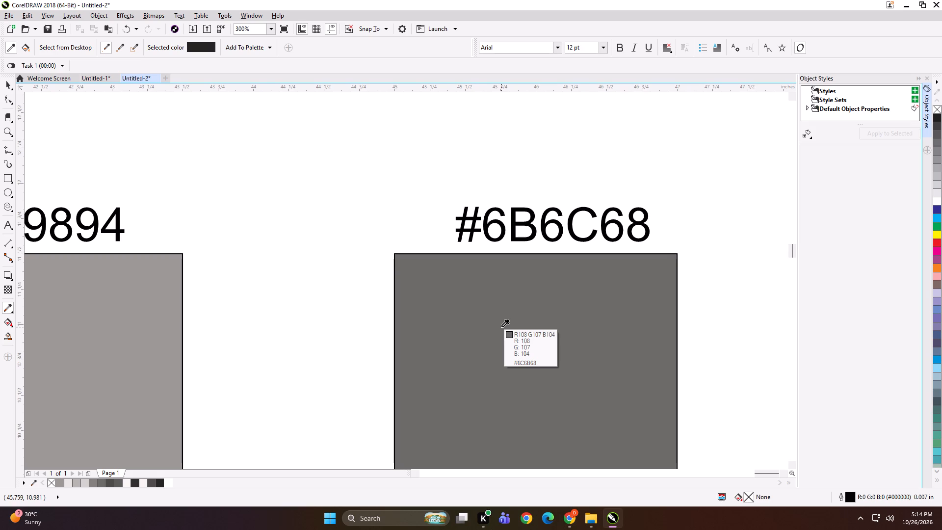
left_click_drag(6, 81, 1, 80)
left_click(454, 144)
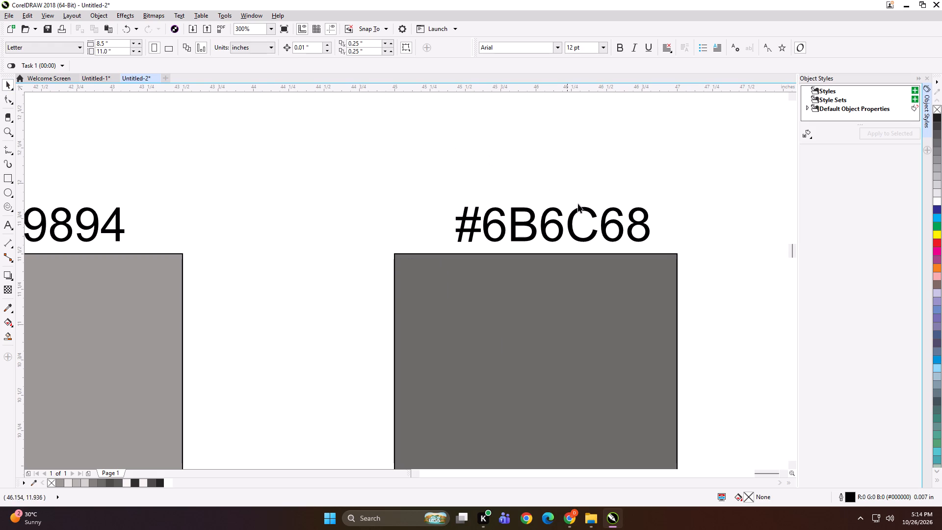
double_click(587, 223)
double_click(592, 223)
double_click(596, 213)
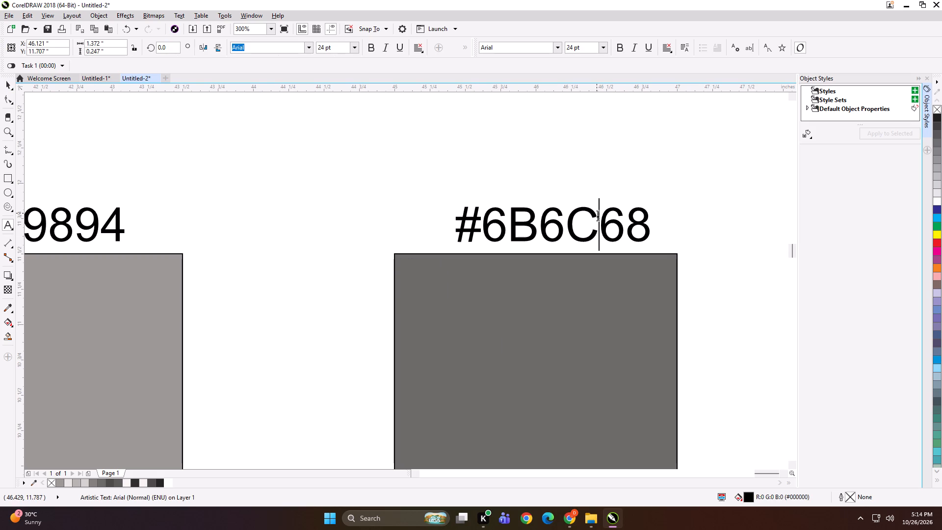
key("BackSpace")
key("BackSpace")
key("BackSpace")
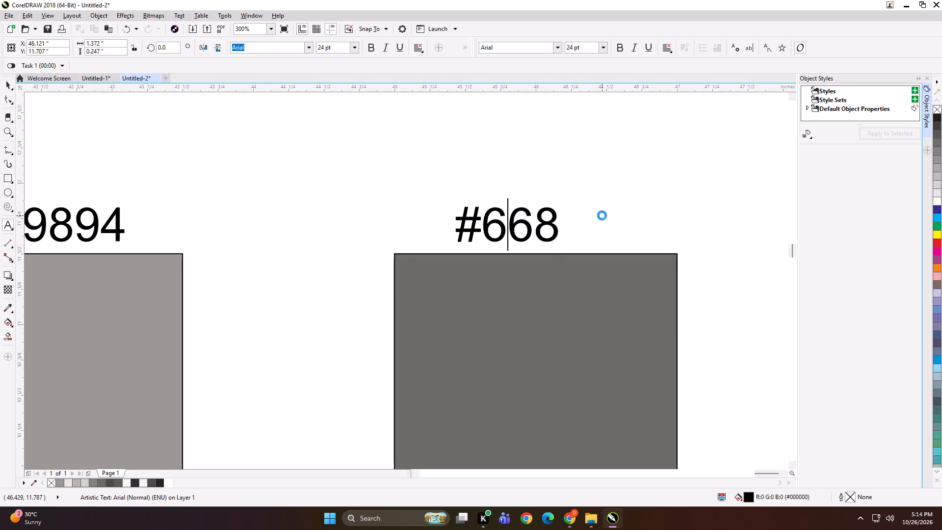
key("c")
type("6B")
left_click(8, 86)
scroll(540, 171, "down", 1)
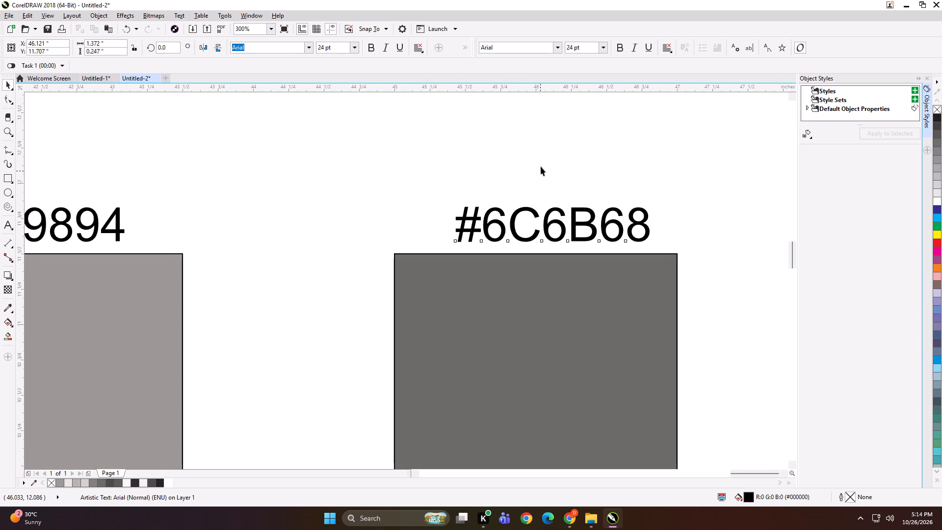
left_click(535, 161)
Copy the #9B9894 label down to the first column's second swatch, placing it just above the swatch's top edge.
scroll(535, 161, "down", 1)
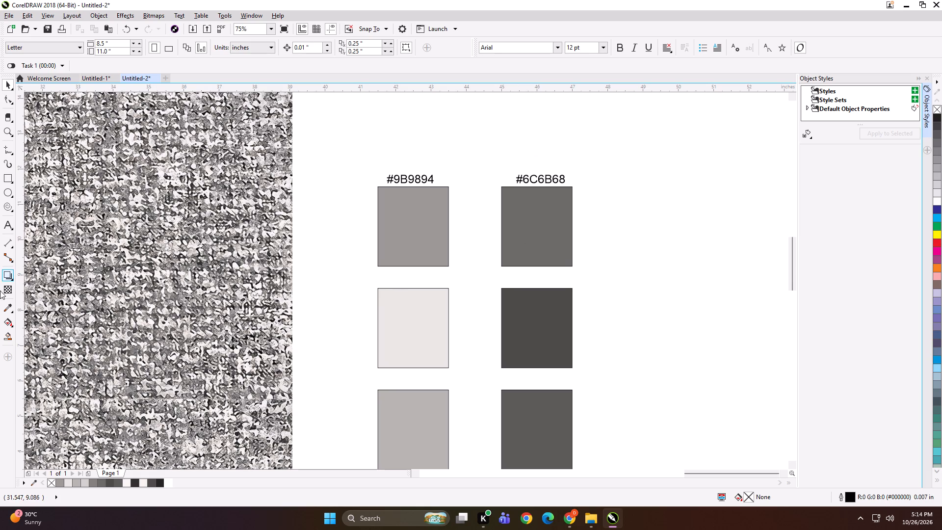
left_click(413, 177)
left_click_drag(412, 181, 419, 282)
right_click(419, 282, "shift")
scroll(416, 283, "up", 3)
left_click_drag(406, 269, 406, 293)
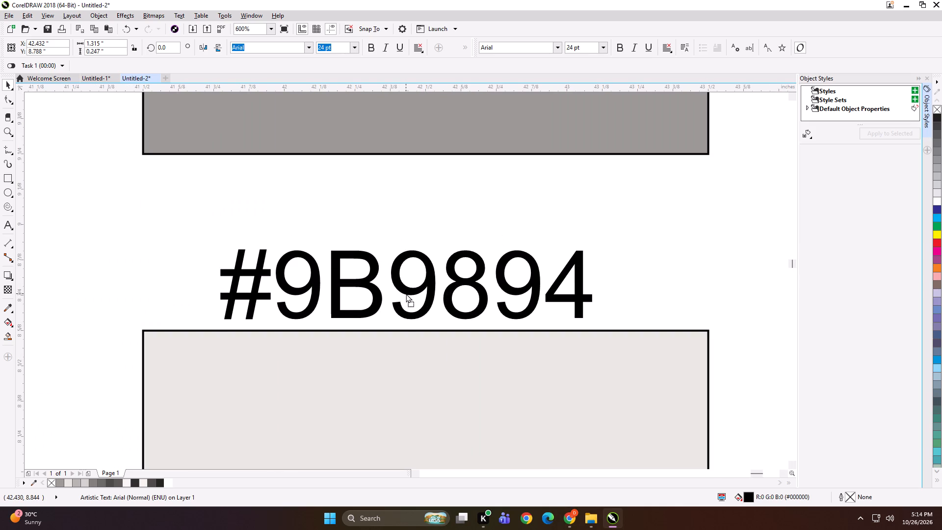
left_click_drag(406, 293, 406, 301)
Copy the lower #9B9894 label across to the second column and place it just above the second swatch.
scroll(389, 265, "down", 3)
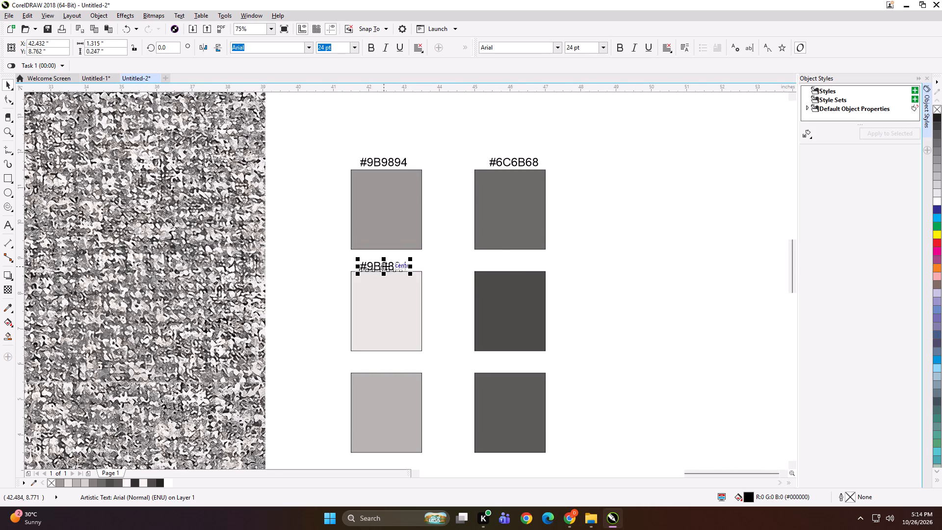
left_click_drag(385, 266, 504, 260)
right_click(504, 260, "shift")
scroll(502, 264, "up", 2)
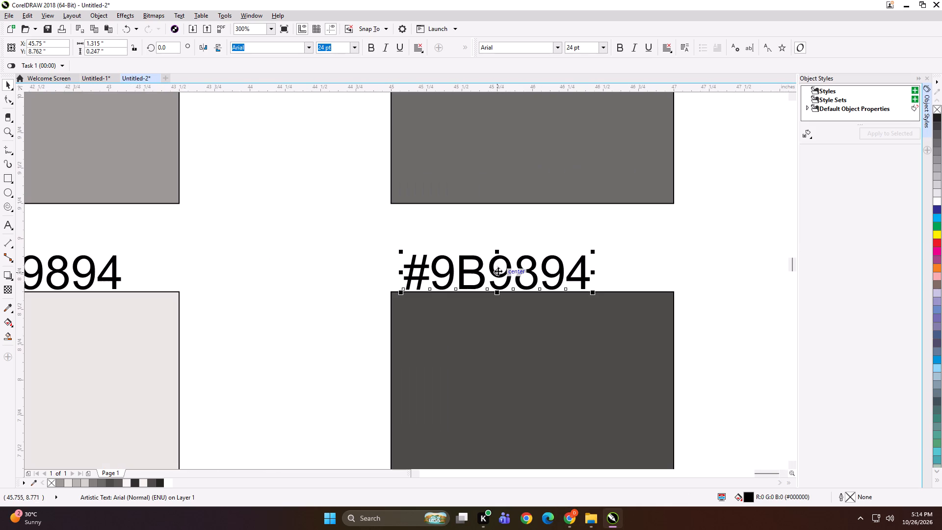
left_click_drag(498, 274, 518, 268)
scroll(506, 238, "down", 2)
left_click(630, 246)
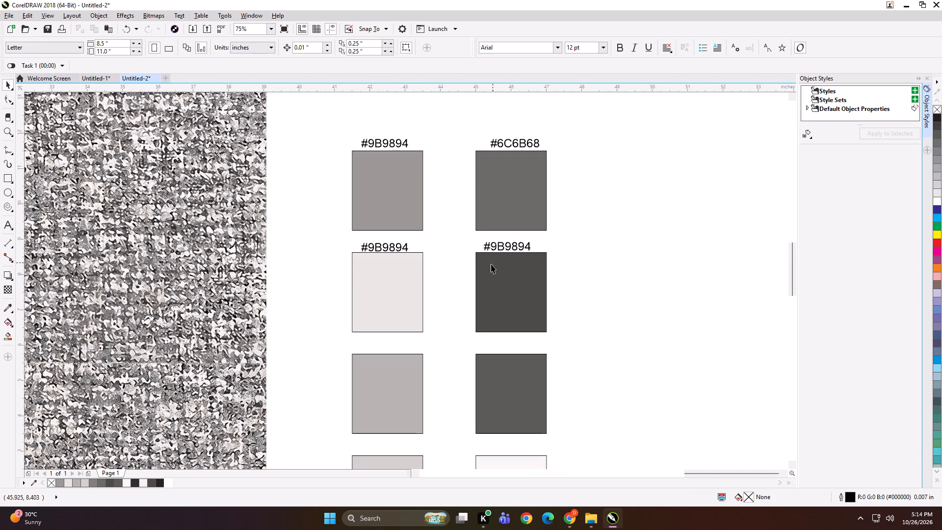
Check the hex colour of the first column's second swatch and change the label above it to #E8E7E2.
left_click(7, 307)
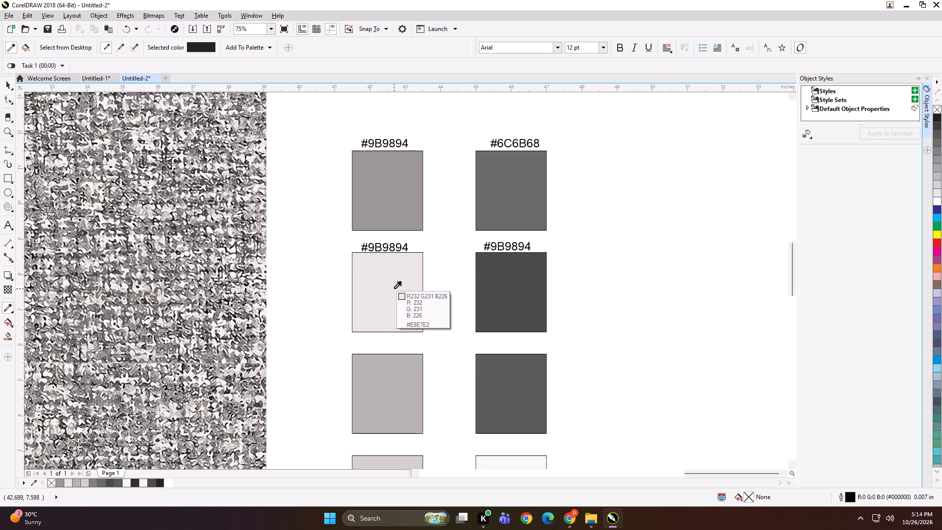
key("space")
left_click(380, 250)
key("Right")
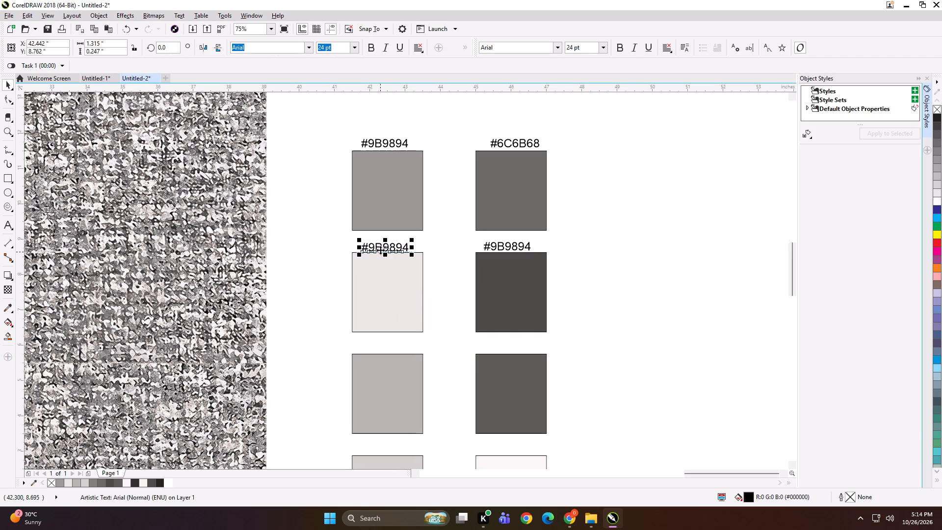
triple_click(377, 248)
key("ctrl+a")
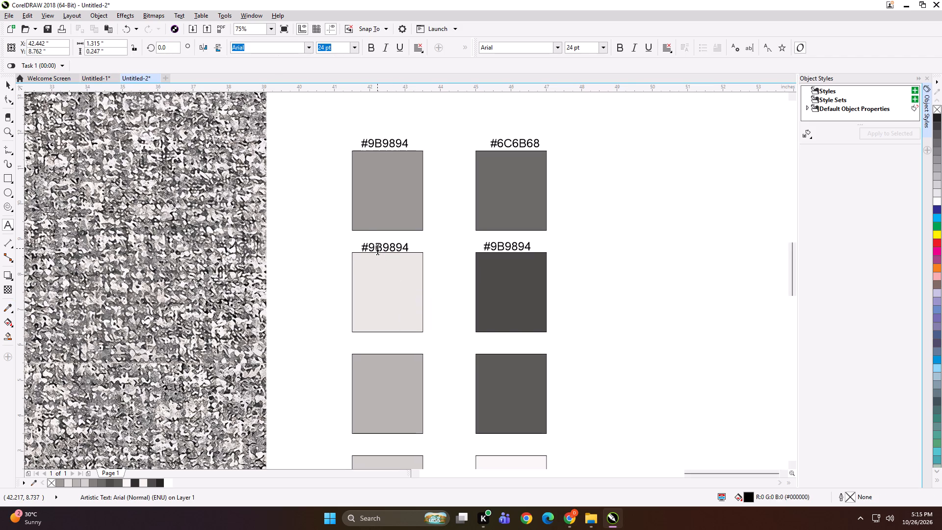
key("Right")
key("BackSpace")
key("BackSpace")
key("BackSpace")
key("BackSpace")
key("BackSpace")
key("BackSpace")
key("BackSpace")
type("E8E7E2")
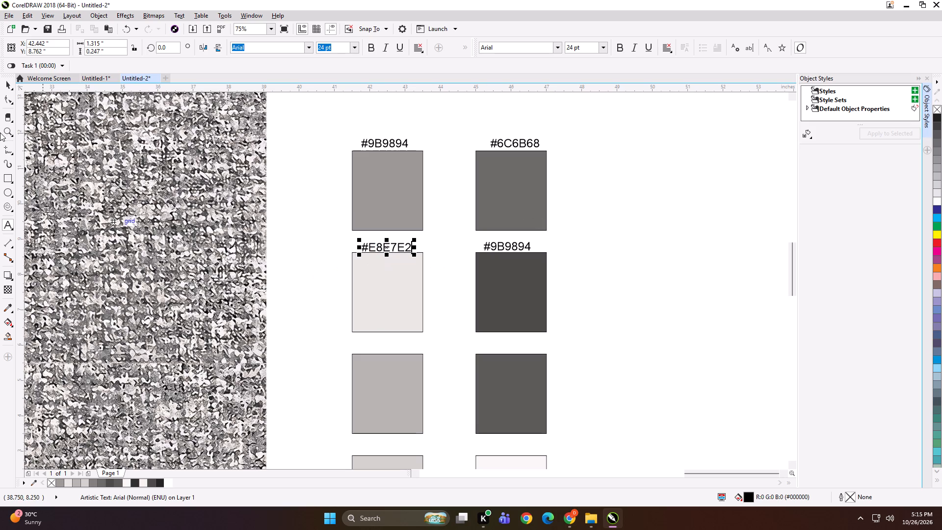
left_click(9, 89)
left_click(589, 269)
Recheck the first column's second swatch colour against the label above it.
key("space")
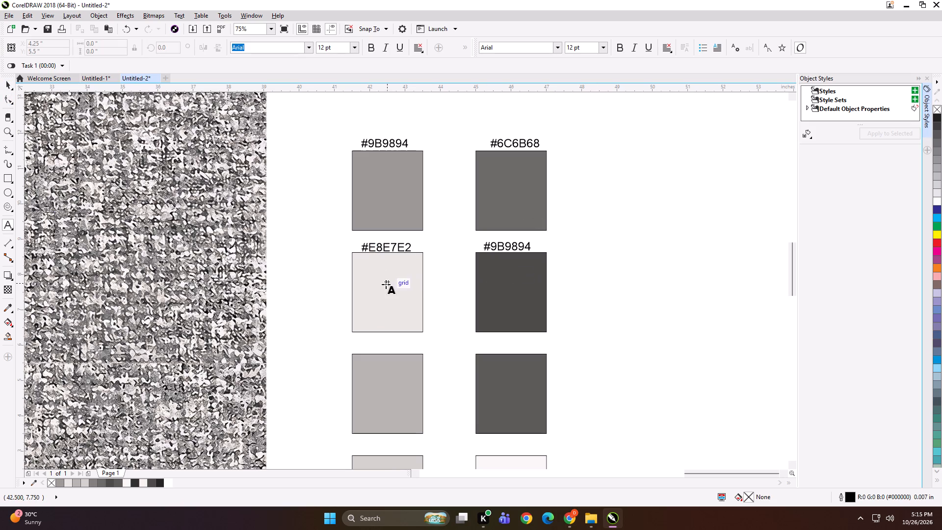
key("space")
left_click(6, 304)
left_click(6, 307)
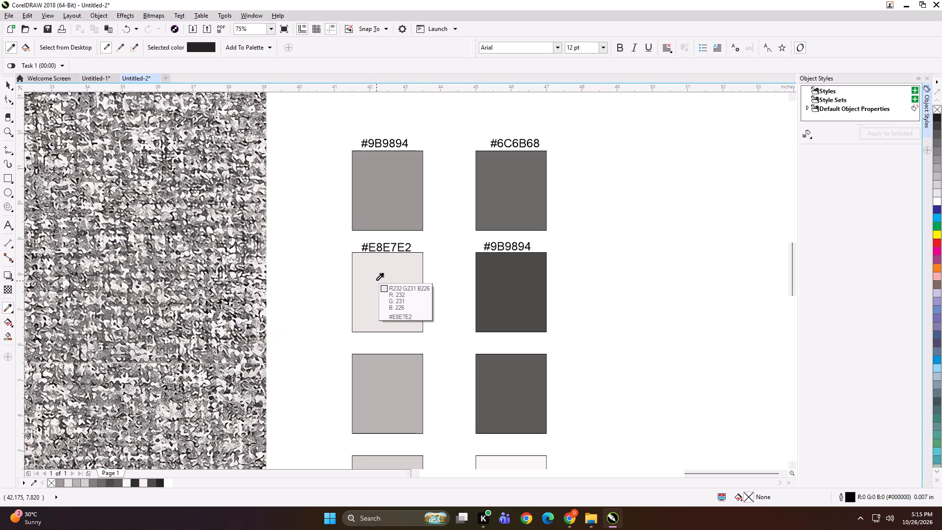
key("space")
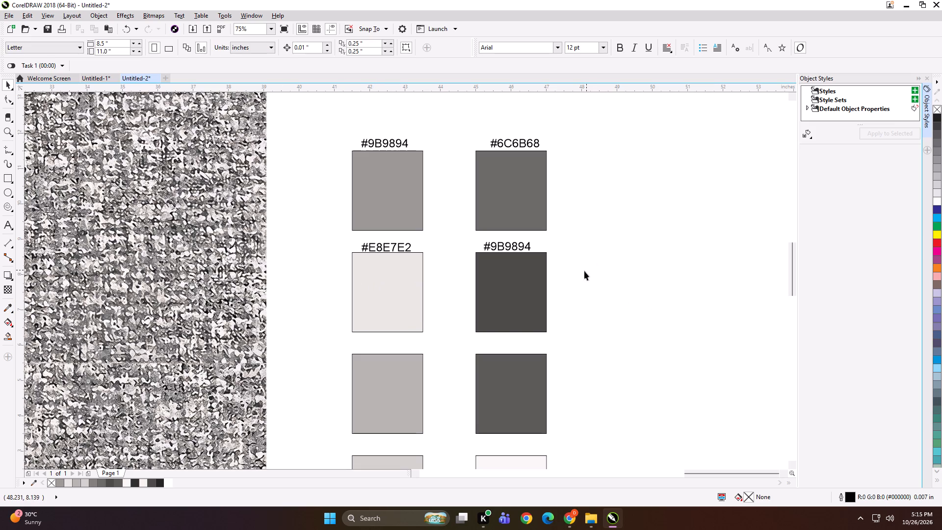
Check the colour of the second column's second swatch and change the label above it to #C4C848.
key("space")
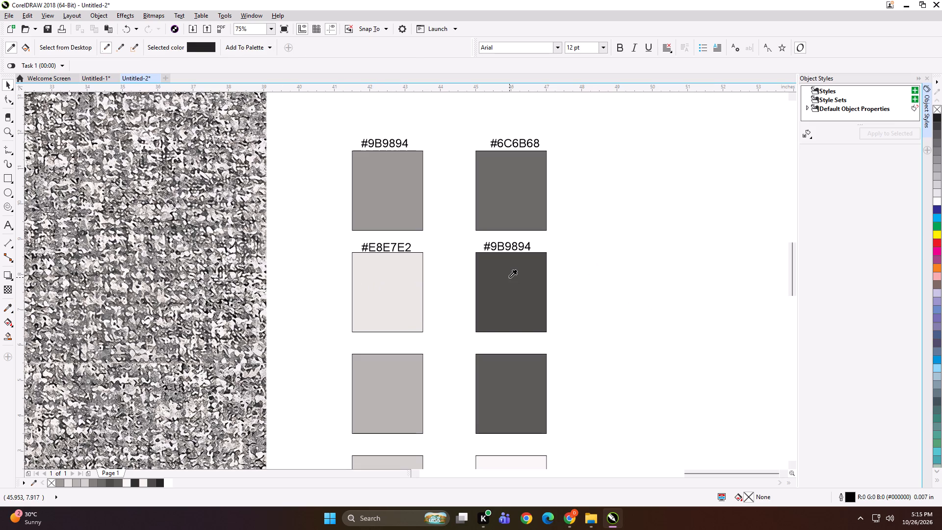
key("space")
double_click(519, 246)
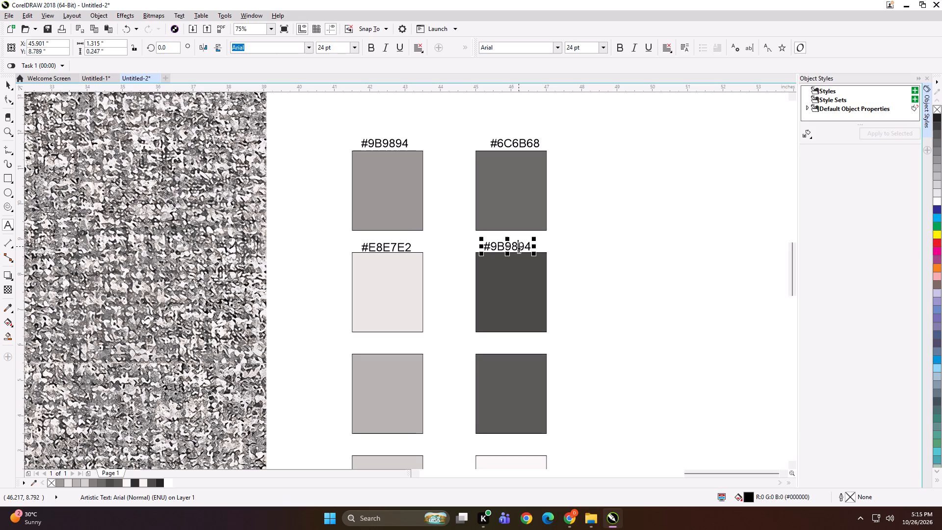
key("Right")
key("Right")
key("BackSpace")
key("BackSpace")
key("BackSpace")
key("BackSpace")
key("BackSpace")
key("BackSpace")
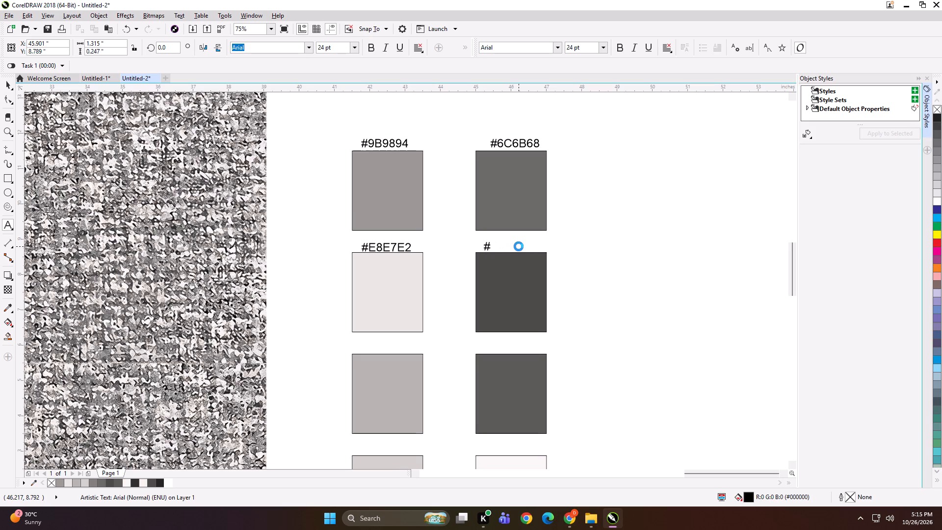
type("C4C848")
key("space")
left_click(13, 85)
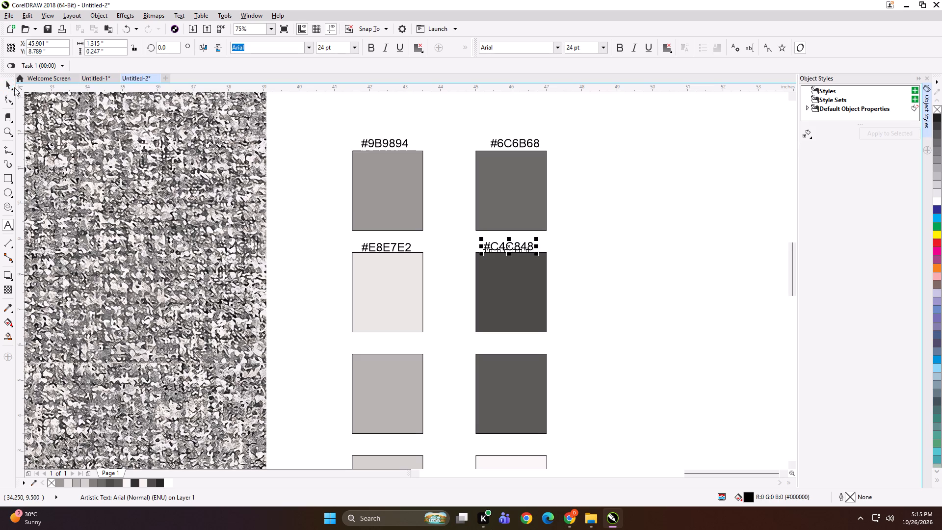
left_click(828, 281)
key("space")
left_click(583, 284)
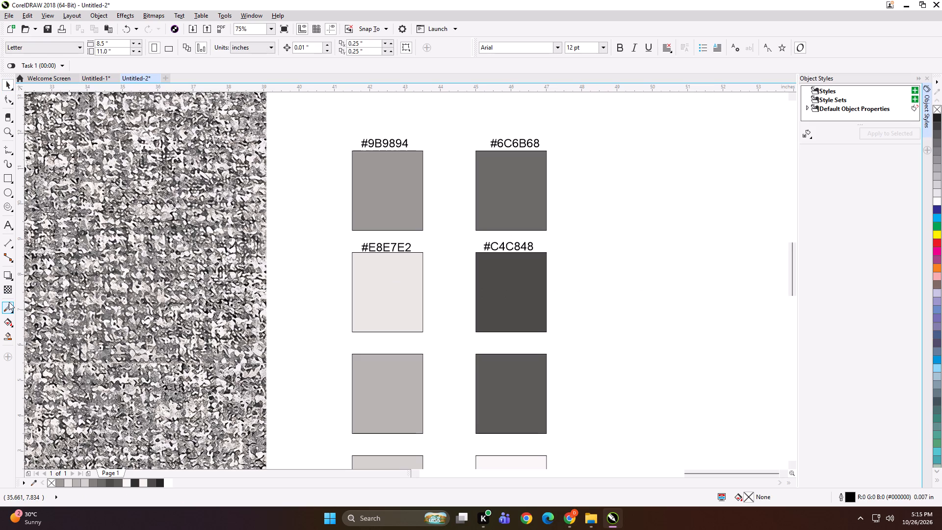
Recheck the hex colour of the second column's second swatch and correct the label above it to #4C8C48.
left_click(9, 302)
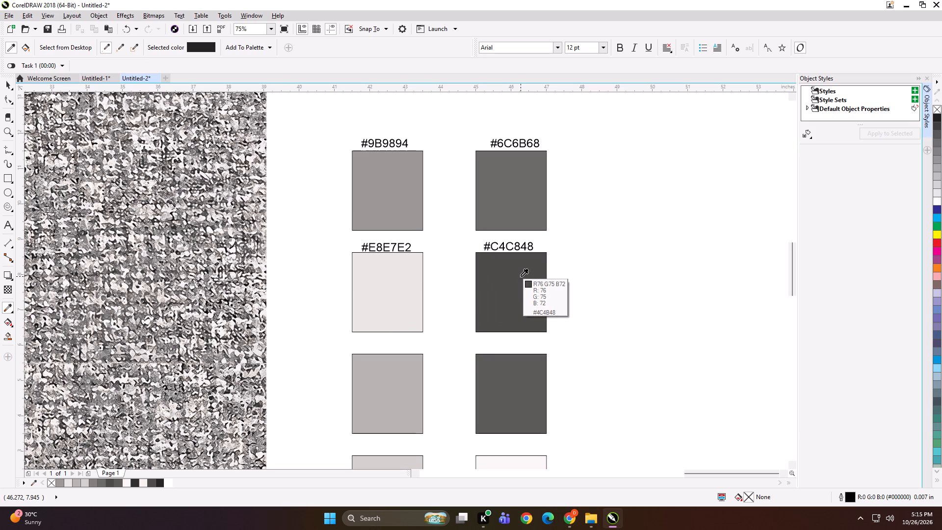
left_click(566, 273)
key("space")
scroll(516, 245, "up", 1)
double_click(510, 249)
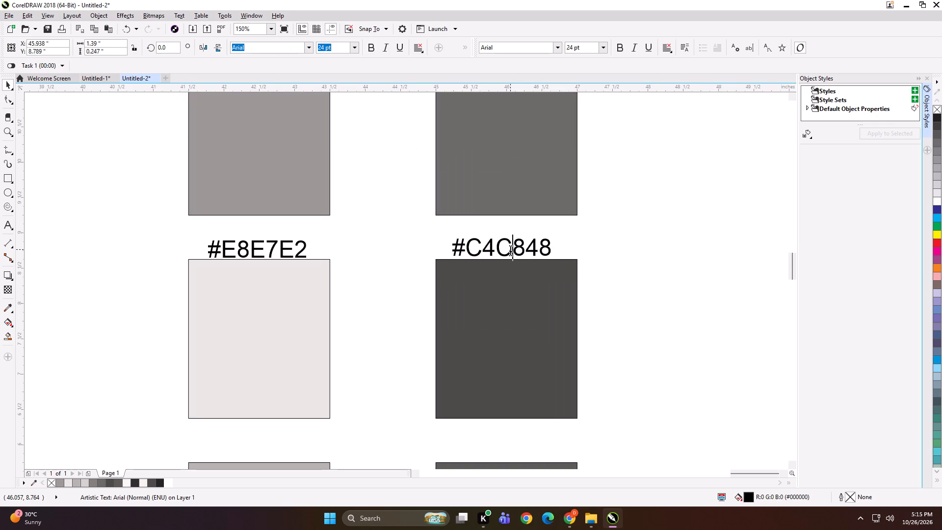
key("Right")
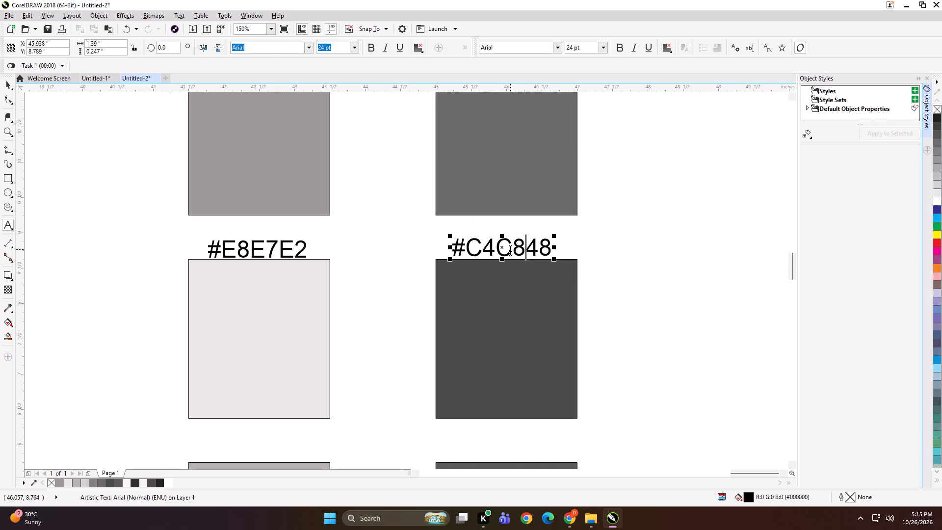
key("BackSpace")
key("BackSpace")
type("8C")
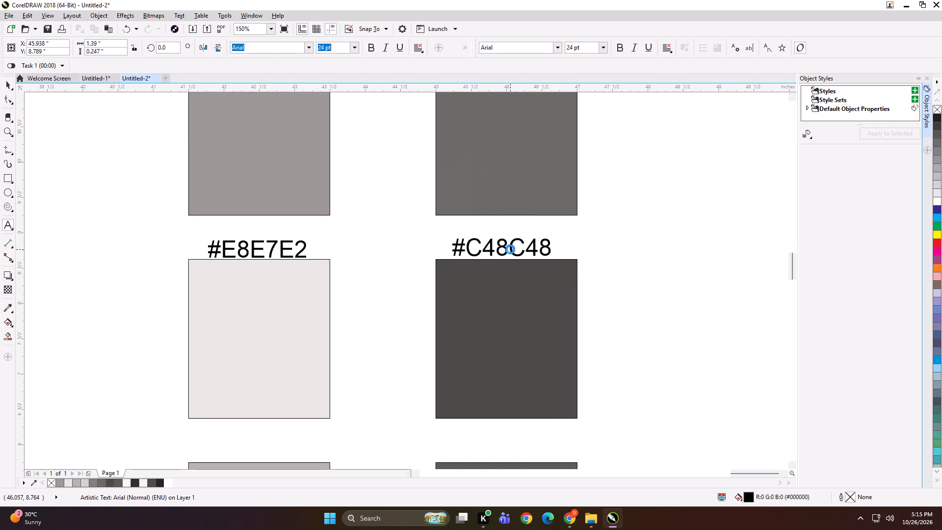
key("Left")
key("Left")
key("c")
key("Left")
key("Left")
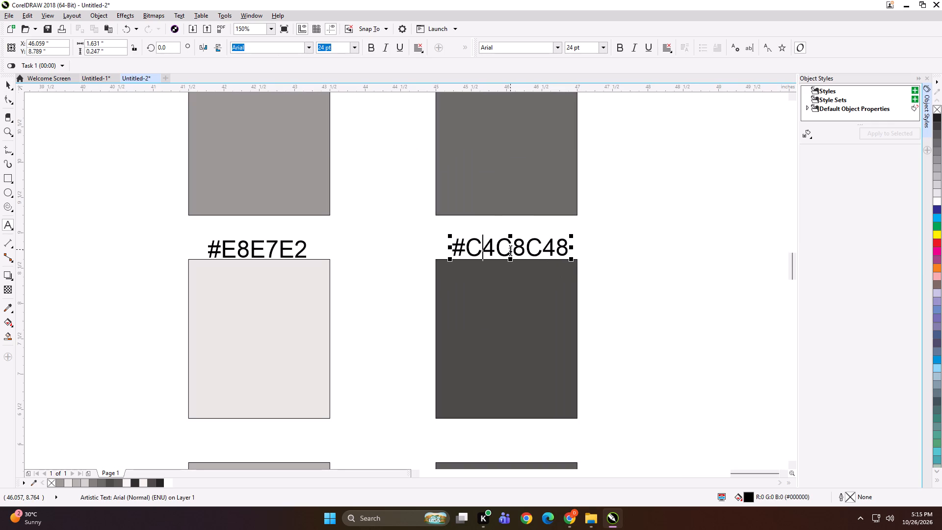
key("BackSpace")
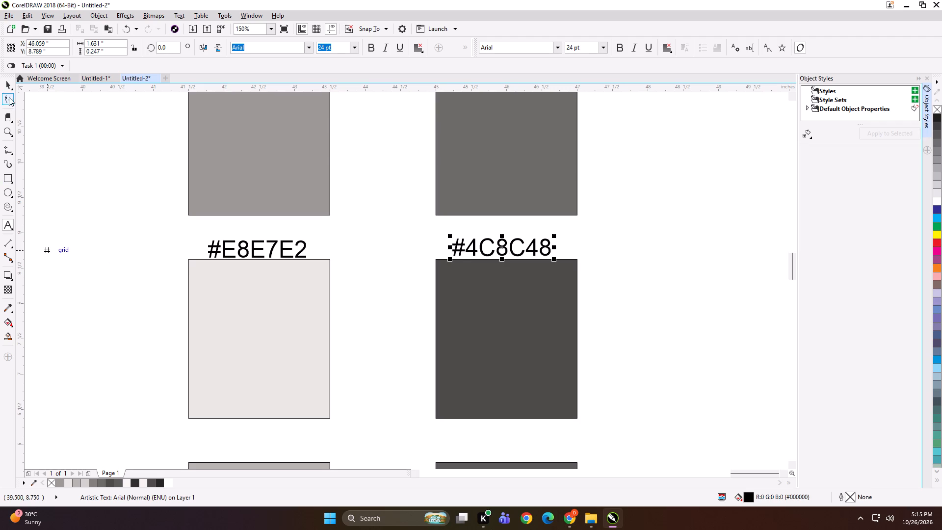
left_click(8, 89)
left_click(694, 250)
Recheck the second column's second swatch colour against the label above it.
key("space")
key("space")
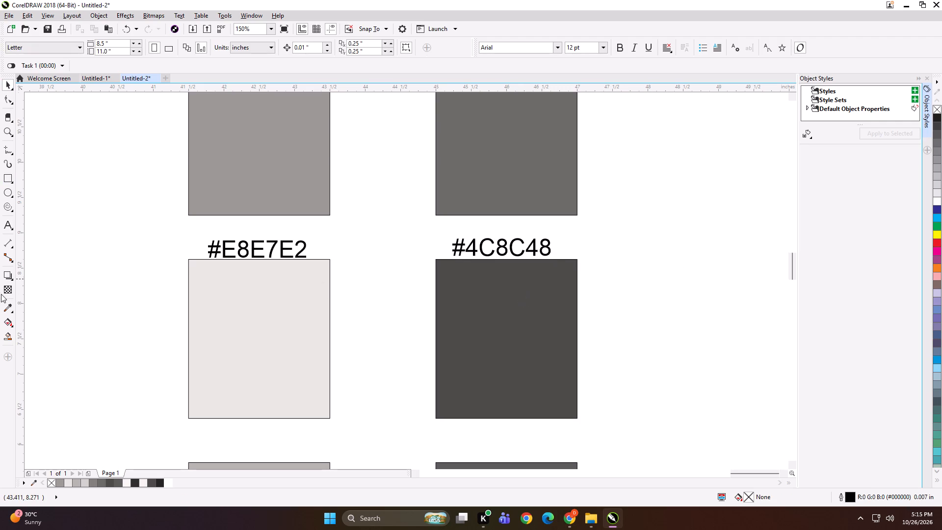
left_click(8, 306)
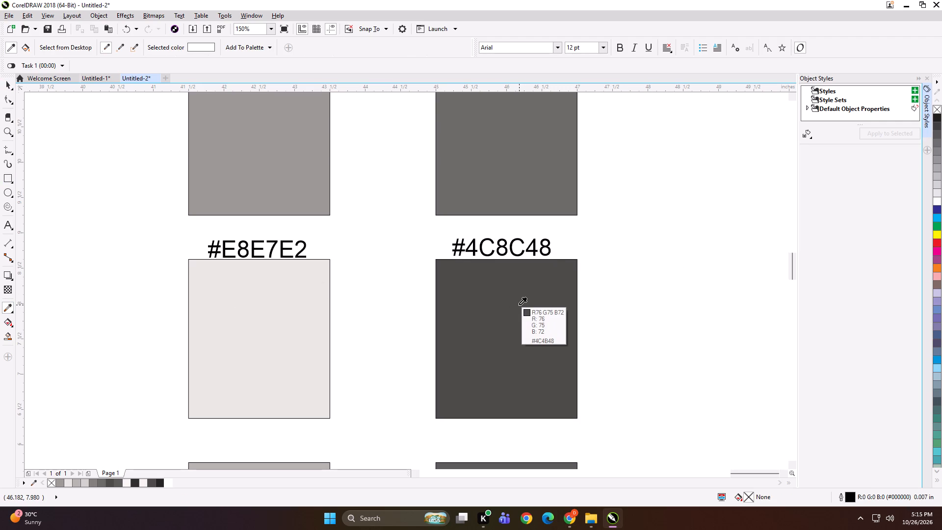
scroll(519, 305, "down", 1)
key("space")
left_click(596, 272)
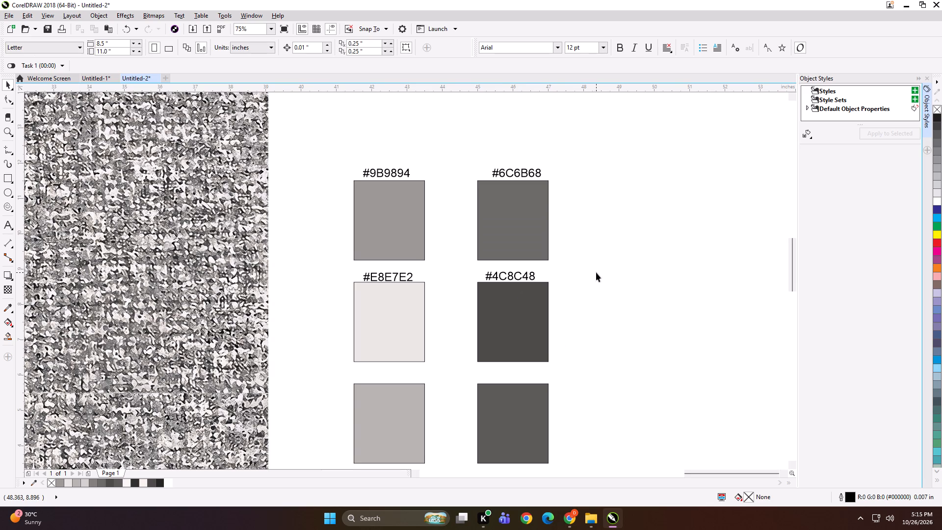
Delete the six unlabelled swatches in the lower three rows of the colour chart.
scroll(601, 227, "down", 1)
left_click_drag(611, 288, 455, 467)
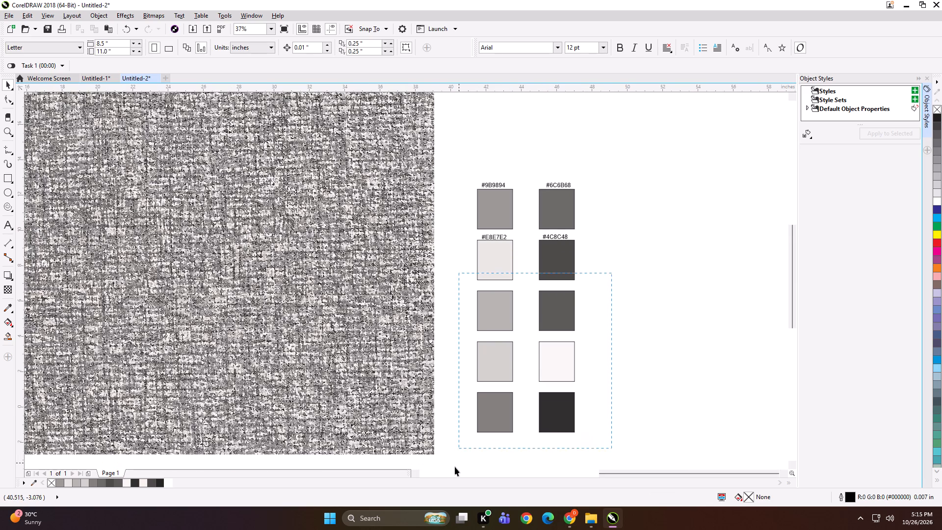
left_click_drag(455, 467, 454, 467)
key("Delete")
Show the four labelled swatches in full-screen preview, capture them as a screenshot, and return to the drawing.
left_click_drag(641, 133, 429, 288)
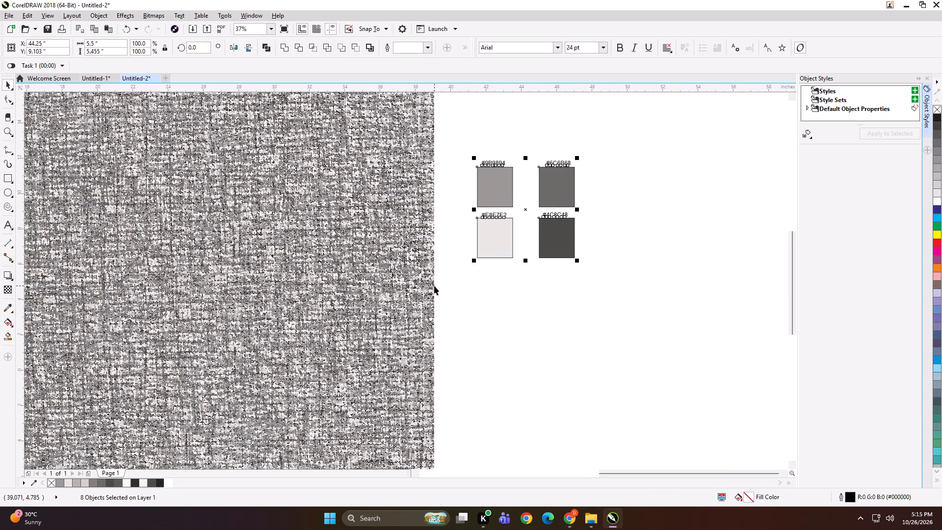
key("shift+F2")
key("F9")
key("Print")
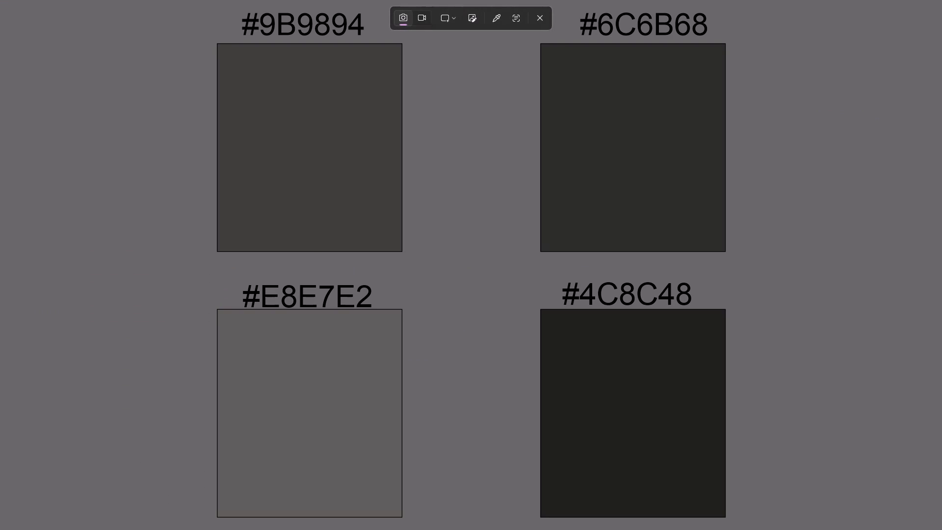
left_click_drag(15, 0, 941, 529)
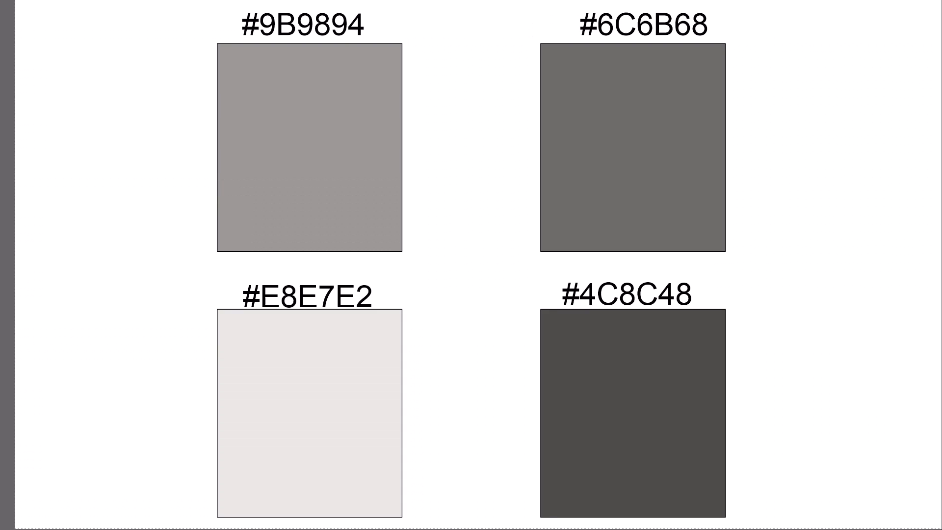
left_click_drag(941, 529, 937, 529)
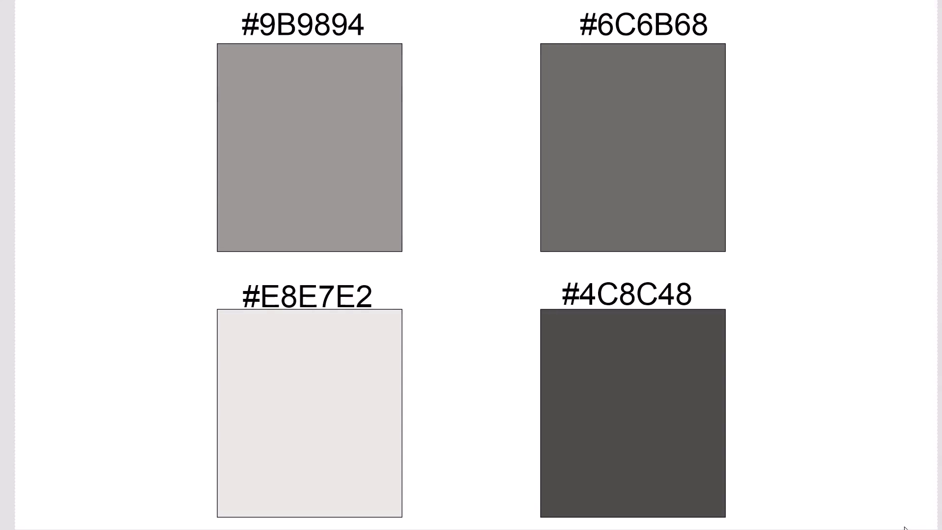
left_click(481, 456)
scroll(431, 284, "down", 2)
left_click(441, 166)
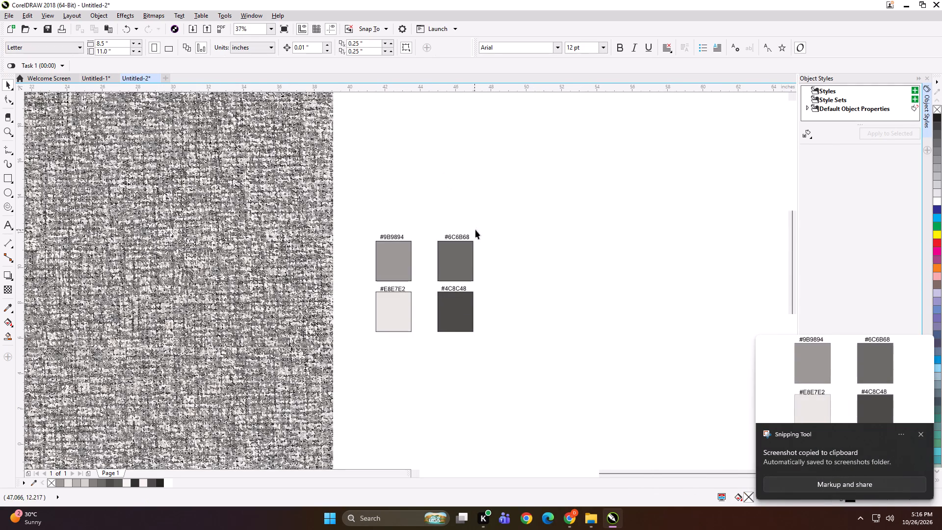
Capture a screenshot of the eyedropper's colour reading over the #9B9894 swatch beside the woven texture.
scroll(360, 215, "down", 1)
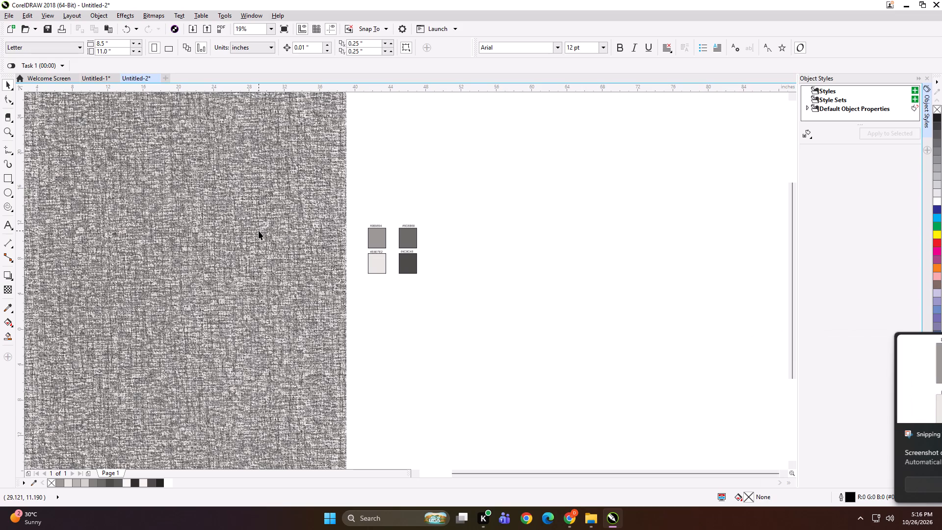
key("space")
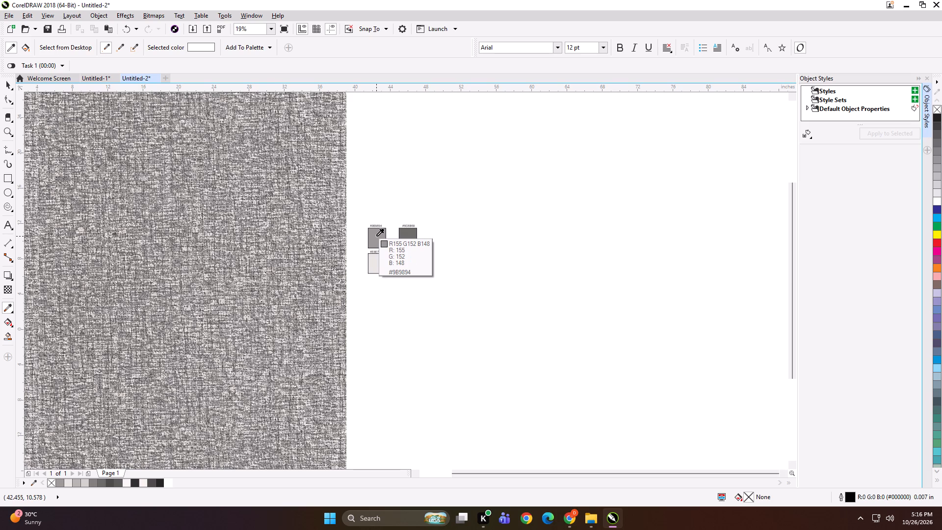
key("Print")
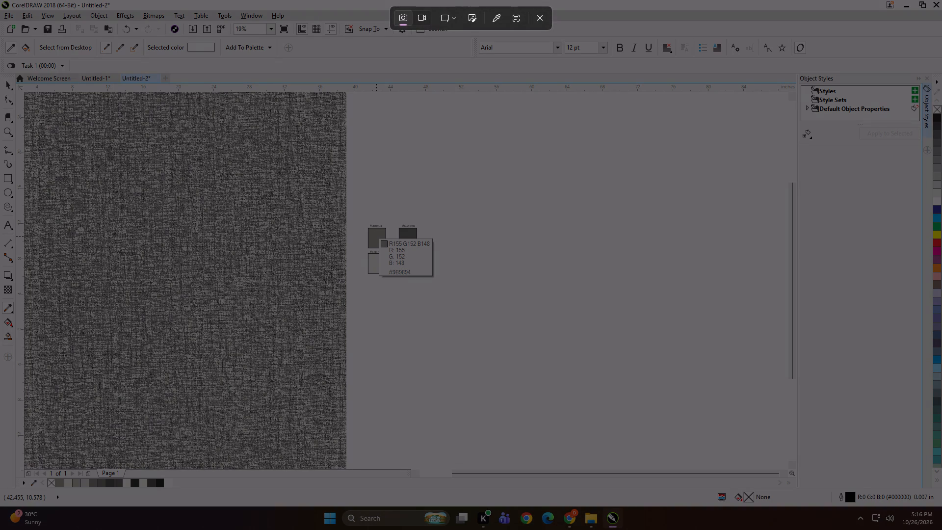
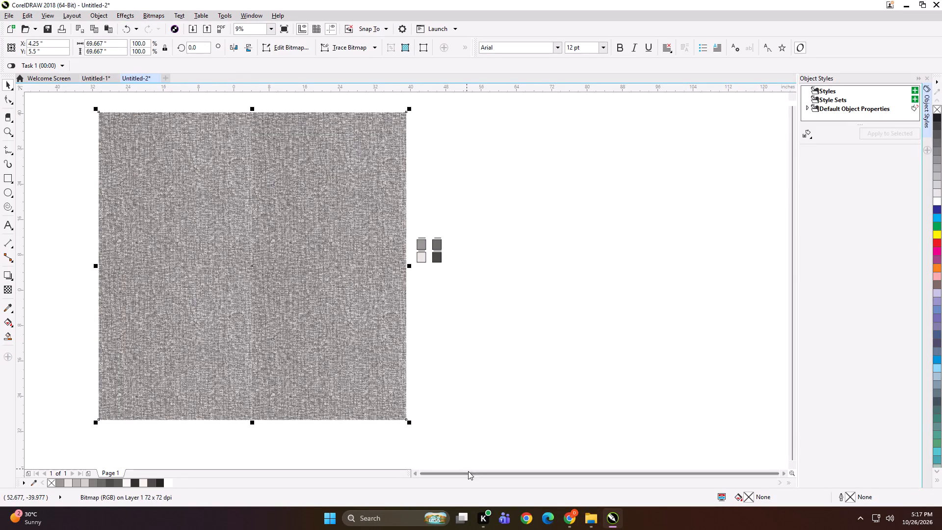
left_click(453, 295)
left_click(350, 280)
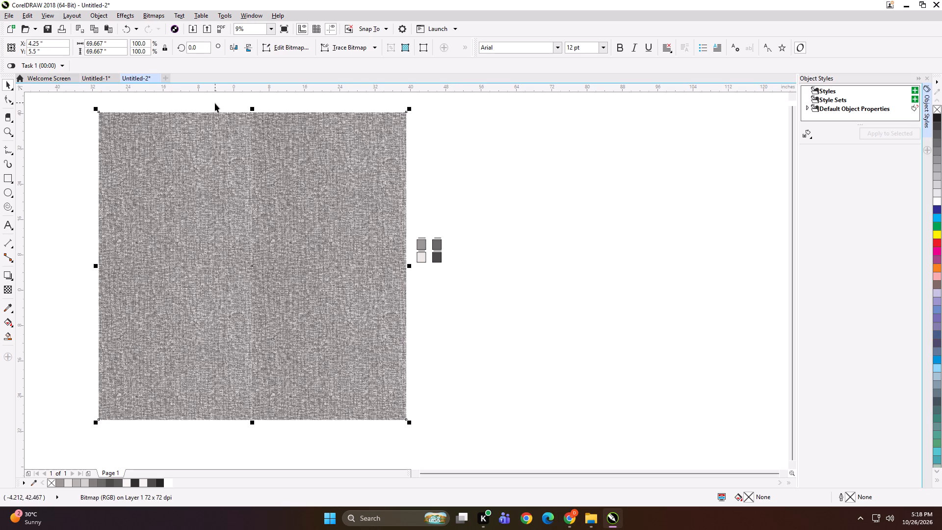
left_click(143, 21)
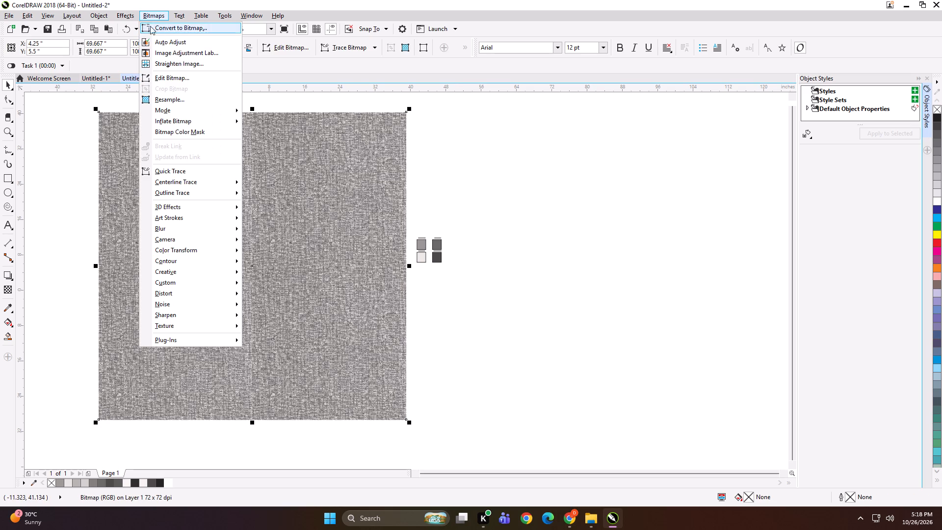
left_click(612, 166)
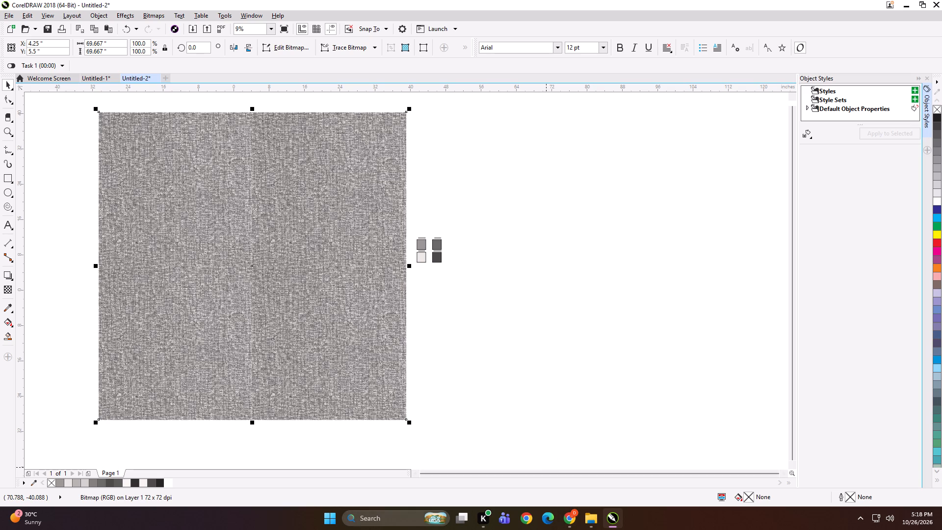
Find Photoshop through the Windows search and launch it.
type("PHOTO")
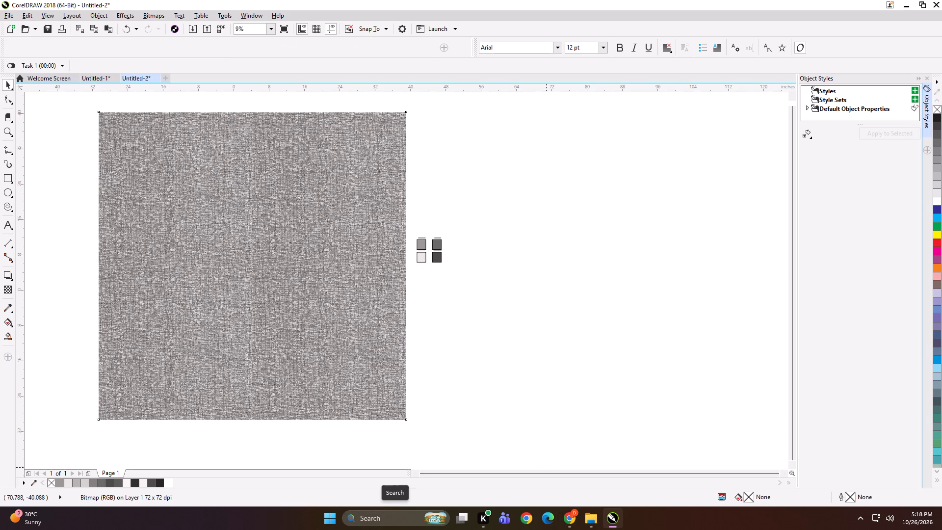
left_click(391, 501)
left_click(400, 520)
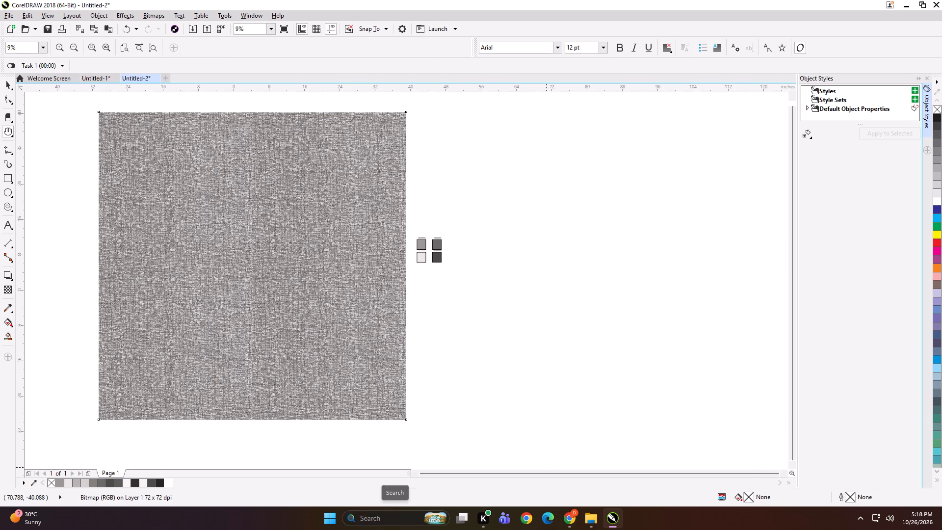
type("PHOTO")
key("Return")
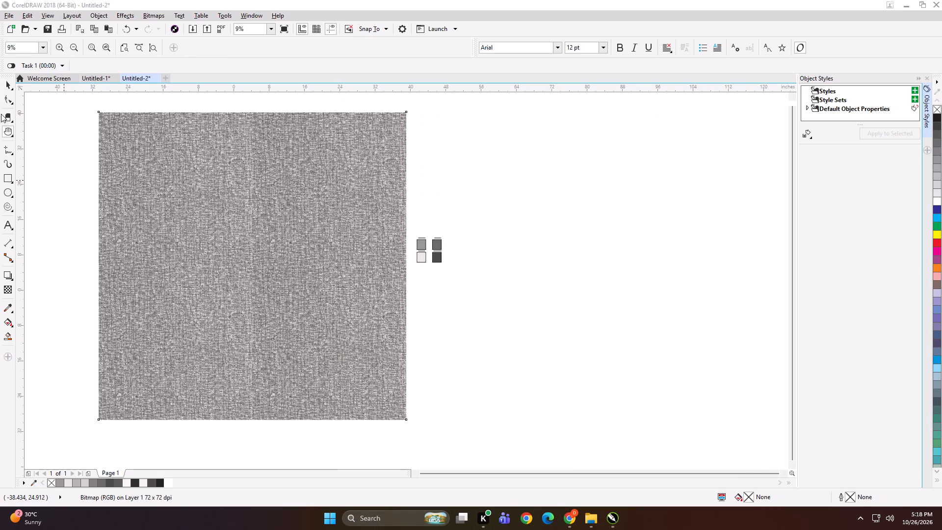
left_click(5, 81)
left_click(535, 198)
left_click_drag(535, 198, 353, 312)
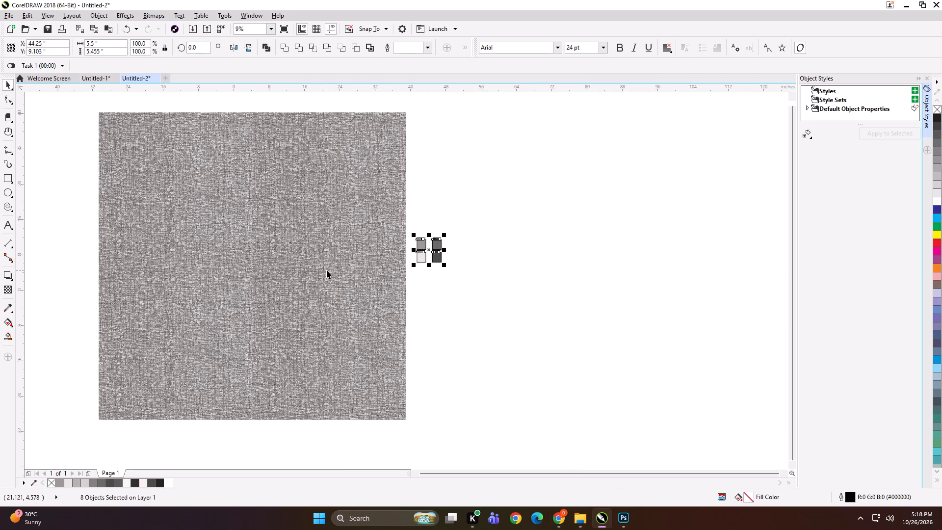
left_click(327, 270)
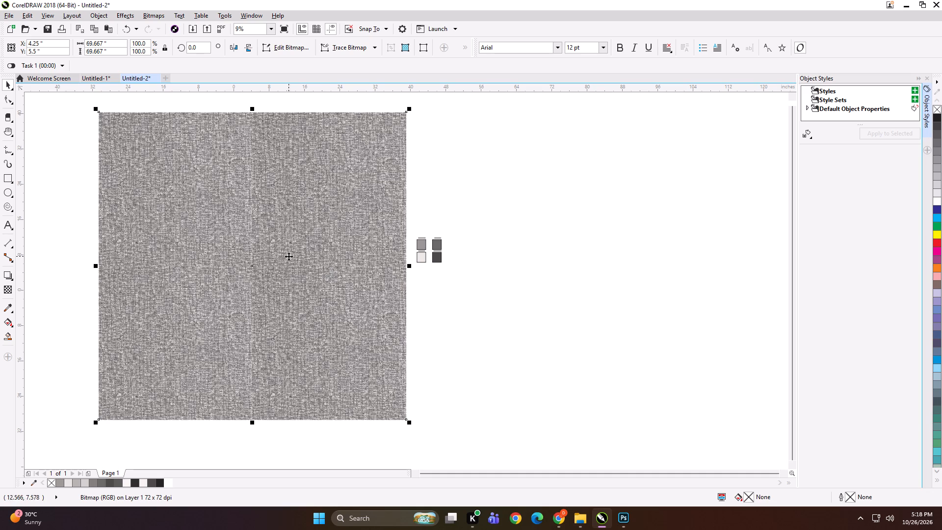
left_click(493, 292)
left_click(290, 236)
Open the Sample D&D woven texture from Cut File's 2026 > oct > 13 folder in Photoshop.
left_click(618, 481)
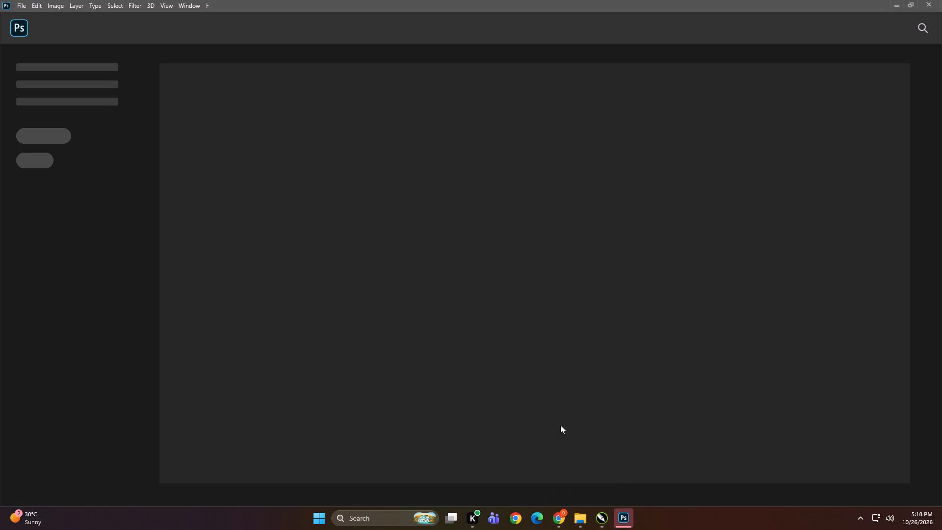
left_click(576, 525)
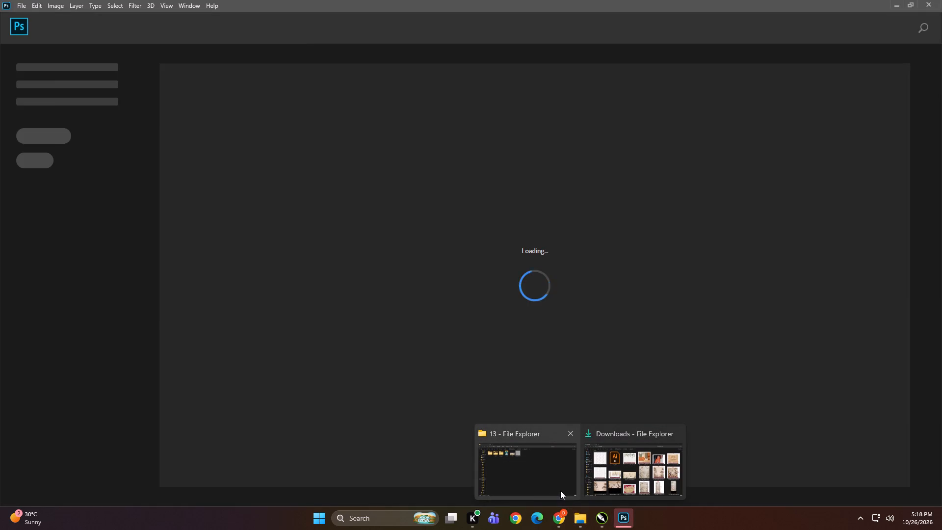
left_click(553, 482)
left_click_drag(380, 85, 636, 406)
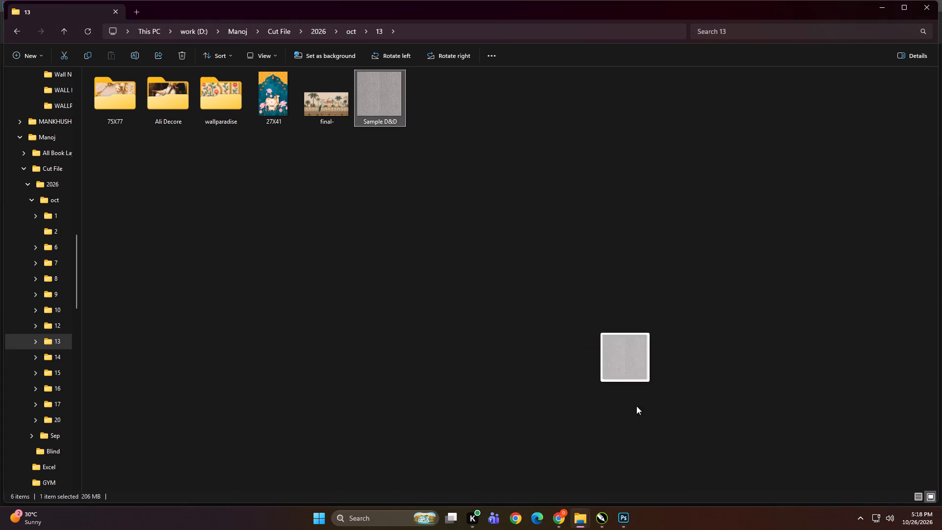
left_click_drag(636, 406, 603, 443)
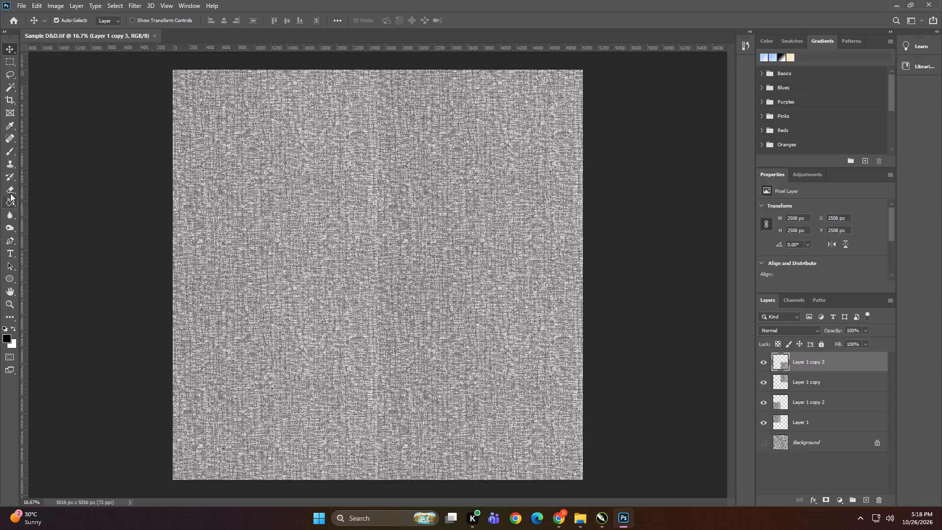
Convert the Sample D&D image to CMYK colour mode, merging its layers and accepting the U.S. Web Coated (SWOP) v2 profile.
left_click(10, 125)
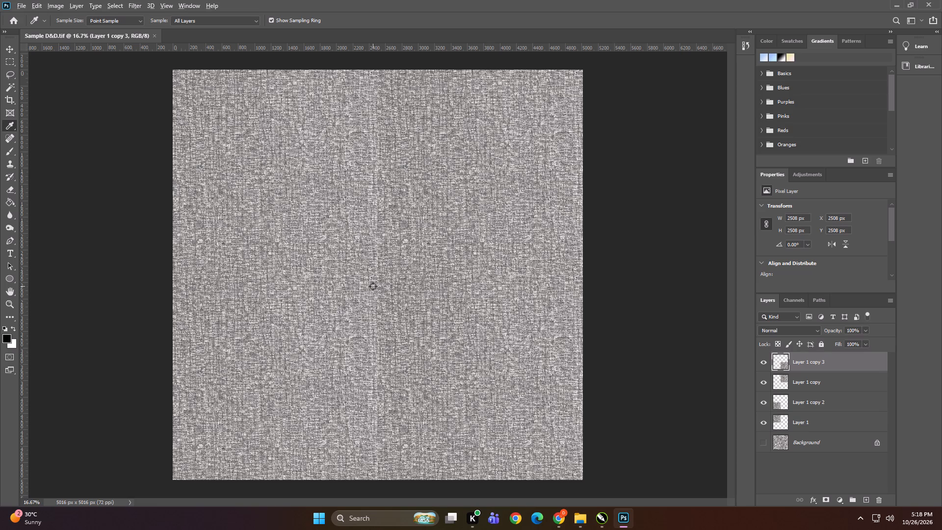
left_click(61, 4)
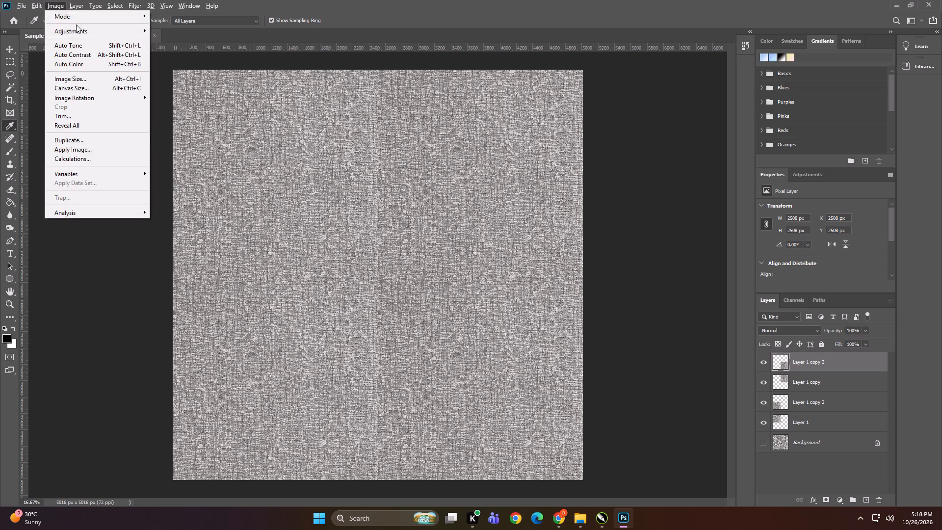
left_click(79, 16)
left_click(172, 60)
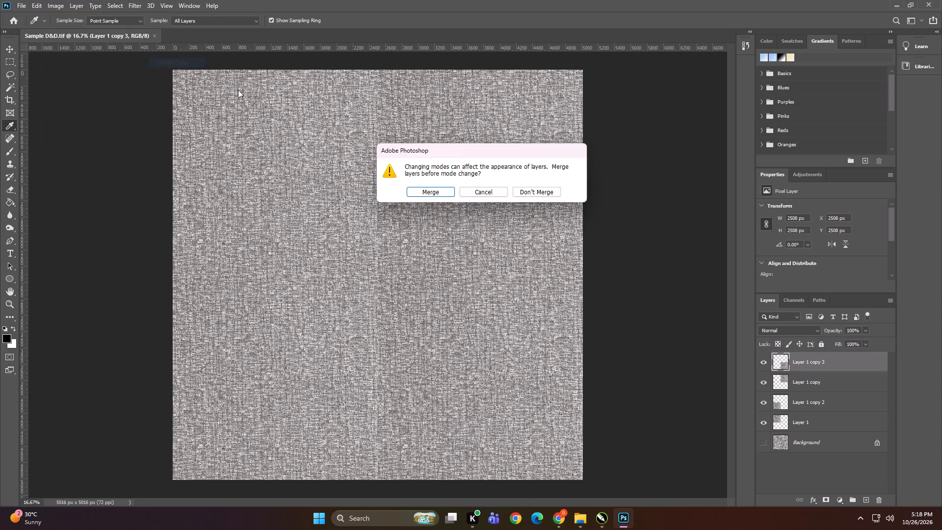
left_click(415, 191)
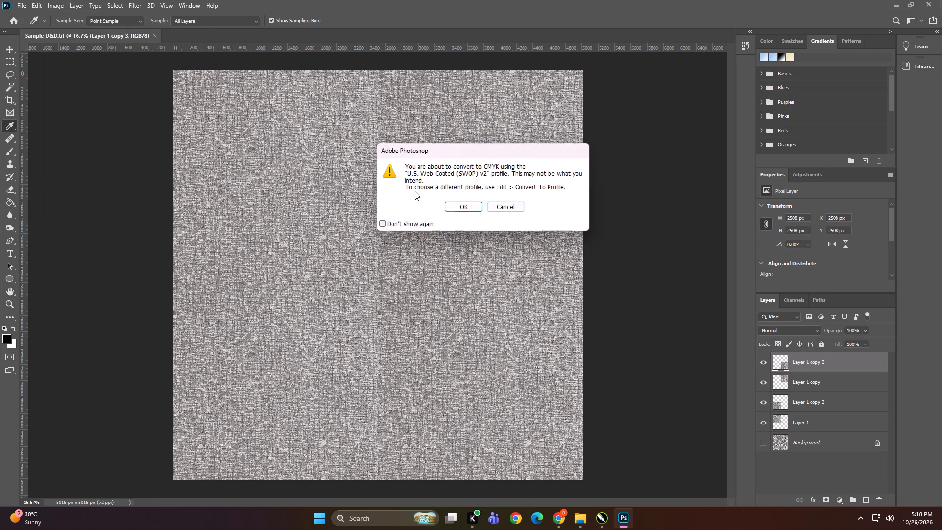
left_click(461, 207)
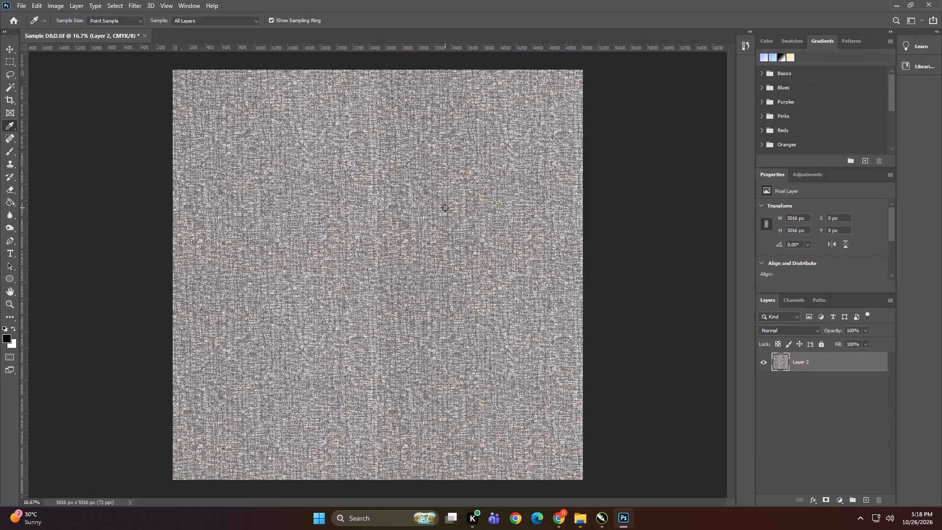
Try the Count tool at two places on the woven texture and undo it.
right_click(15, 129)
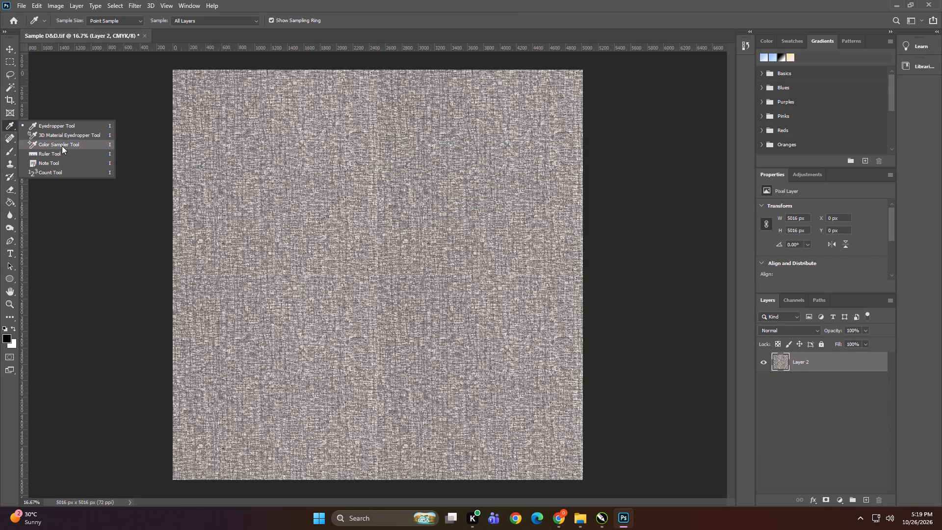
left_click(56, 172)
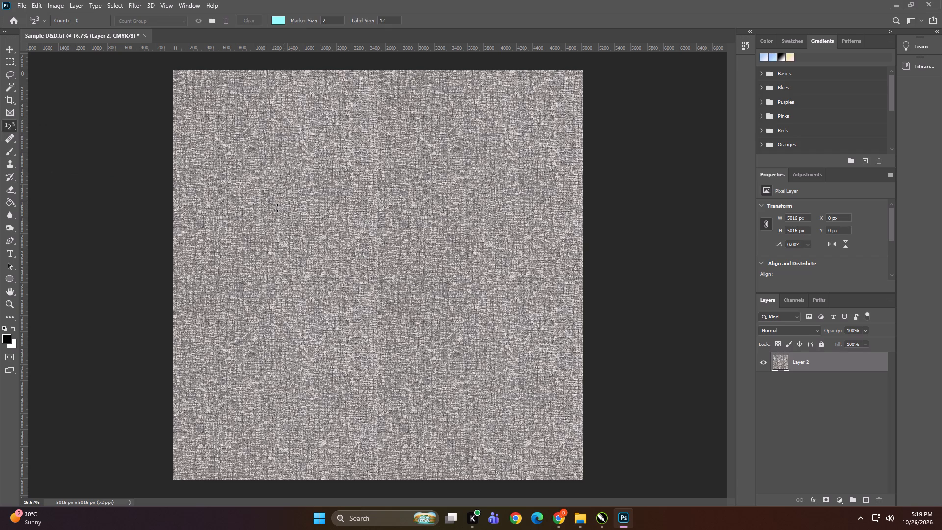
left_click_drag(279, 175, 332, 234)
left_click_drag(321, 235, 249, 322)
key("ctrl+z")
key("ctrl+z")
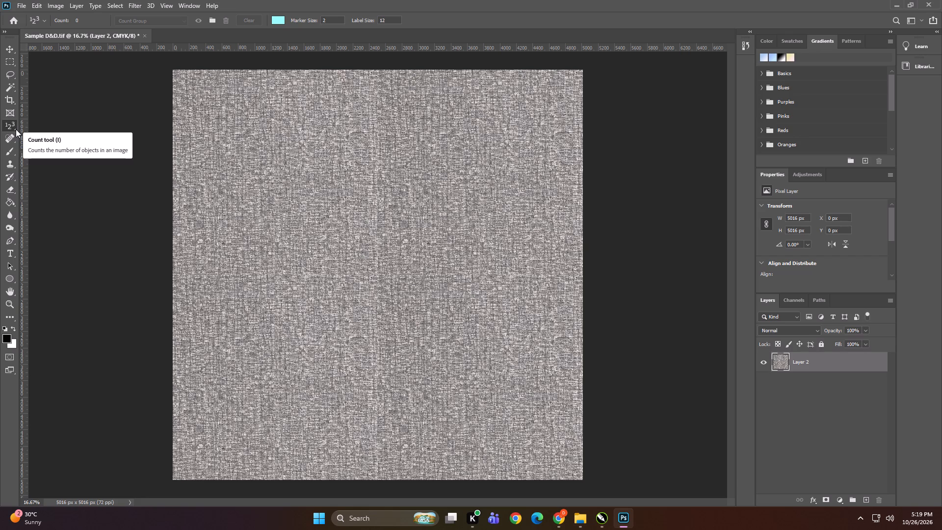
Save the CMYK texture to the Downloads folder on the computer as an uncompressed TIFF named Sample D&D COLOR.
key("ctrl+shift+s")
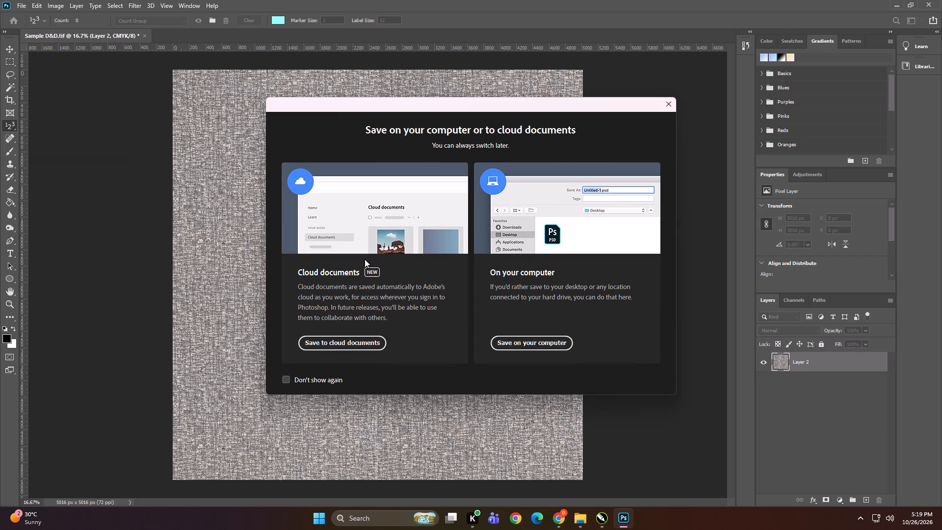
left_click(507, 341)
scroll(208, 227, "up", 4)
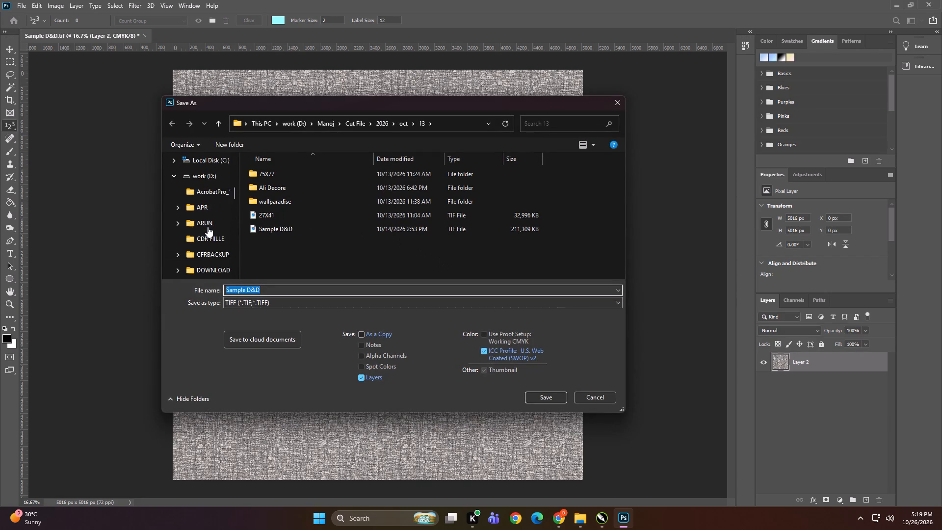
scroll(208, 227, "up", 8)
left_click(207, 256)
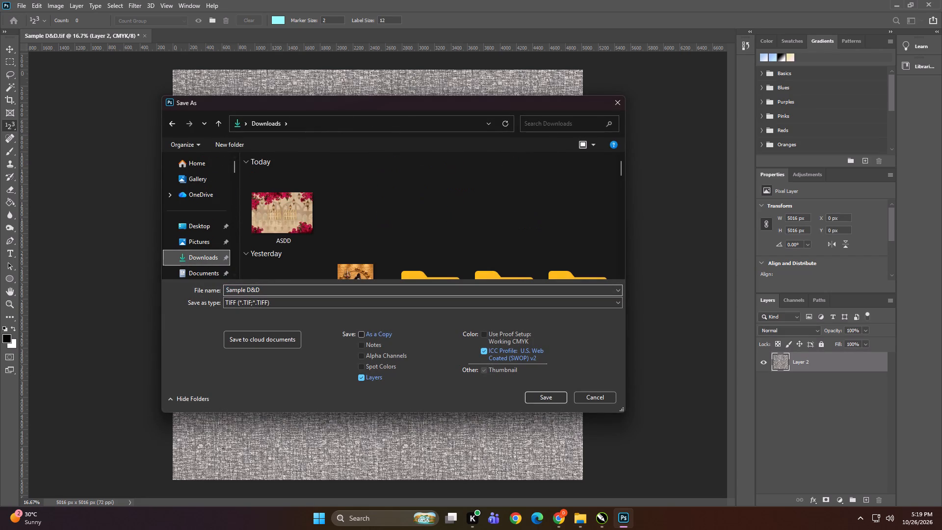
triple_click(270, 289)
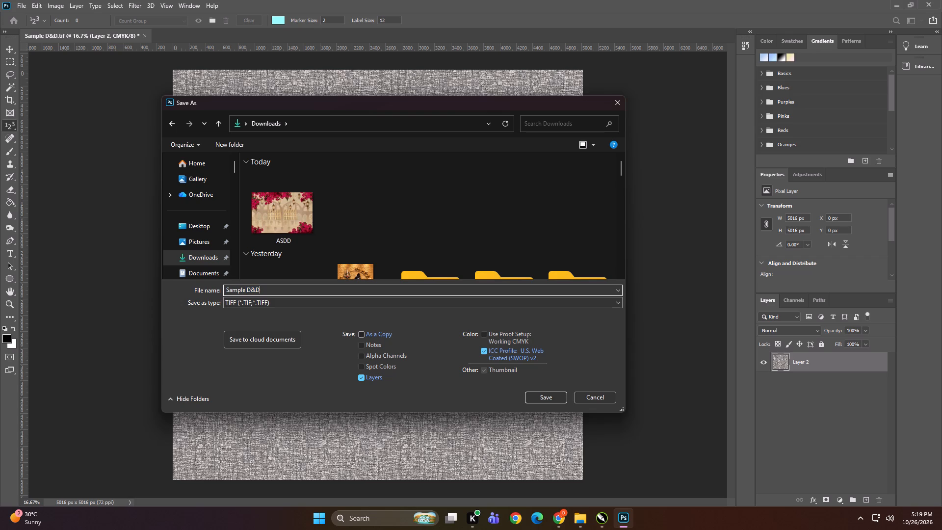
key("space")
type("COO")
key("BackSpace")
type("LOR")
left_click(527, 397)
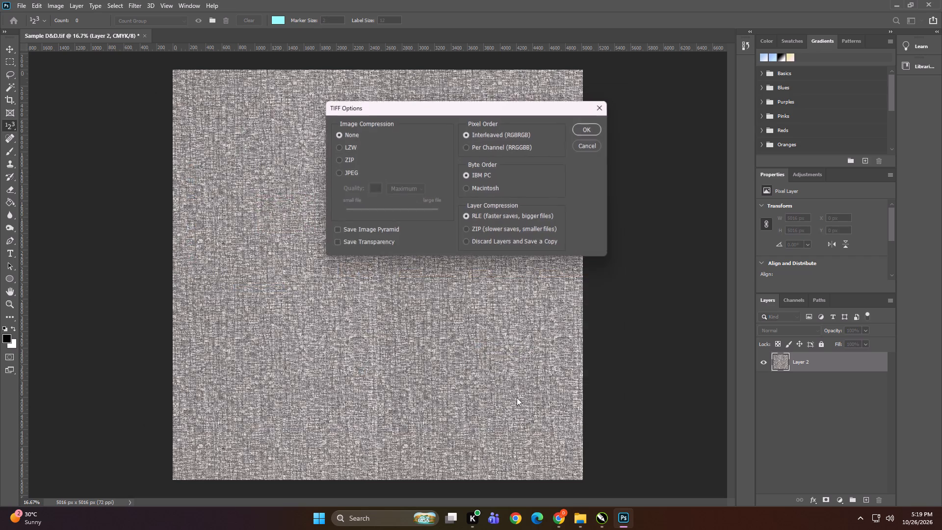
left_click(588, 125)
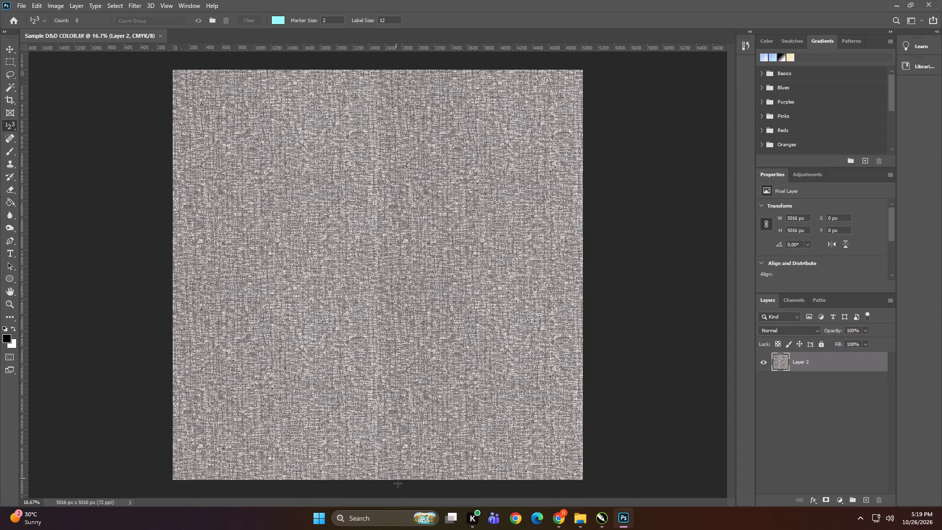
Close Photoshop.
left_click(579, 519)
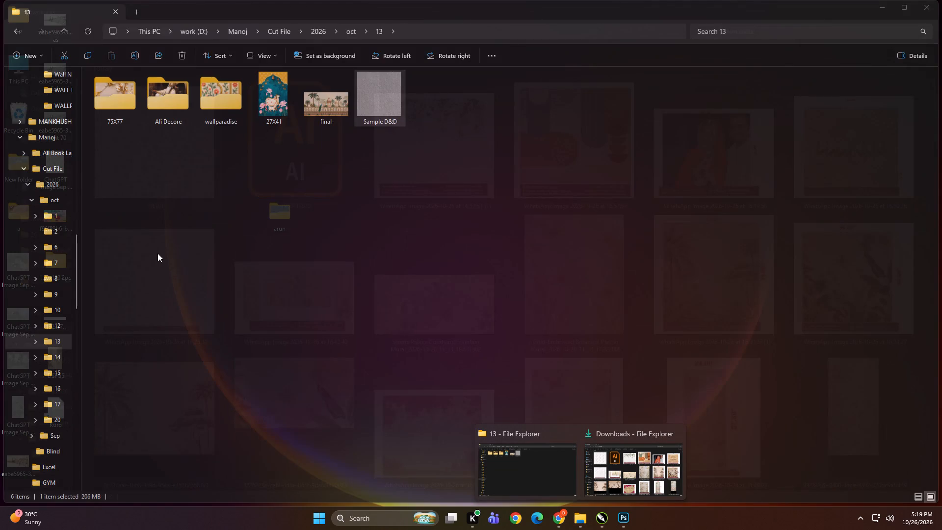
left_click(622, 519)
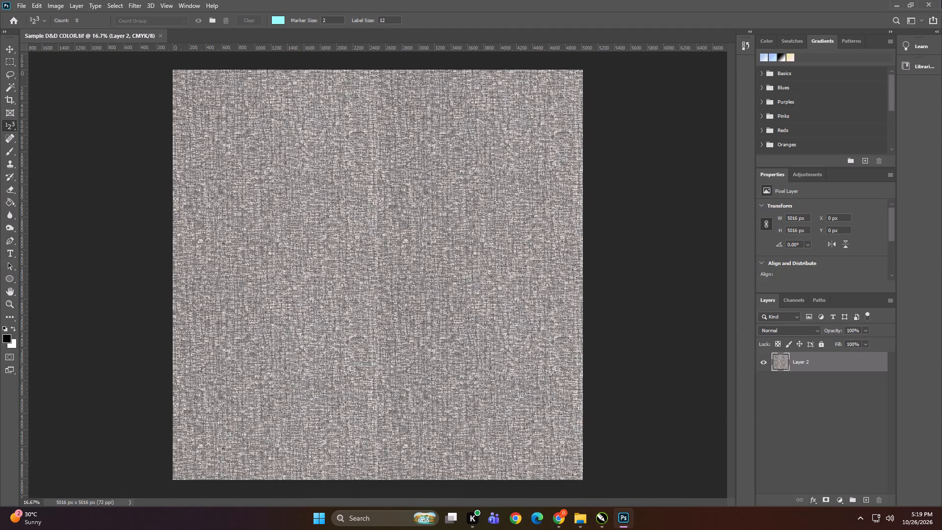
left_click(934, 3)
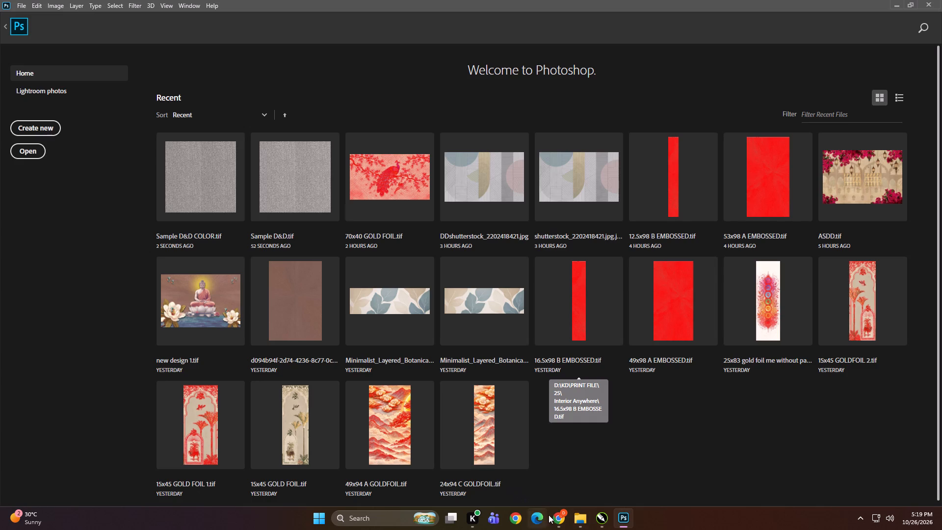
Bring Sample D&D COLOR from the Downloads folder into the CorelDRAW drawing, beside the four colour swatches.
left_click(582, 516)
left_click(593, 472)
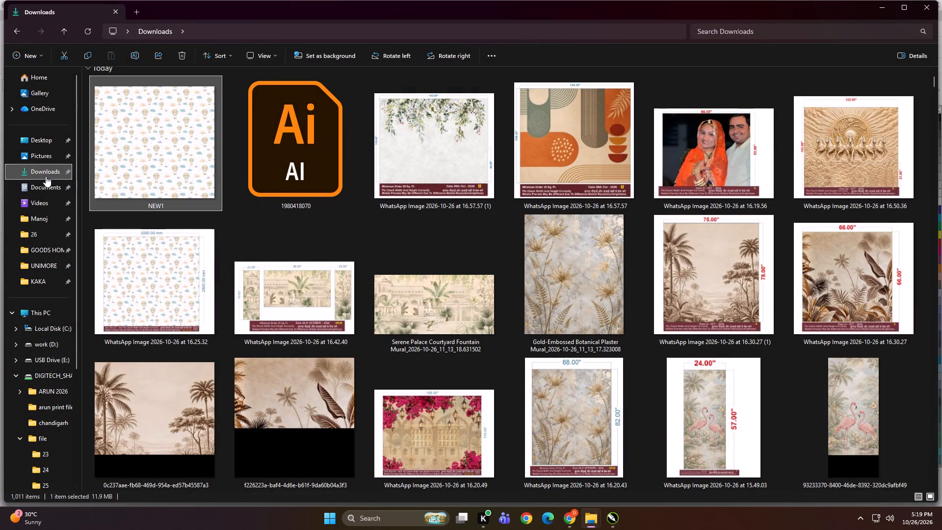
left_click(46, 176)
left_click(137, 174)
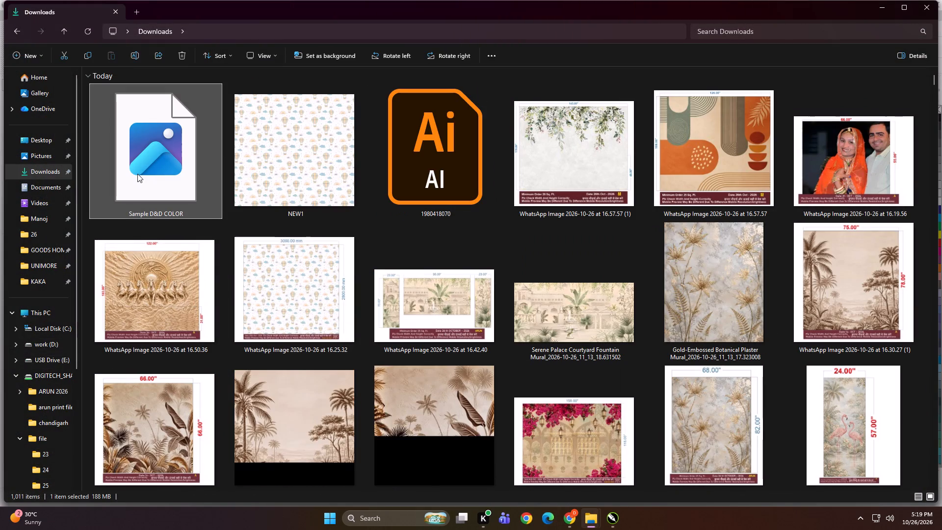
left_click_drag(144, 124, 401, 327)
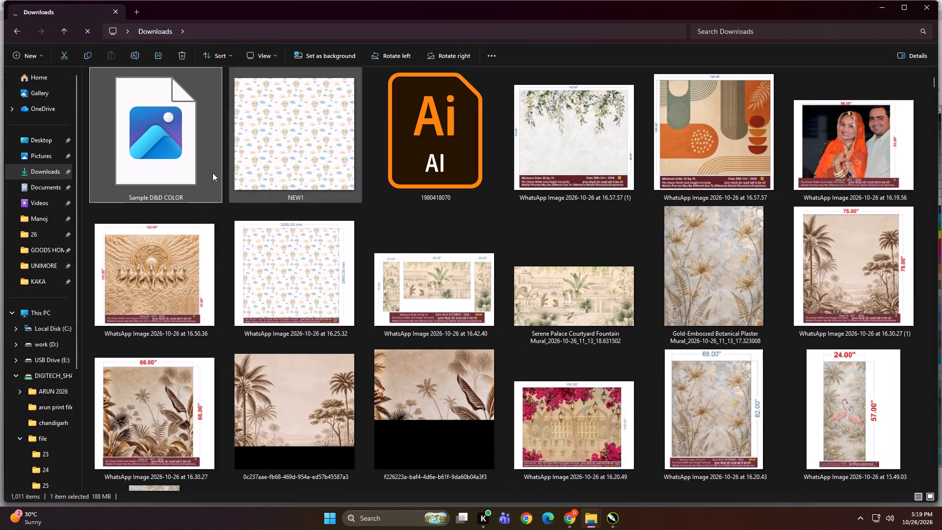
left_click_drag(171, 125, 325, 287)
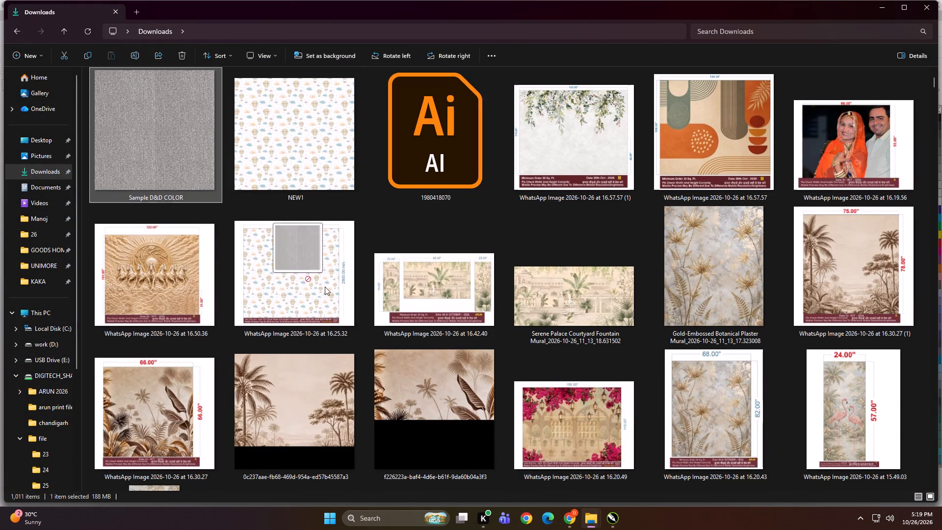
left_click_drag(325, 287, 508, 288)
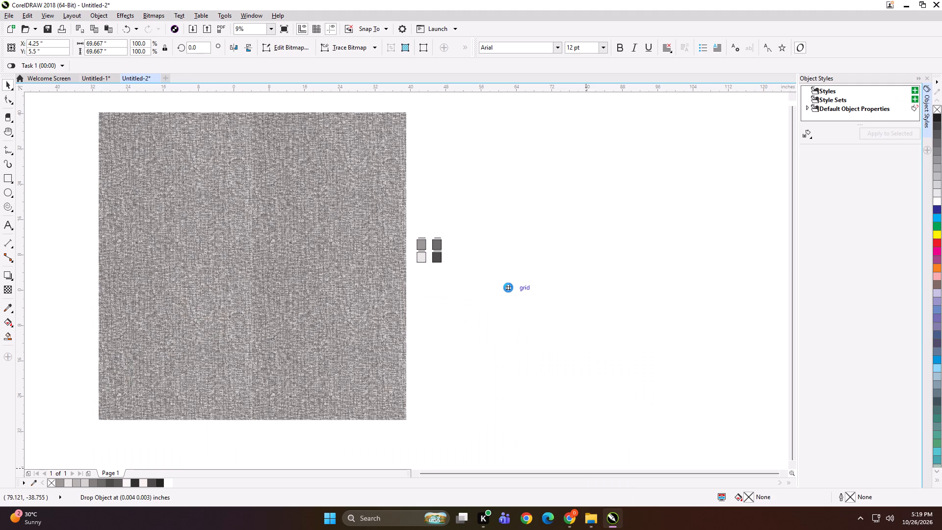
Move the CMYK texture farther away from the four existing swatches, into clear space beside them.
scroll(288, 231, "down", 2)
left_click_drag(358, 252, 450, 245)
scroll(436, 236, "up", 2)
left_click(612, 238)
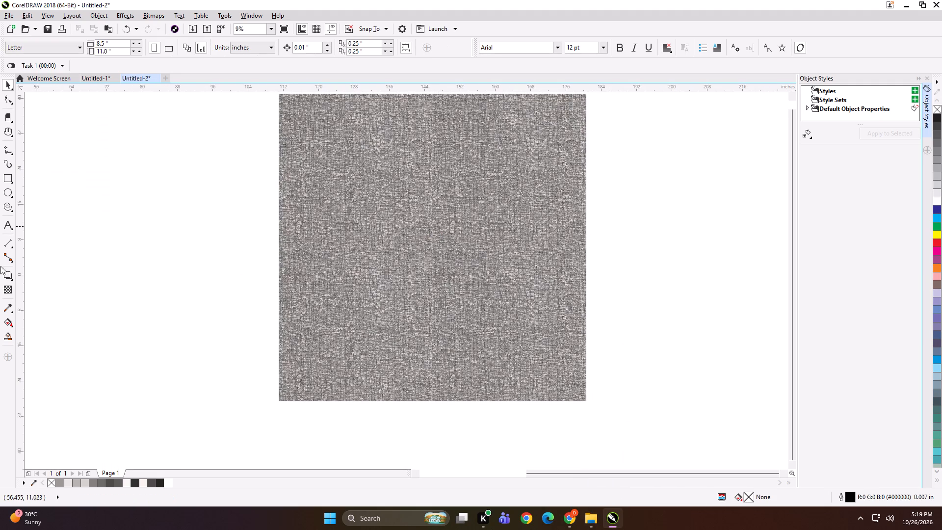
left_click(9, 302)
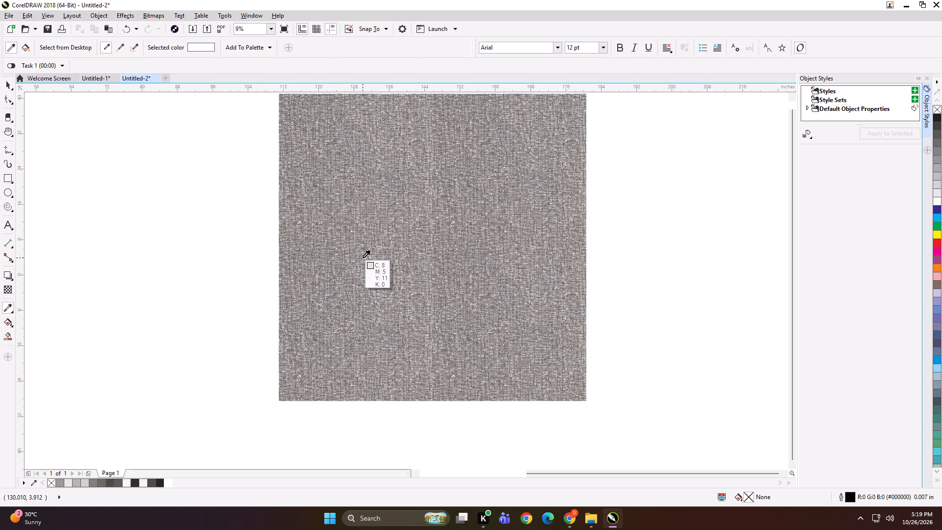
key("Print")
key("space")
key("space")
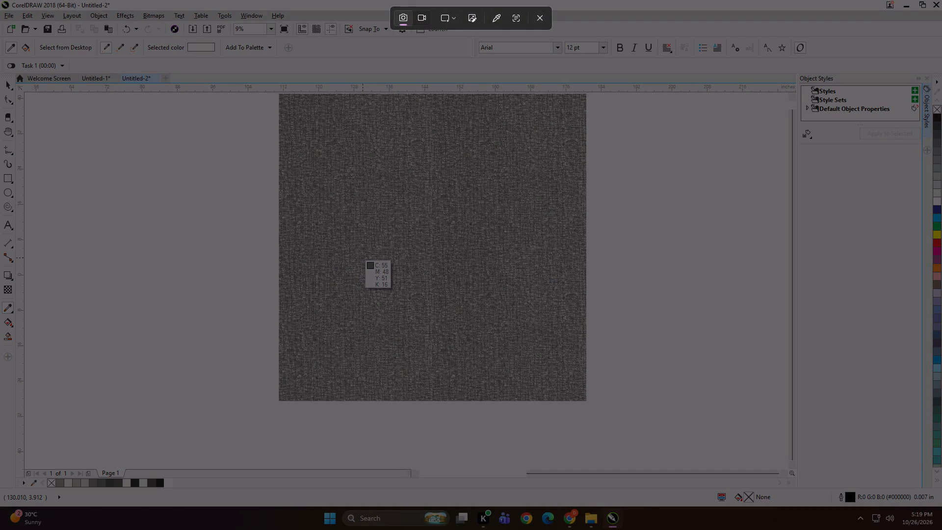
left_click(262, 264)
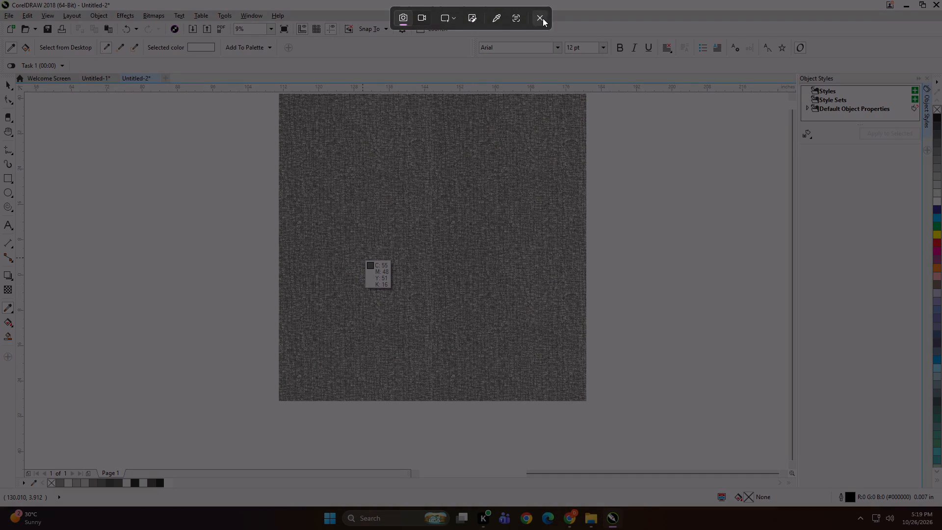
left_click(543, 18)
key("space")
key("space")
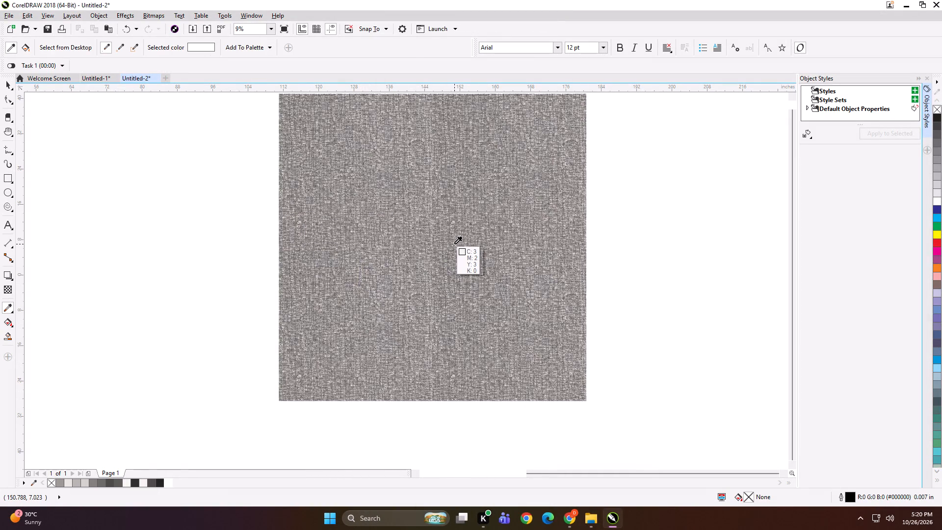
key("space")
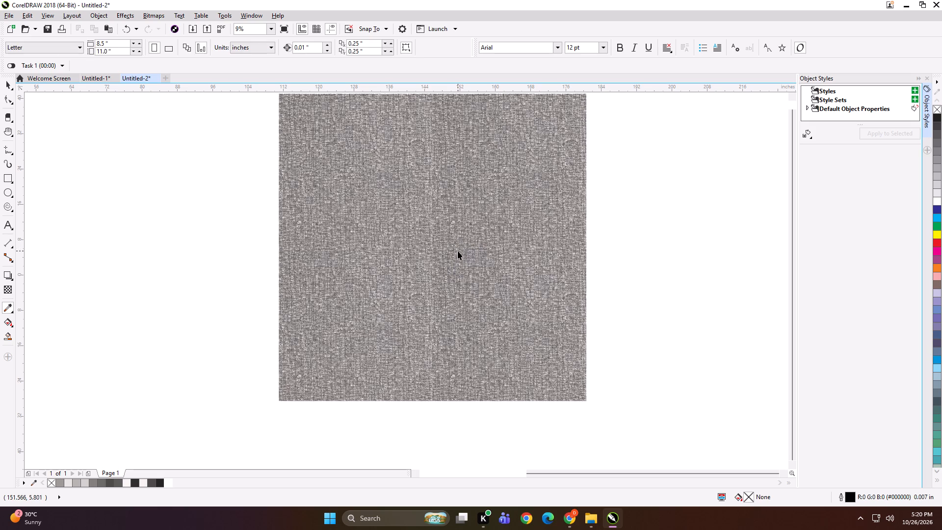
Shift the CMYK texture slightly toward the swatches and draw four rectangles in a column on its free side.
left_click_drag(415, 222, 350, 247)
left_click(5, 180)
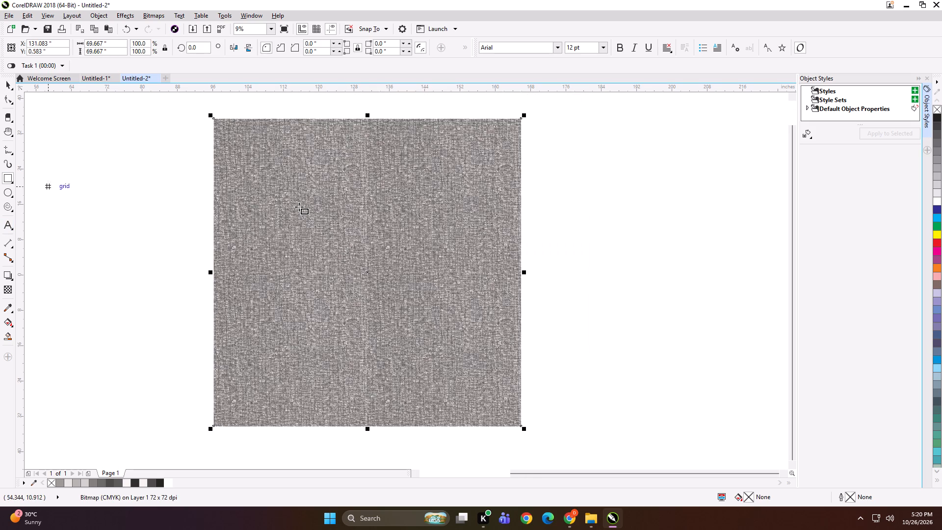
left_click_drag(575, 198, 623, 226)
left_click_drag(576, 250, 639, 275)
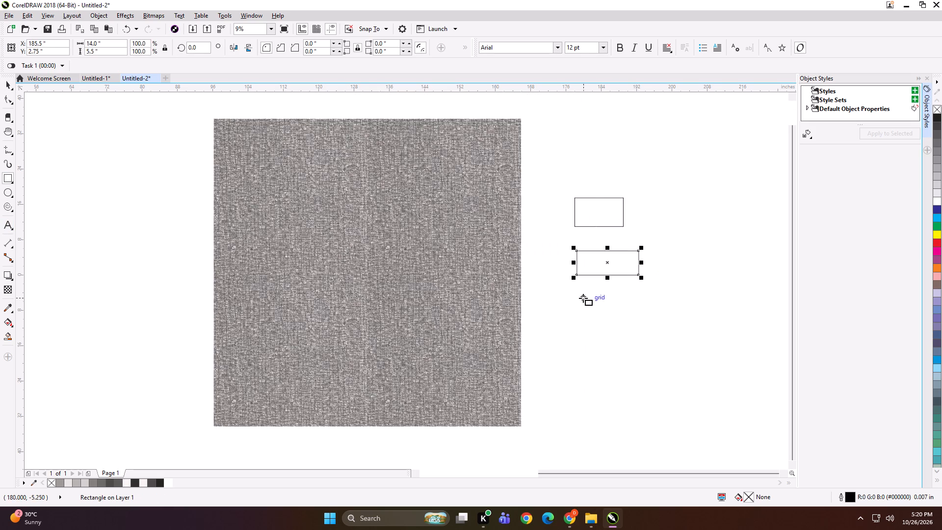
left_click_drag(577, 295, 641, 341)
left_click_drag(603, 361, 652, 397)
key("space")
Resize all four new rectangles to 10 by 10 inch squares.
left_click(599, 197)
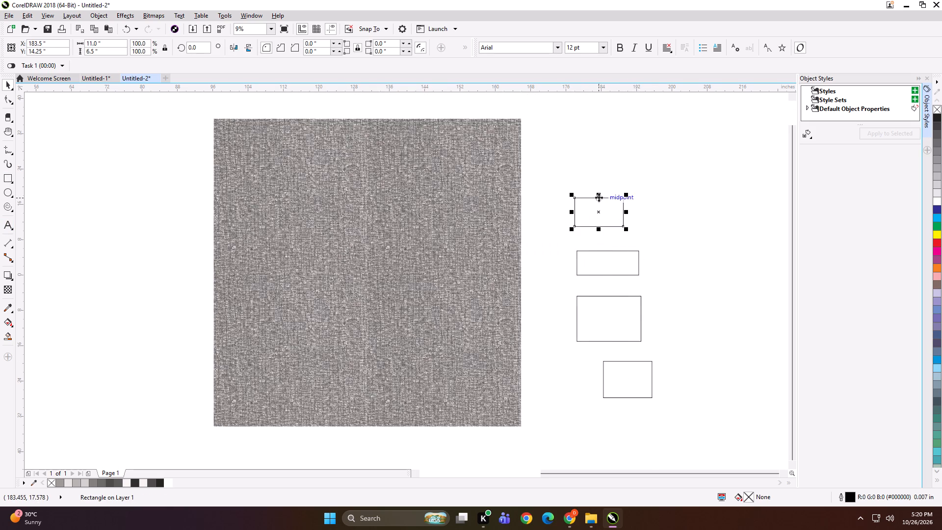
left_click_drag(108, 44, 63, 46)
type("10")
key("Tab")
type("10")
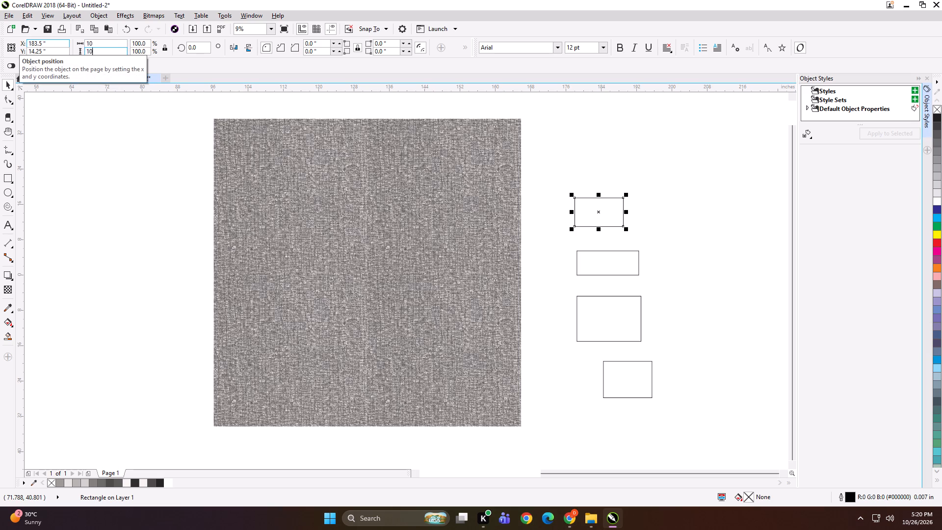
key("Return")
left_click(598, 265)
key("ctrl+r")
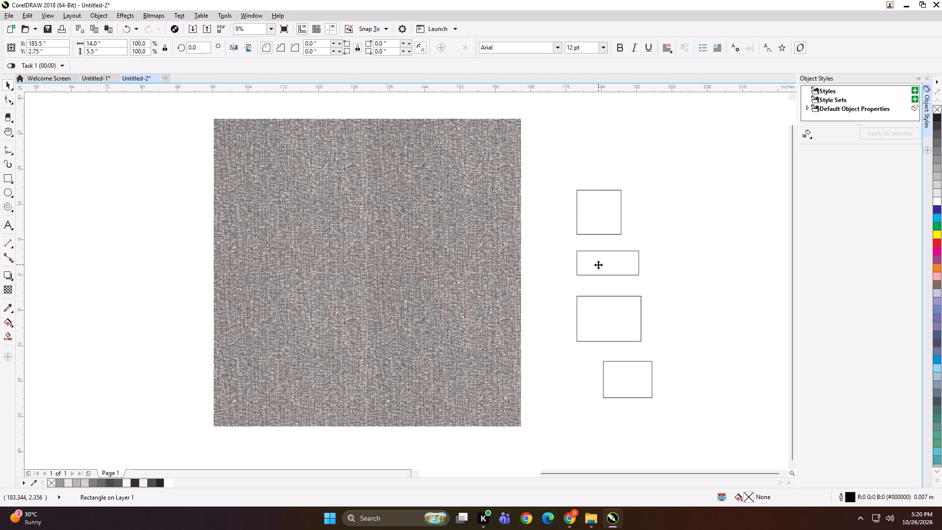
left_click(607, 308)
key("ctrl+r")
left_click(629, 382)
key("ctrl+r")
Move the two lowest squares beside the upper two to form a rough two-by-two grid.
left_click_drag(616, 320, 660, 214)
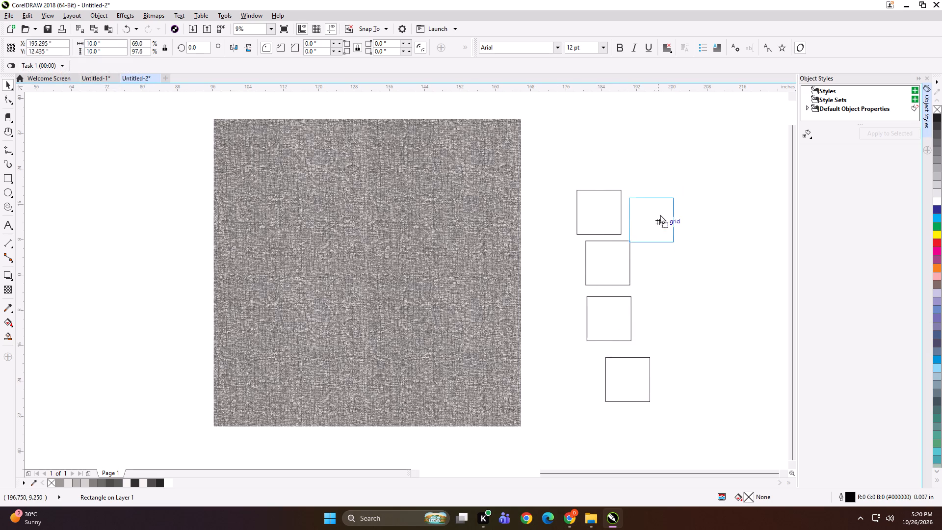
left_click_drag(660, 214, 669, 220)
left_click_drag(634, 379, 669, 279)
left_click(604, 226, "shift")
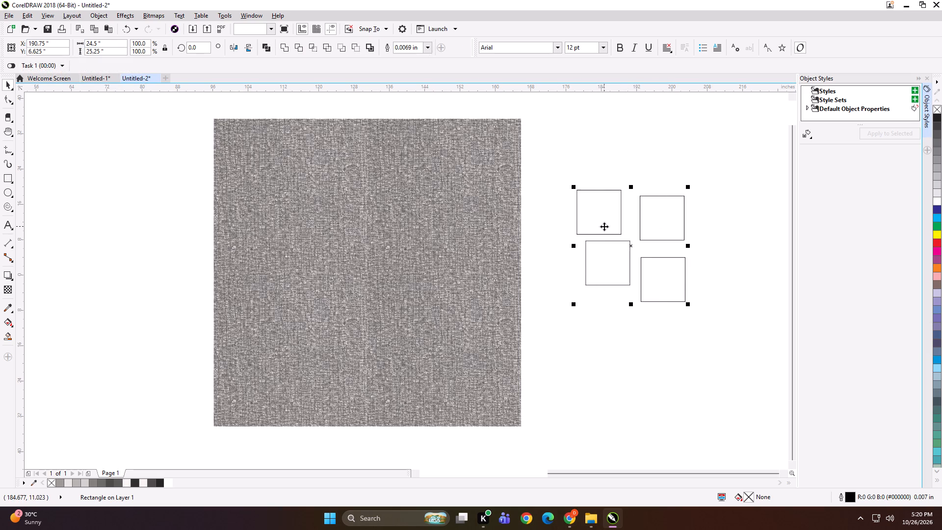
left_click(665, 289)
double_click(724, 255)
Align the right-hand pair of squares by their right edges and the left-hand pair by their left edges.
left_click(655, 233)
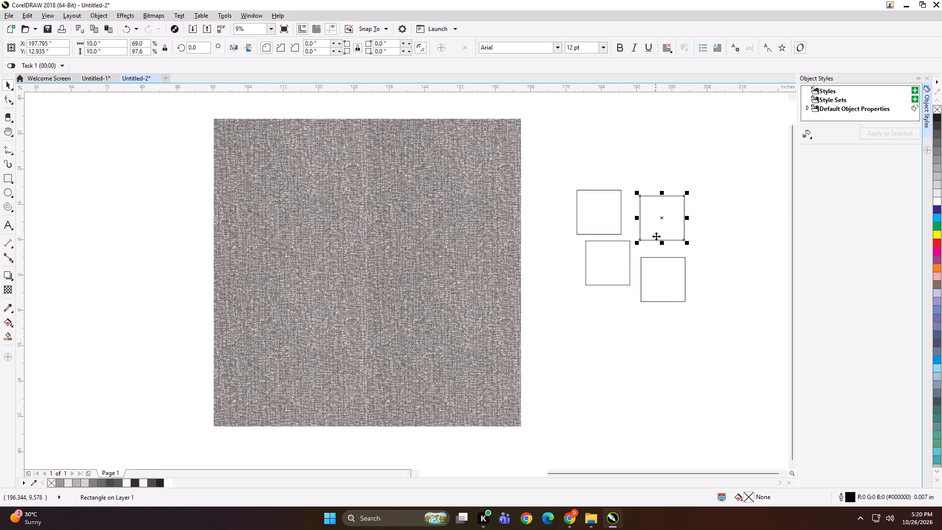
left_click(664, 275, "shift")
key("r")
left_click(623, 274)
left_click(603, 222, "shift")
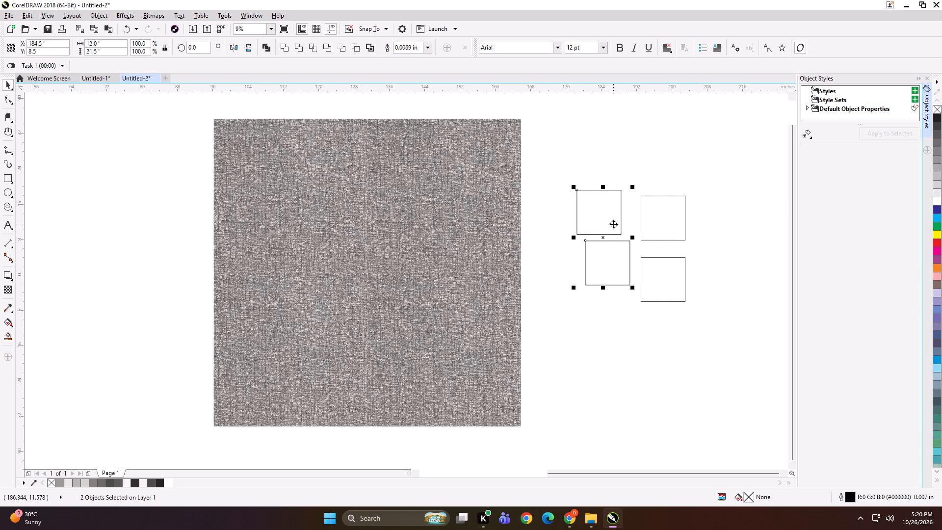
key("l")
Align the squares in each row of the grid by their top edges.
left_click(616, 177)
left_click(619, 206)
left_click(666, 214, "shift")
key("t")
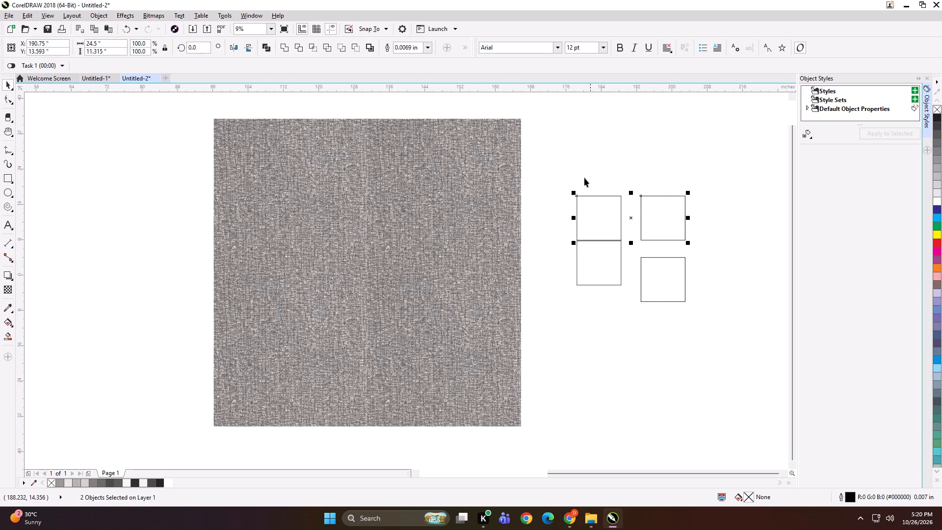
left_click(592, 159)
left_click(607, 244)
left_click(665, 284, "shift")
key("t")
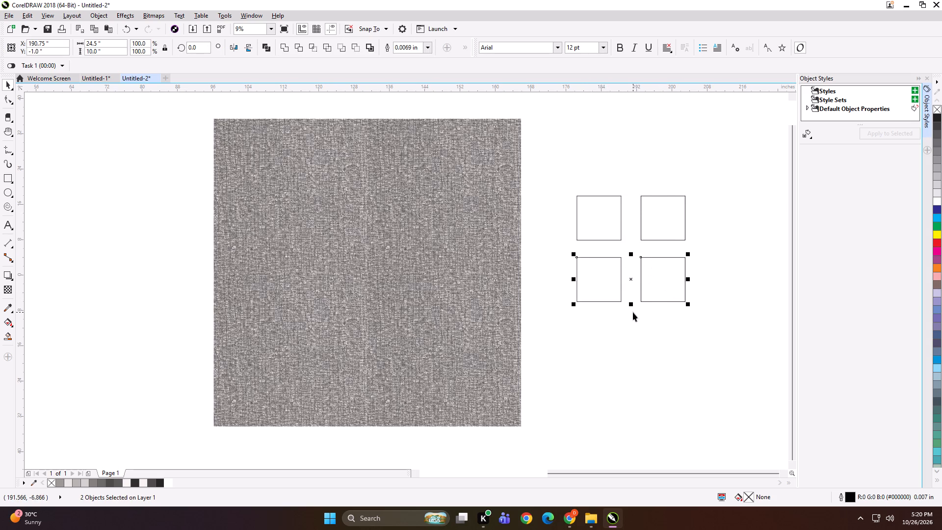
left_click(633, 312)
Sample a mid-grey (C39 M33 Y36 K1) from the CMYK texture and fill the grid's upper-left square with it.
key("space")
key("space")
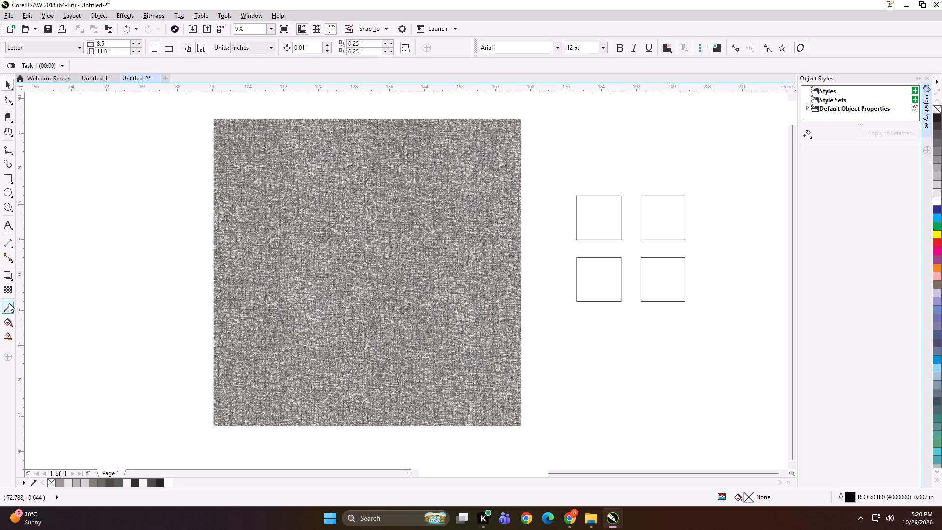
left_click(4, 304)
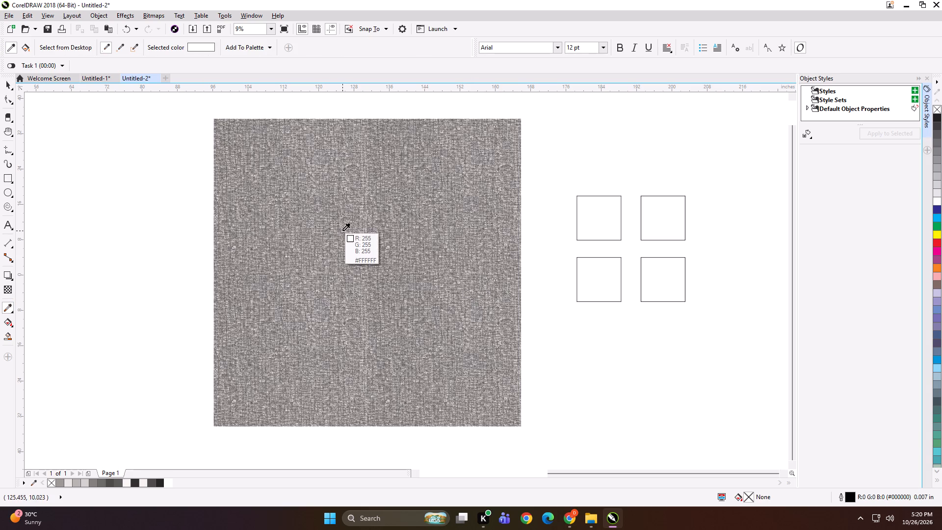
left_click(341, 230)
left_click(579, 214)
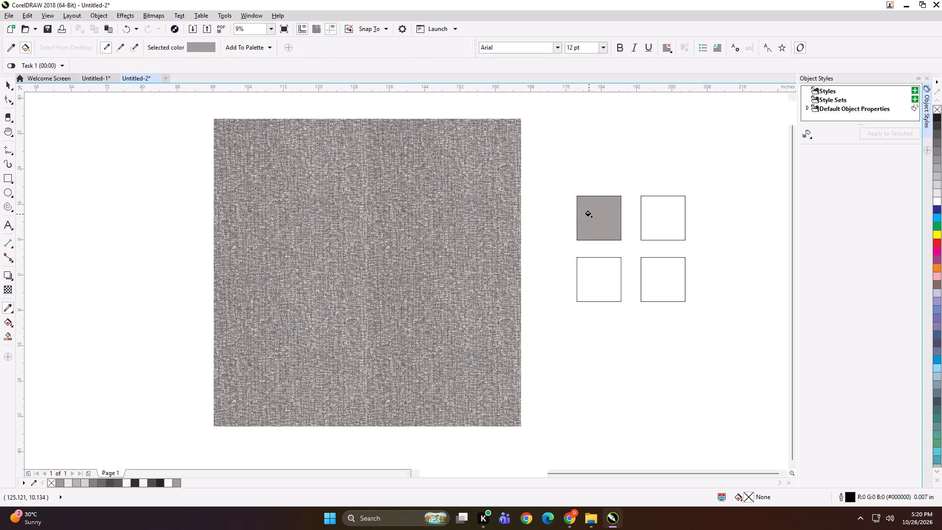
Examine the CMYK values of the filled upper-left square.
key("space")
key("space")
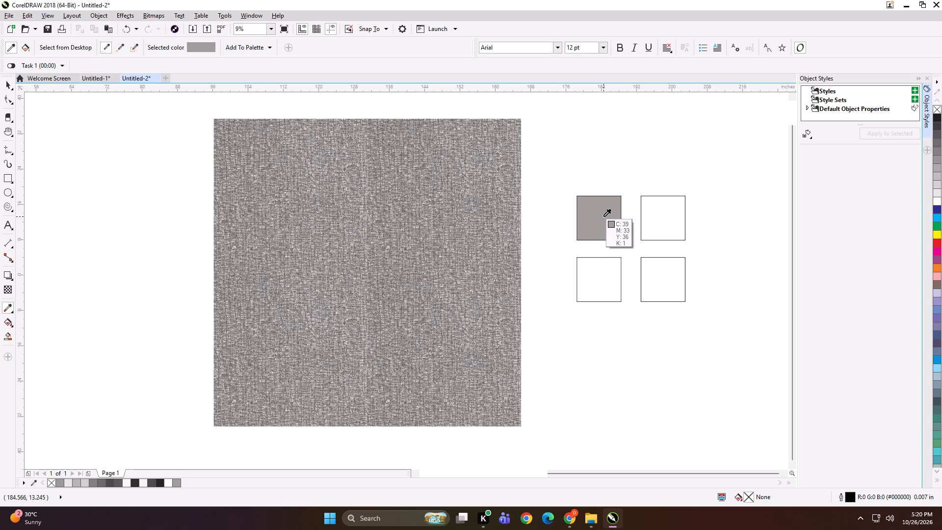
left_click(603, 213)
left_click(603, 213)
key("space")
left_click(603, 213)
key("space")
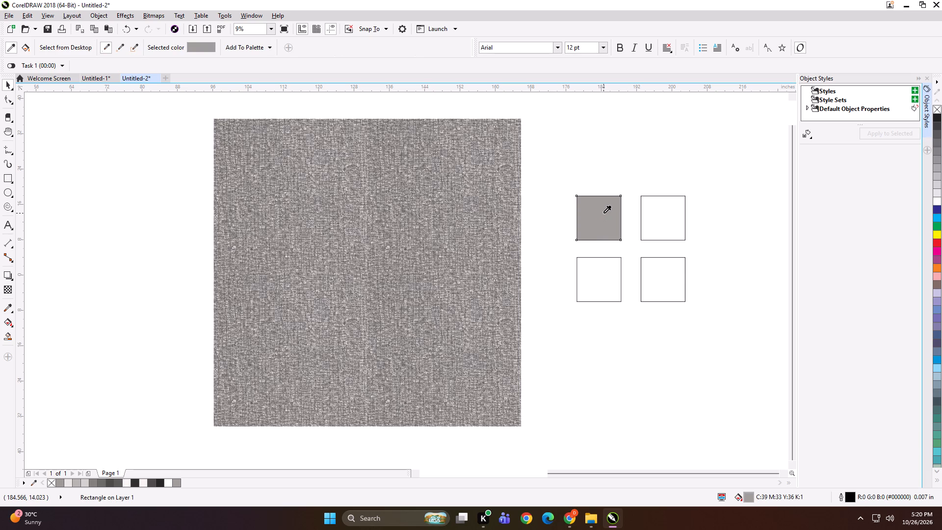
left_click(603, 213)
key("space")
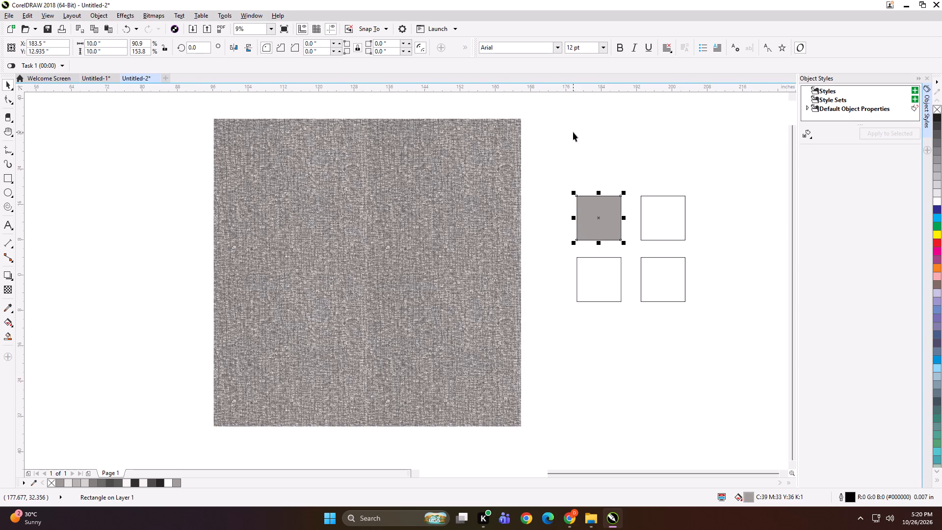
Move the CMYK texture closer to the original texture and its small swatches.
scroll(530, 217, "down", 1)
left_click(633, 143)
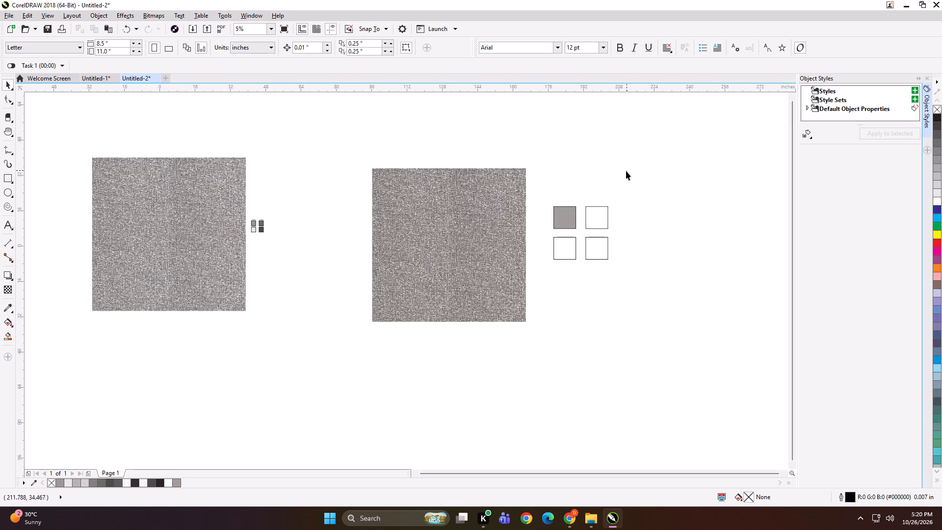
left_click_drag(447, 242, 400, 232)
left_click_drag(400, 232, 388, 236)
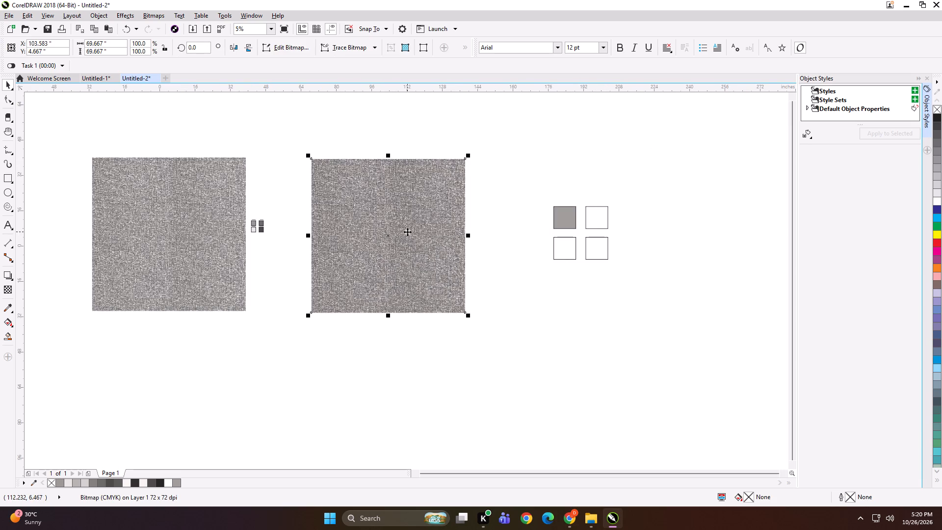
left_click_drag(408, 232, 399, 231)
left_click(526, 184)
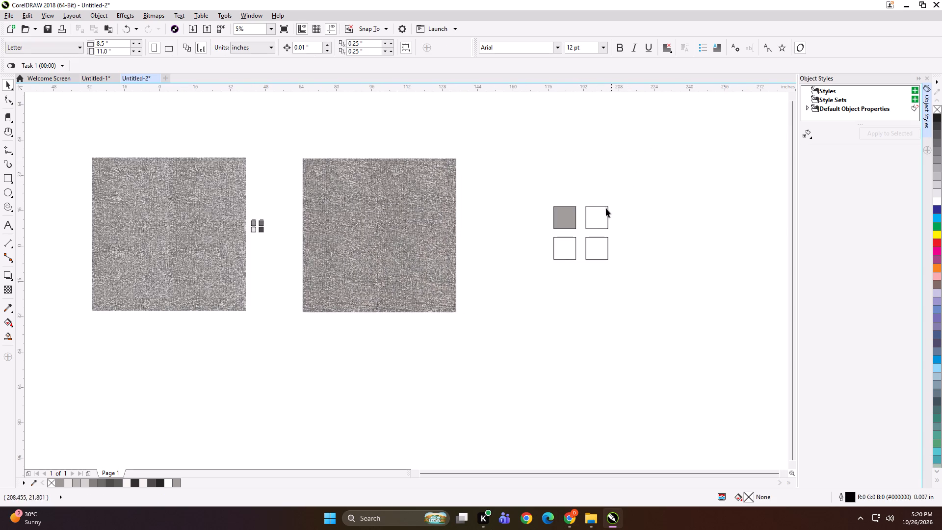
Sample a dark grey from the CMYK texture and fill the grid's upper-right square with it.
scroll(588, 220, "up", 1)
key("space")
key("space")
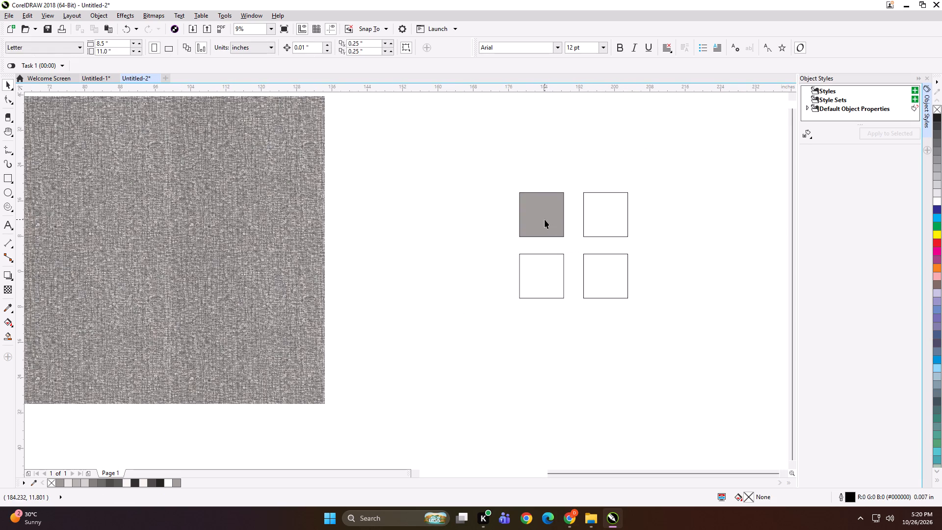
key("space")
left_click(272, 235)
left_click(592, 208)
key("space")
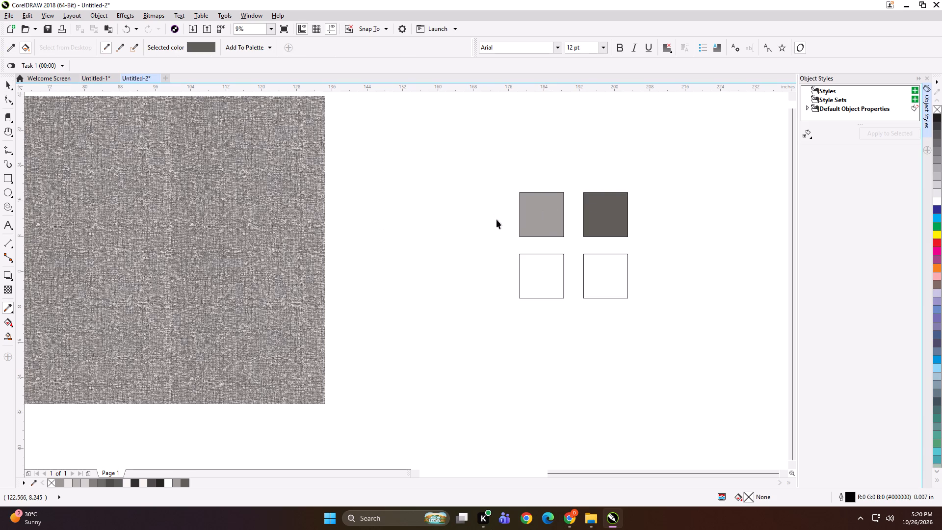
Sample a near-white tone from the CMYK texture and fill the grid's lower-left square with it.
key("space")
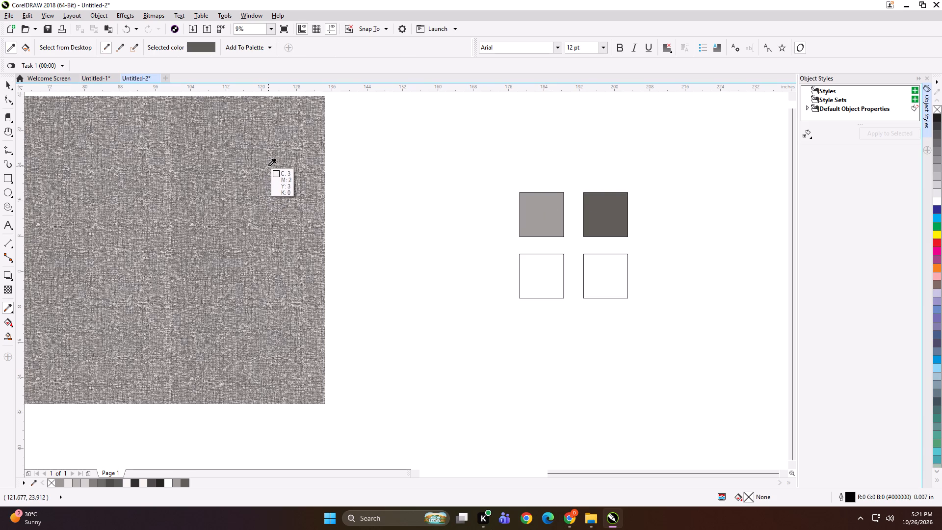
left_click(268, 166)
left_click(522, 268)
key("space")
Sample a light tone (C7 M5 Y7 K0) from the CMYK texture and apply it to the lower-right square's outline.
key("space")
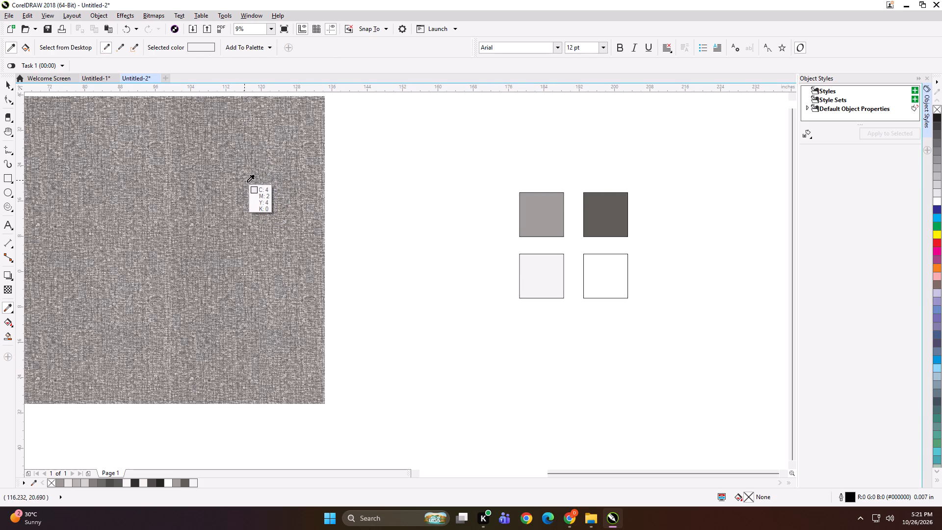
left_click(245, 181)
left_click(583, 271)
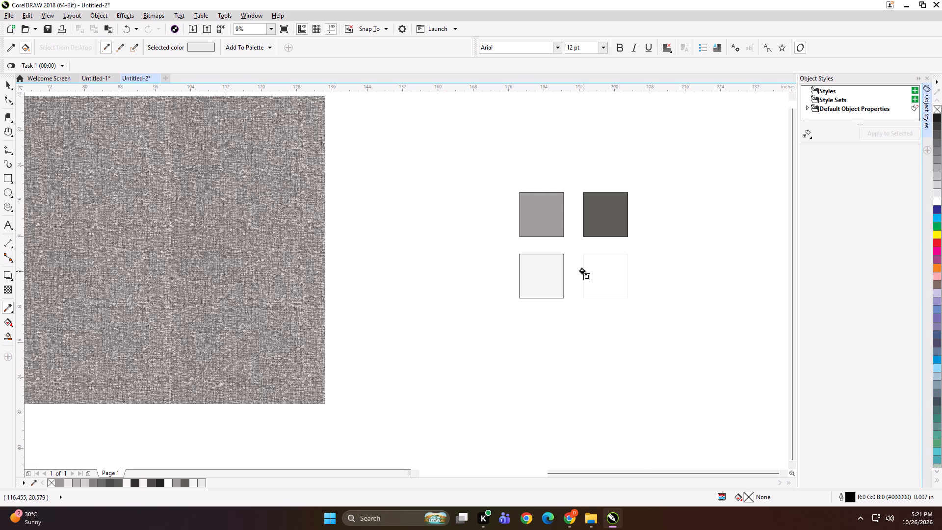
key("space")
Sample a light beige-grey (C16 M14 Y18 K0) from a close-up of the CMYK texture and fill the lower-right square with it.
key("space")
scroll(200, 187, "up", 4)
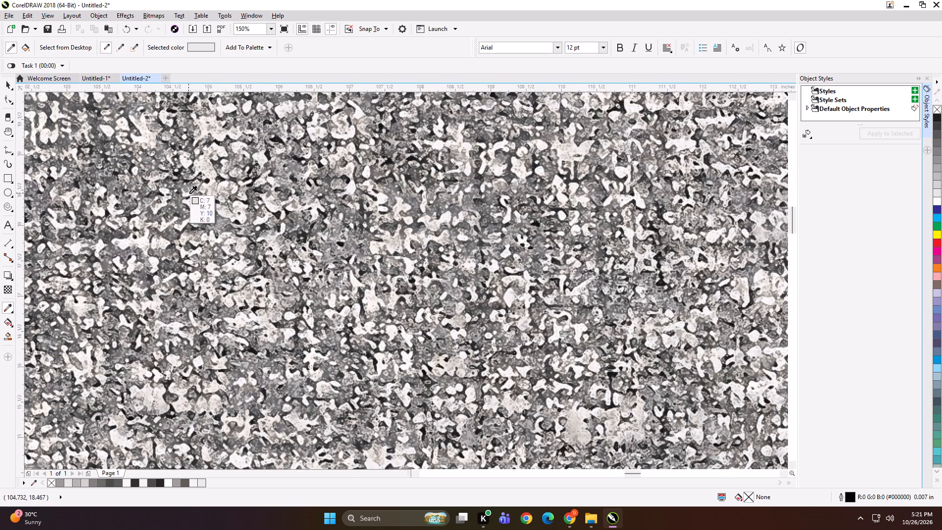
left_click(209, 176)
scroll(204, 177, "down", 4)
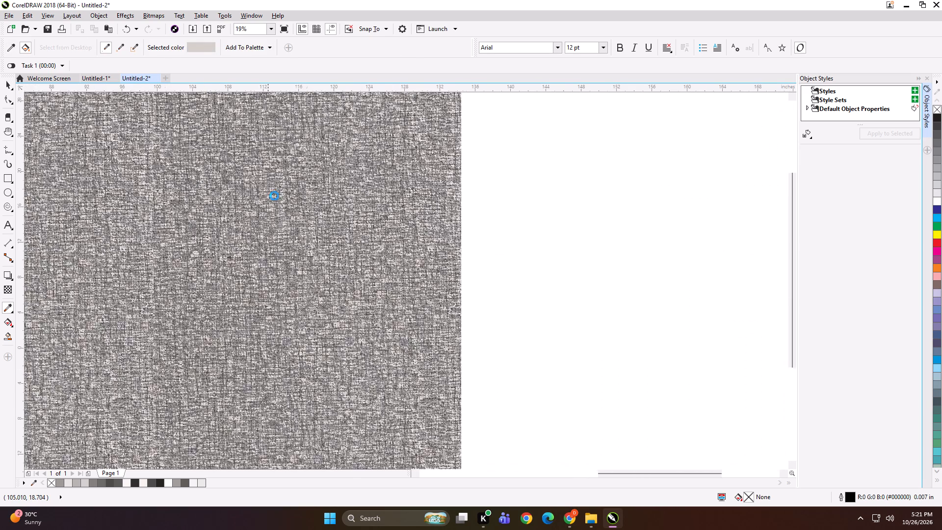
scroll(273, 196, "down", 1)
left_click(645, 267)
key("space")
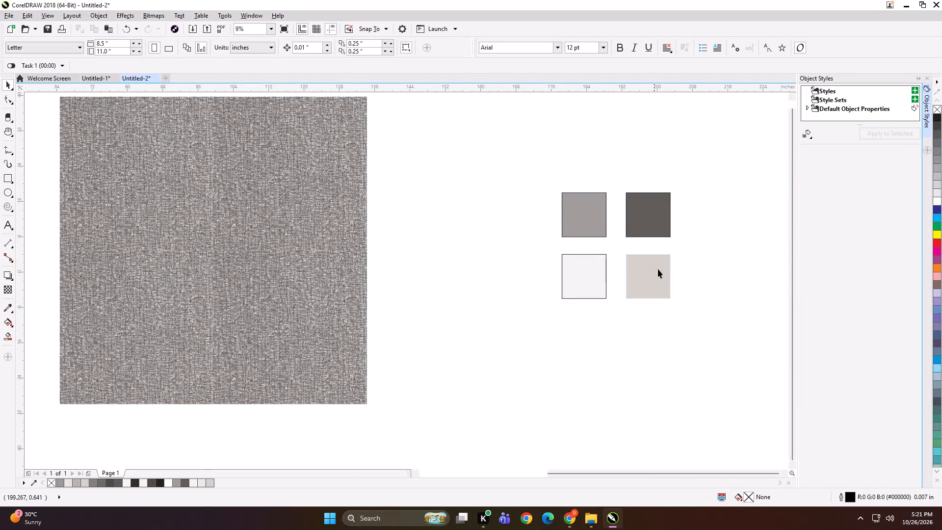
Set the outline of the swatch grid's lower-right square to black (C0 M0 Y0 K100).
left_click(659, 265)
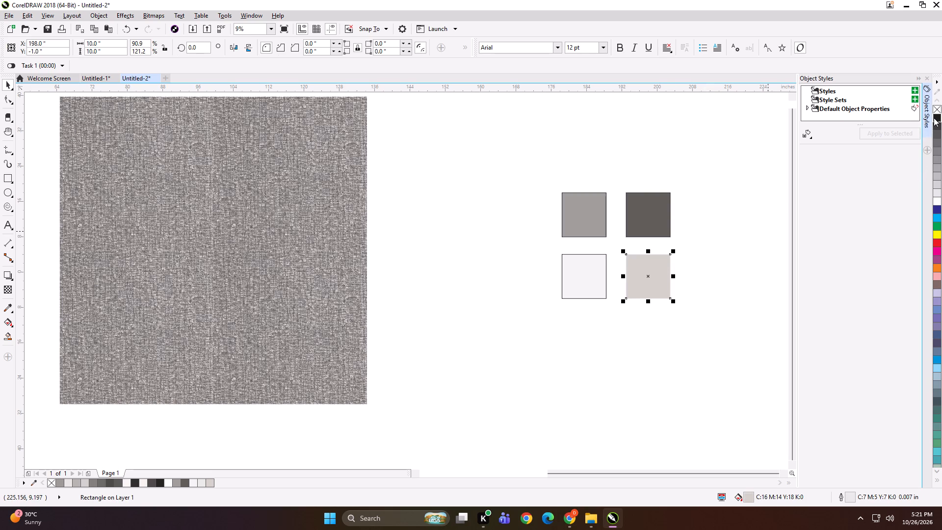
right_click(934, 117)
left_click(708, 173)
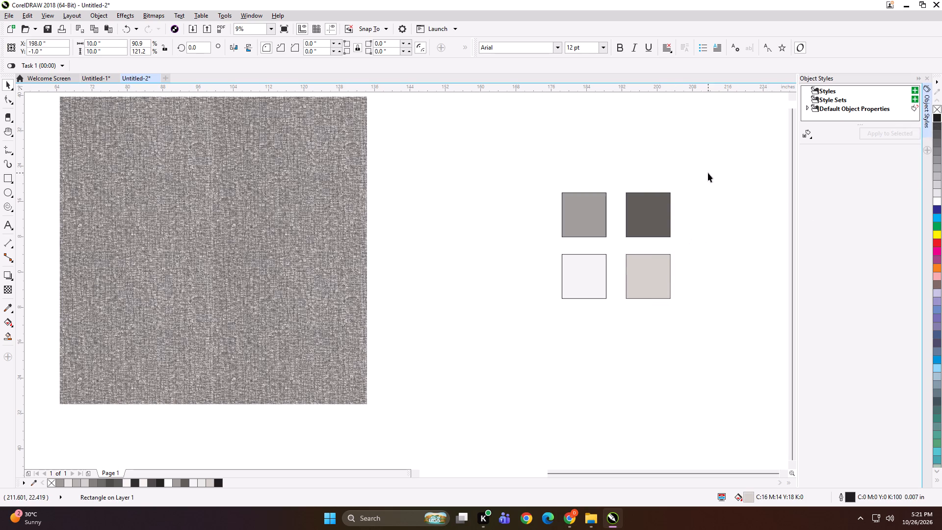
Move the CMYK woven texture horizontally closer to the grid of four colour swatches.
left_click_drag(709, 166, 463, 360)
left_click(509, 301)
left_click_drag(340, 289, 468, 300)
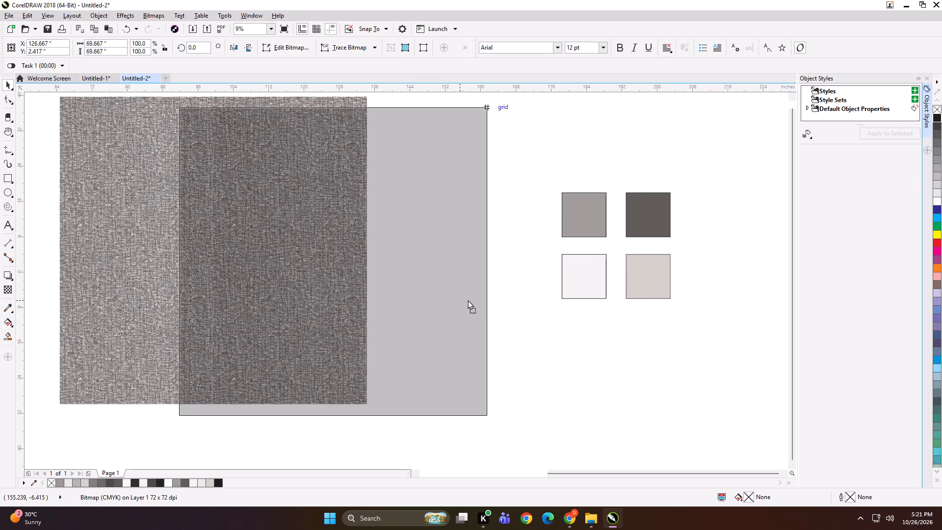
left_click_drag(468, 300, 482, 301)
left_click(537, 364)
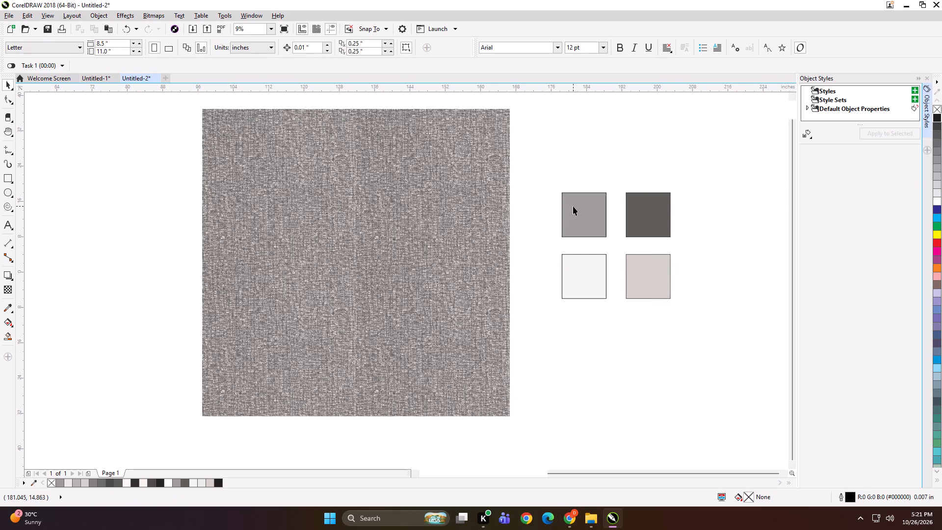
Compare the eyedropper colour values of the CMYK swatches with those of the hex-labelled swatches beside the first texture.
key("space")
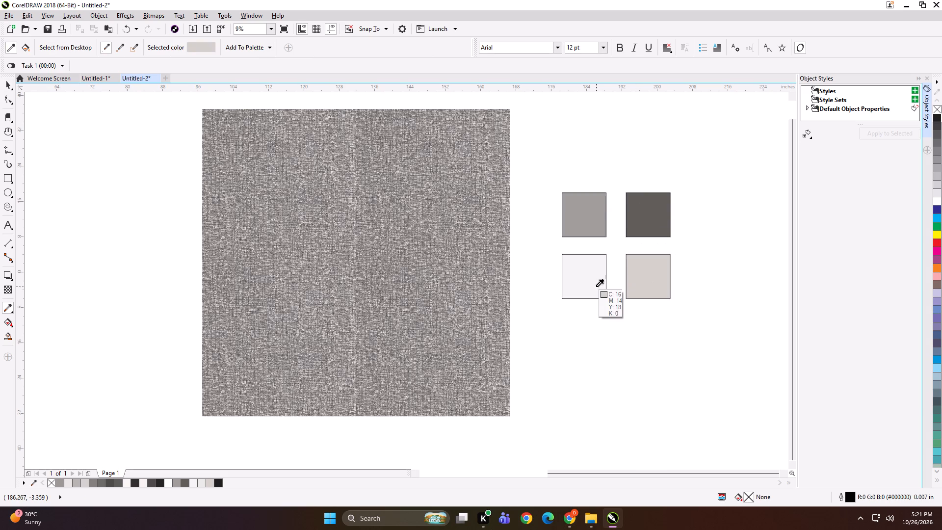
key("space")
key("space")
key("space")
scroll(566, 282, "down", 1)
key("space")
scroll(255, 261, "up", 3)
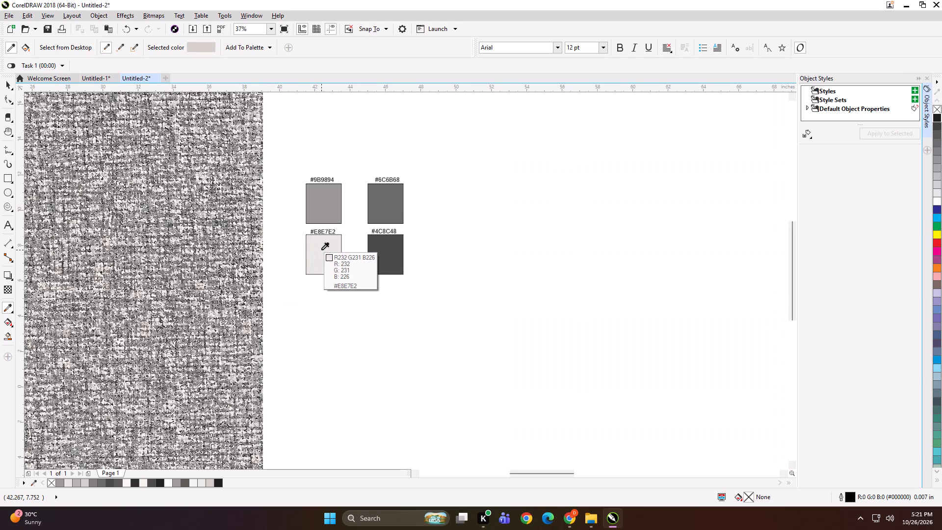
scroll(239, 248, "down", 2)
scroll(195, 254, "down", 1)
key("space")
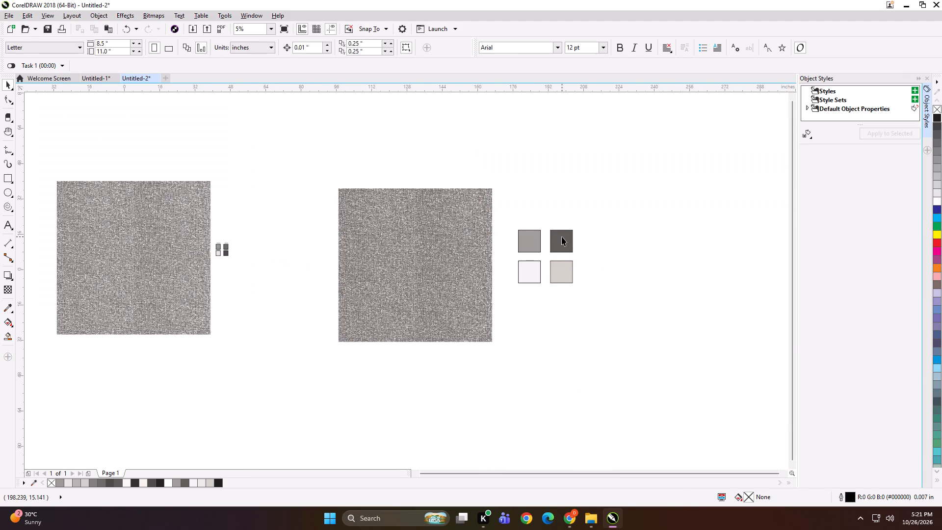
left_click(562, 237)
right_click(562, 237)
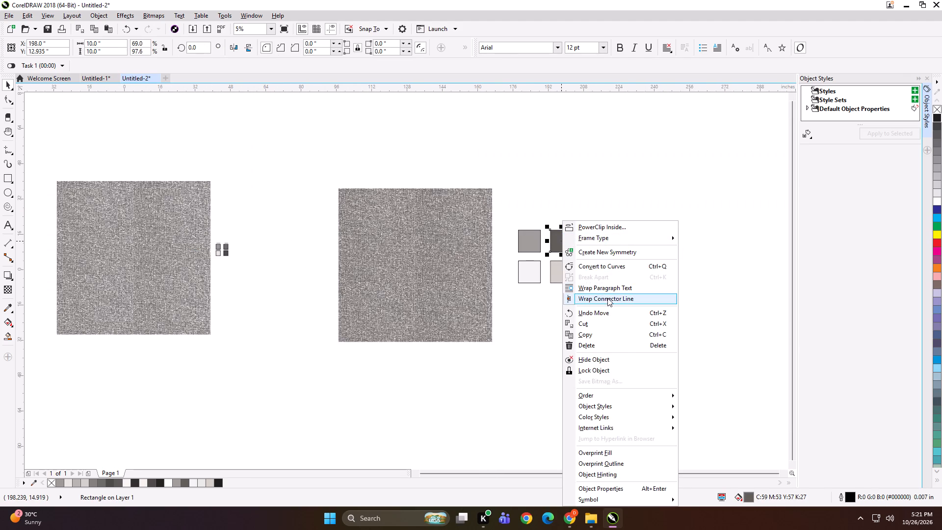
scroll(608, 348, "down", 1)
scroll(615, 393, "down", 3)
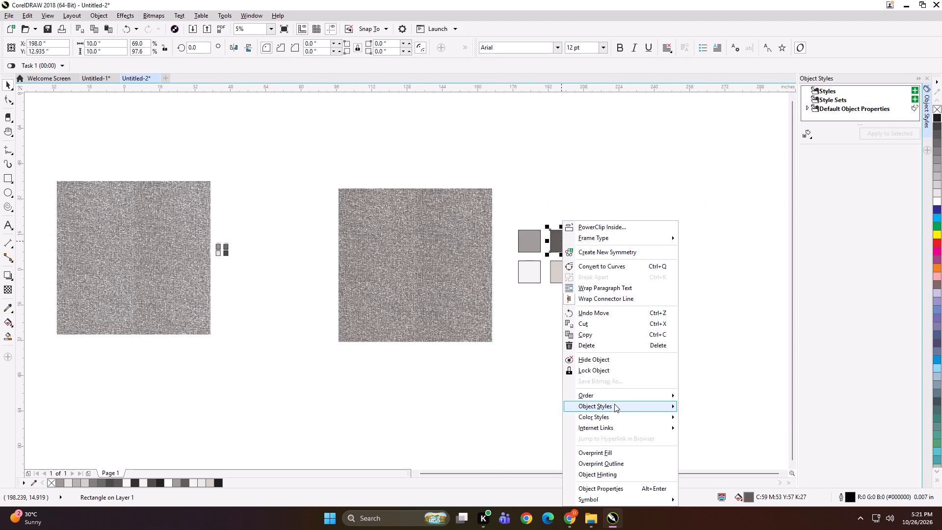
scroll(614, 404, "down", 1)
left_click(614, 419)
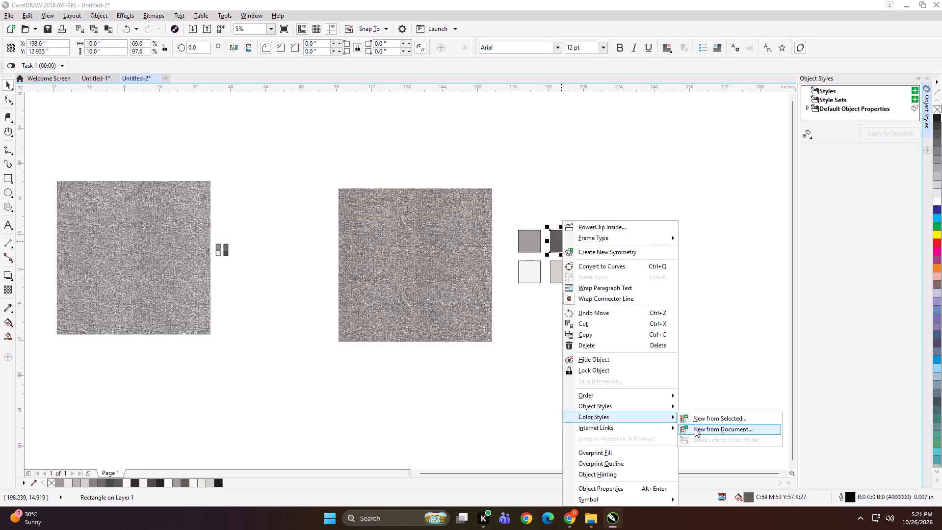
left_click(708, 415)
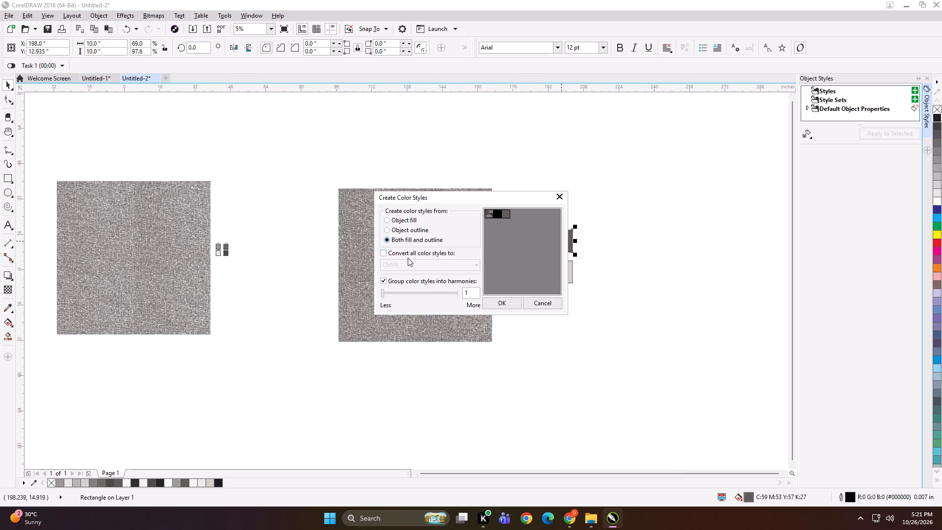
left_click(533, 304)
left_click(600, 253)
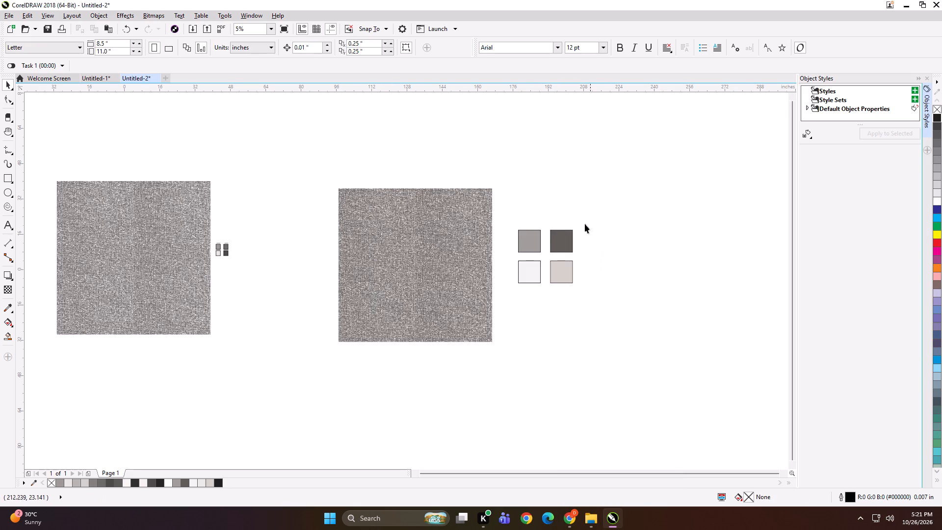
Examine the CMYK swatches' eyedropper values again against the hex-labelled swatches of the first texture.
scroll(559, 243, "up", 1)
key("space")
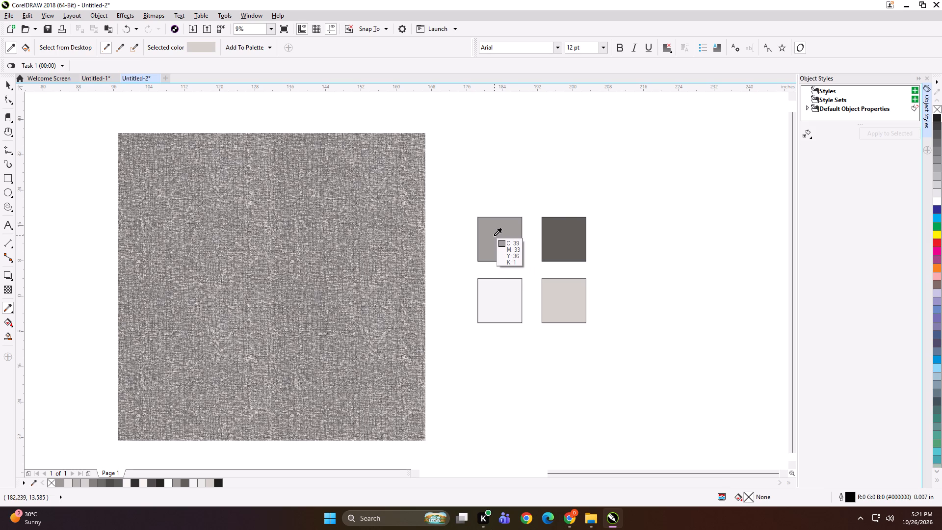
scroll(620, 224, "down", 1)
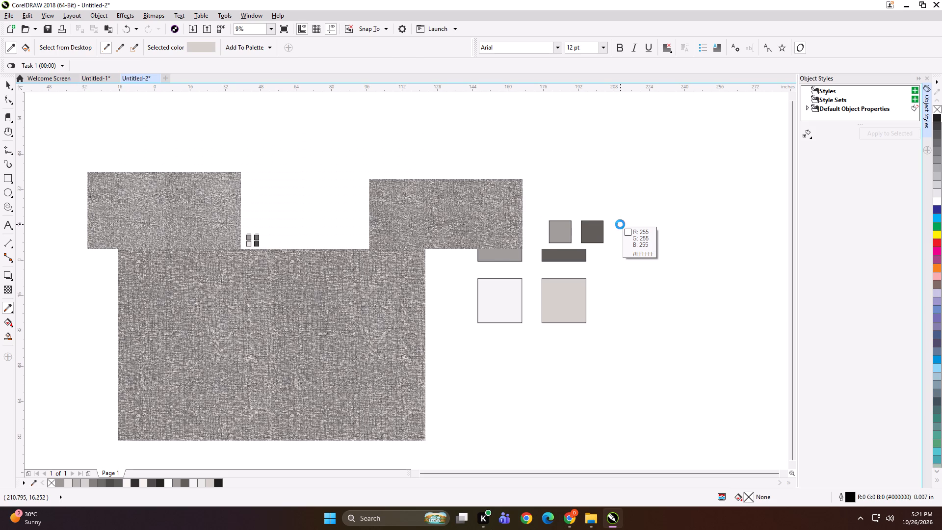
key("space")
key("space")
scroll(239, 246, "up", 3)
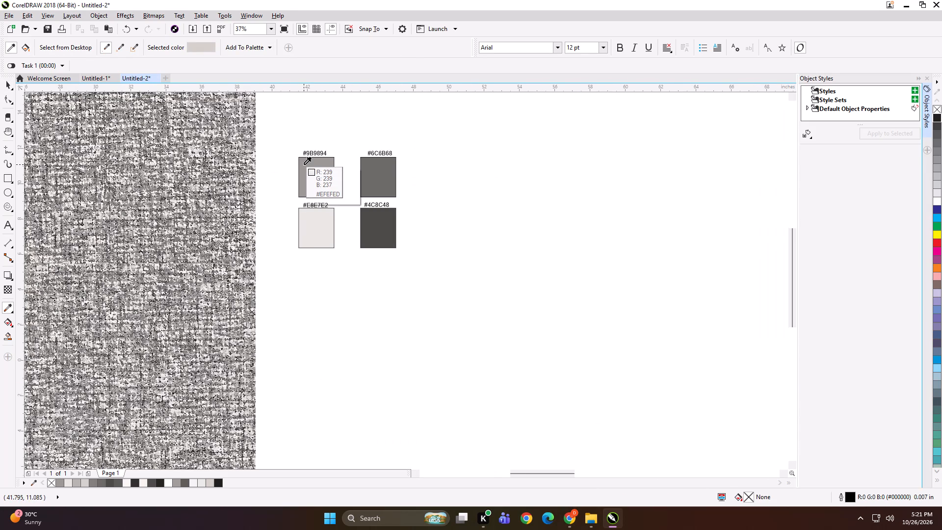
scroll(258, 202, "down", 2)
scroll(183, 201, "down", 1)
scroll(520, 189, "up", 2)
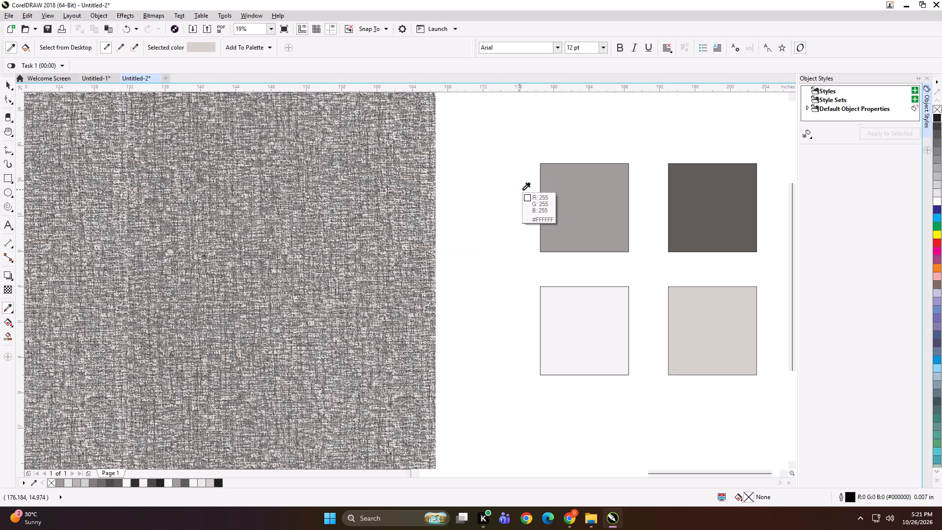
Start a screen capture with the eyedropper's CMYK readout showing over the grid's upper-left mid-grey swatch.
scroll(493, 219, "down", 1)
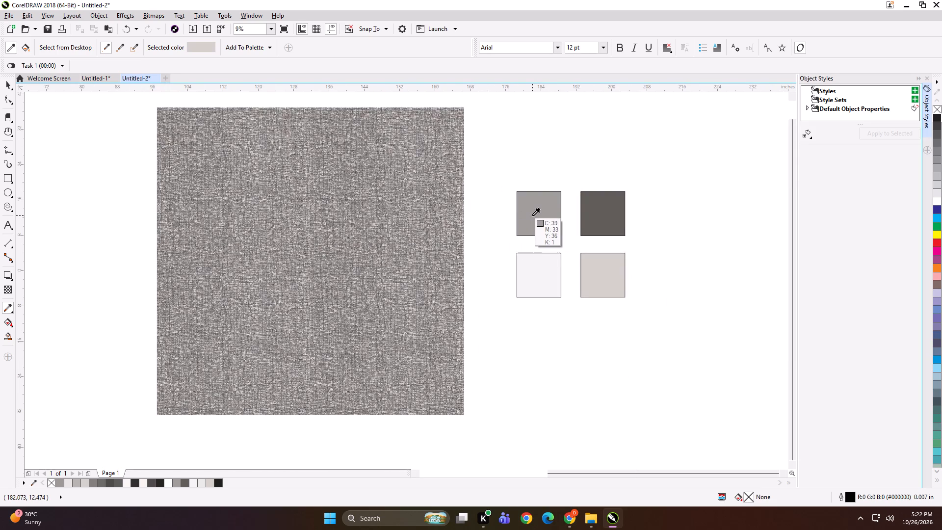
key("Print")
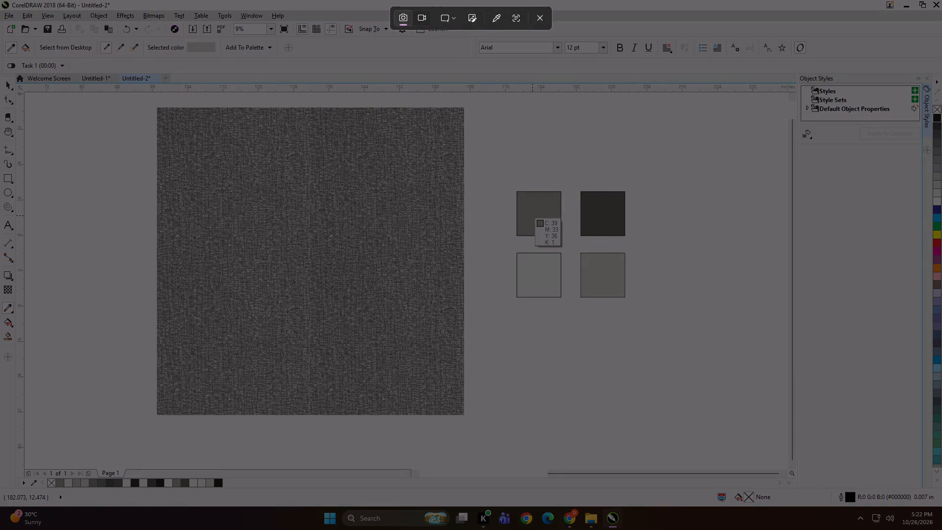
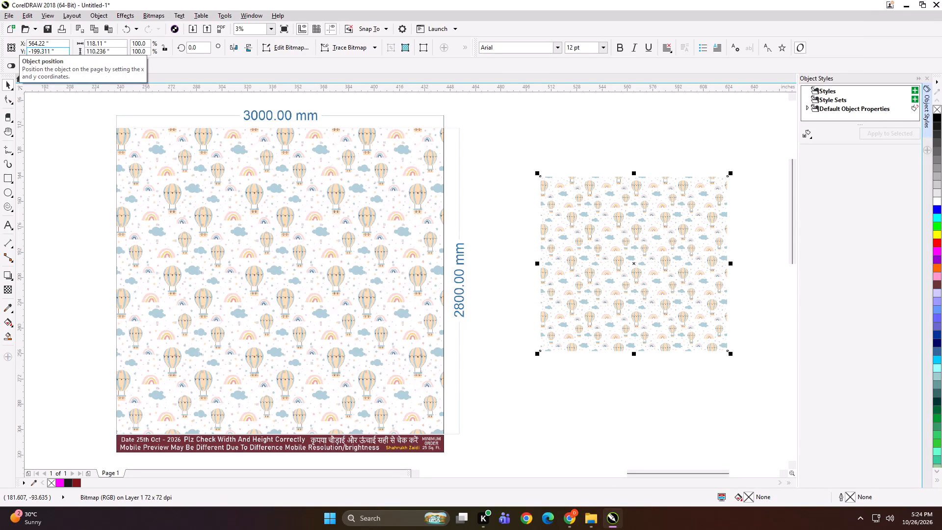
Add a rectangle matching the balloon bitmap's height, set its width to 59 inches, and align it to the bitmap's left edge.
double_click(4, 177, "shift")
key("shift+space")
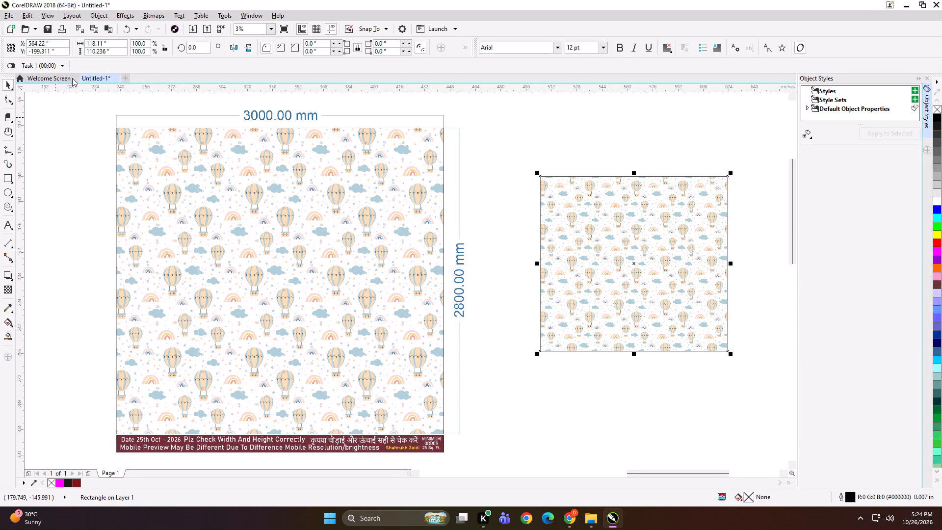
left_click(114, 41)
key("ctrl+a")
type("59")
key("Return")
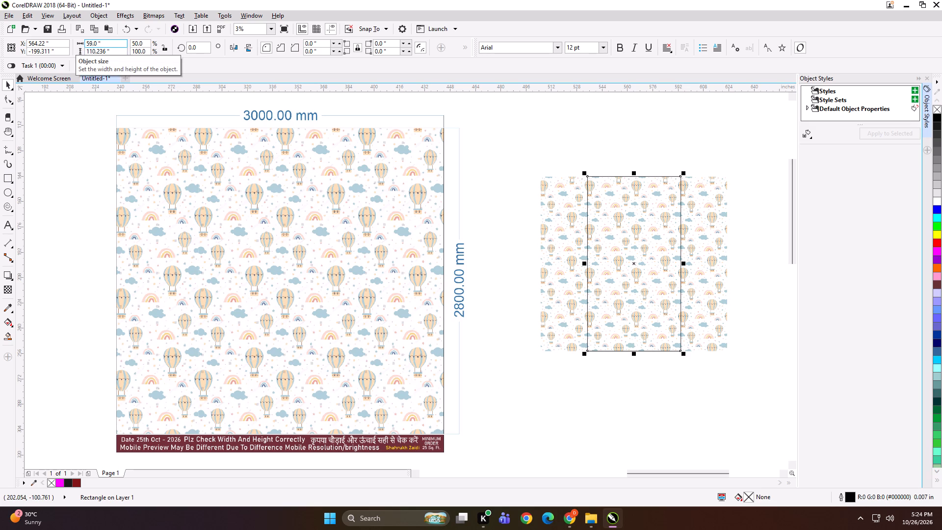
left_click(581, 223, "shift")
key("l")
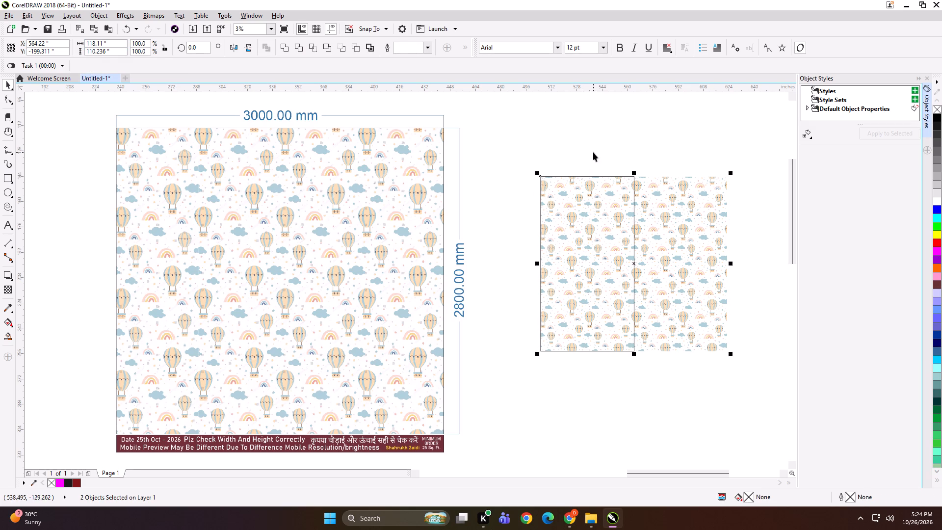
Create a mirrored copy of the panel rectangle on its right side and nudge it left to overlap by 0.5 inch.
left_click(593, 152)
left_click(604, 229)
left_click_drag(537, 264, 653, 259)
right_click(653, 259, "ctrl")
scroll(691, 253, "up", 1)
key("Left")
Stretch both panel rectangles together to the balloon bitmap's right edge, 118.11 inches overall, and group them.
scroll(532, 262, "down", 1)
left_click(530, 262, "shift")
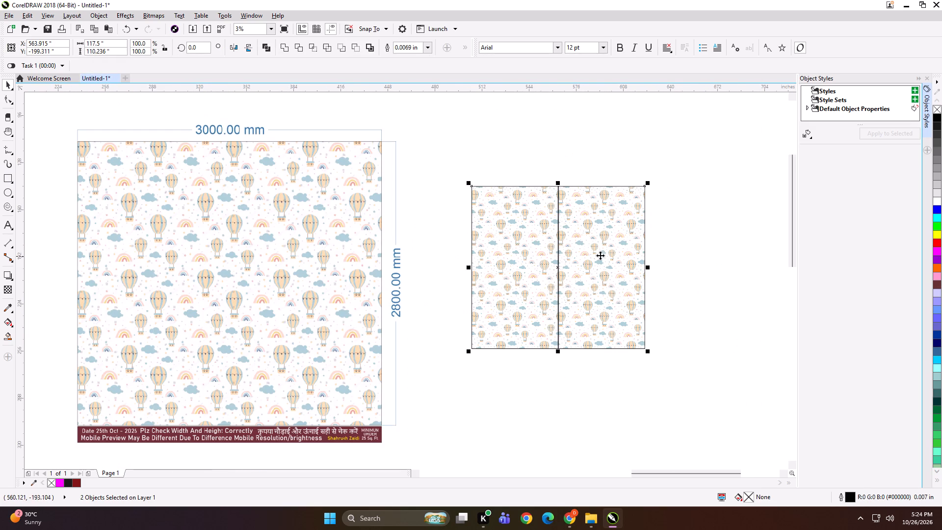
scroll(651, 263, "up", 4)
left_click_drag(600, 289, 608, 289)
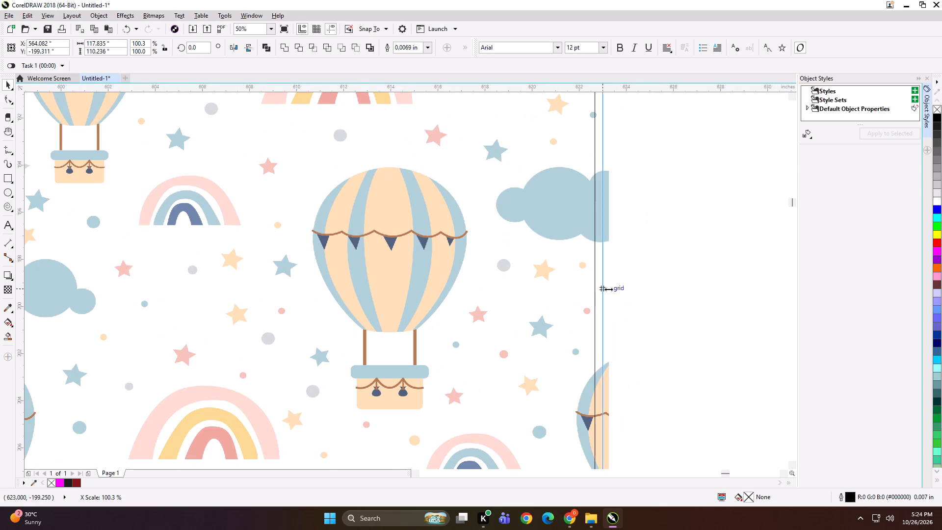
left_click_drag(608, 289, 614, 289)
scroll(619, 273, "down", 4)
key("ctrl+g")
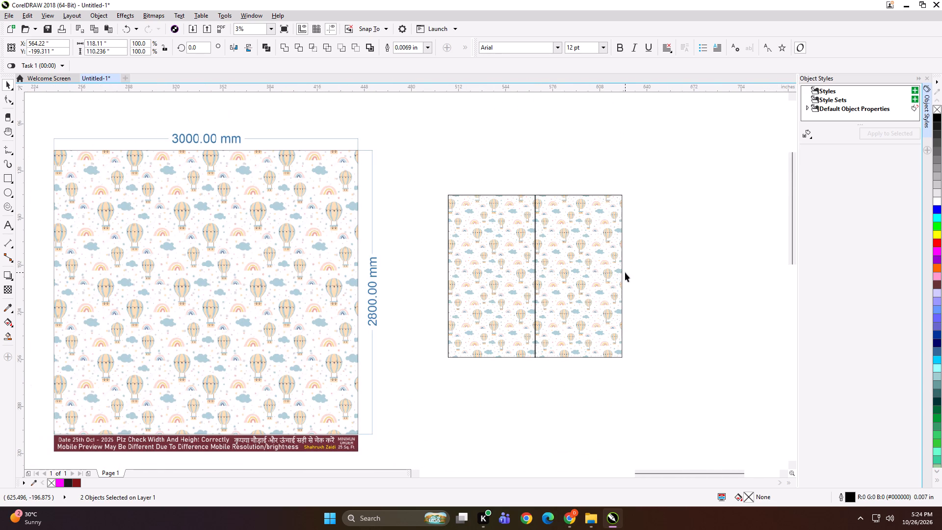
PowerClip the balloon bitmap into the grouped panel rectangles and ungroup them into two separate panels.
left_click(643, 265)
left_click(581, 270, "alt")
key("shift+Return")
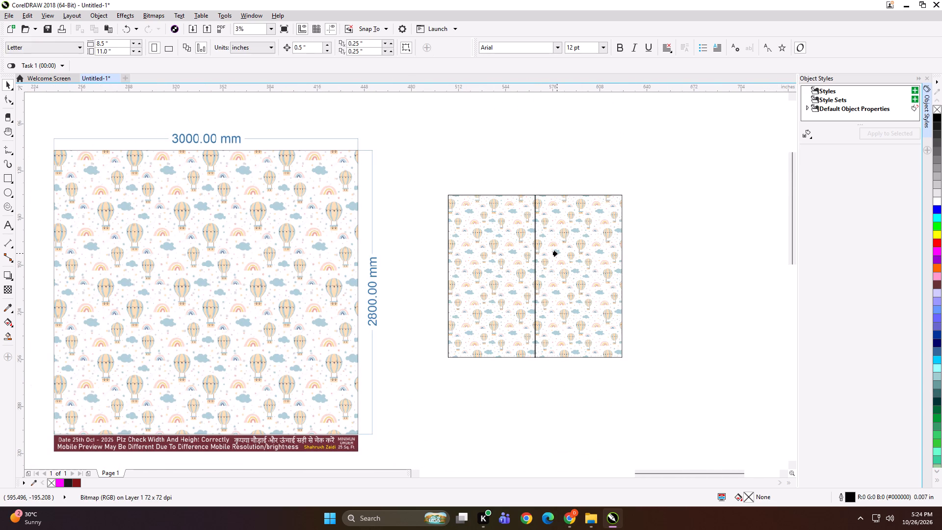
left_click(557, 253)
key("ctrl+u")
left_click(639, 234)
left_click(581, 233)
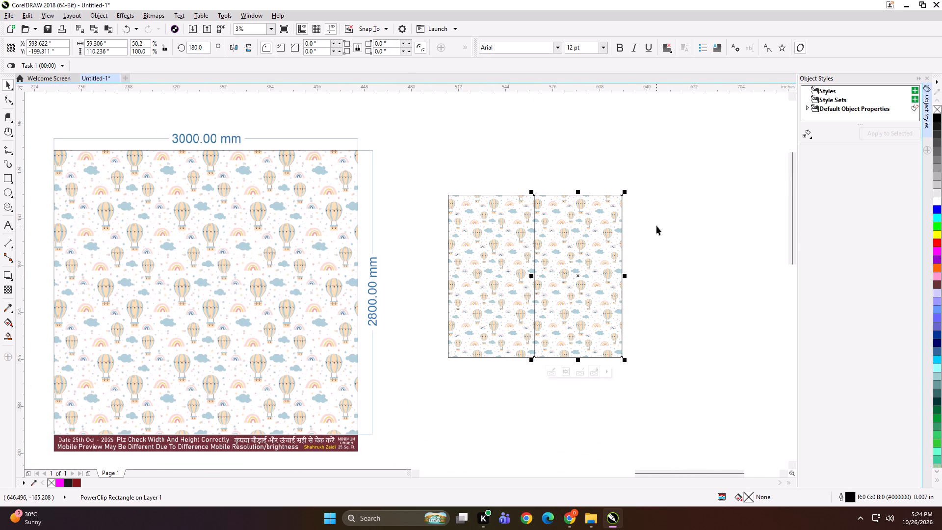
left_click(656, 226)
Add the text label "3000*2800 PANEL 1" on the top edge of the left balloon panel.
left_click(8, 226)
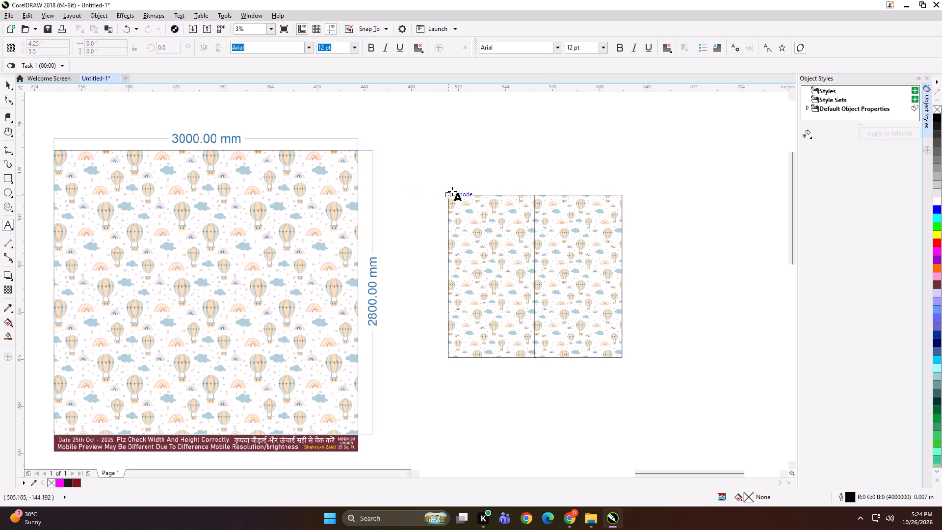
left_click(472, 193)
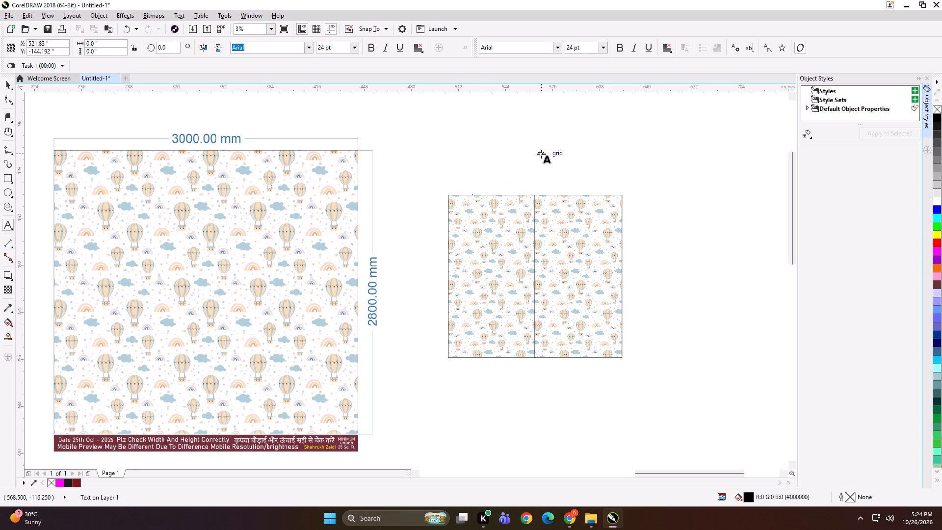
type("3000")
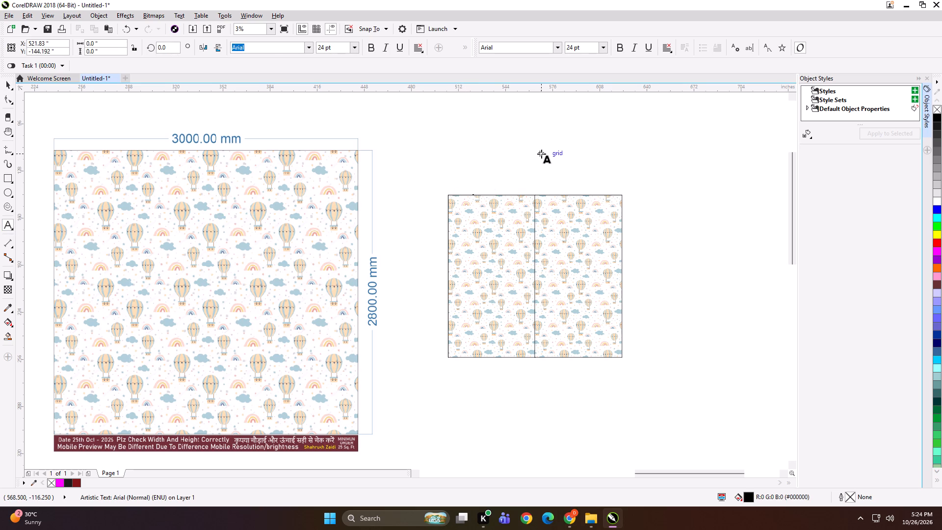
type("*2800")
key("space")
type("PANEL 1")
Copy the label text to the top edge of the right balloon panel and change its number to PANEL 2.
key("ctrl+a")
key("ctrl+c")
scroll(494, 187, "up", 1)
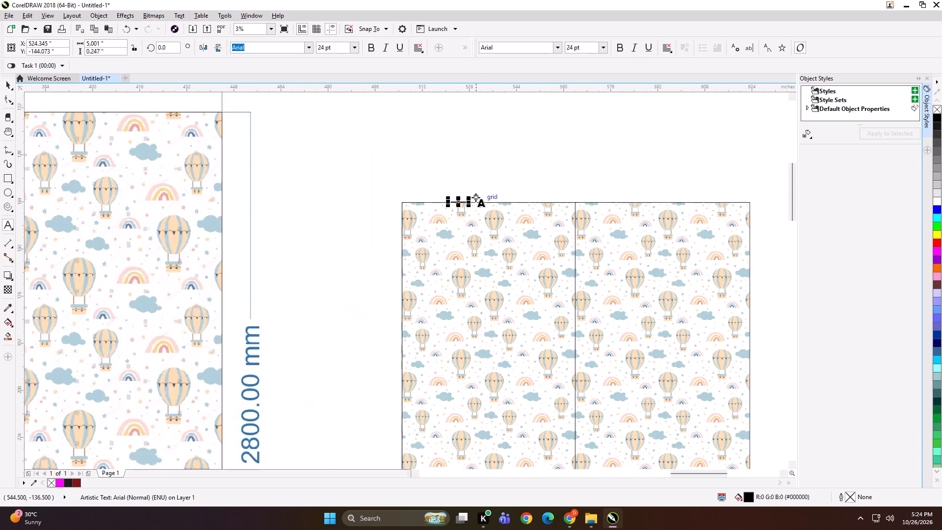
scroll(475, 197, "up", 4)
scroll(372, 183, "down", 4)
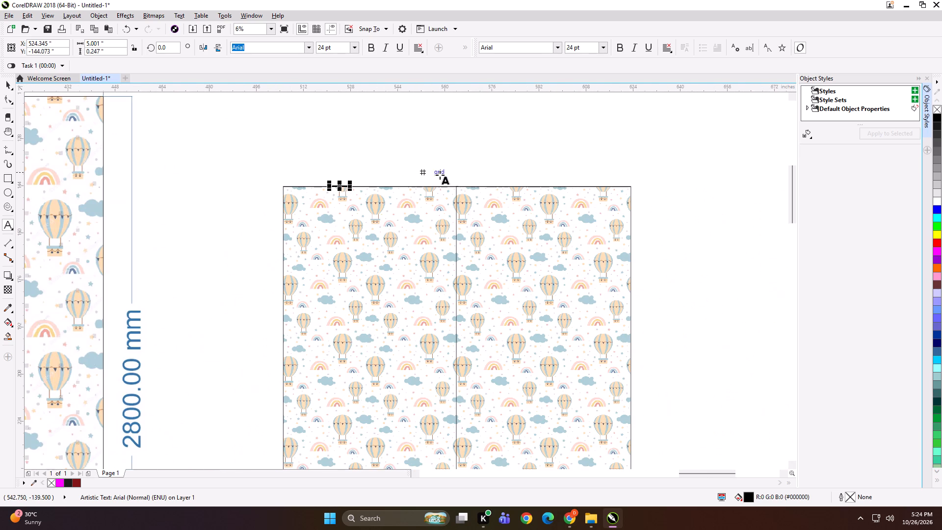
left_click(486, 185)
scroll(486, 185, "up", 4)
key("ctrl+v")
key("BackSpace")
key("2")
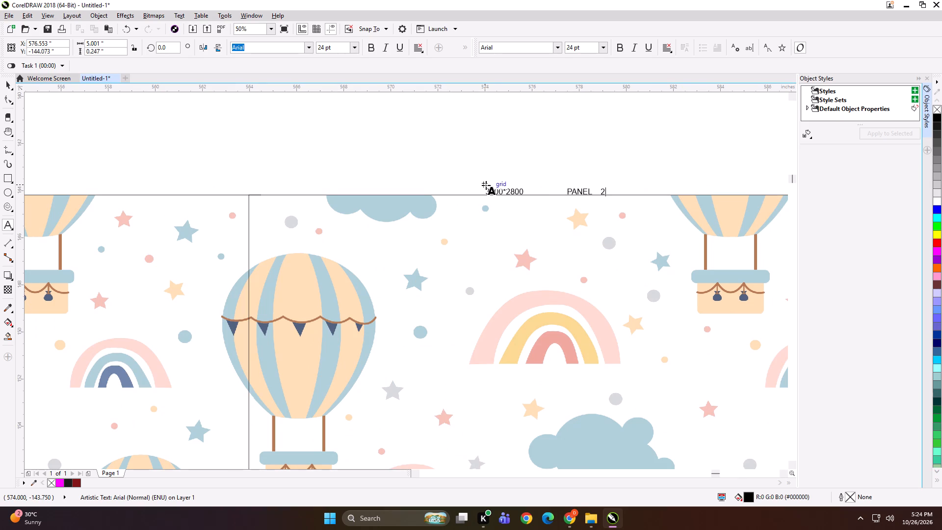
scroll(486, 185, "down", 3)
left_click(6, 85)
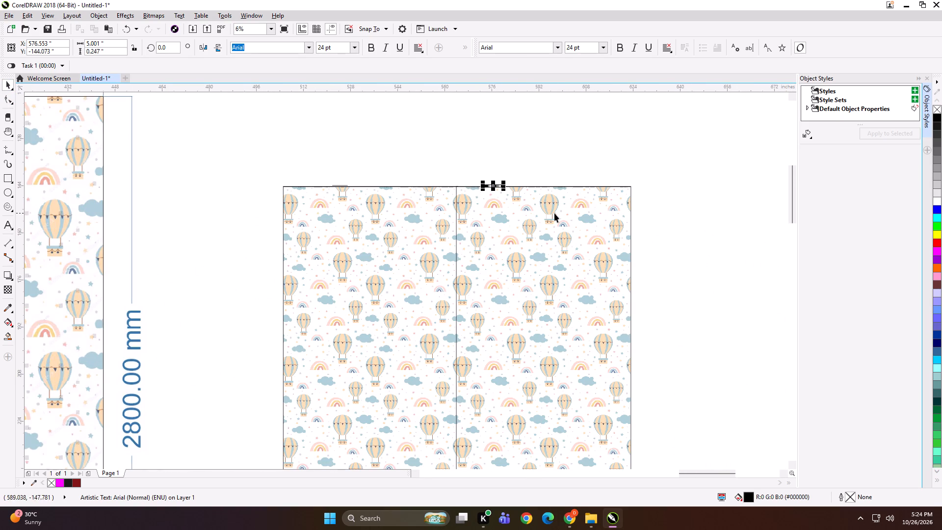
Group each of the two balloon panels with its own text label.
left_click(552, 221, "shift")
key("ctrl+g")
scroll(532, 173, "down", 1)
left_click_drag(526, 166, 371, 228)
left_click(432, 197, "shift")
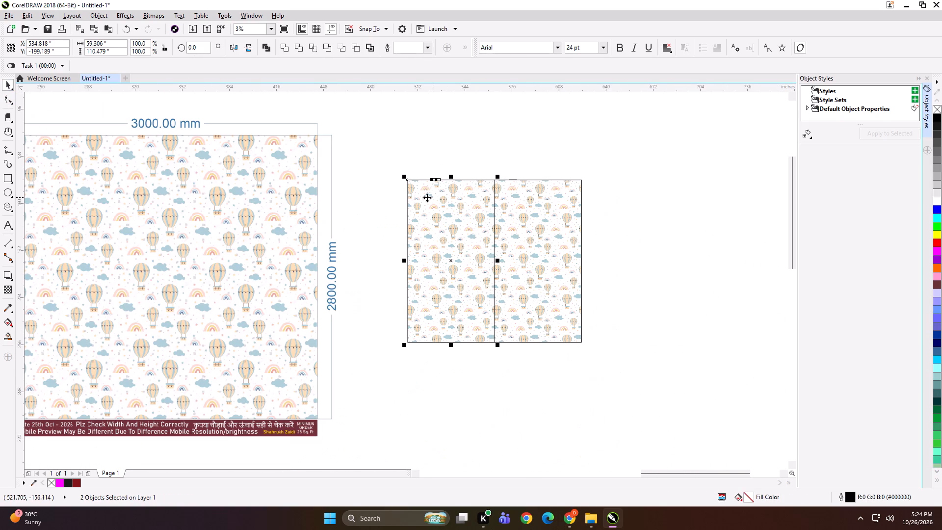
key("ctrl+g")
Start exporting the grouped, labelled PANEL 1 of the balloon mural.
key("ctrl+e")
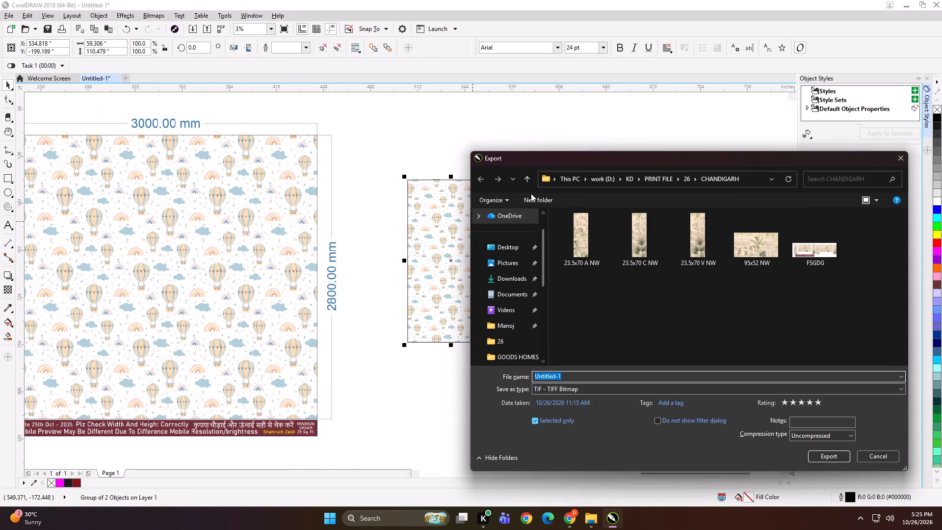
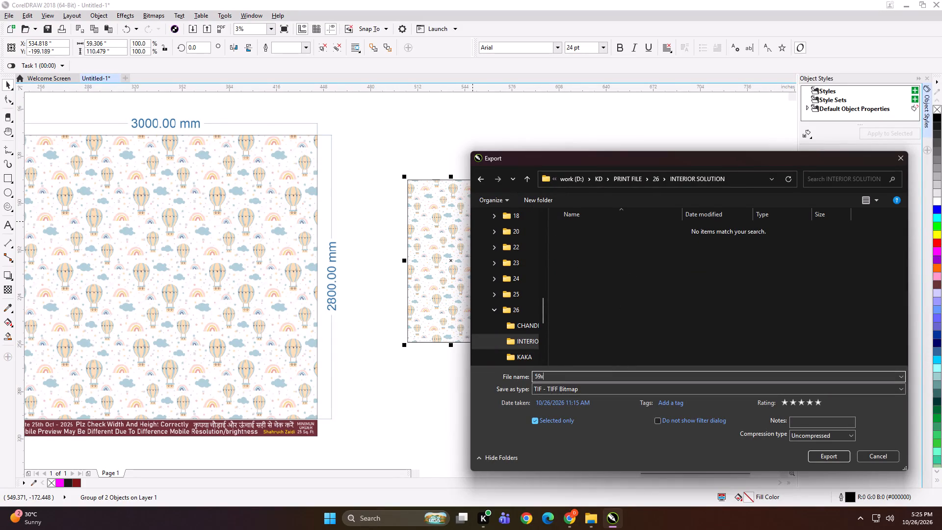
Complete the file name as 59x110 A NW and export PANEL 1 as a TIFF bitmap into the INTERIOR SOLUTION folder.
type("110 A NW")
key("Return")
key("Return")
Start exporting PANEL 2 of the balloon mural as a TIFF, reusing the existing file name 59x110 A NW as the base.
left_click(570, 244)
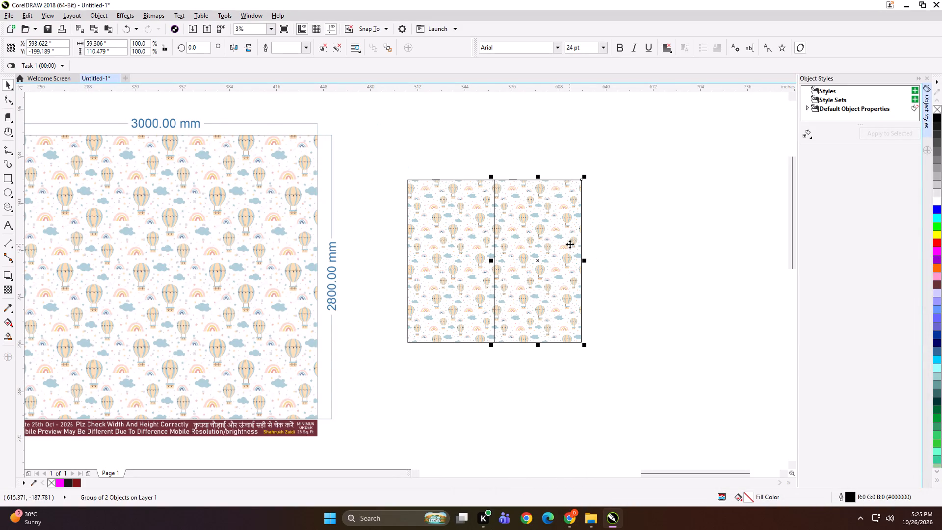
key("ctrl+e")
left_click(578, 247)
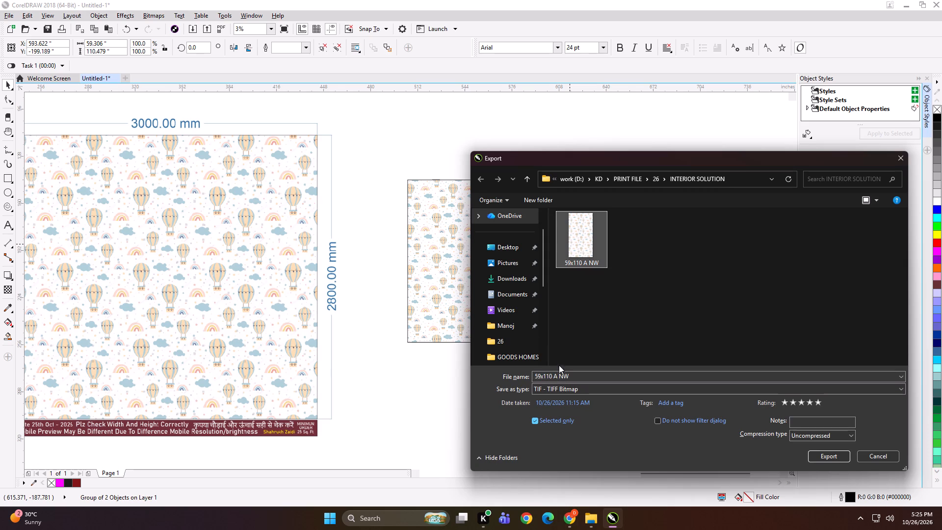
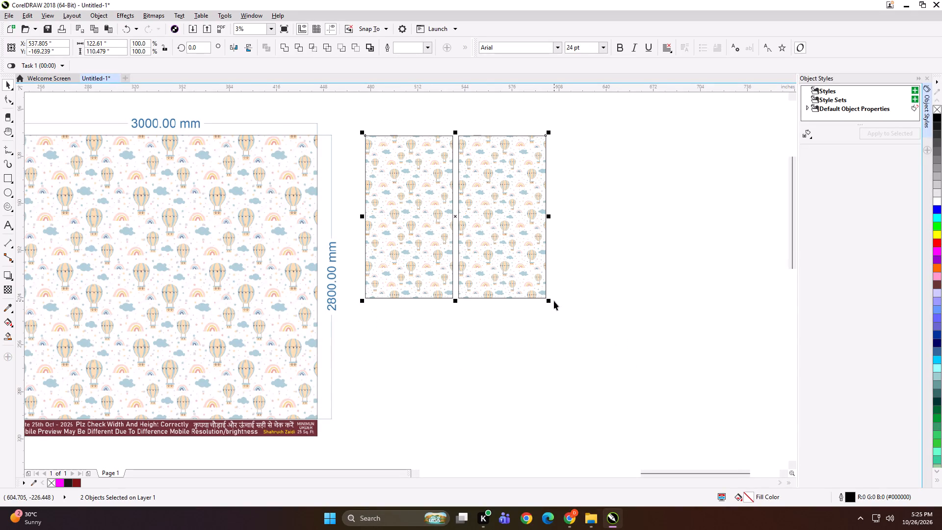
Enlarge the two balloon panels to match the mural's height and group them with the 3000 x 2800 mm mural layout.
left_click_drag(550, 302, 686, 456)
left_click(201, 322, "shift")
key("ctrl+g")
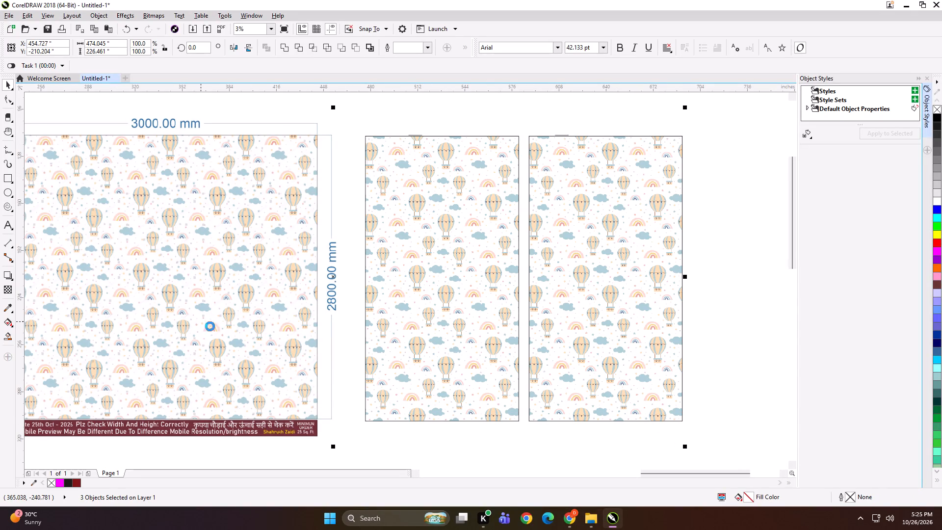
Scale the grouped balloon layout down proportionally to about 3.3 x 1.6 inches.
left_click_drag(687, 447, 372, 306, "shift")
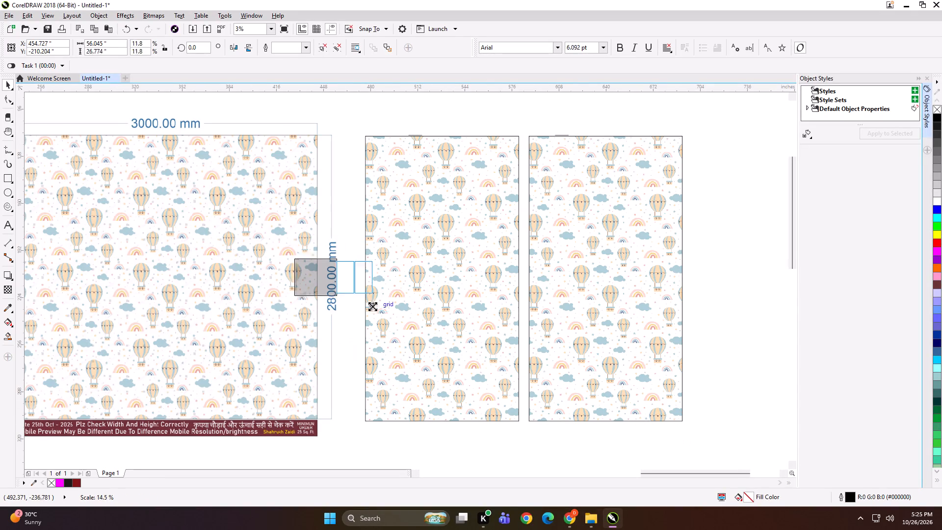
left_click_drag(372, 306, 344, 289, "shift")
scroll(337, 283, "up", 5)
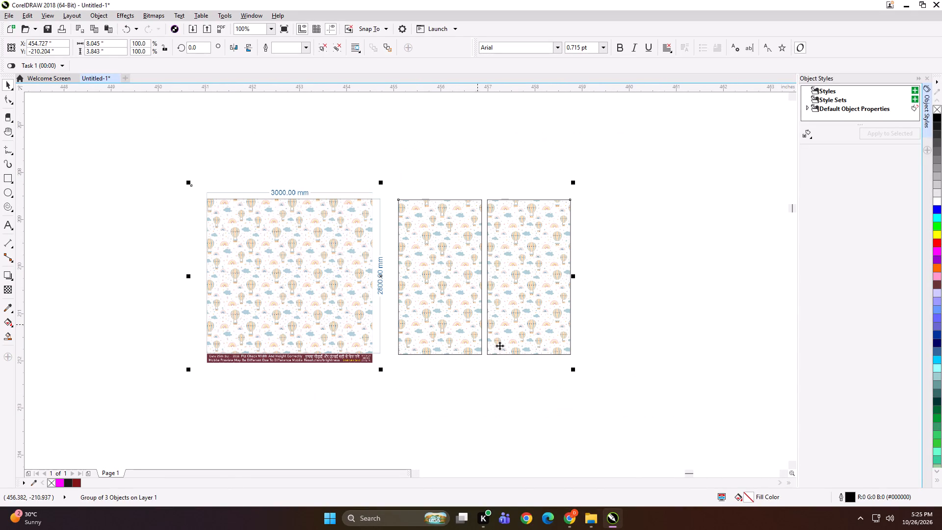
left_click_drag(573, 371, 462, 328, "shift")
Export the shrunken balloon mural layout with the file name FDSGG.
key("ctrl+e")
type("FDSGG")
key("Return")
key("Return")
key("Return")
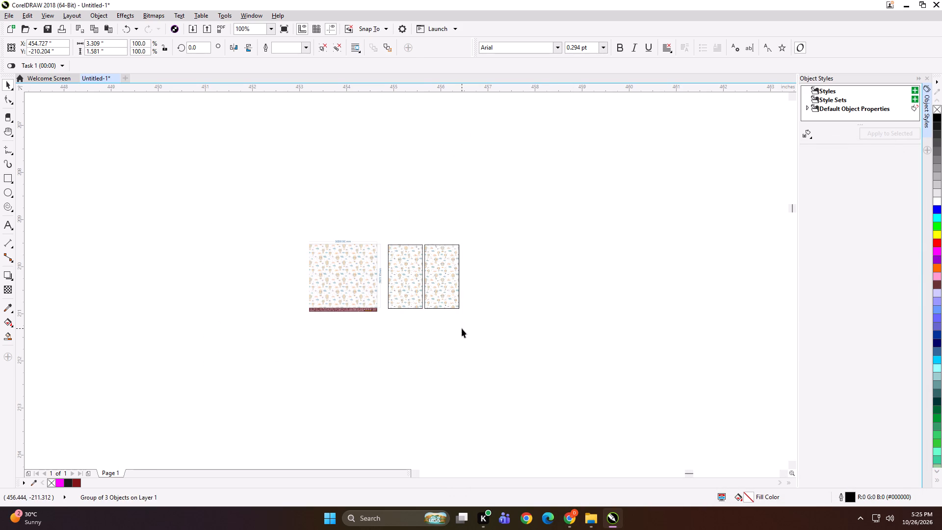
Delete the exported balloon mural group from the page, leaving the other designs in place.
key("Delete")
key("F4")
left_click(481, 254)
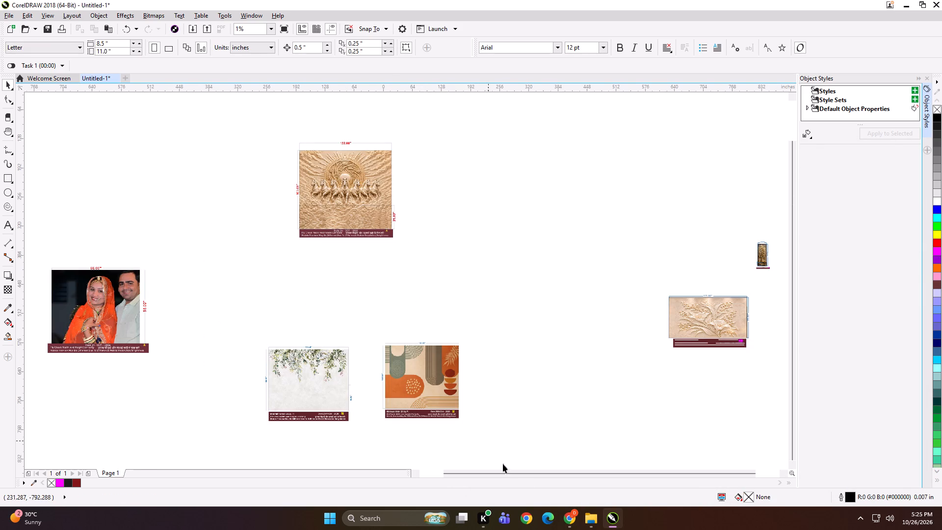
In File Explorer, open the file > 26 folder on the DIGITECH_SHAREDRIVE (Z:) drive and examine its design files.
left_click(582, 526)
left_click(559, 479)
scroll(45, 298, "up", 6)
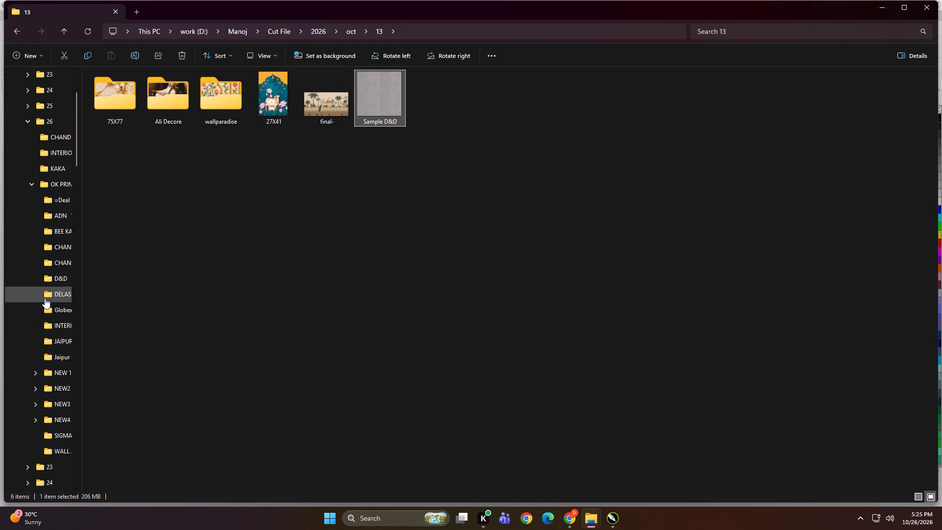
left_click(42, 302)
double_click(146, 309)
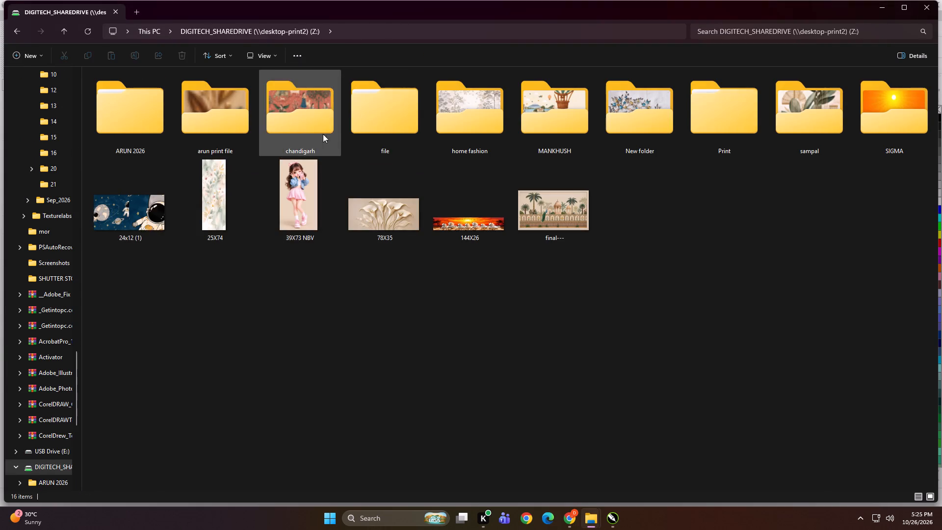
double_click(354, 117)
left_click(672, 137)
double_click(622, 131)
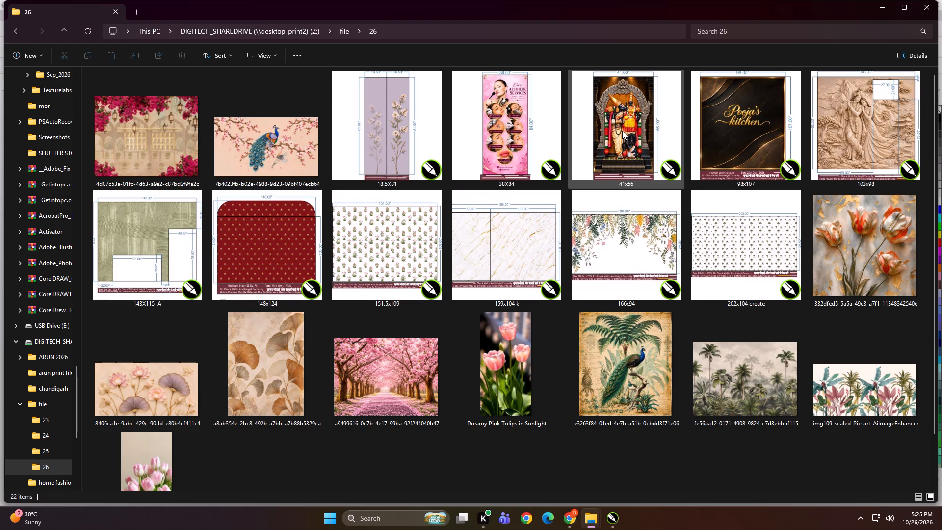
scroll(538, 269, "down", 2, "ctrl")
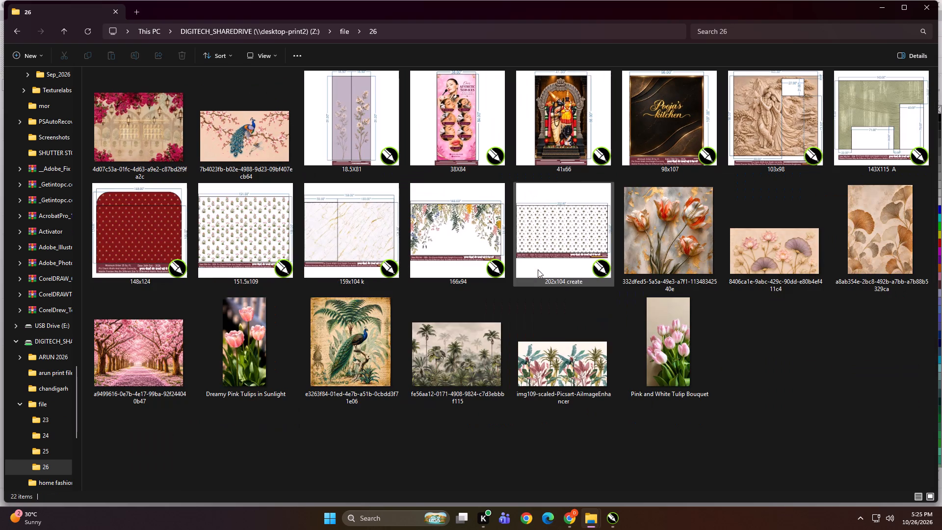
scroll(462, 371, "up", 1)
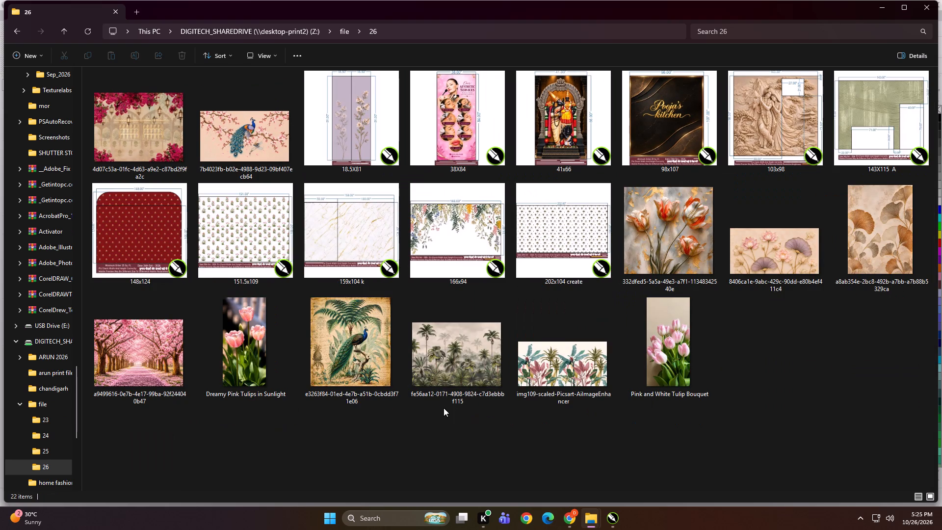
left_click(603, 525)
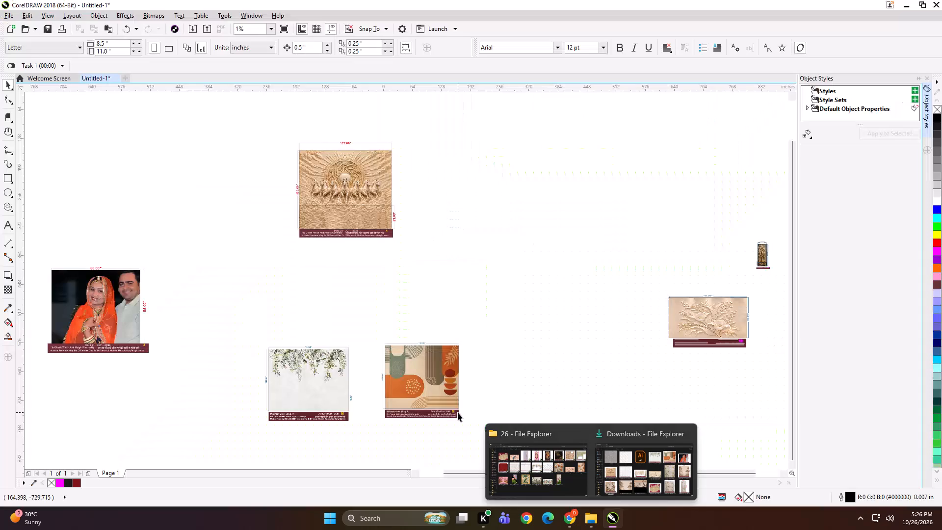
In CorelDRAW, move the couple photo layout upward to about X -596 in, Y -417 in.
left_click_drag(151, 310, 160, 270)
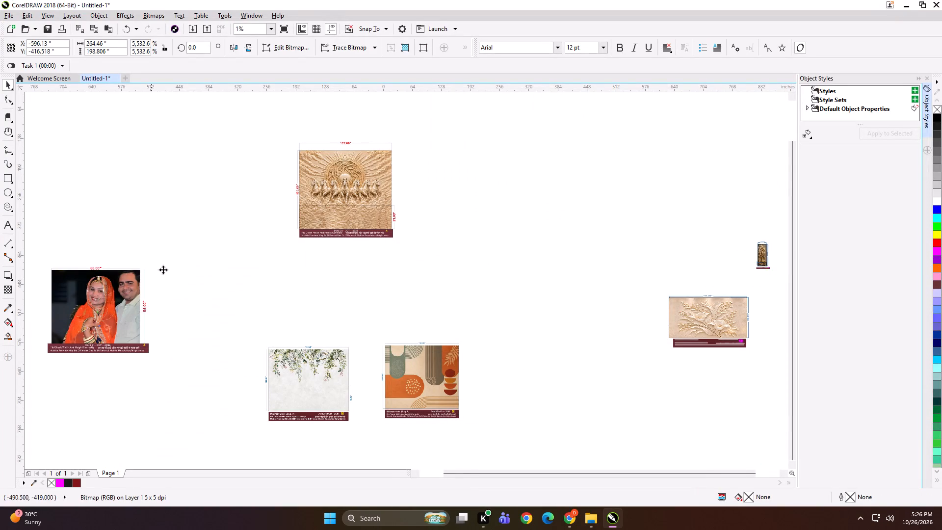
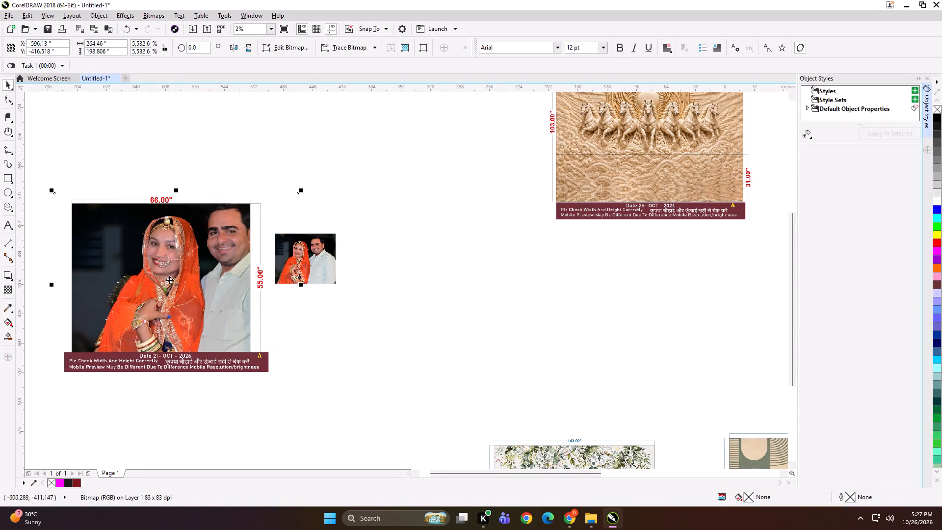
Shrink the couple photo layout to about 99 in by 74.5 in and move it closer to the separate couple photo.
left_click_drag(300, 190, 269, 247, "shift")
left_click_drag(207, 294, 223, 275)
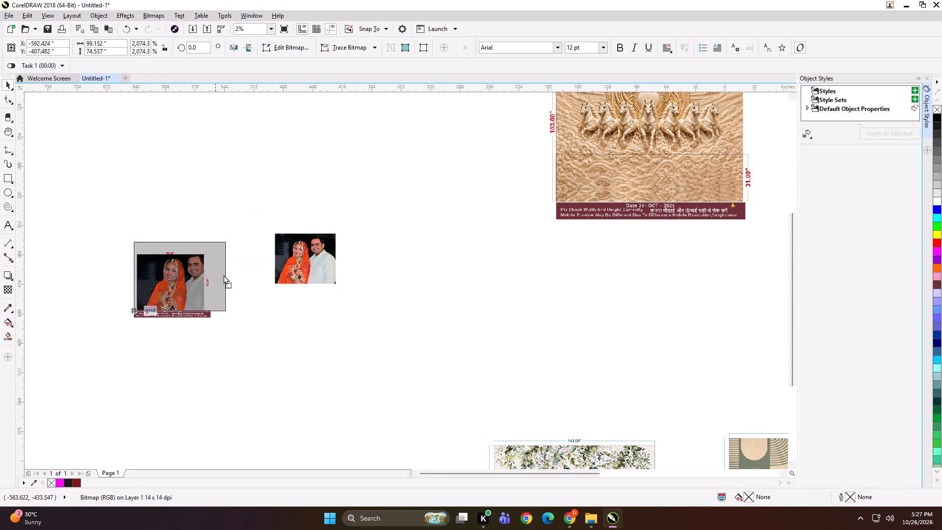
left_click_drag(223, 275, 249, 267)
Create a 66 by 55 in rectangle exactly over the separate couple photo that has no dimension labels.
left_click(277, 264, "shift")
key("shift+F2")
left_click(250, 122)
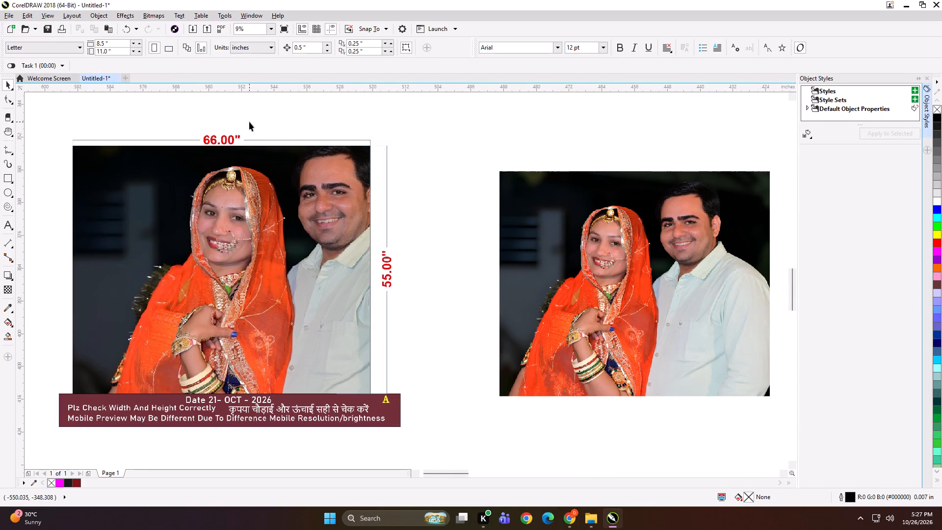
left_click(697, 269)
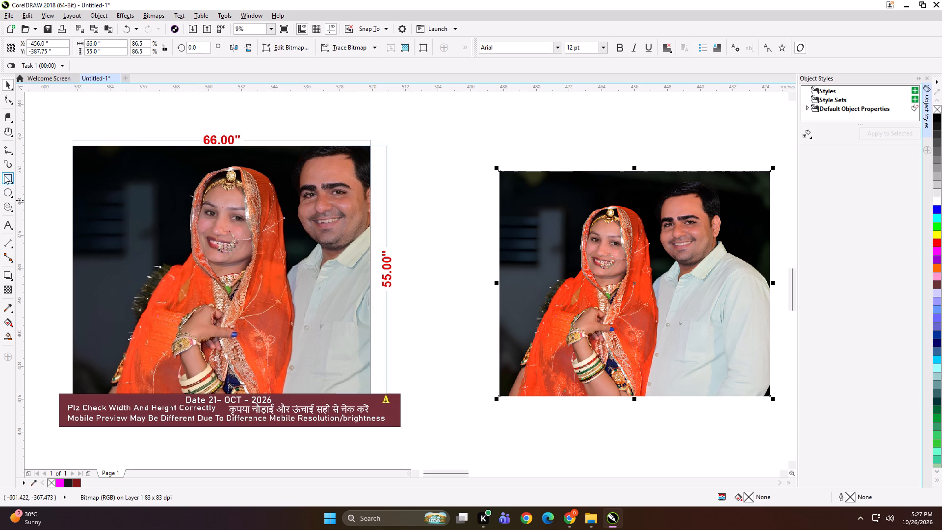
double_click(5, 176, "shift")
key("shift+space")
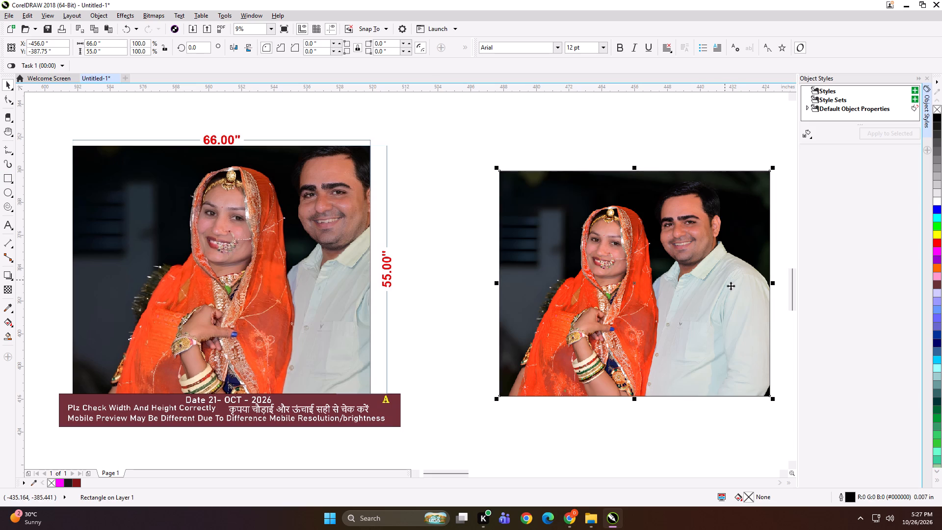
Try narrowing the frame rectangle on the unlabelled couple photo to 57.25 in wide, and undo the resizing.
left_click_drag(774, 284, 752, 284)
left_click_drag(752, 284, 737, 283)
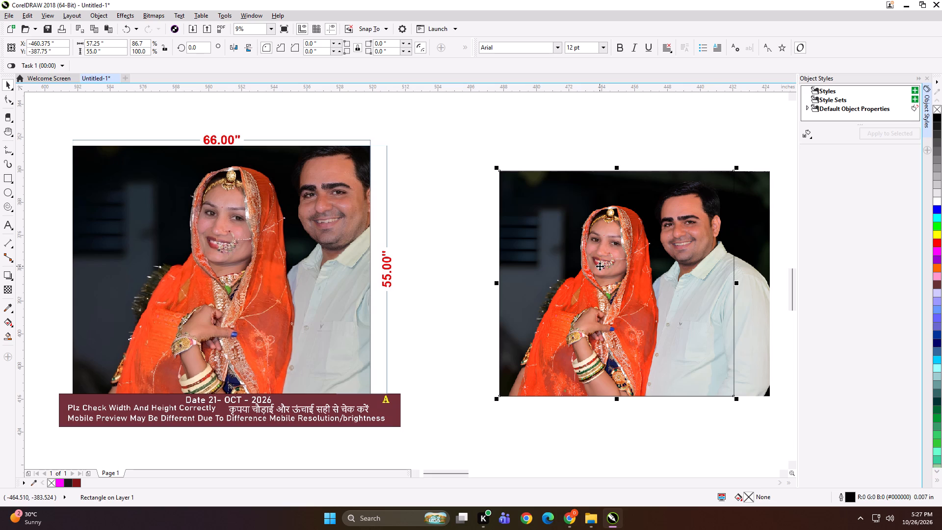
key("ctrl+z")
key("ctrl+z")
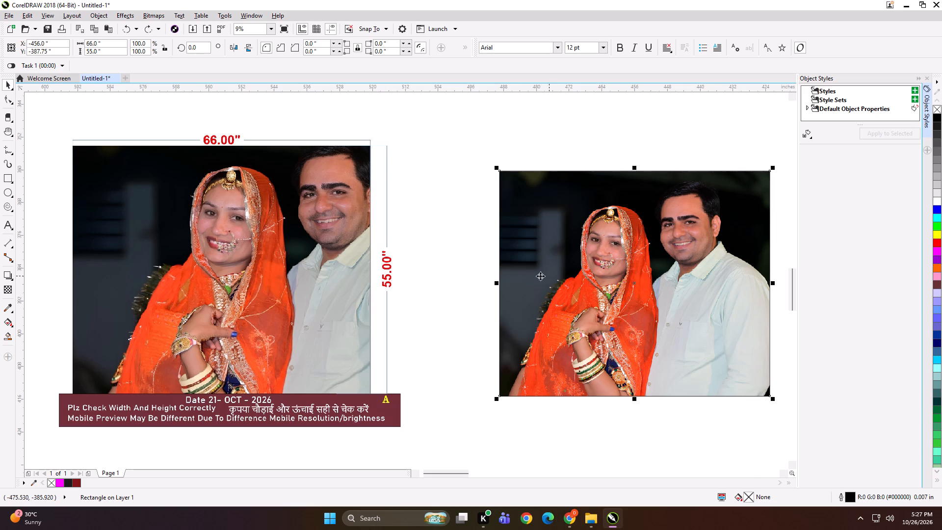
Group the unlabelled couple photo with its frame rectangle.
scroll(470, 286, "down", 1)
left_click(643, 201)
left_click_drag(652, 190, 490, 379)
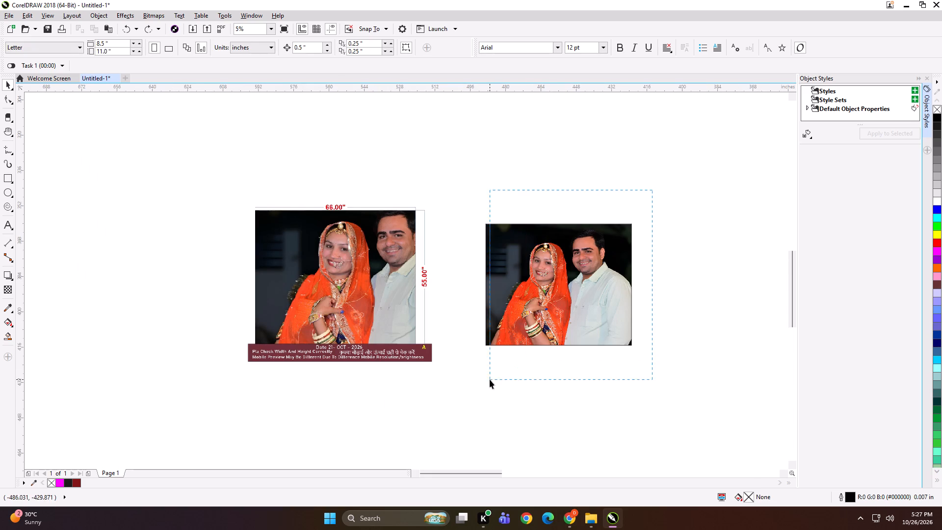
left_click_drag(490, 379, 473, 387)
left_click(473, 387)
left_click_drag(679, 181, 480, 383)
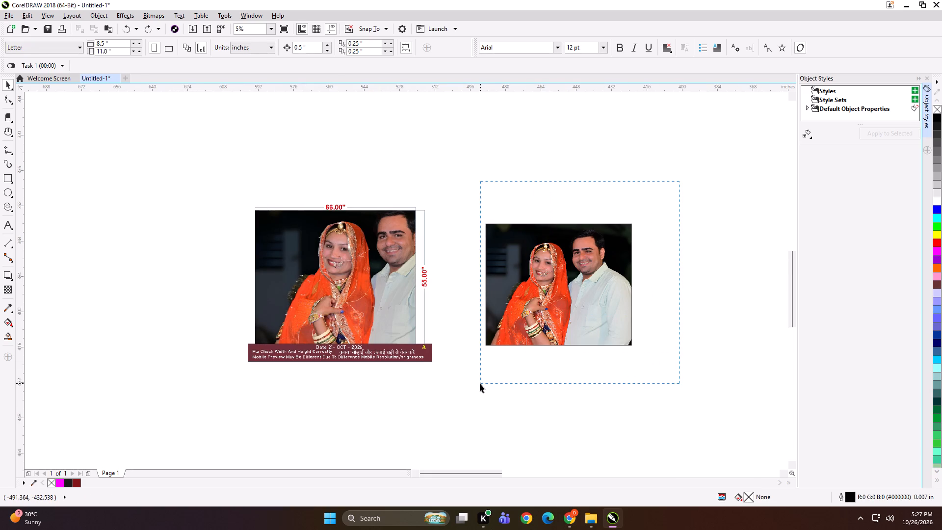
left_click_drag(480, 383, 478, 383)
key("ctrl+g")
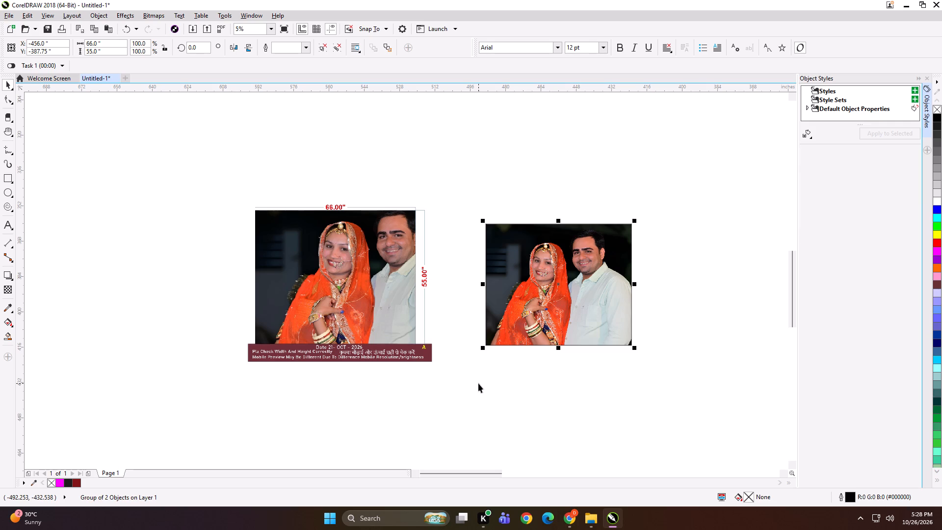
Start exporting the grouped couple photo and create a new folder in PRINT FILE > 26, trying the name CHANDIGARH.
key("ctrl+e")
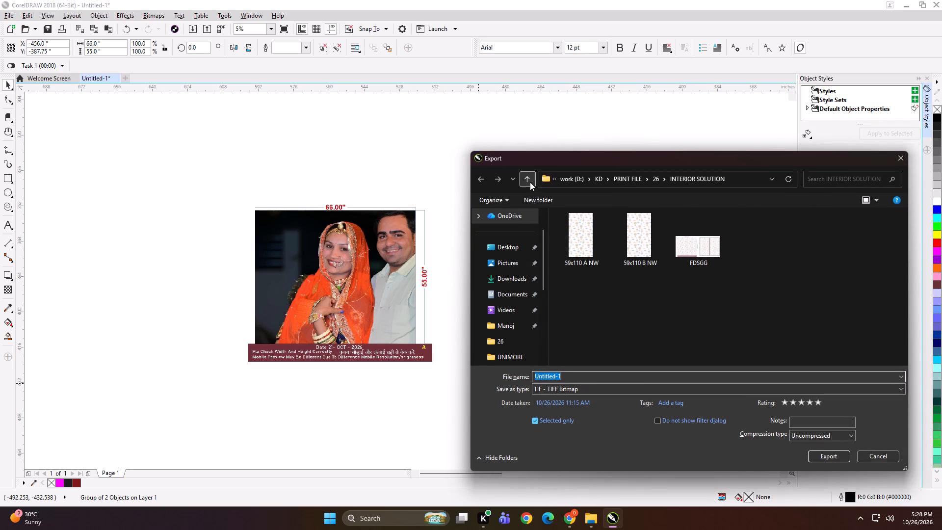
left_click(530, 182)
left_click(541, 205)
type("CHANDIGARH")
key("Return")
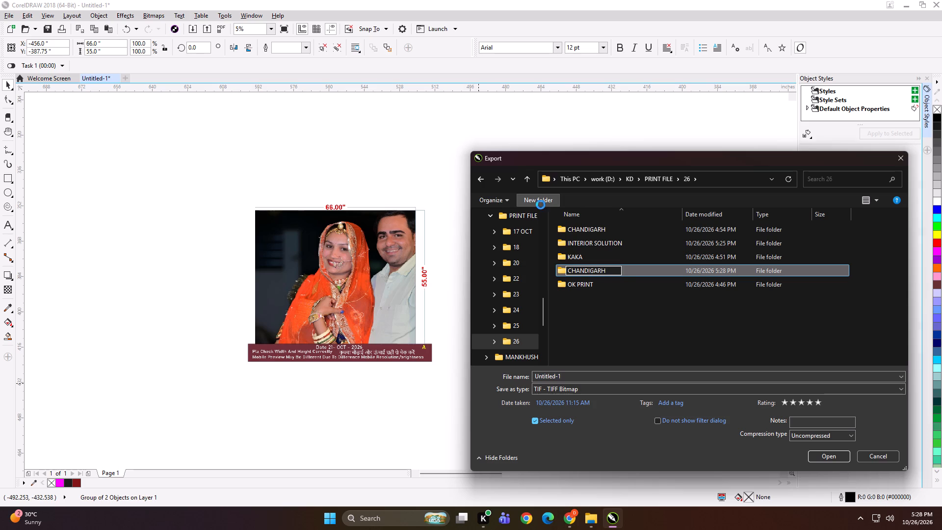
left_click(554, 322)
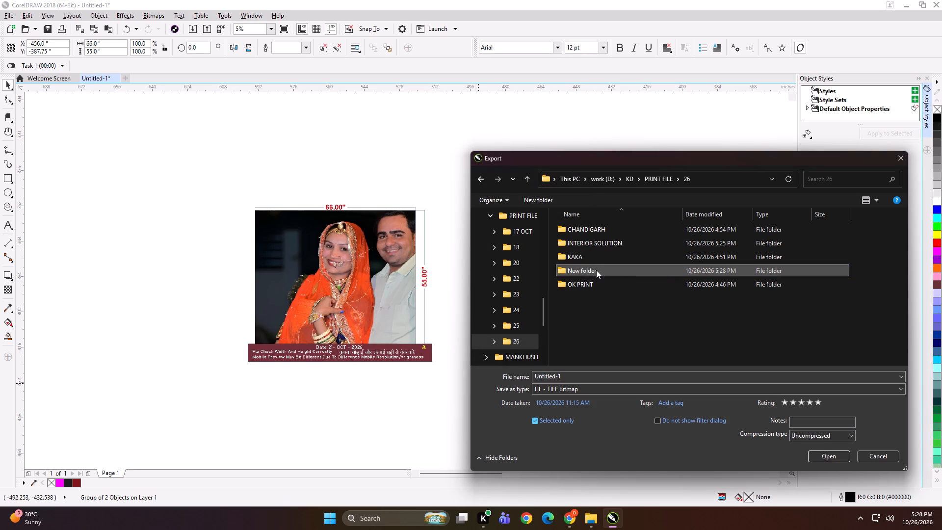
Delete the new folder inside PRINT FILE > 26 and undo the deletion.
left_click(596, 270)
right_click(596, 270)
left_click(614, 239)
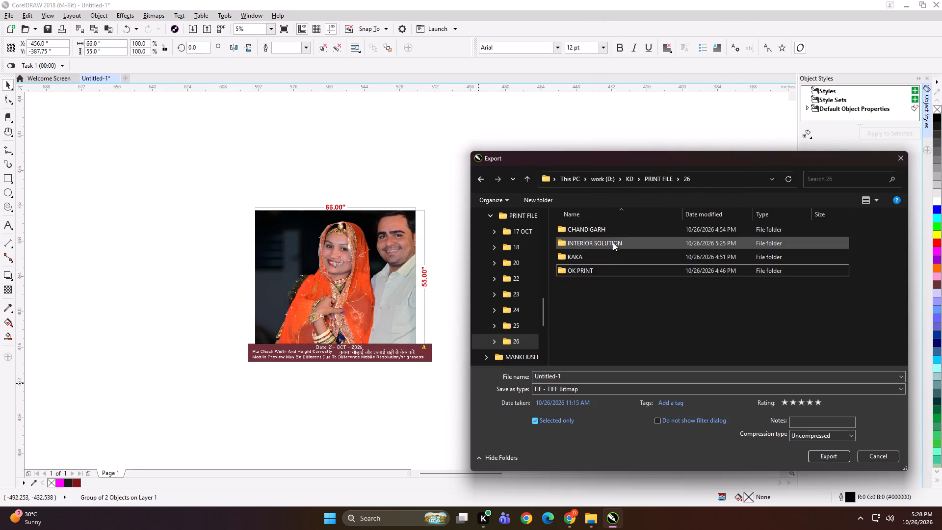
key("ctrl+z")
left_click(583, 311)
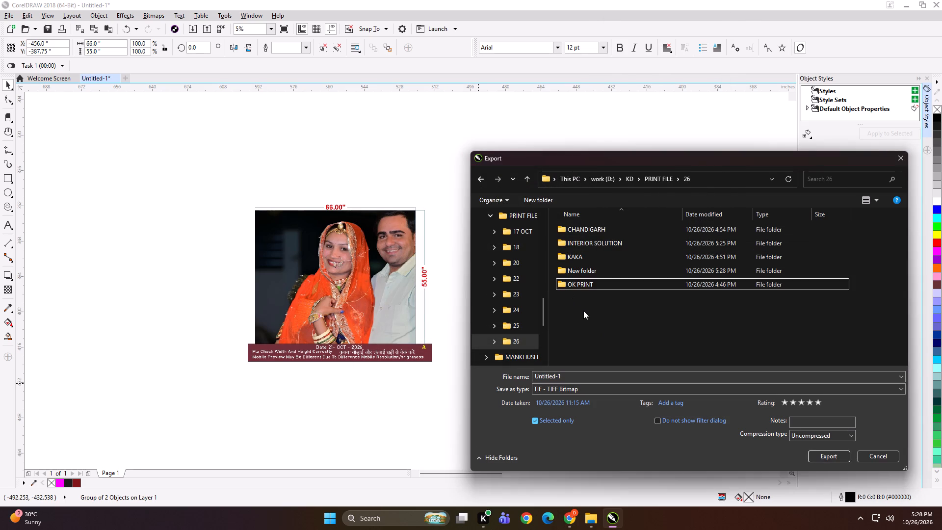
Rename the new folder as CHANDIGARH WALL and open it as the export destination.
left_click(584, 269)
right_click(584, 269)
left_click(595, 244)
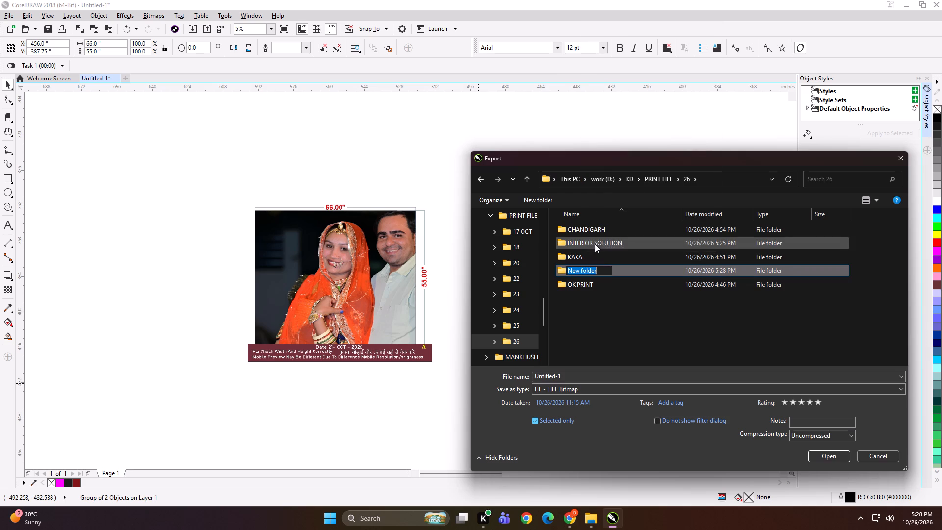
type("CHANDIGARH")
key("space")
type("WALL")
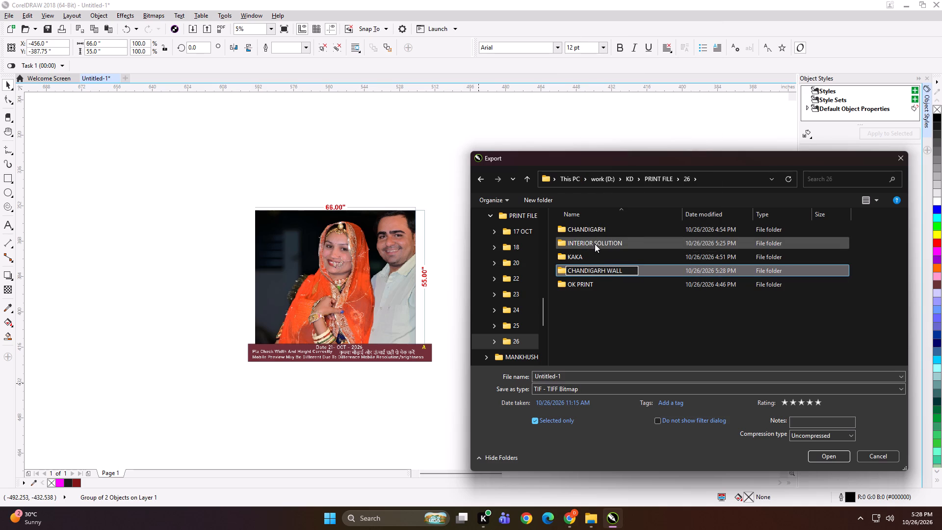
key("Return")
triple_click(632, 244)
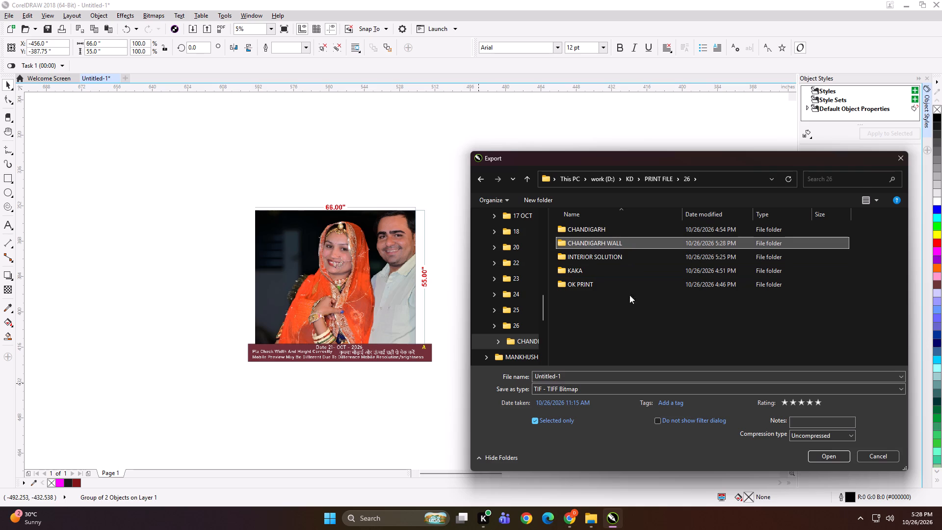
Export the selected couple photo as an uncompressed TIFF named 66x55 NW.
left_click(618, 378)
type("66x55 NW")
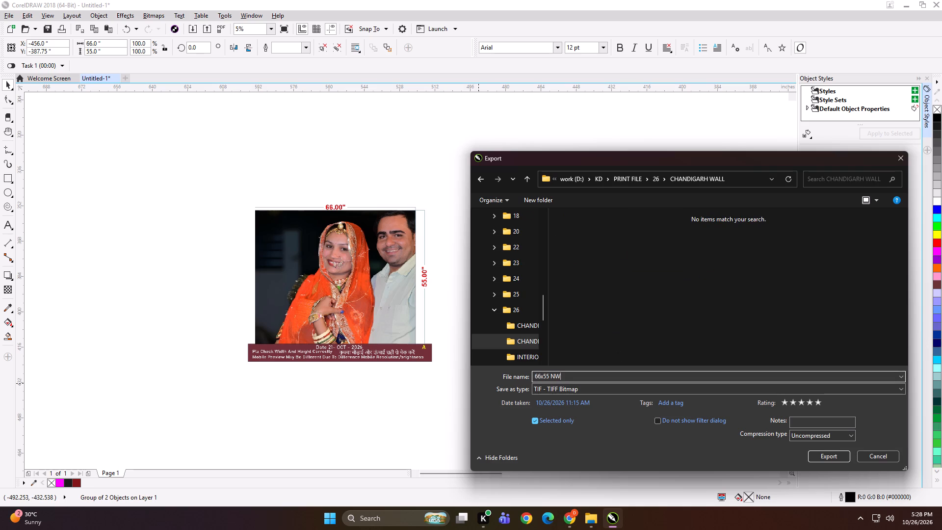
key("Return")
key("Return")
Move the exported couple photo beside the labelled 66 x 55 in layout, enlarge it slightly, and group the two together.
left_click_drag(611, 259, 571, 246)
left_click_drag(595, 337, 610, 352)
left_click(403, 297, "shift")
key("ctrl+g")
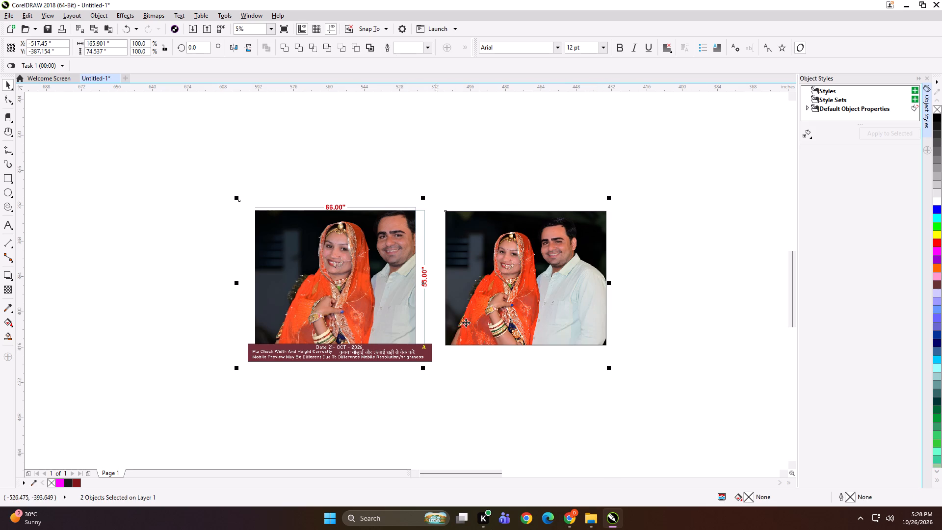
Shrink the combined couple layout group proportionally about its centre to about 4.09 x 1.84 in.
left_click_drag(610, 368, 438, 297, "shift")
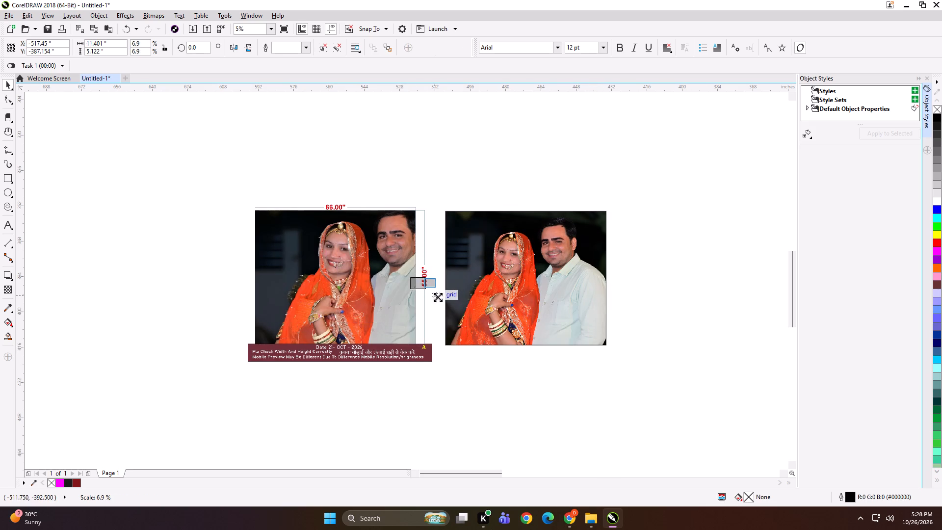
left_click_drag(438, 297, 433, 294, "shift")
scroll(425, 280, "up", 5)
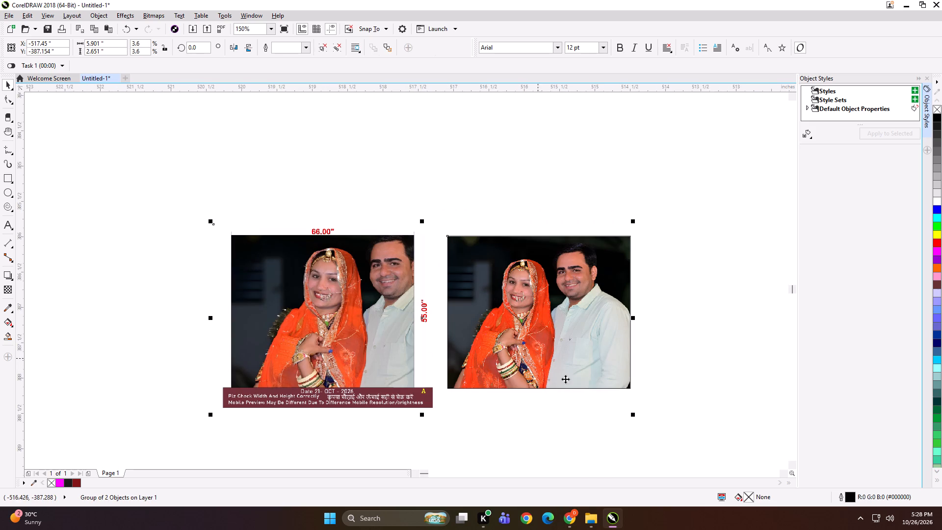
left_click_drag(632, 414, 583, 385, "shift")
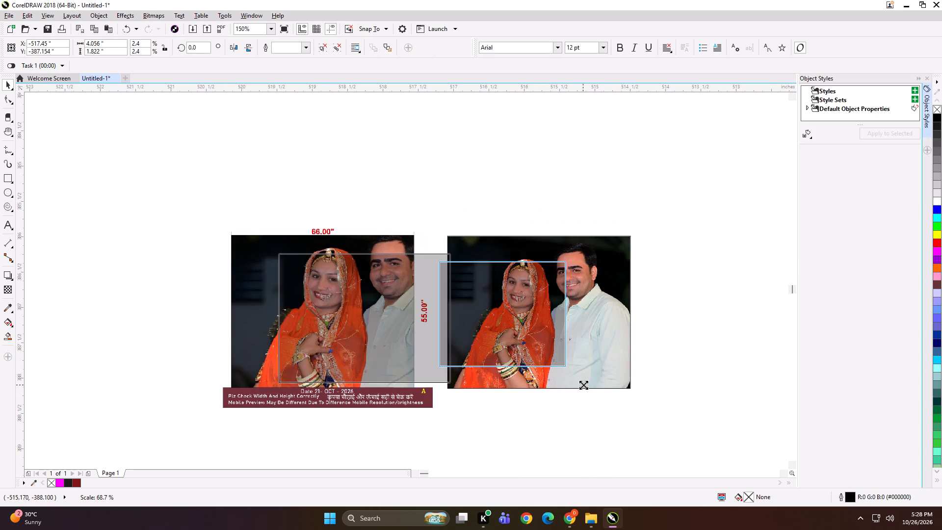
left_click_drag(583, 385, 585, 385, "shift")
Export the shrunken couple layout group as a TIFF named SFDG in the CHANDIGARH WALL folder.
key("ctrl+e")
type("SFDG")
key("Return")
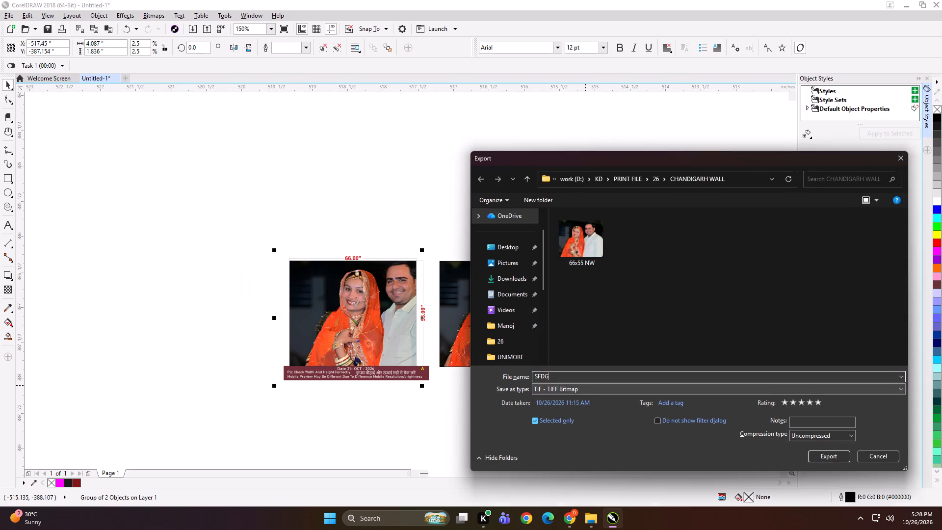
key("Return")
key("Return")
Delete the exported couple layout group from the page, leaving the other designs in place.
key("Delete")
key("F4")
left_click(483, 255)
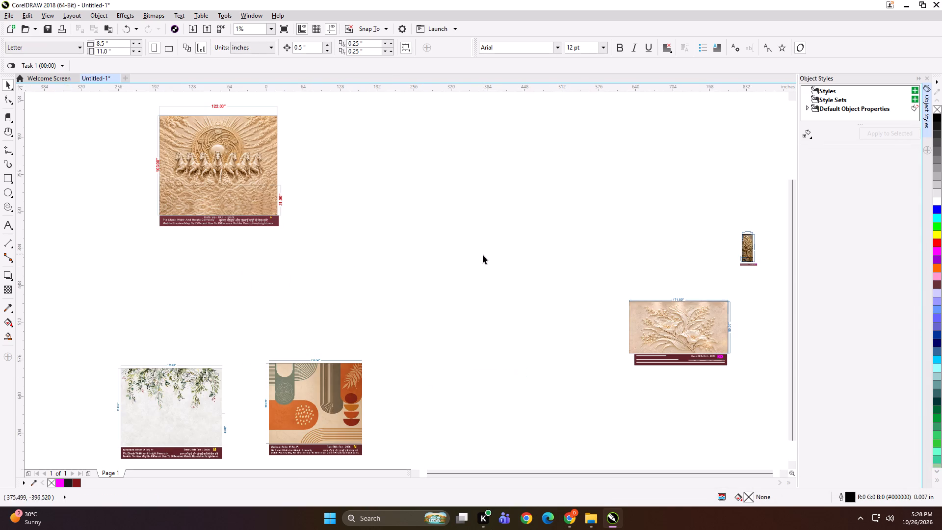
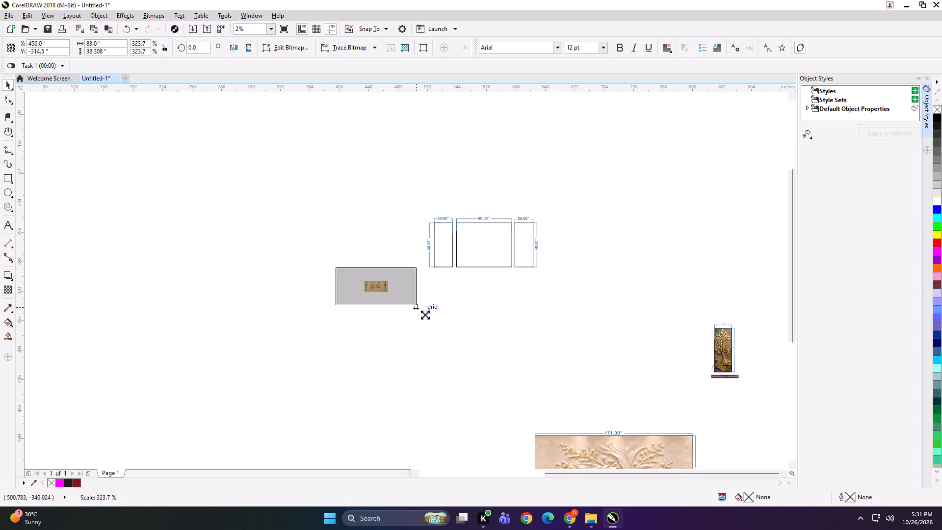
left_click_drag(425, 315, 444, 339, "shift")
left_click_drag(421, 291, 401, 246)
scroll(396, 237, "up", 1)
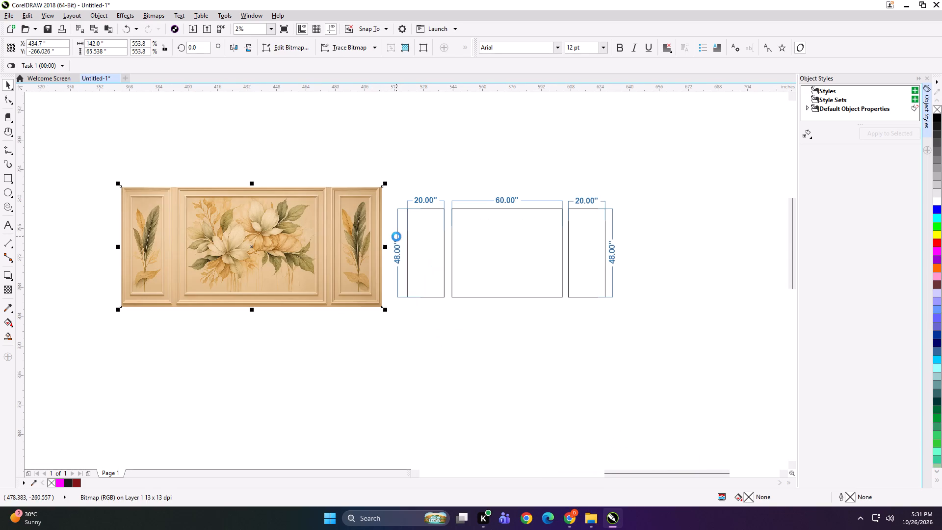
Draw rectangles over the image's inner artwork: about 15.75 by 50.75 inches on the left feather and 68.75 by 51.5 inches on the centre floral.
left_click(140, 146)
scroll(131, 216, "up", 2)
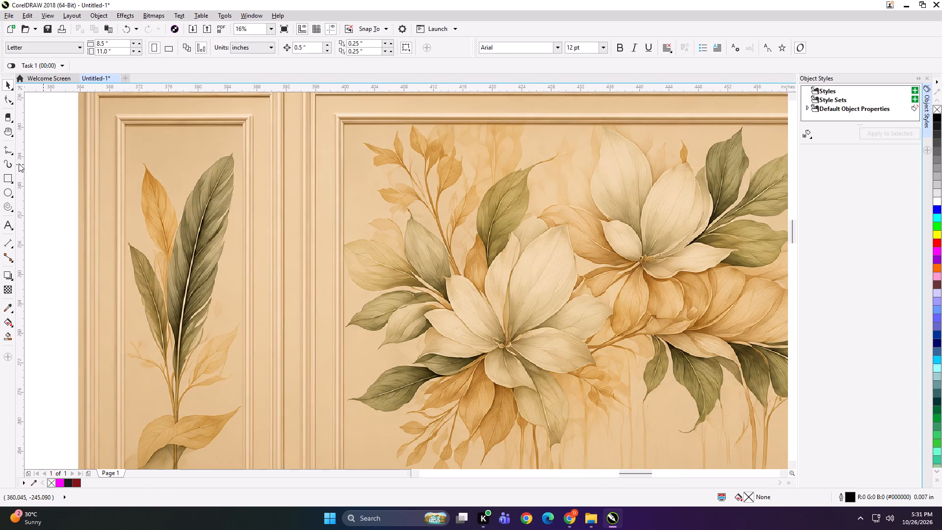
left_click(7, 181)
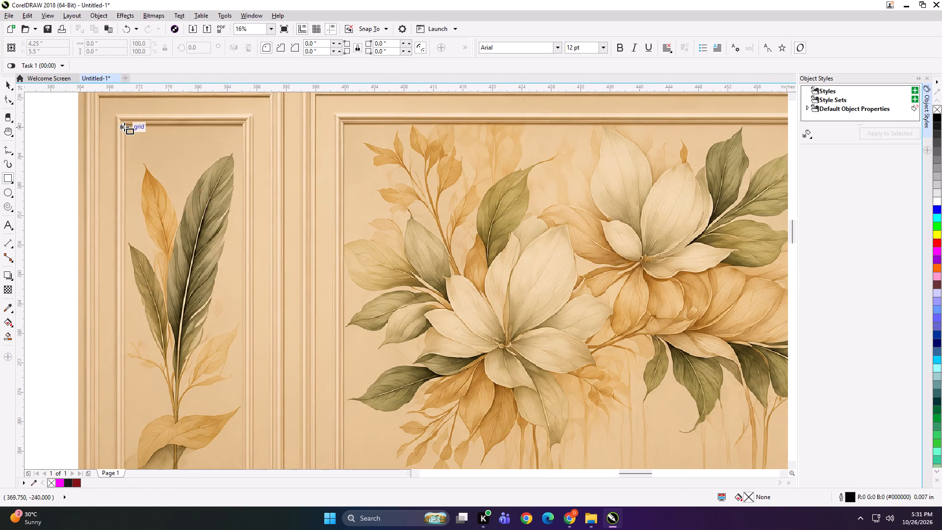
left_click_drag(124, 127, 236, 419)
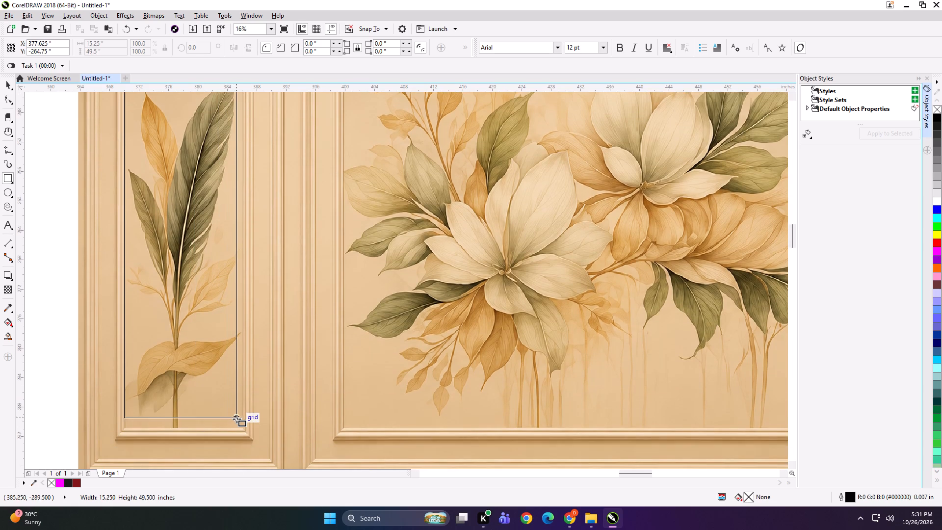
left_click_drag(236, 419, 240, 426)
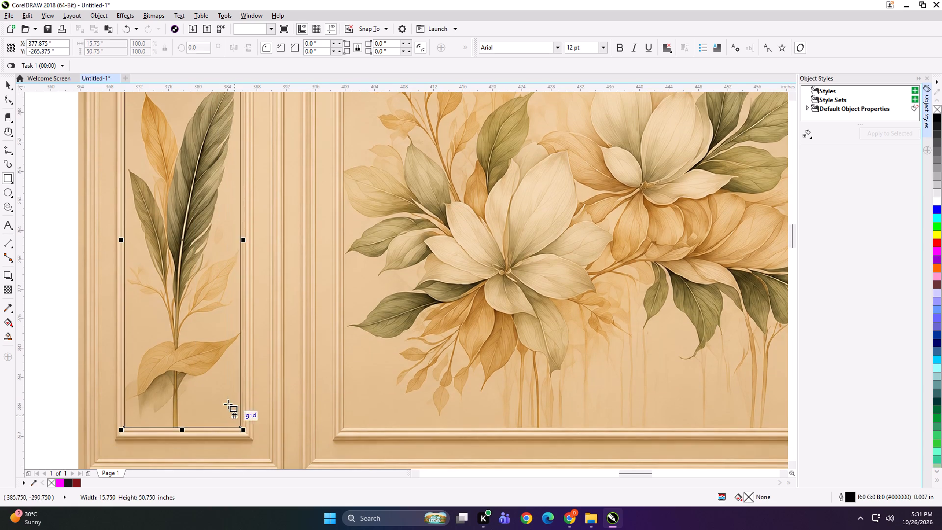
scroll(202, 399, "down", 1)
left_click_drag(273, 225, 450, 344)
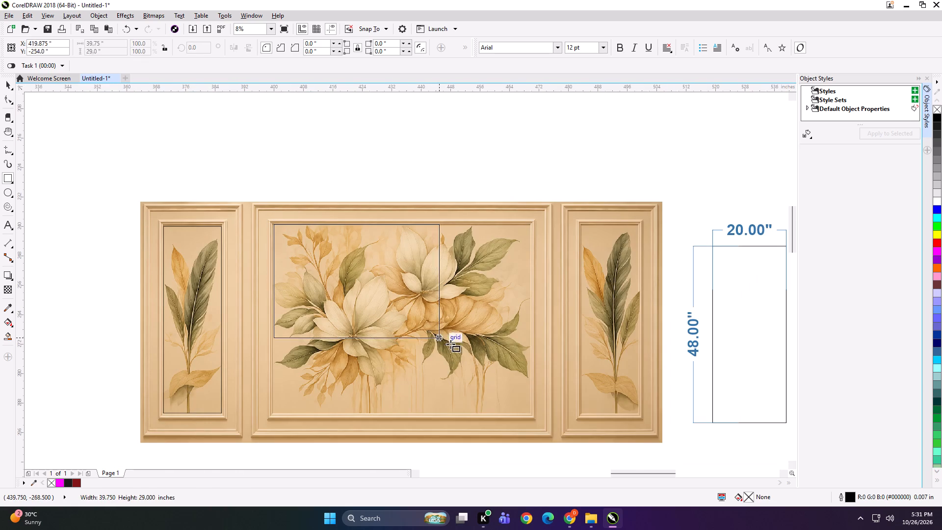
left_click_drag(450, 344, 527, 414)
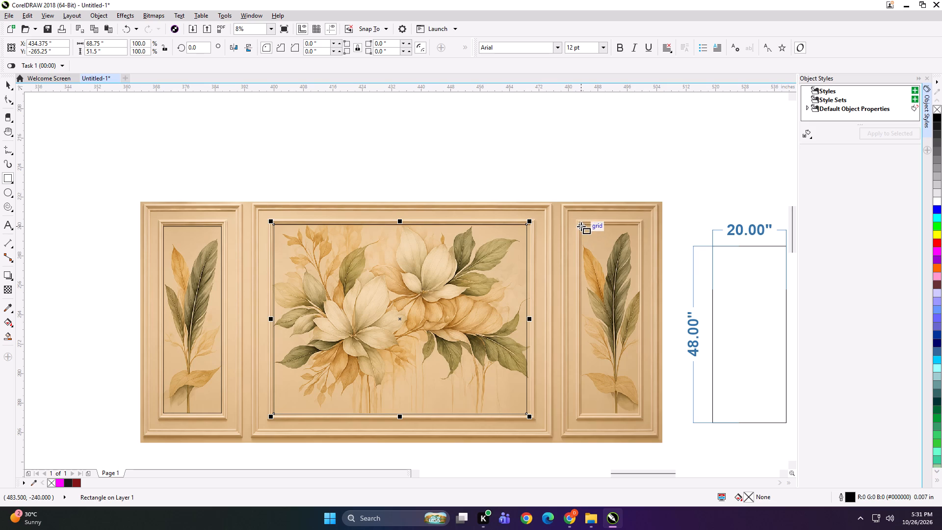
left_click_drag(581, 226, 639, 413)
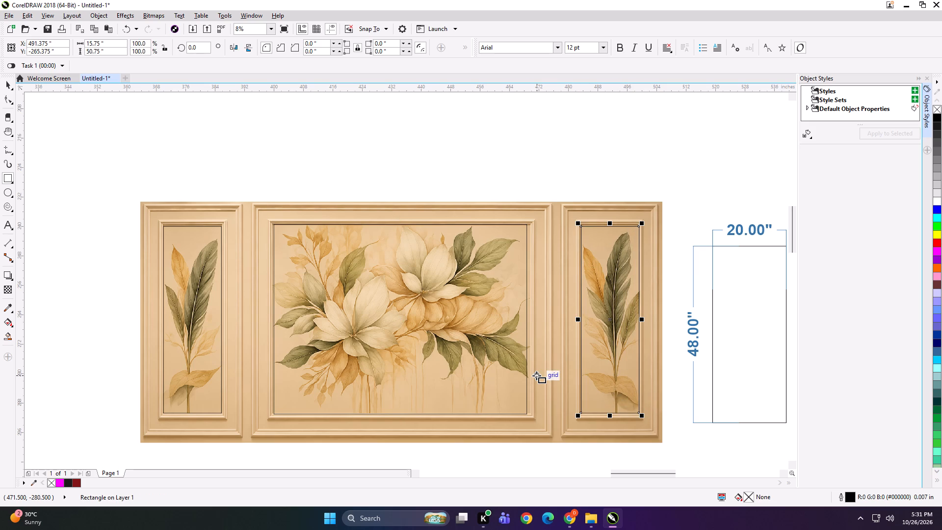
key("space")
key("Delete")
Widen the centre crop rectangle to about 70 inches by moving its right edge outward to the moulding.
left_click(582, 299)
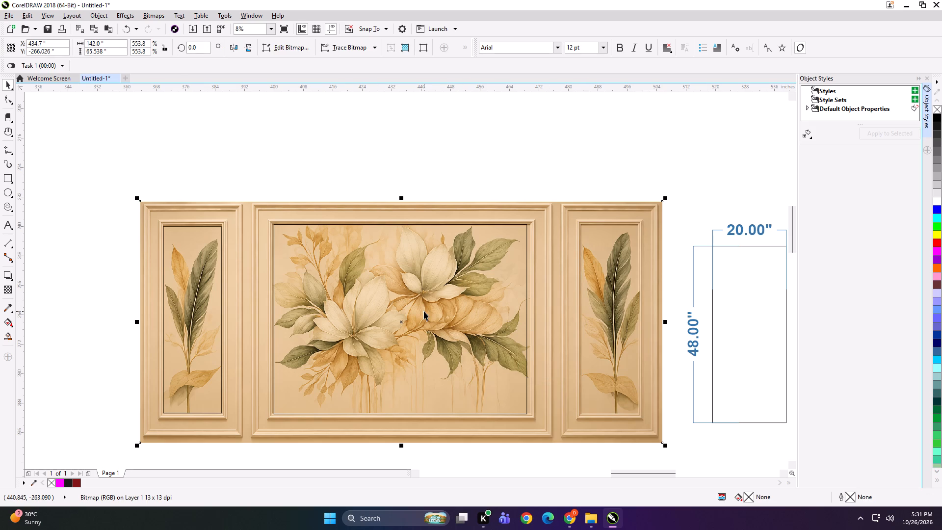
left_click(436, 295)
scroll(543, 319, "up", 2)
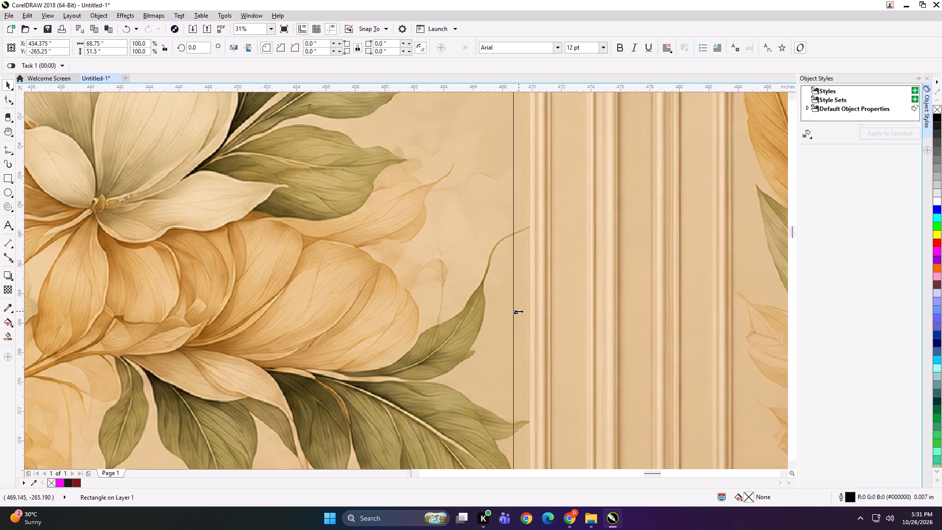
left_click_drag(519, 311, 536, 316)
scroll(534, 309, "down", 2)
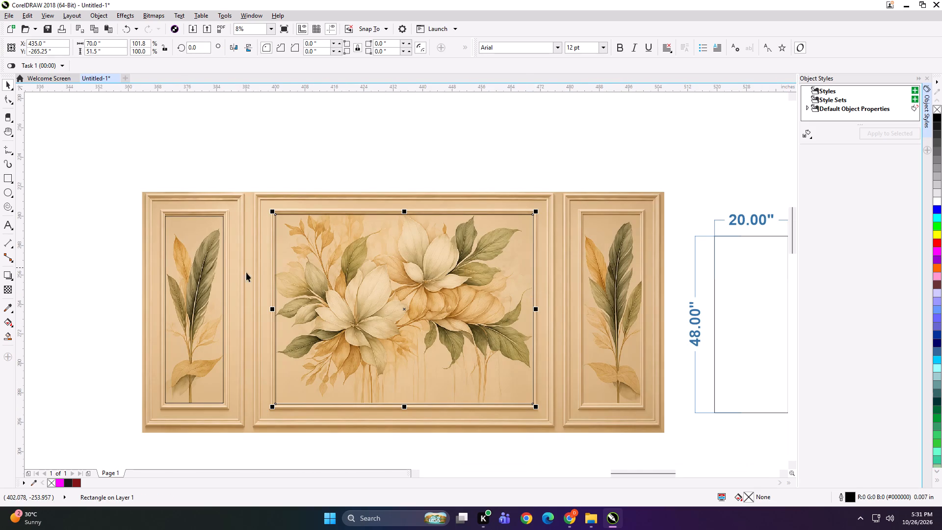
Group the left and centre crop rectangles, PowerClip the triptych image inside them, and ungroup the two clipped artworks.
left_click(212, 275, "shift")
key("ctrl+g")
left_click(568, 318)
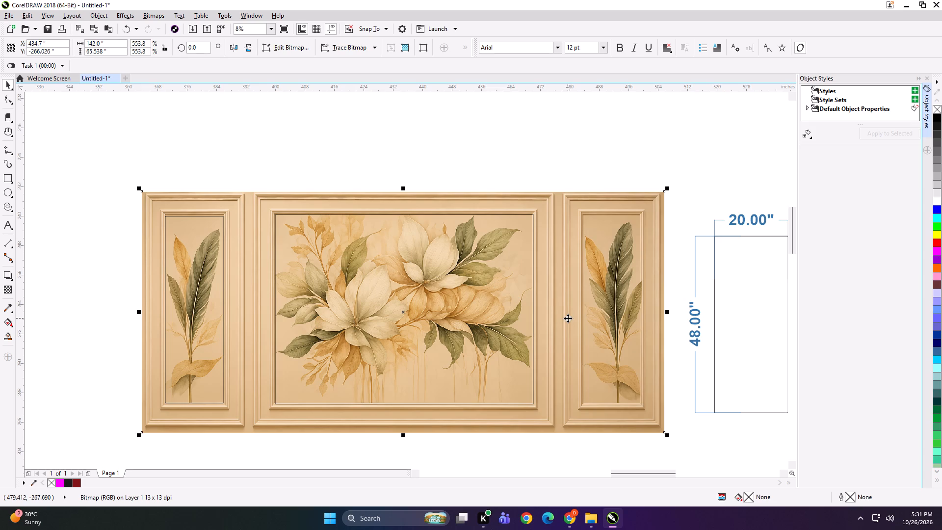
key("shift+Return")
left_click(477, 294)
key("ctrl+u")
left_click(341, 186)
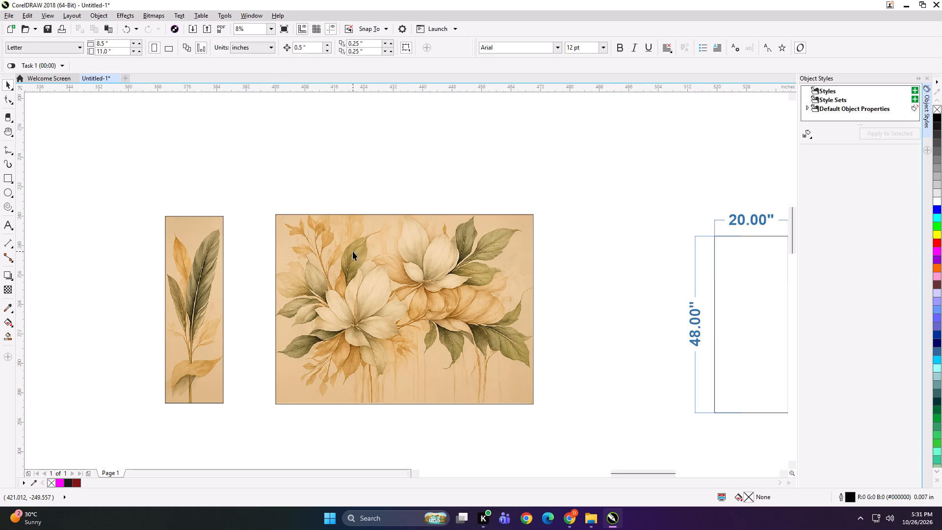
Resize the clipped centre floral to 60 by 48 inches and centre it on the middle panel outline.
scroll(342, 224, "down", 1)
left_click(331, 238)
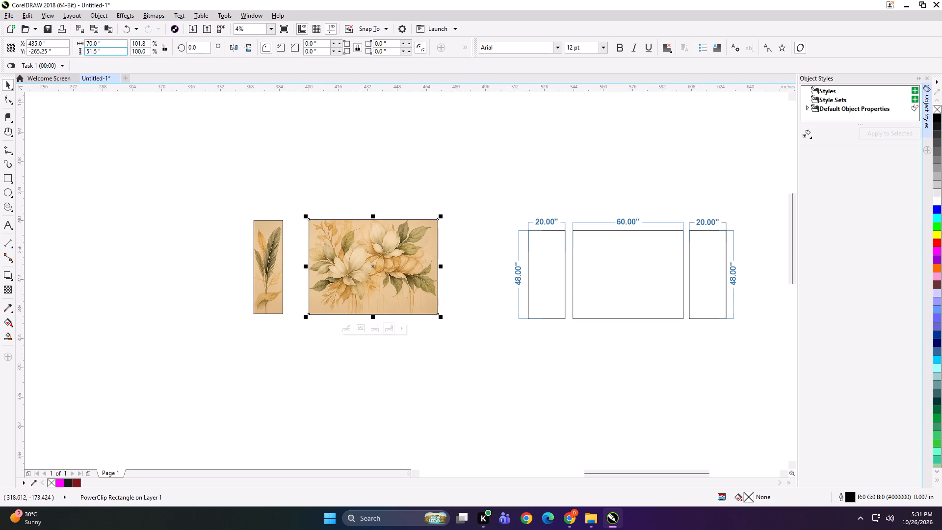
left_click_drag(107, 43, 74, 50)
type("60")
key("Tab")
type("48")
key("Return")
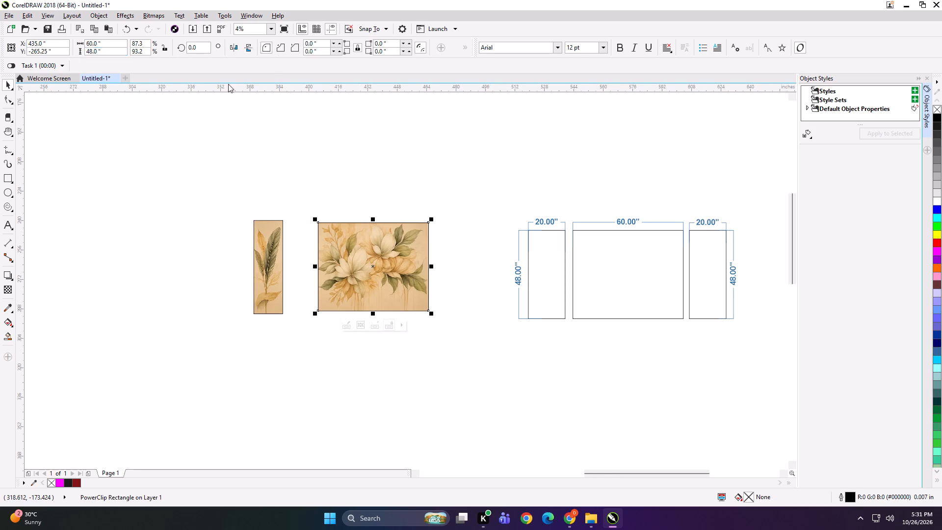
left_click(649, 248, "shift")
key("c")
key("e")
left_click(368, 196)
Resize the clipped feather artwork to 20 by 48 inches.
left_click(273, 275)
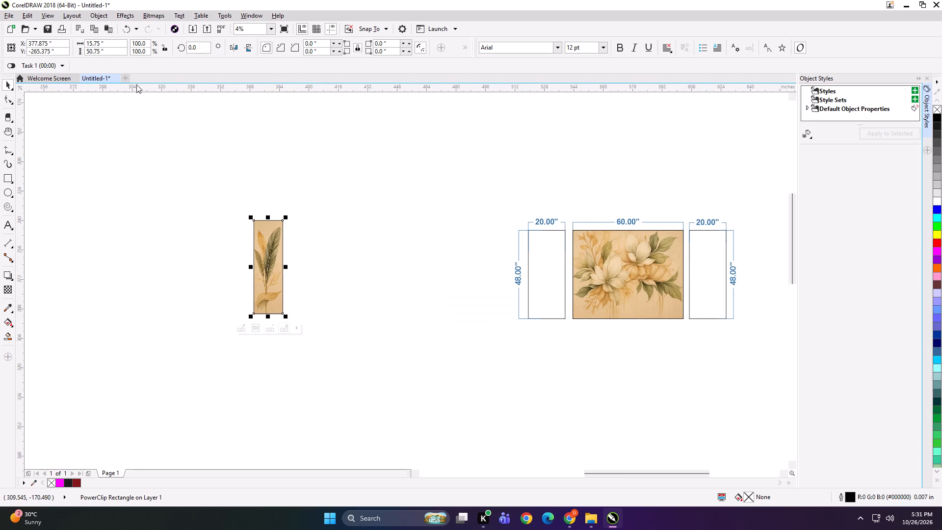
left_click_drag(110, 43, 78, 44)
type("20")
key("Tab")
type("48")
key("Return")
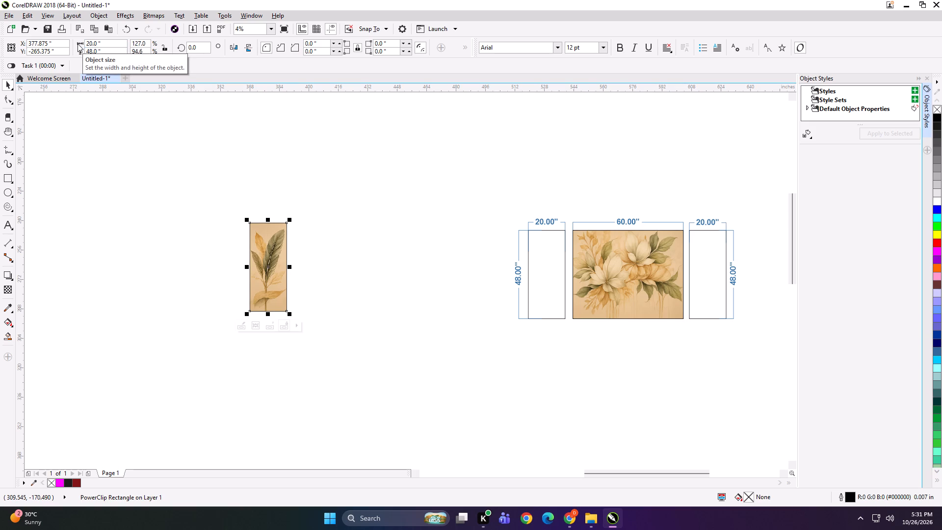
Duplicate the feather artwork, mirror the copy horizontally, and centre it on the right 20 by 48 inch panel outline.
key("plus")
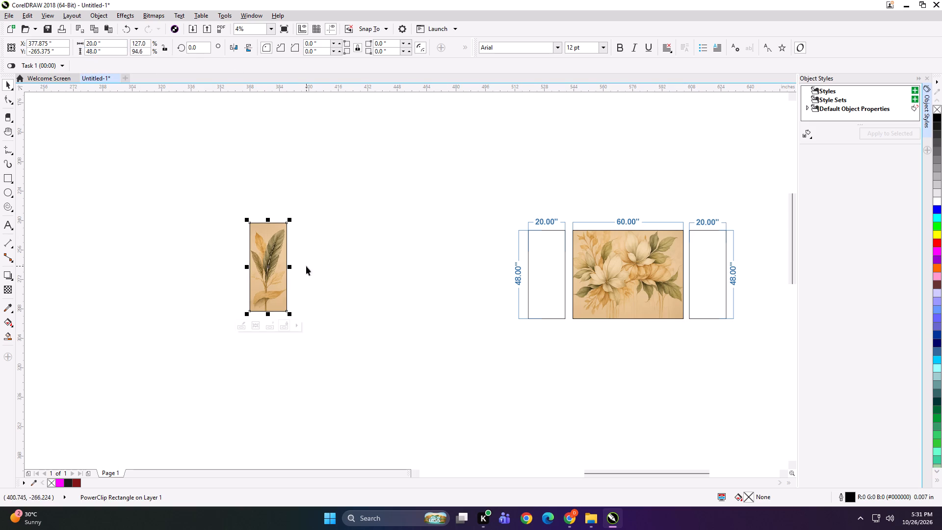
left_click_drag(279, 259, 374, 268)
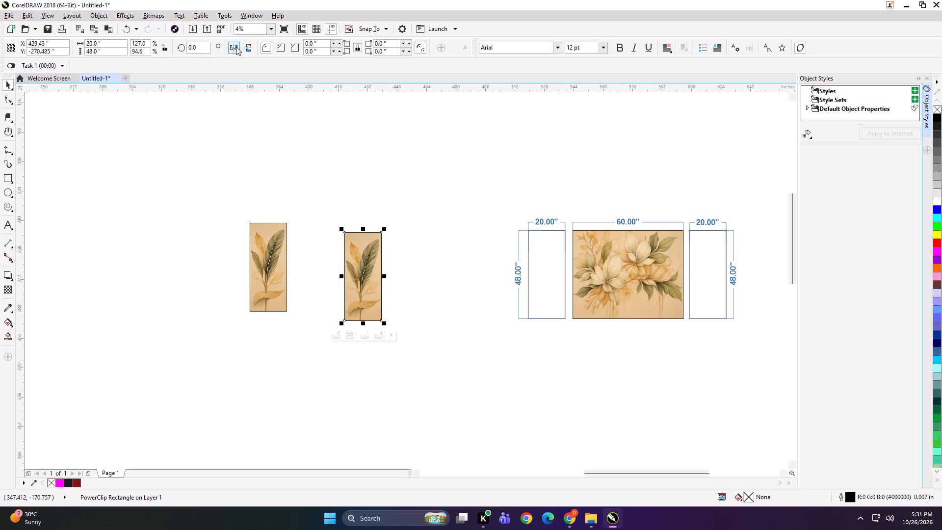
left_click(236, 47)
left_click(702, 295, "shift")
key("c")
key("e")
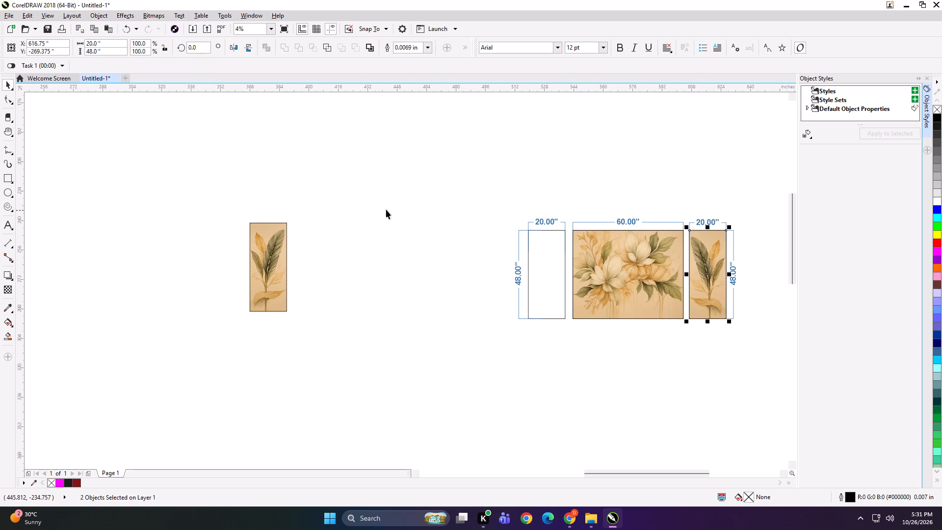
left_click(386, 210)
Centre the original feather artwork on the left 20 by 48 inch panel outline.
left_click(276, 268)
left_click(551, 286, "shift")
key("c")
key("e")
left_click(399, 244)
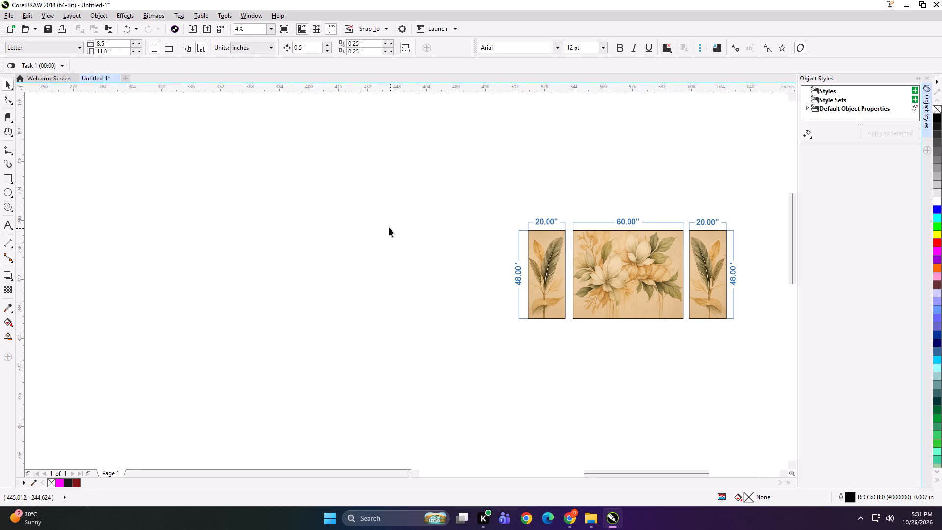
Copy the maroon order-notice banner from the tree panel to below the three panels, enlarged to about 115 inches wide and spanning the set.
scroll(335, 225, "down", 1)
left_click_drag(747, 409, 591, 365)
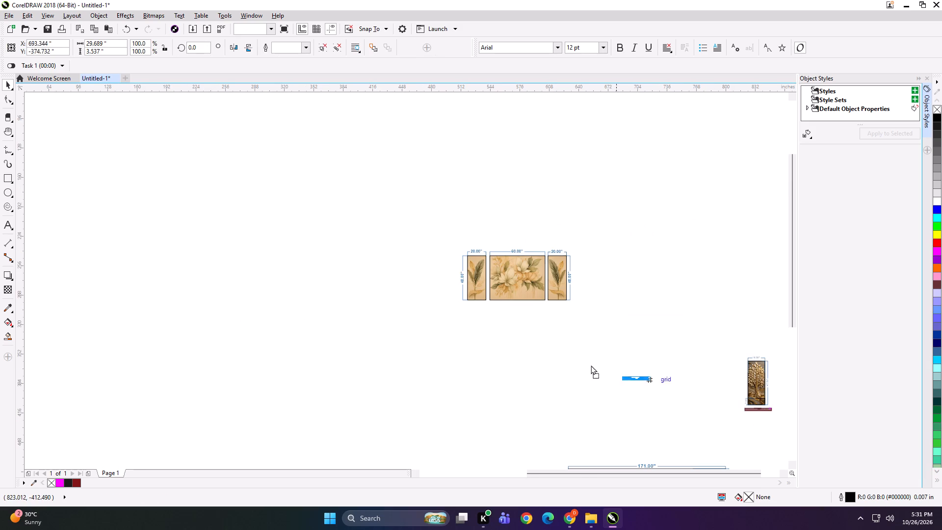
left_click_drag(591, 365, 507, 312)
right_click(507, 312)
left_click_drag(538, 317, 576, 326, "shift")
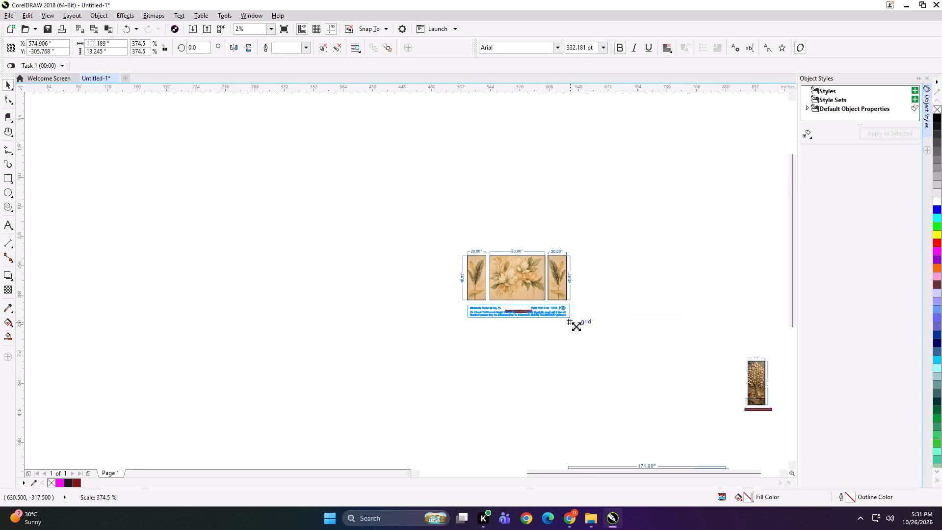
left_click_drag(576, 326, 577, 327, "shift")
scroll(538, 306, "up", 2)
left_click_drag(504, 307, 498, 307)
left_click_drag(496, 305, 492, 290)
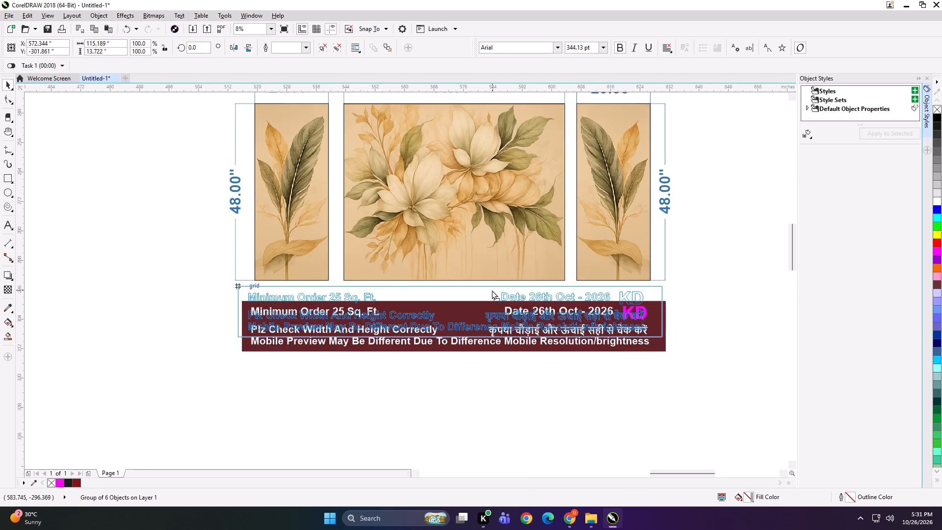
left_click_drag(492, 290, 496, 291)
scroll(496, 291, "down", 1)
left_click(599, 186)
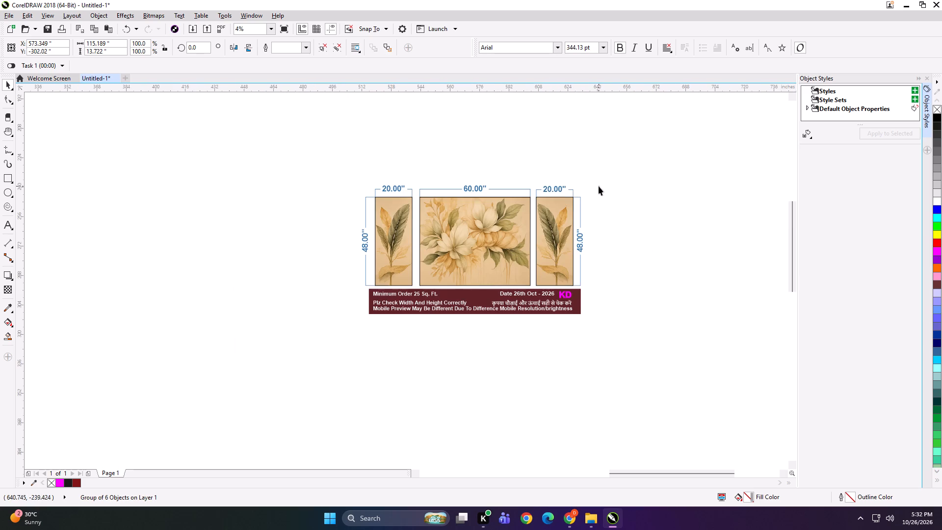
Zoom to the complete three-panel layout with its banner, show it as a full-screen preview, and capture the whole screen.
left_click_drag(625, 156, 81, 413)
key("shift+F2")
key("F9")
key("Print")
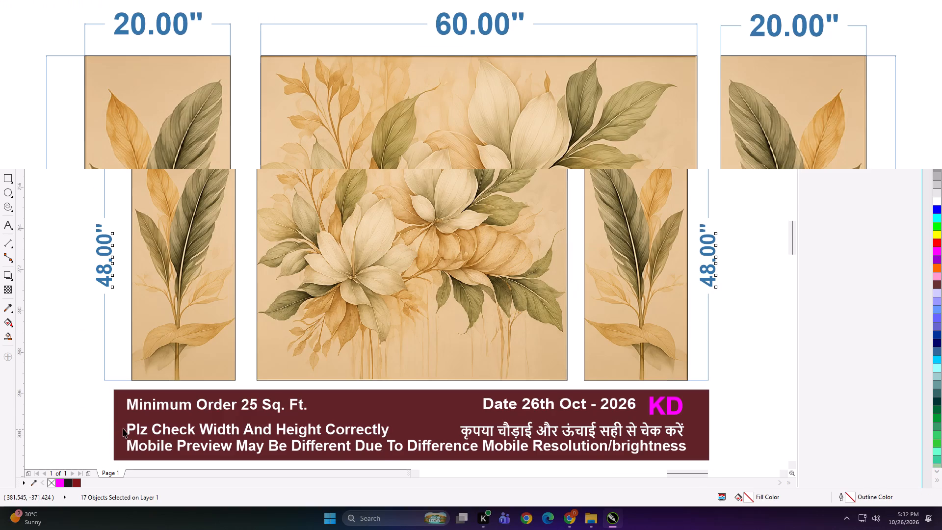
left_click_drag(0, 0, 941, 529)
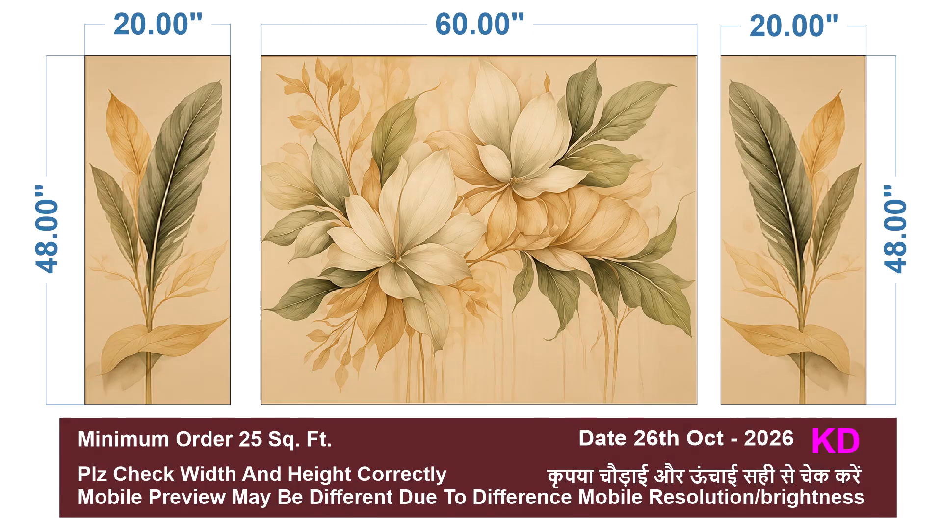
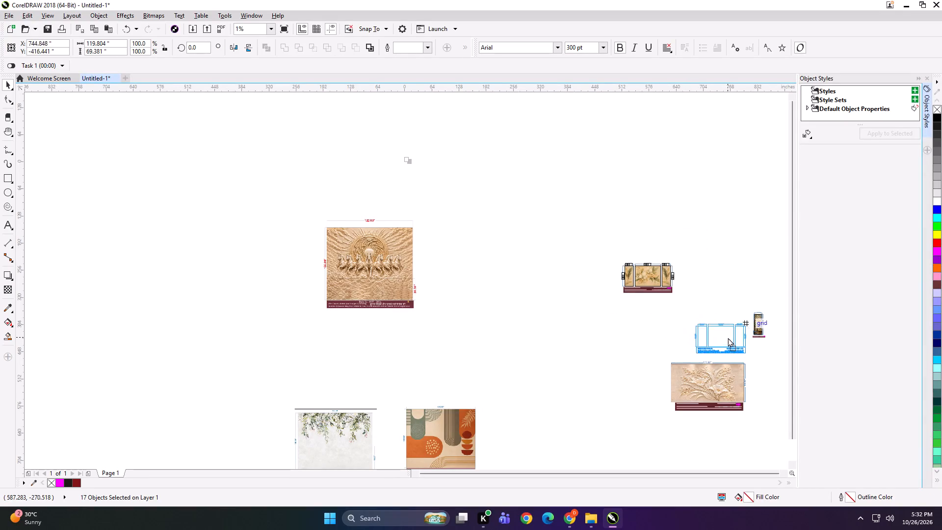
Move the complete three-panel layout with its banner beside the narrow tree panel, directly above the wide beige floral relief panel.
left_click_drag(728, 338, 726, 333)
left_click_drag(629, 263, 621, 263)
Rearrange the hanging-leaves, running-horses and abstract-shapes designs by moving each further left and up on the drawing area.
left_click_drag(790, 225, 797, 327)
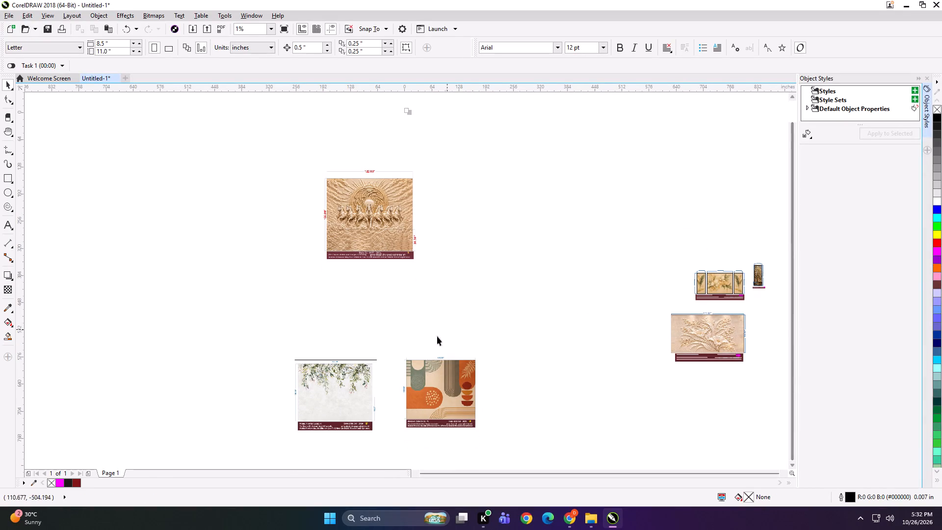
left_click_drag(354, 389, 183, 301)
left_click_drag(326, 220, 220, 201)
left_click_drag(445, 383, 386, 328)
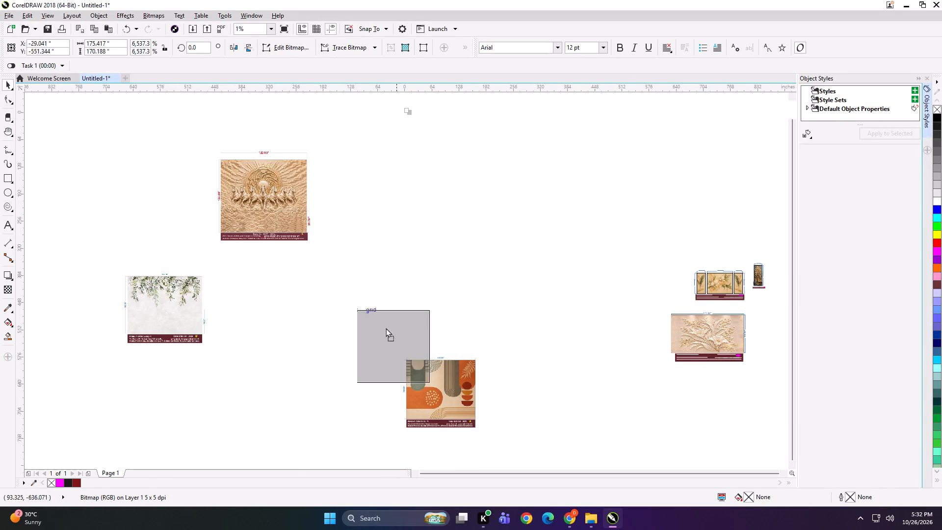
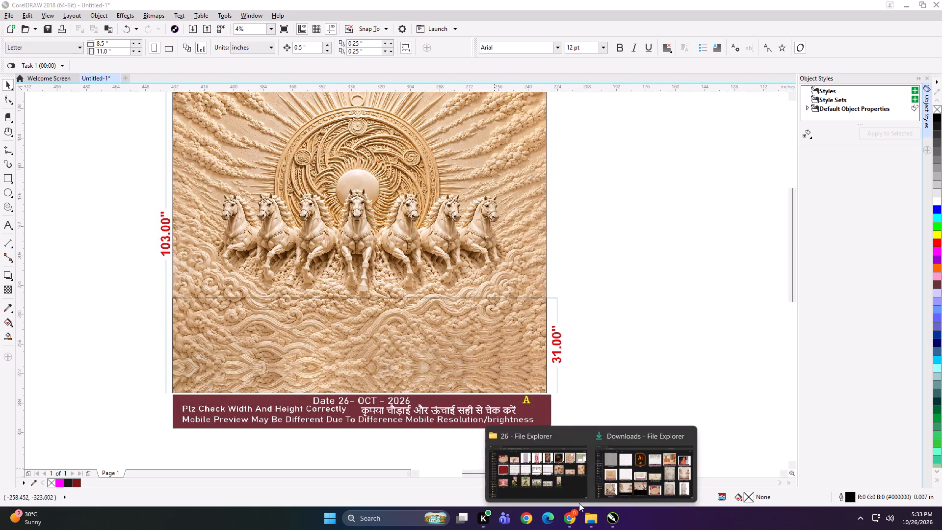
Switch to the Downloads folder in File Explorer and select the sepia palm landscape image whose name starts with 0c237aae and ends in (1).
left_click(643, 466)
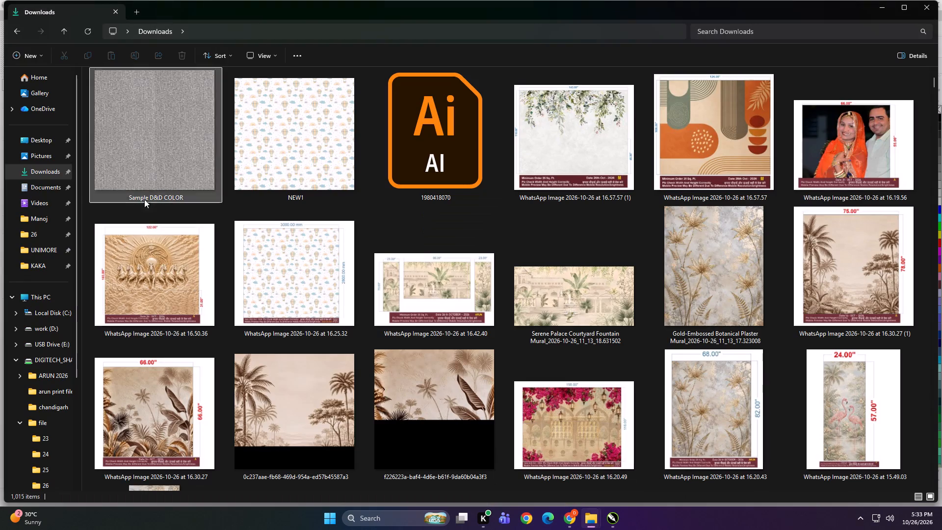
scroll(56, 185, "up", 2)
left_click(54, 169)
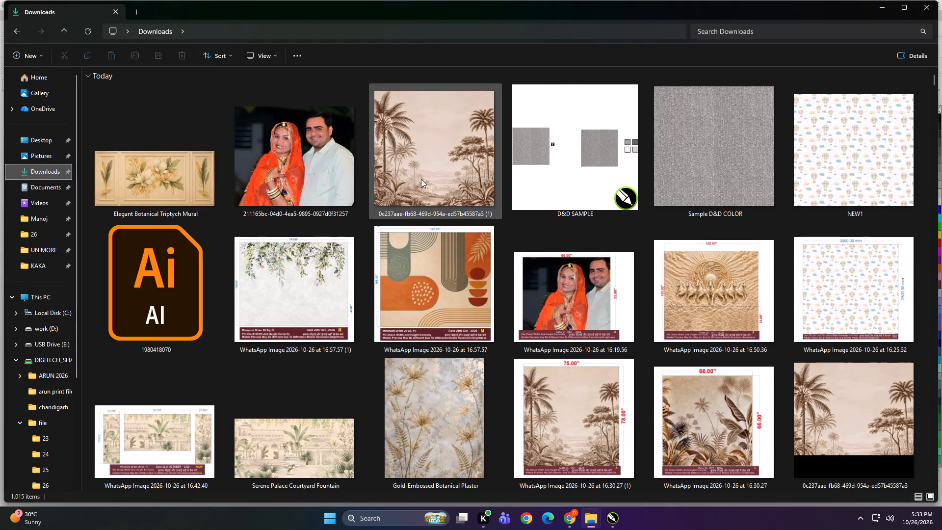
left_click(421, 179)
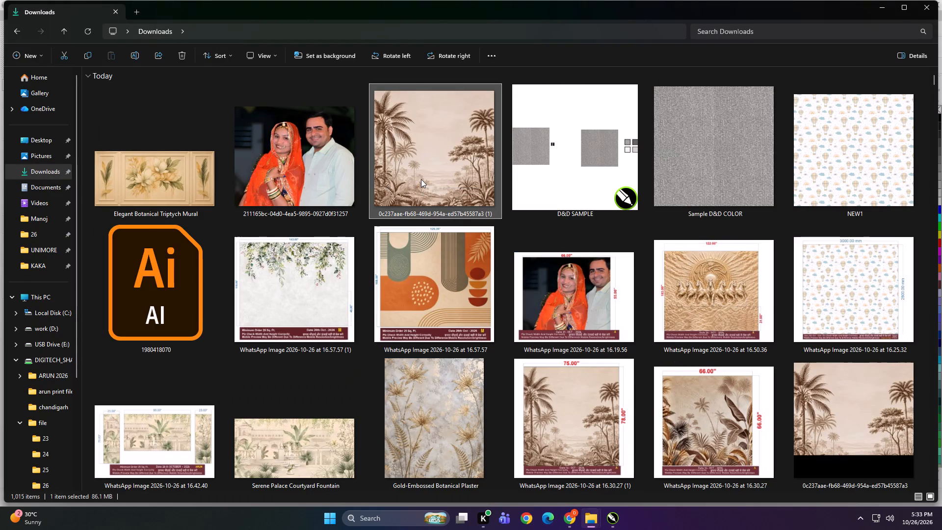
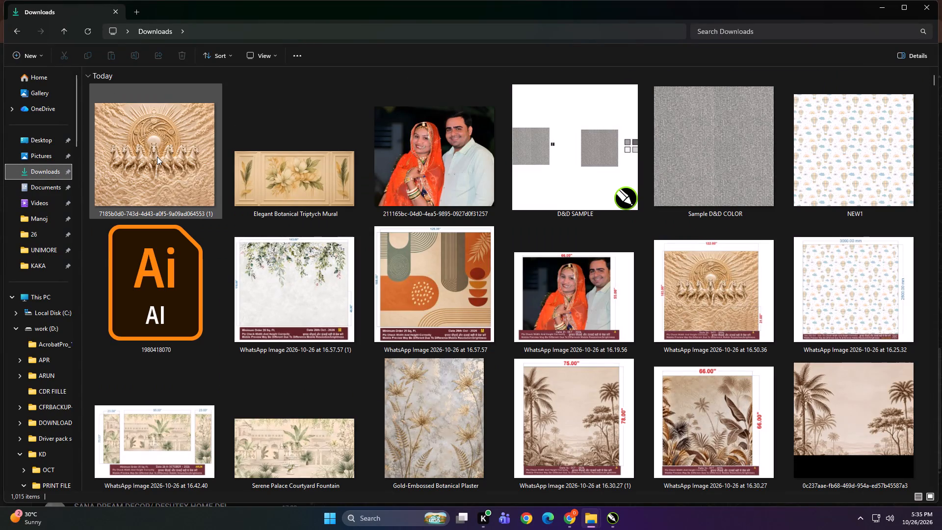
Bring the seven-horses sun relief image from Downloads into CorelDRAW and place it beside the labelled 122 by 103 inch preview.
left_click(157, 157)
left_click_drag(146, 134, 614, 518)
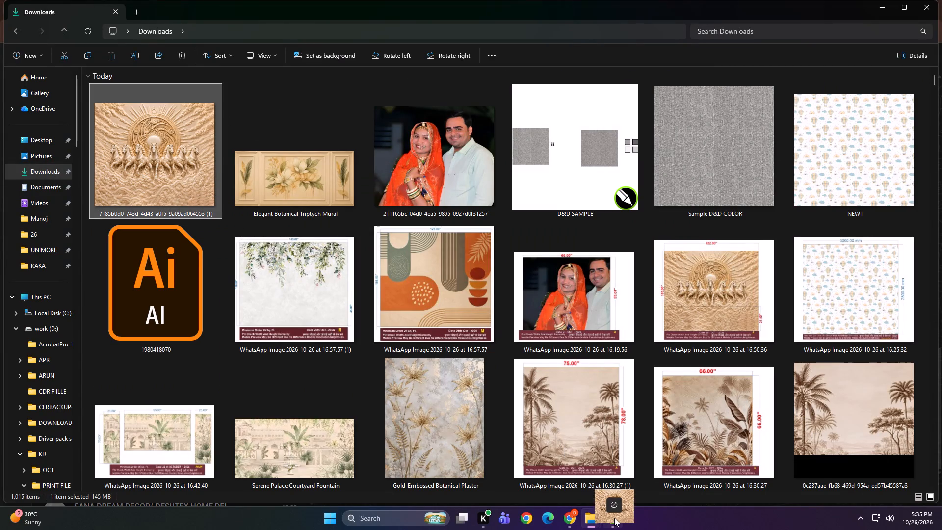
left_click_drag(614, 518, 653, 326)
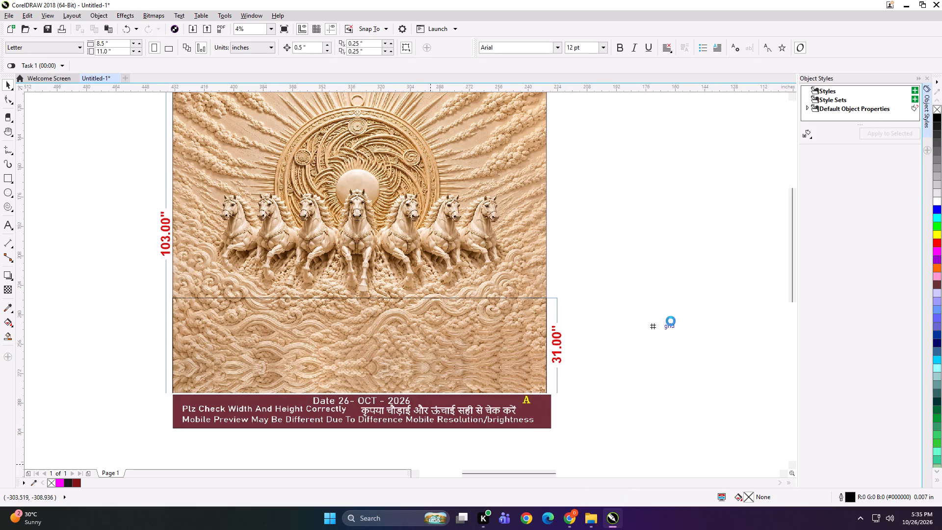
scroll(432, 269, "down", 1)
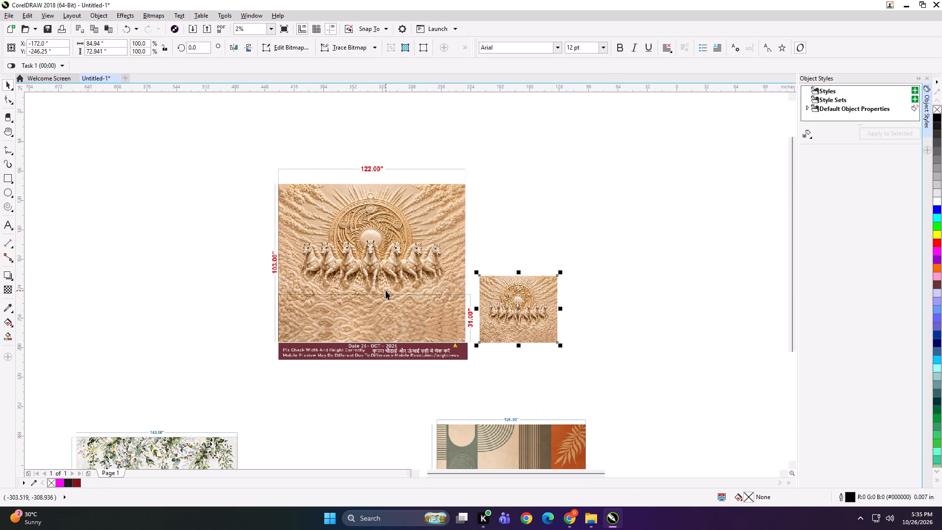
left_click_drag(519, 297, 557, 241)
Shrink the labelled horse preview image to about 213.5 inches wide and space it apart from the imported artwork.
left_click(424, 240, "shift")
key("shift+F2")
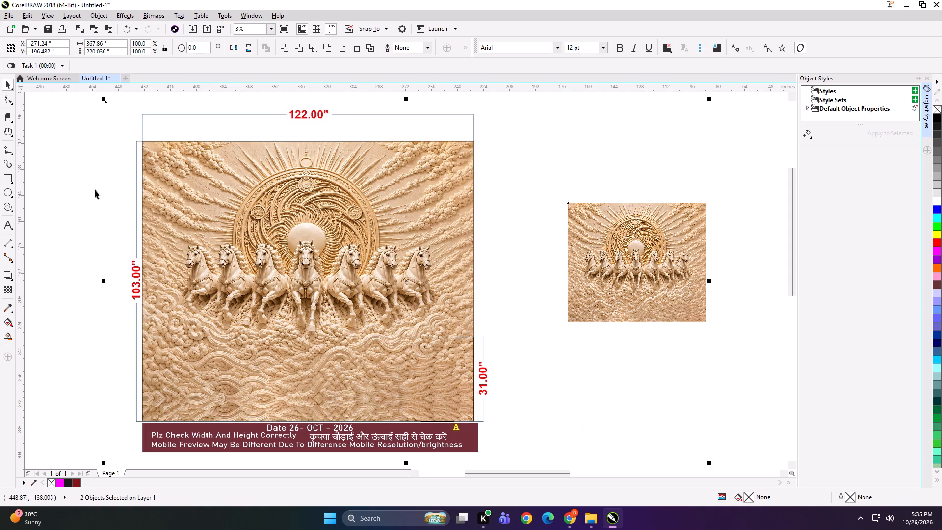
left_click(95, 189)
left_click(159, 165)
left_click_drag(104, 98, 128, 129, "shift")
left_click_drag(335, 223, 272, 207)
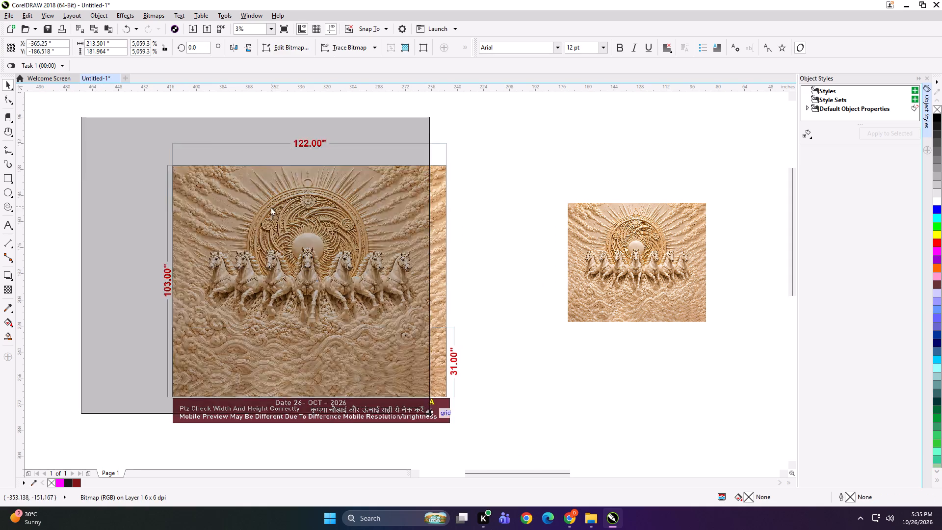
left_click_drag(659, 227, 626, 220)
Resize the imported horse artwork to 122 by 103 inches.
left_click_drag(114, 42, 49, 51)
type("122")
key("Tab")
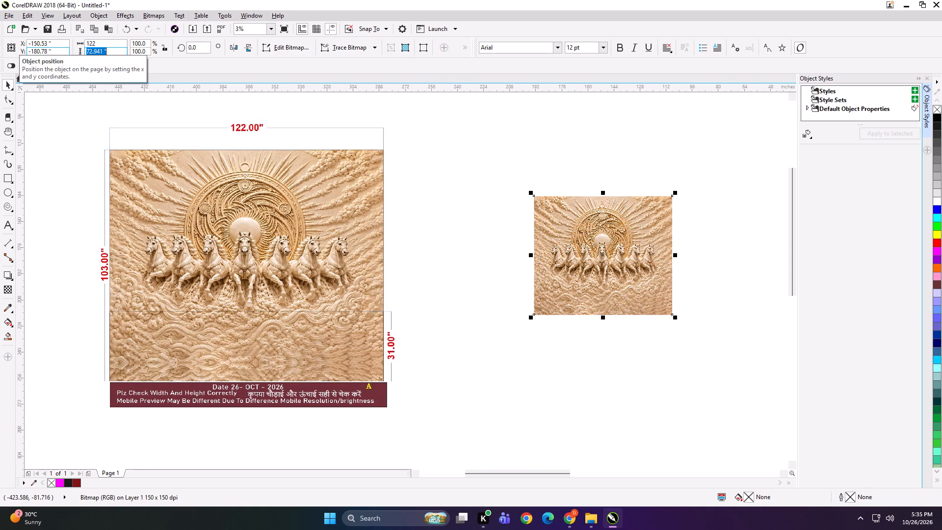
type("103")
key("Return")
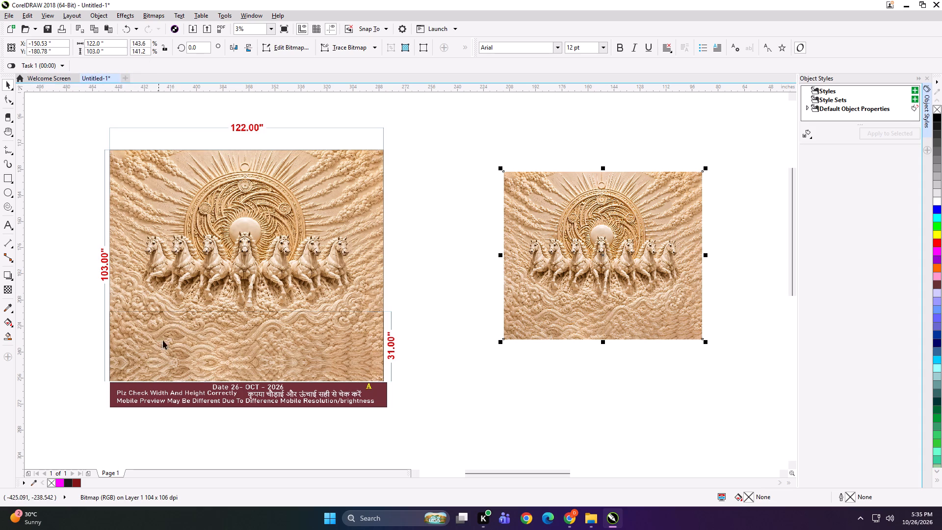
Add a 122 by 103 inch rectangle outline exactly around the horse artwork.
double_click(4, 177, "shift")
key("shift+space")
left_click(661, 127)
left_click(590, 203)
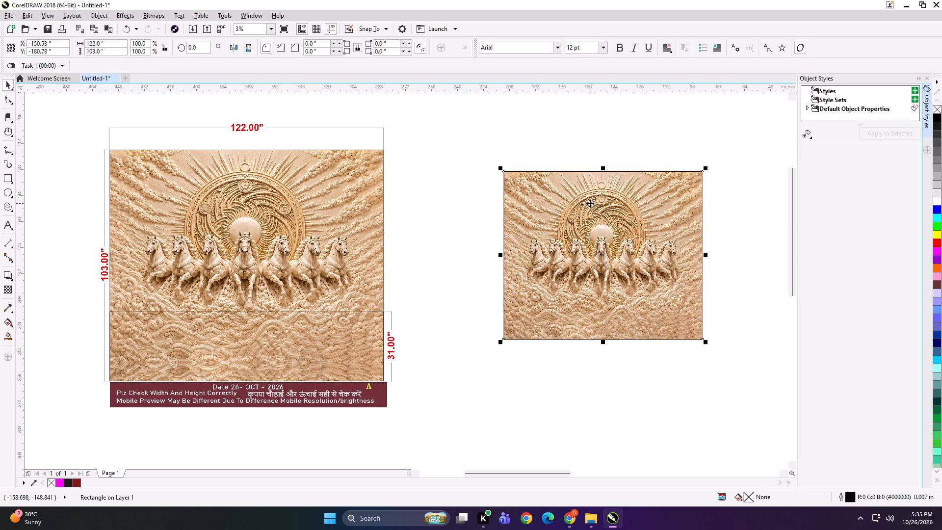
Duplicate the outline, set the copy's height to 31 inches, and align it with the outline's bottom edge.
key("plus")
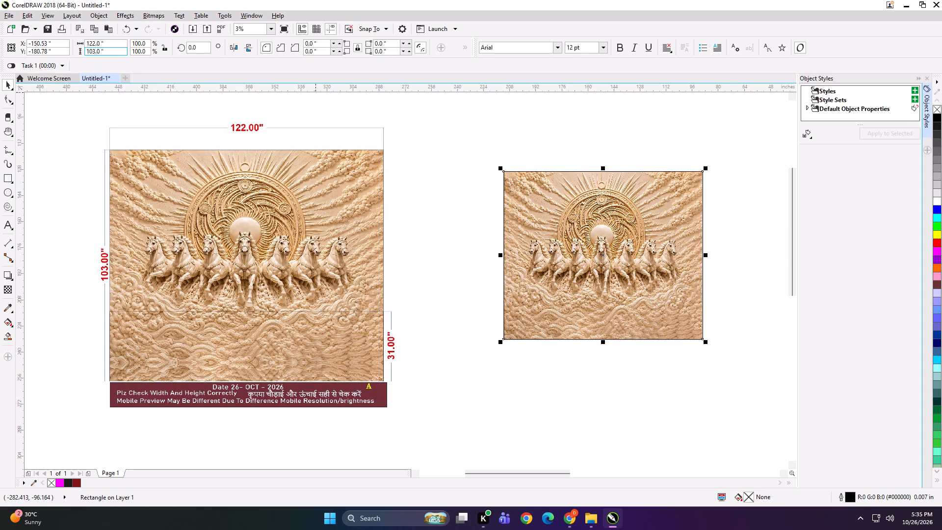
left_click_drag(116, 52, 53, 52)
type("31")
key("Return")
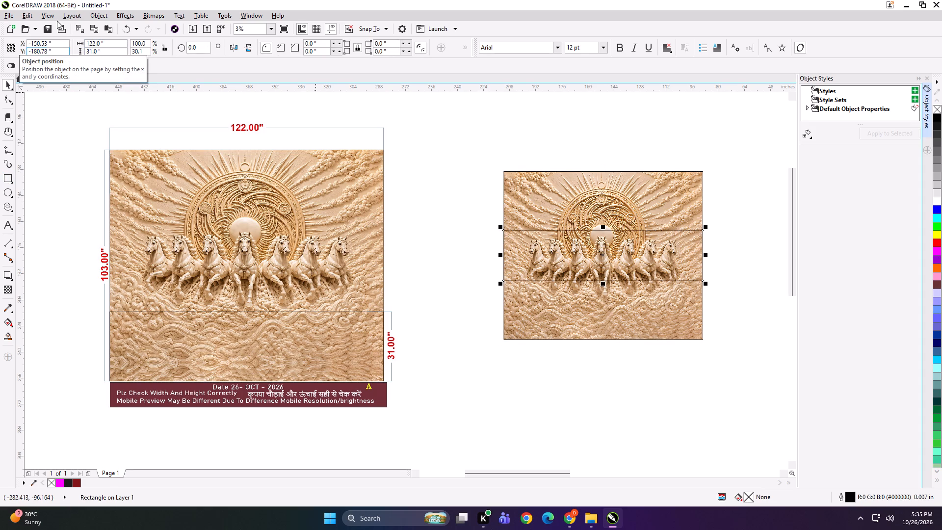
left_click(637, 304, "shift")
key("b")
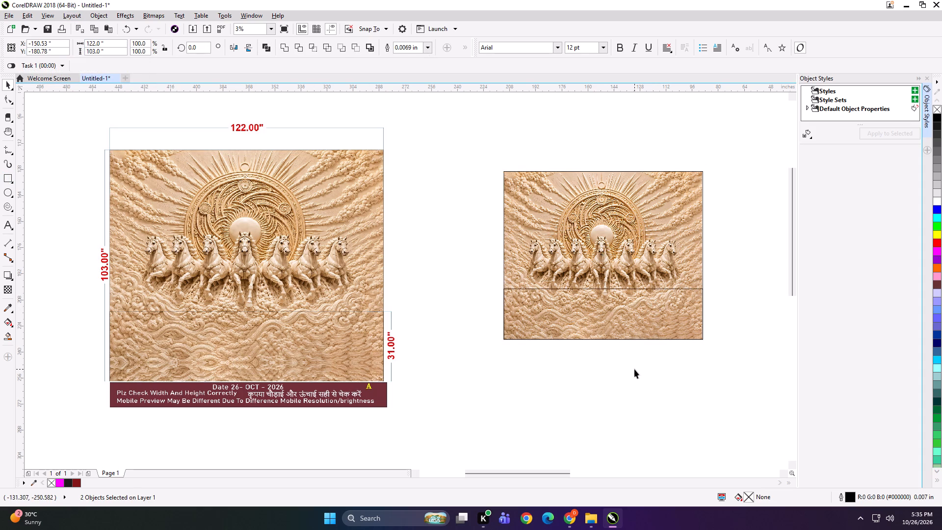
left_click(634, 369)
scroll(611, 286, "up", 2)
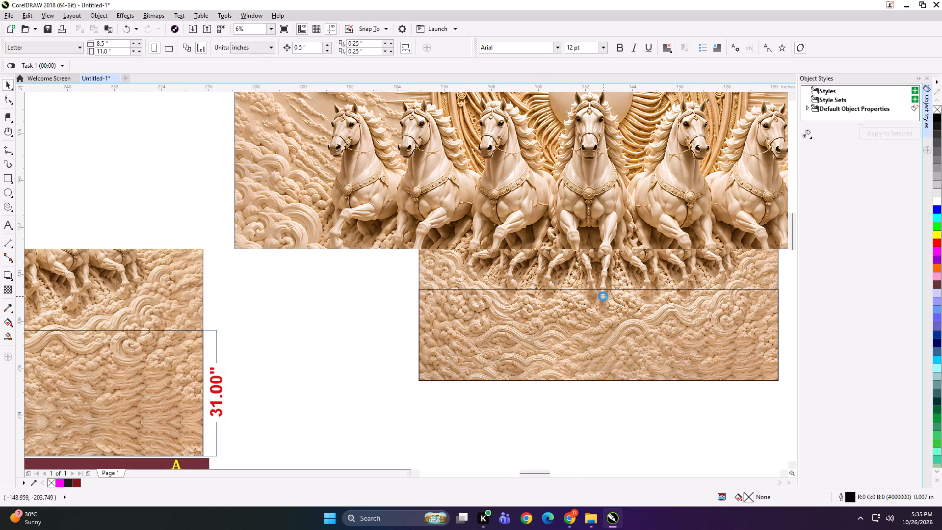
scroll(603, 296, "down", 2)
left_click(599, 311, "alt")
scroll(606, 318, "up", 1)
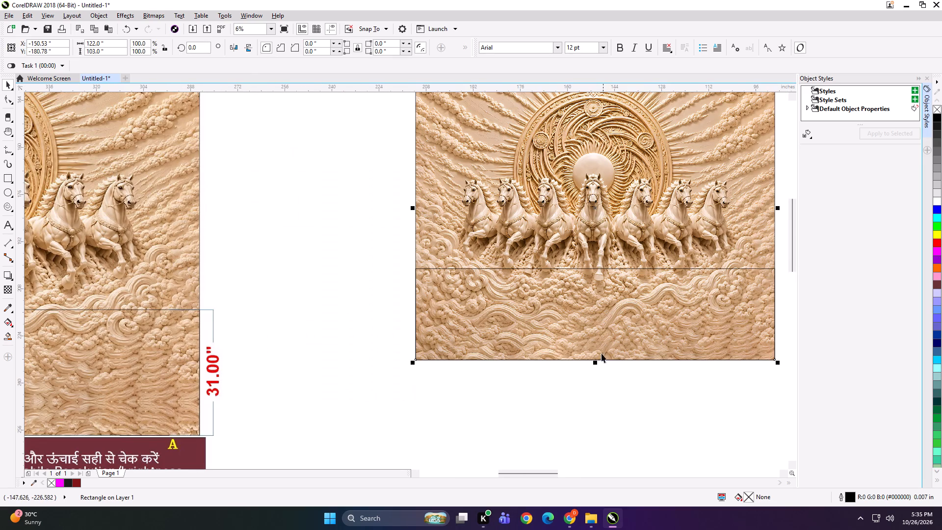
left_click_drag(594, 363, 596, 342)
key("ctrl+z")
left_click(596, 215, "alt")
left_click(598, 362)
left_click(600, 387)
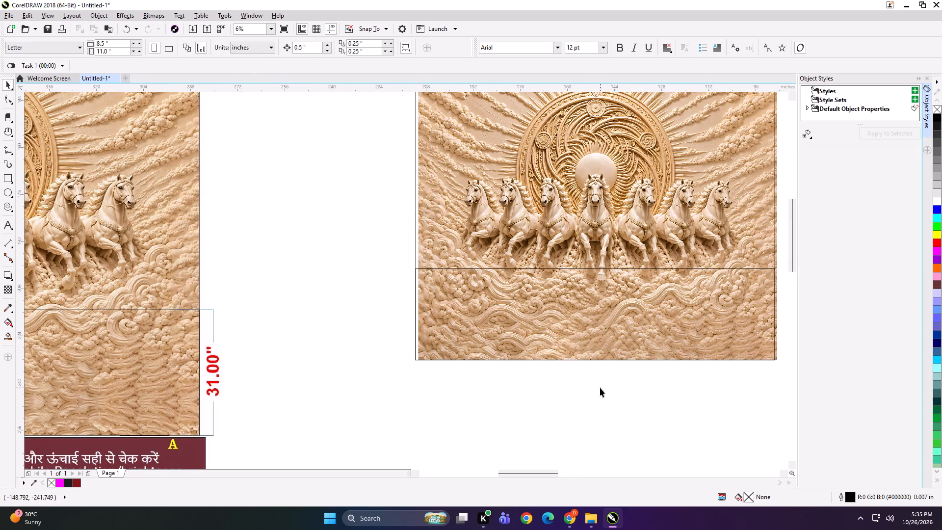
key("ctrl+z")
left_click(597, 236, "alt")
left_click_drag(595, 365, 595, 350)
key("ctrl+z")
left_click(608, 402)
Compress the horse artwork upward from its bottom edge to about 94.7 inches tall, raising the hooves above the 31-inch line.
left_click(569, 201, "alt")
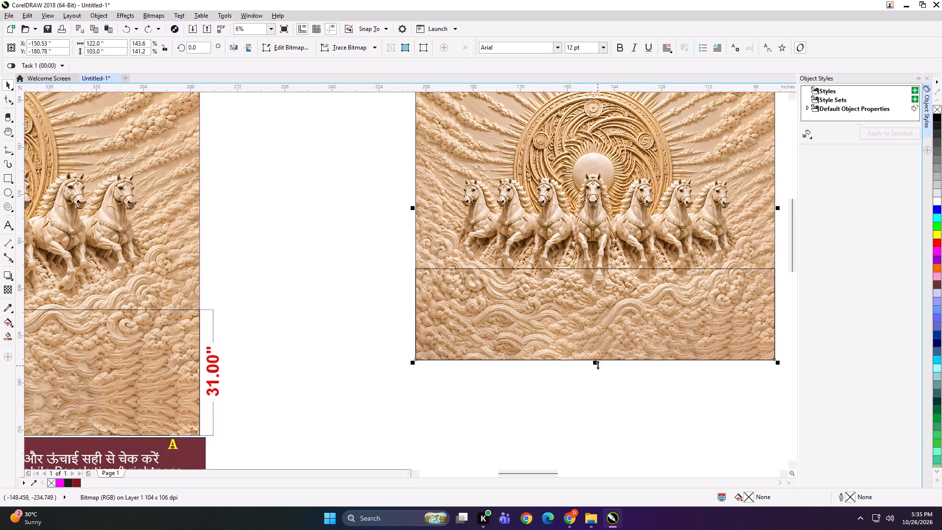
left_click_drag(597, 364, 597, 353)
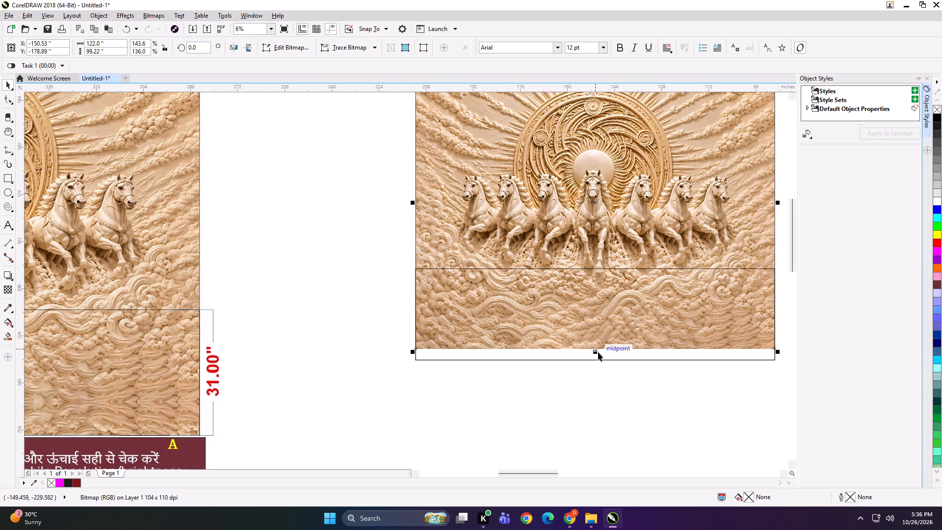
left_click_drag(597, 352, 599, 346)
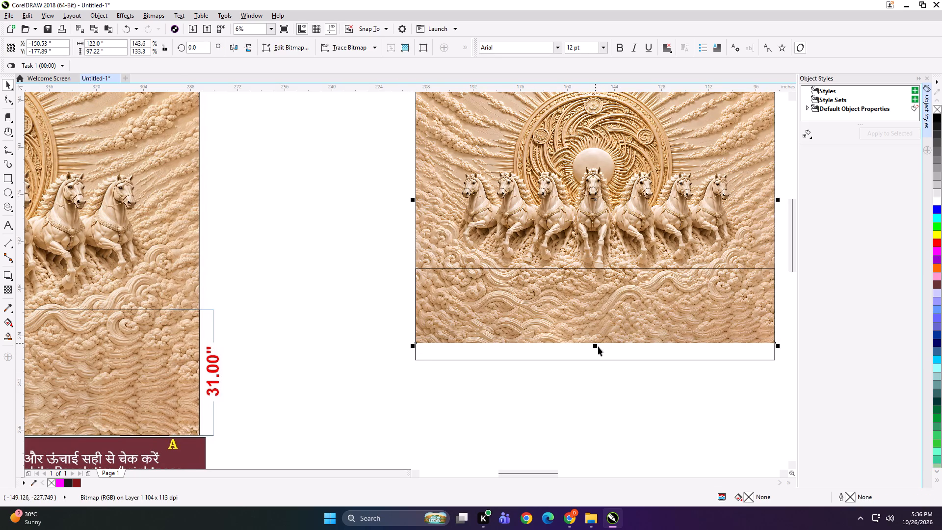
left_click_drag(594, 347, 600, 344)
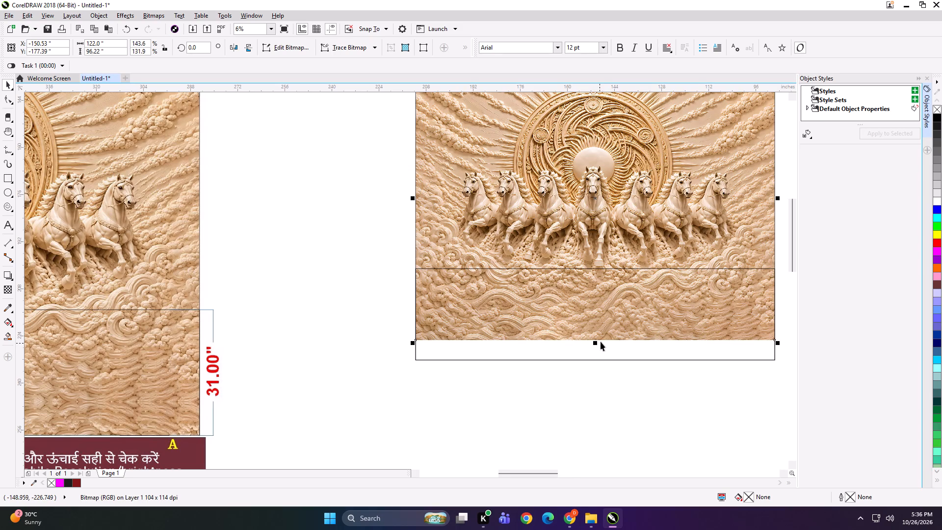
scroll(616, 326, "down", 1)
scroll(273, 307, "up", 2)
scroll(225, 294, "down", 2)
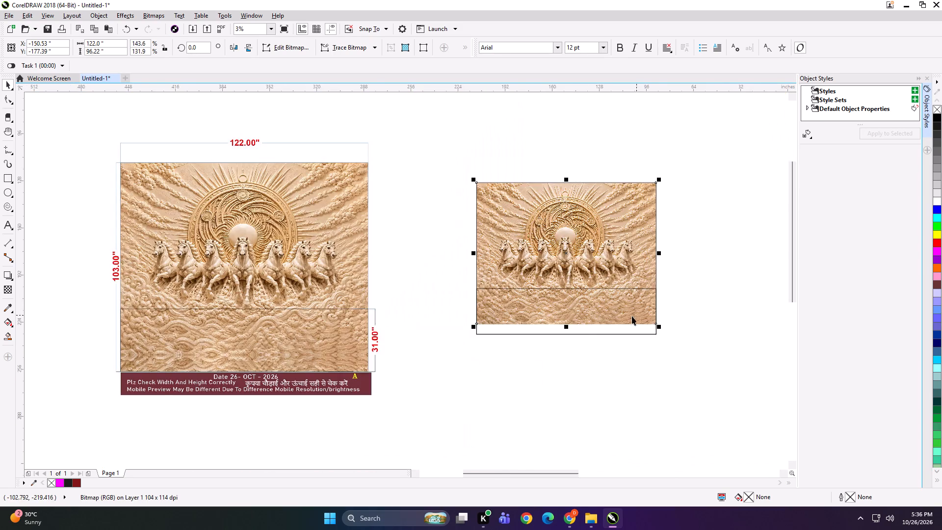
scroll(584, 321, "up", 1)
scroll(553, 276, "up", 1)
left_click_drag(544, 382, 548, 373)
scroll(521, 354, "down", 2)
Duplicate the artwork, crop the copy down to the part below the 31-inch line, and delete the 31-inch guide rectangle.
key("plus")
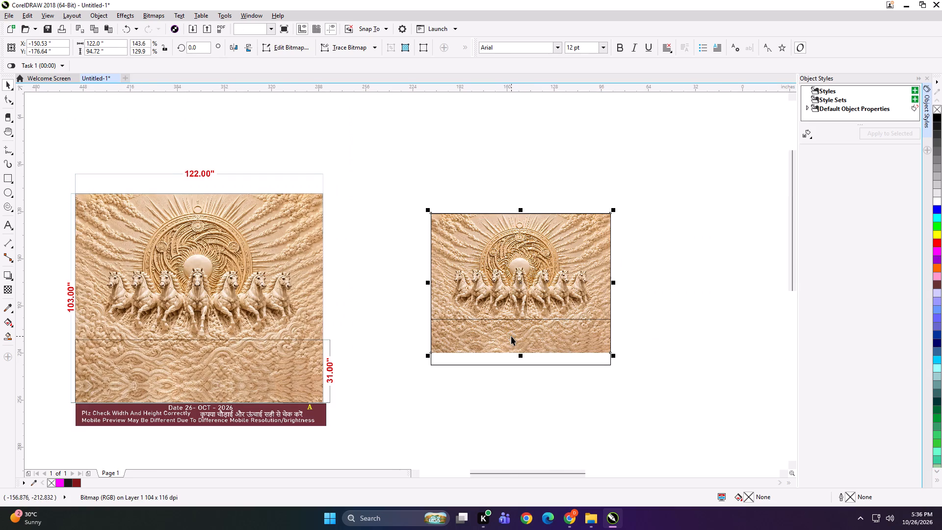
key("F10")
left_click_drag(423, 191, 463, 251)
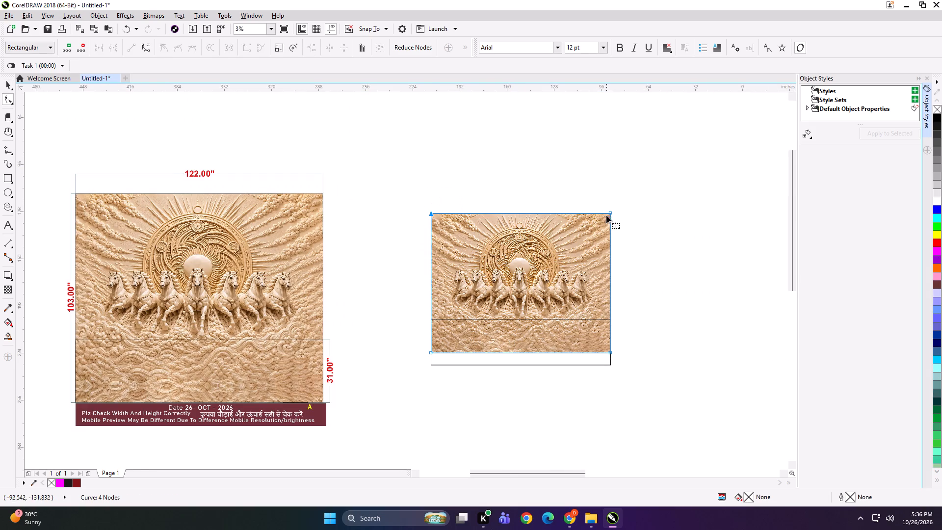
left_click_drag(611, 212, 607, 319, "shift")
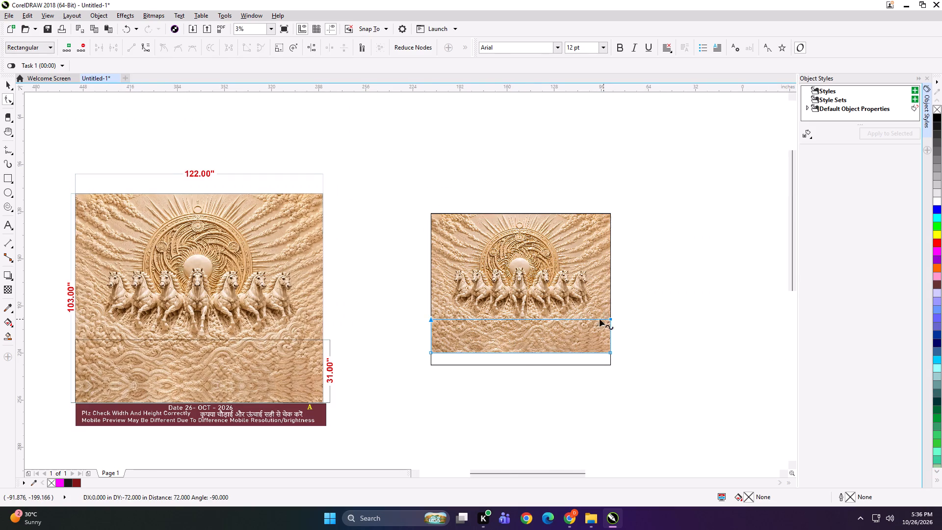
key("space")
left_click_drag(544, 358, 548, 372)
key("Delete")
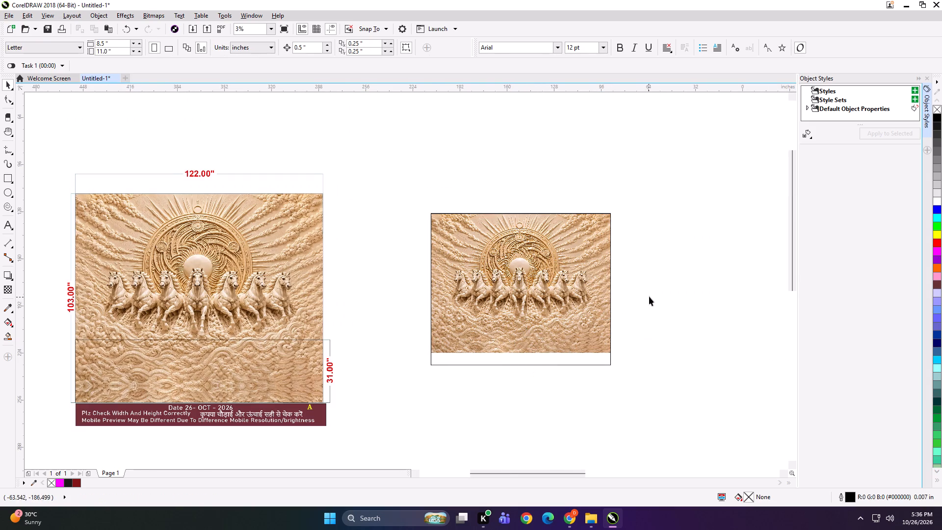
Stretch the cropped lower strip down to the outline's bottom edge, making it 31 inches tall.
left_click_drag(651, 291, 416, 388)
left_click_drag(521, 356, 521, 361)
left_click(521, 361)
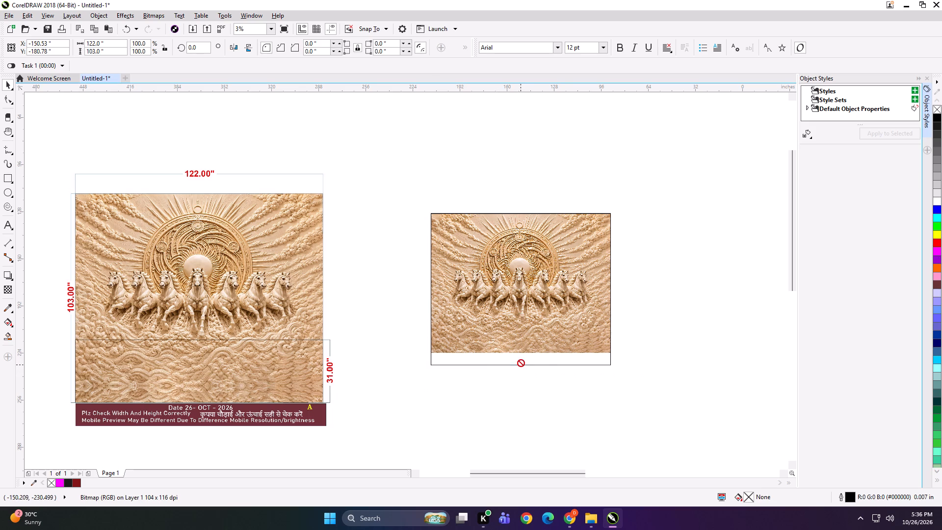
left_click_drag(668, 286, 380, 394)
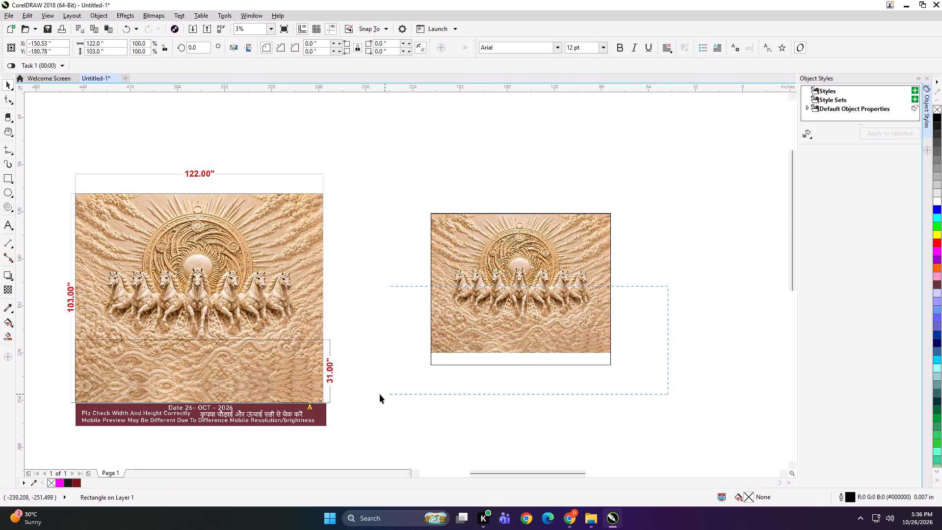
left_click_drag(380, 394, 379, 394)
scroll(511, 357, "up", 2)
left_click_drag(525, 340, 525, 355)
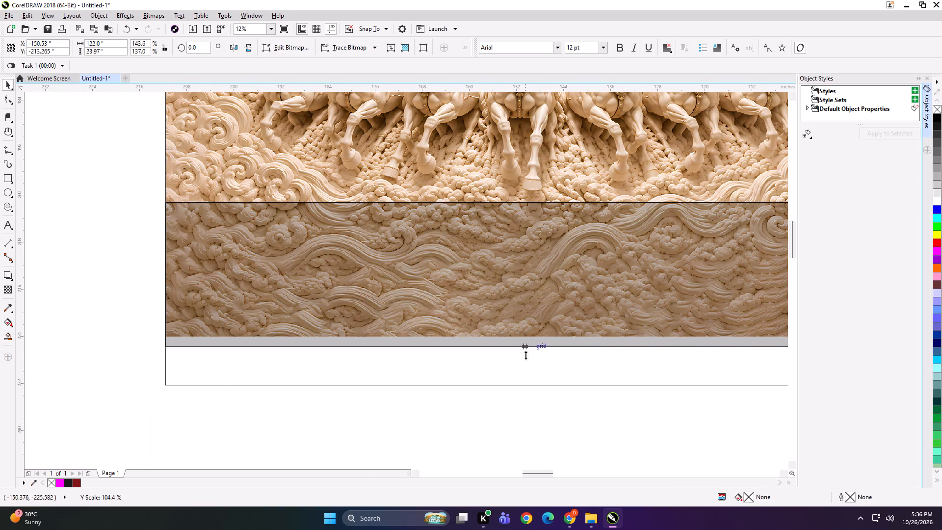
left_click_drag(525, 355, 525, 385)
PowerClip the upper artwork and the stretched lower strip together inside the 122 by 103 inch outline.
scroll(480, 324, "down", 2)
left_click(516, 242, "alt")
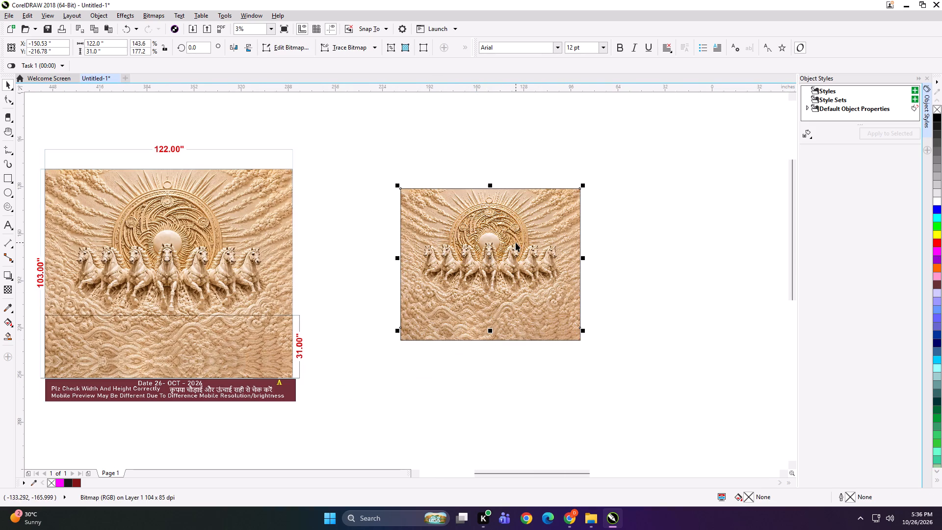
key("shift+Return")
left_click(513, 244)
left_click_drag(633, 243, 351, 356)
key("shift+Return")
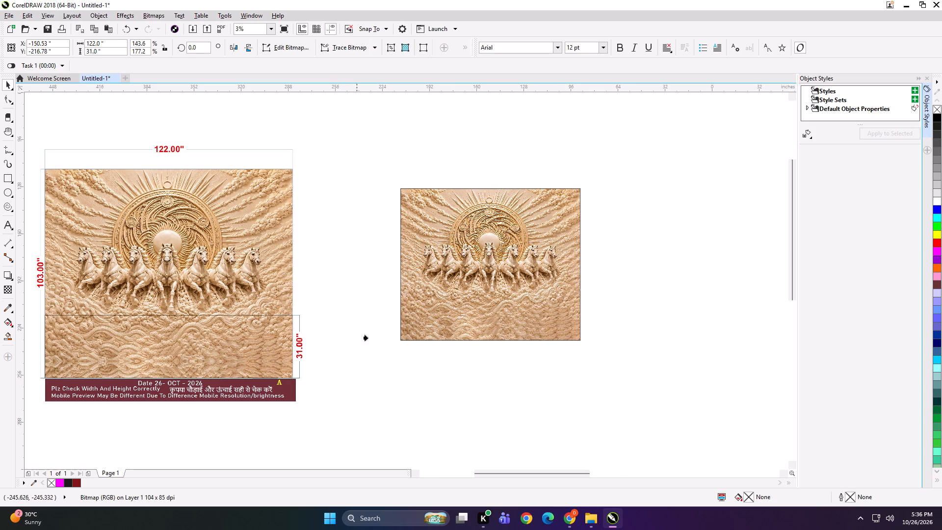
left_click(458, 260)
Shrink the labelled horse preview image to about 166 inches wide and arrange it beside the clipped panel.
scroll(481, 313, "up", 2)
scroll(548, 256, "up", 2)
scroll(509, 261, "down", 3)
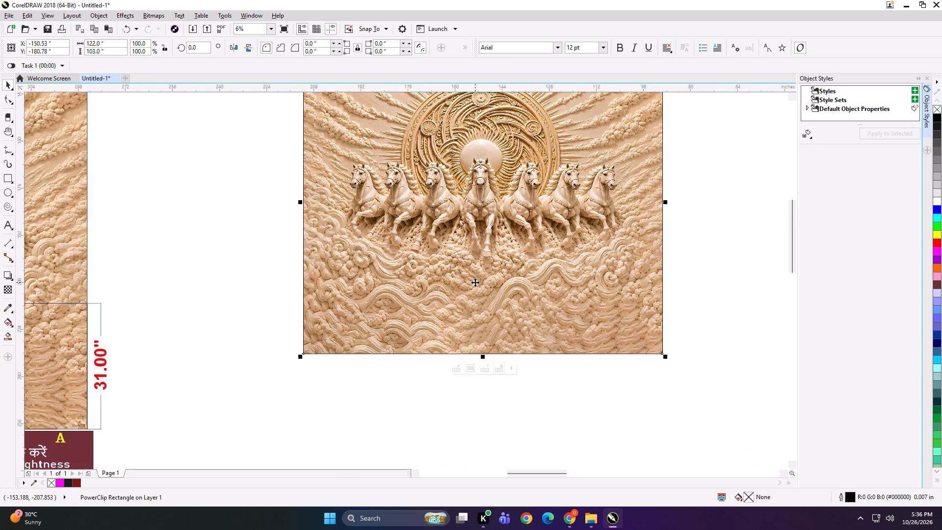
scroll(478, 286, "down", 2)
left_click_drag(331, 279, 366, 260)
left_click(459, 253, "shift")
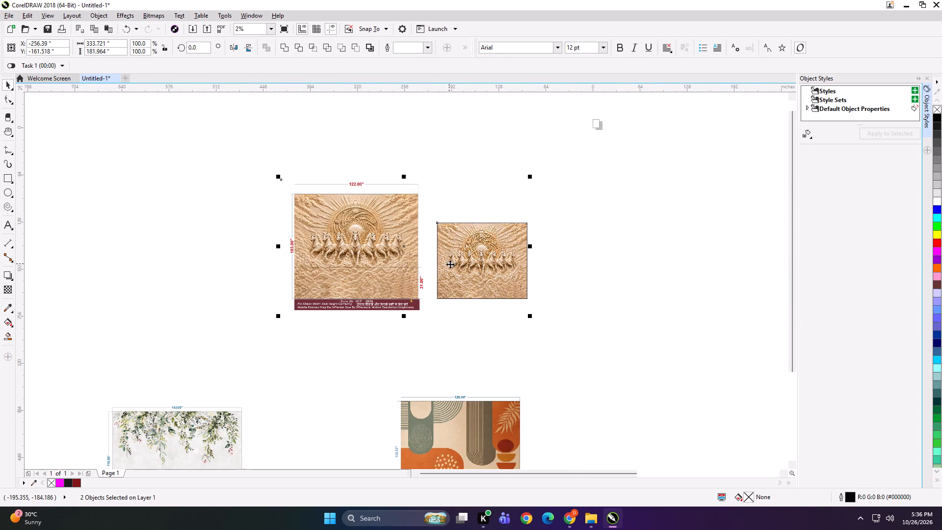
key("shift+F2")
left_click(565, 143)
left_click(492, 157)
left_click(431, 163)
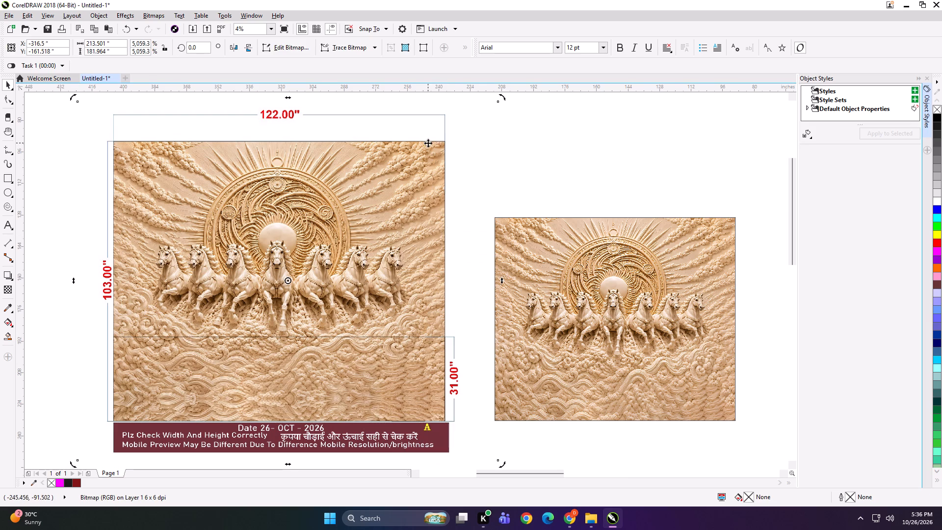
left_click(428, 143)
left_click_drag(502, 99, 489, 138, "shift")
left_click_drag(399, 214, 380, 220)
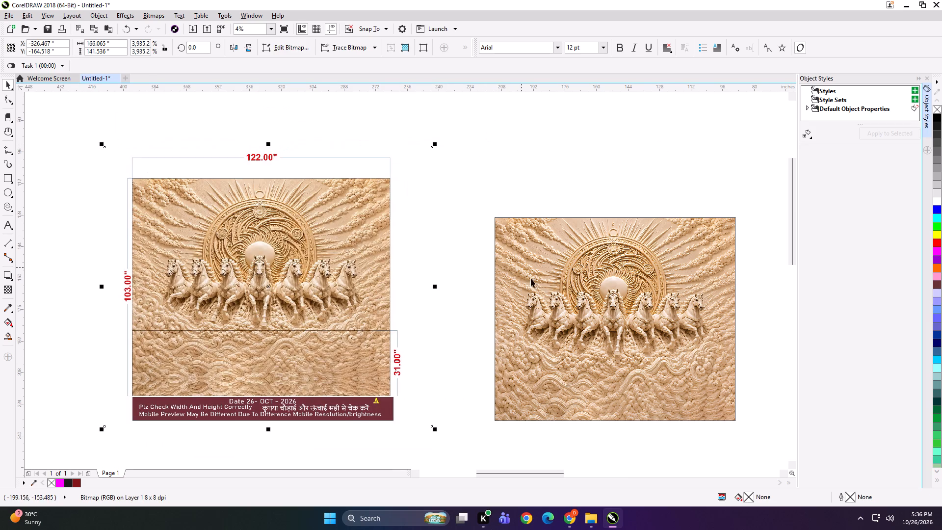
left_click_drag(531, 278, 522, 260)
Add a new rectangle matching the clipped horse panel and start entering a new width for it.
double_click(5, 177, "shift")
key("shift+space")
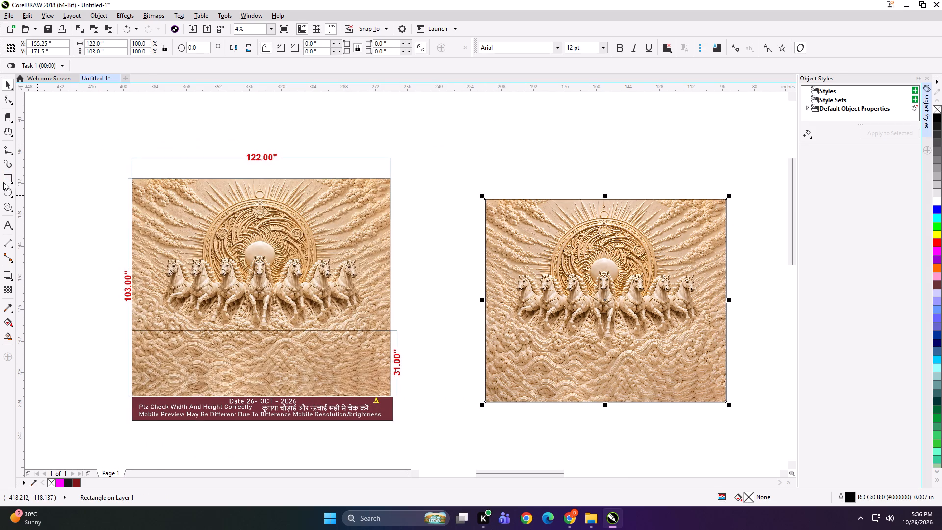
left_click_drag(112, 42, 46, 46)
type("4")
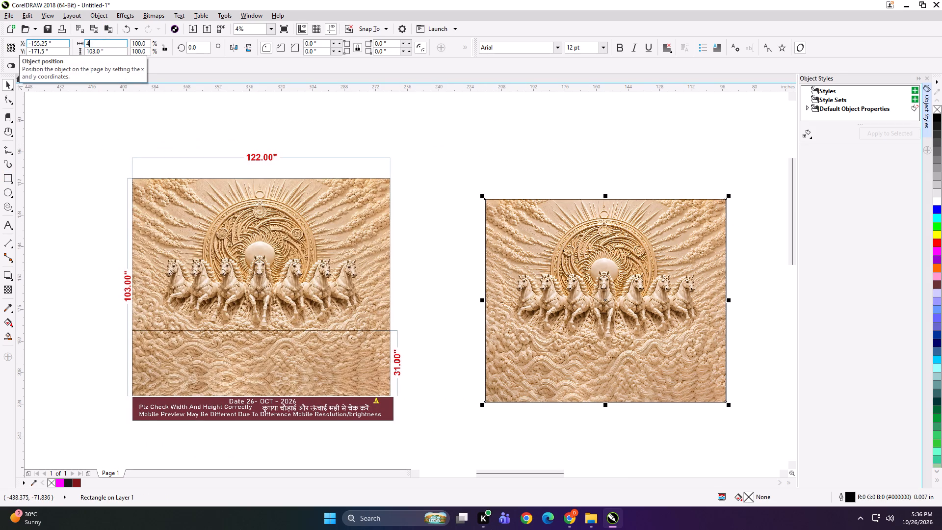
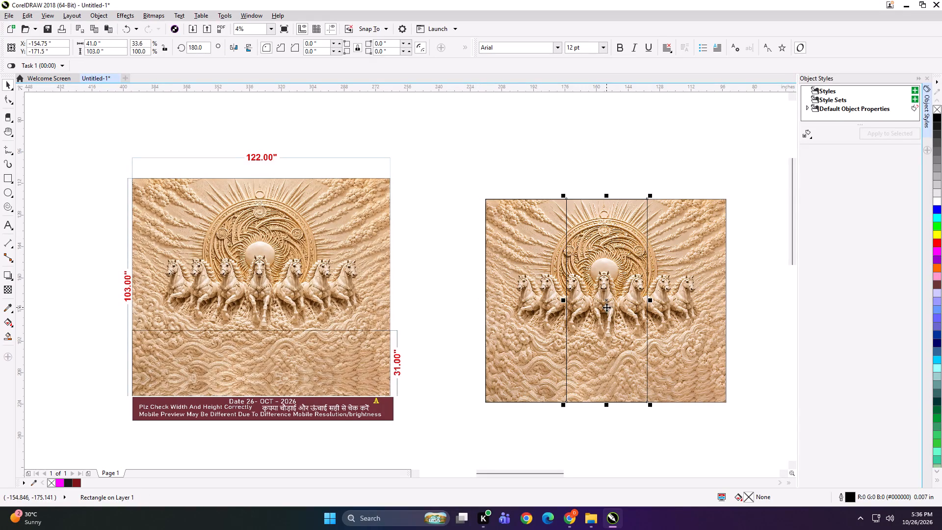
Nudge the middle panel rectangle 0.5 inch toward the first and mirror-copy it as the third panel, also overlapping 0.5 inch.
key("Left")
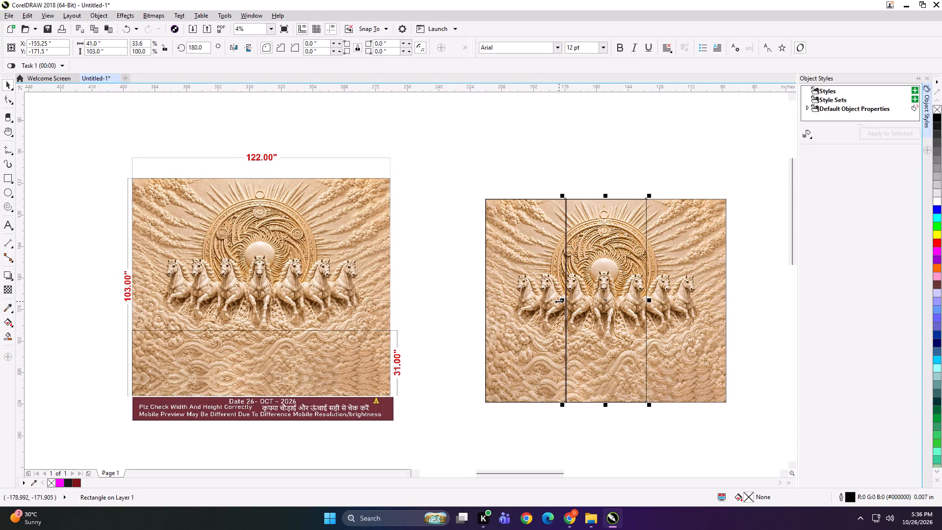
left_click_drag(560, 301, 701, 298)
right_click(701, 298, "ctrl")
scroll(716, 304, "up", 1)
key("Left")
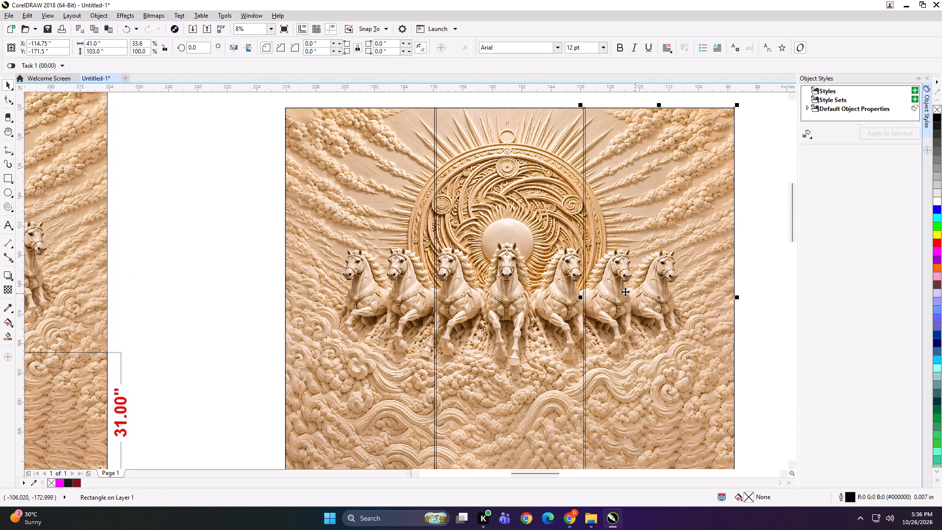
Group the three panel rectangles and PowerClip the seven-horses image into the group.
scroll(554, 278, "down", 1)
left_click(535, 272, "shift")
left_click(449, 276, "shift")
key("ctrl+g")
left_click(503, 158)
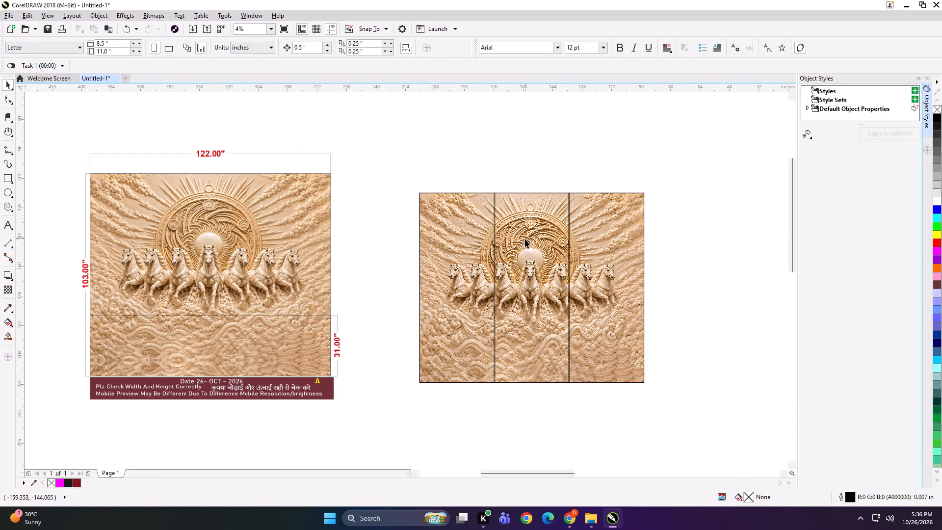
left_click(525, 239, "alt")
key("shift+Return")
left_click(525, 239)
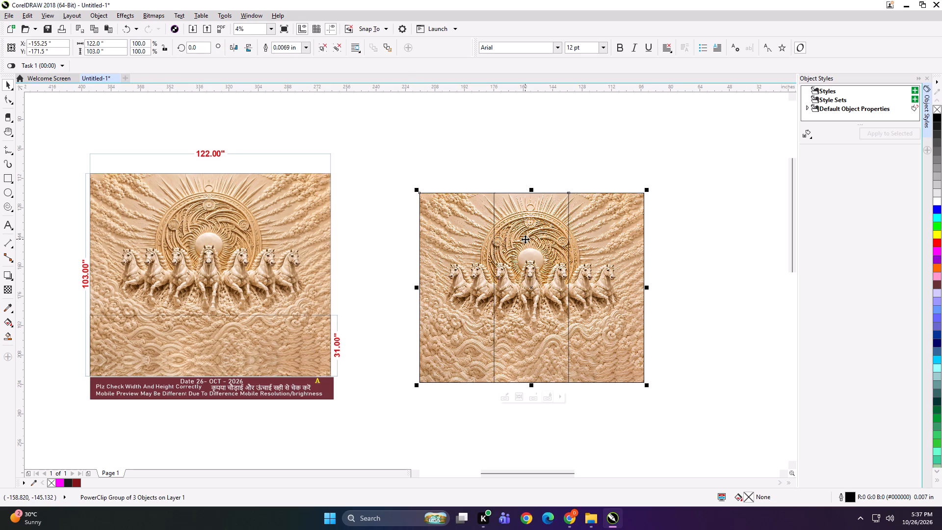
Ungroup the PowerClip group into three separate panels and check each one individually.
key("ctrl+u")
left_click(584, 145)
left_click(592, 255)
left_click(529, 263)
left_click(474, 267)
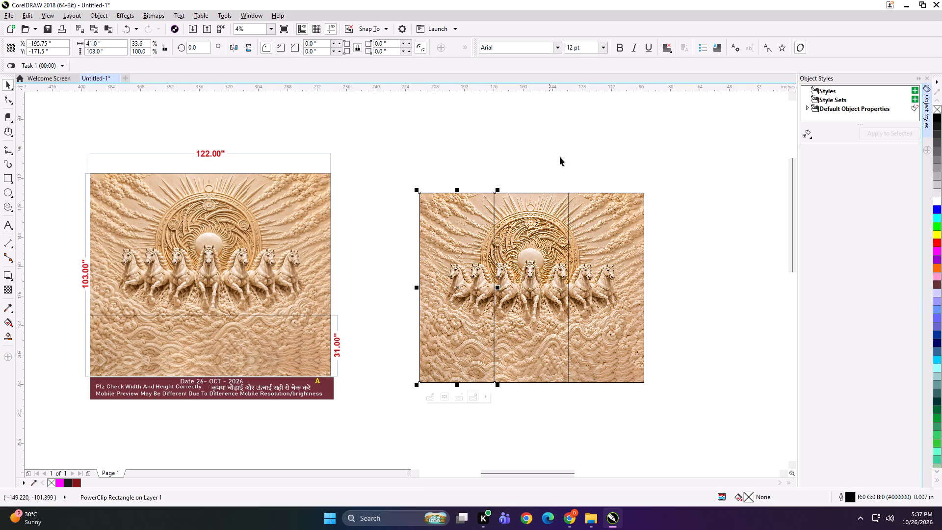
left_click(564, 157)
left_click(547, 218)
left_click(610, 214)
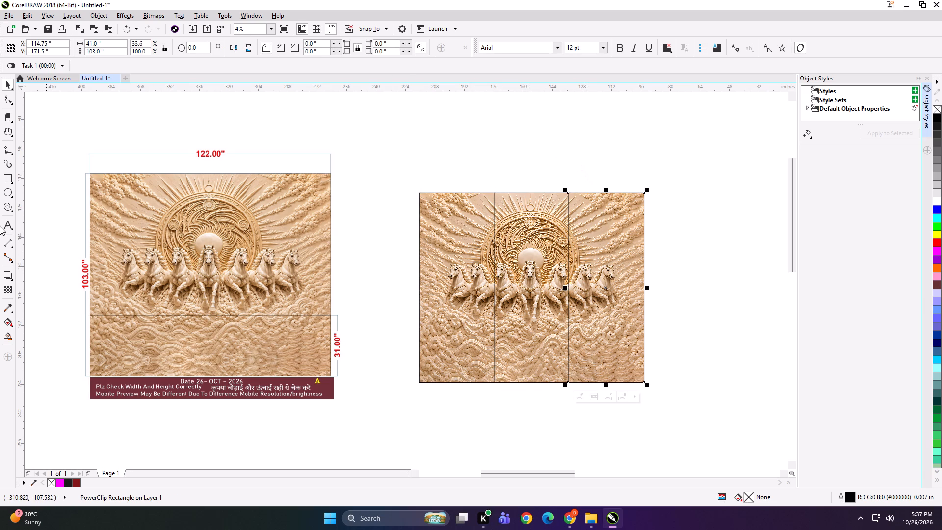
Add a text label on the first panel's top edge giving the size 122*103 and panel number 1.
left_click(3, 226)
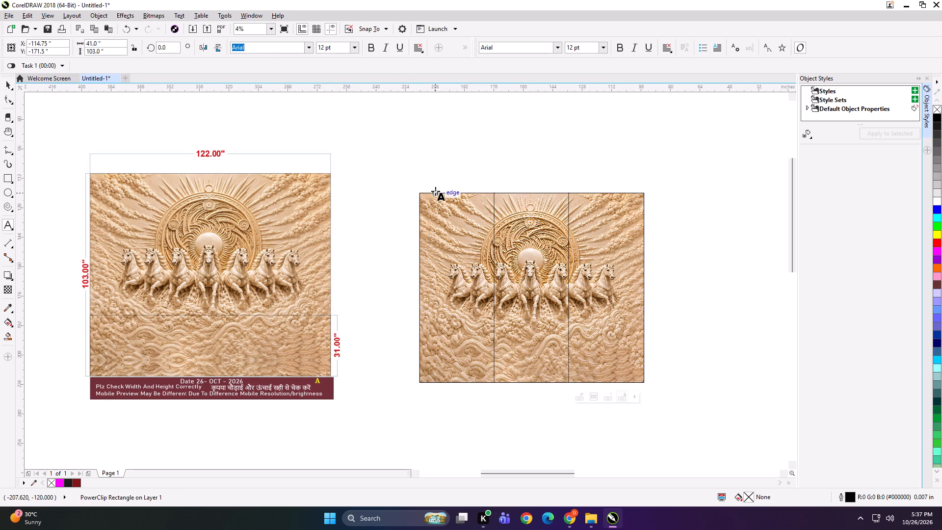
scroll(442, 189, "up", 3)
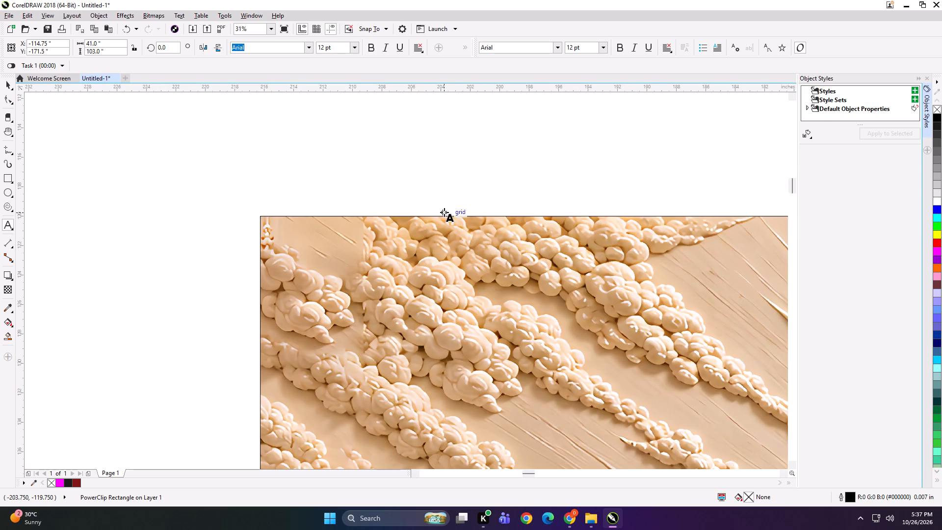
left_click(449, 214)
scroll(475, 198, "down", 2)
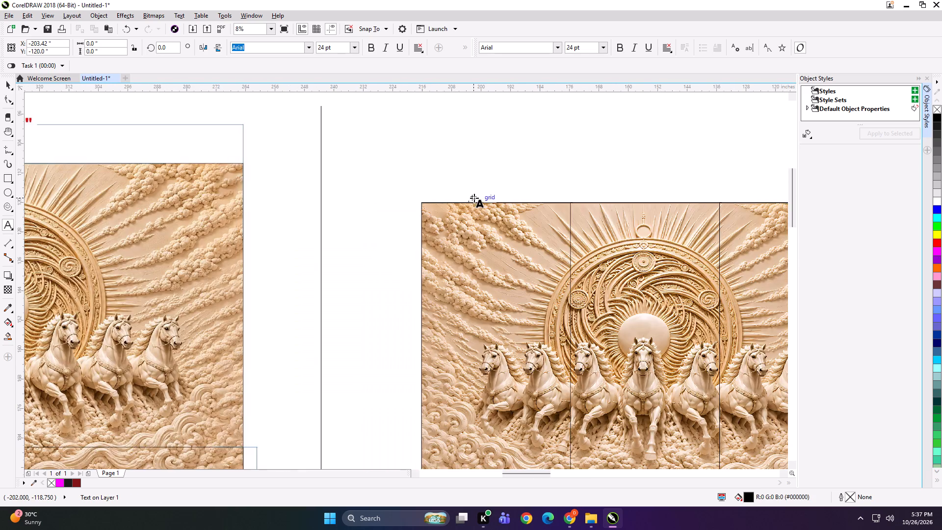
scroll(473, 198, "down", 1)
type("122*")
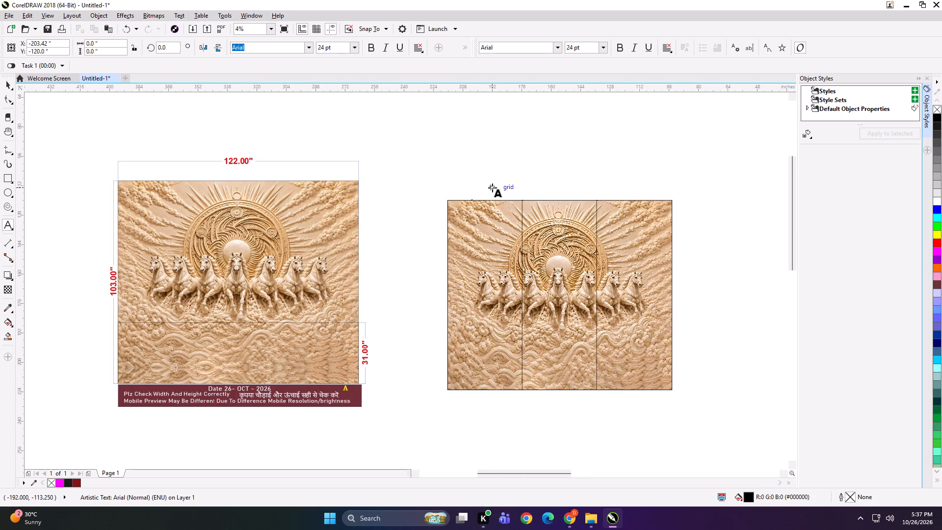
type("103")
key("space")
type("PANE L")
type("1")
key("space")
Correct the first panel's label to read "122*103 PANEL 1".
scroll(475, 186, "up", 2)
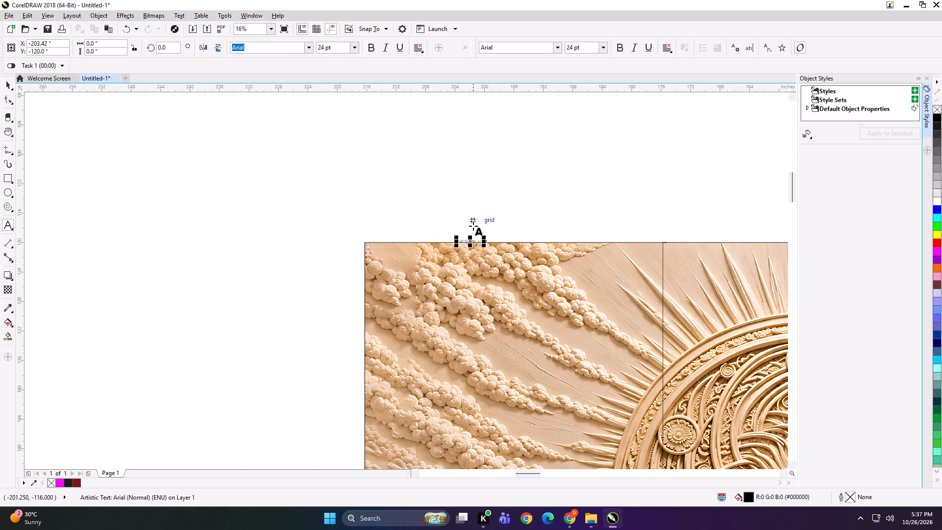
scroll(469, 251, "up", 4)
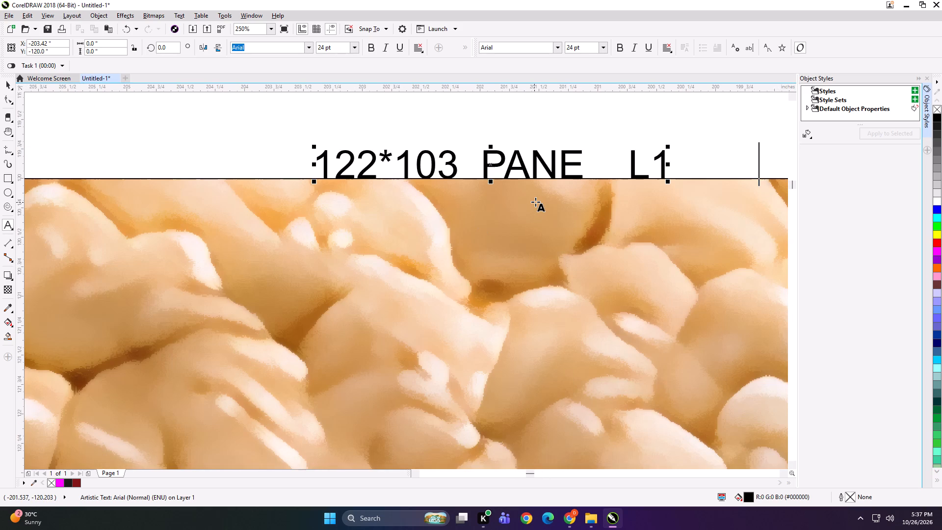
key("Left")
key("Left")
key("BackSpace")
key("BackSpace")
key("BackSpace")
key("BackSpace")
key("BackSpace")
key("BackSpace")
key("BackSpace")
key("BackSpace")
key("BackSpace")
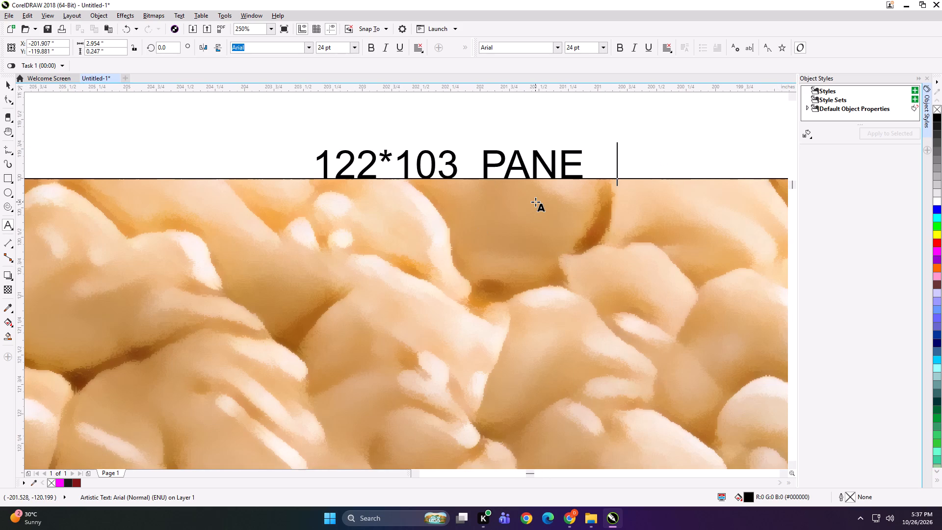
key("BackSpace")
key("BackSpace")
key("BackSpace")
type("L")
key("space")
key("Right")
key("Right")
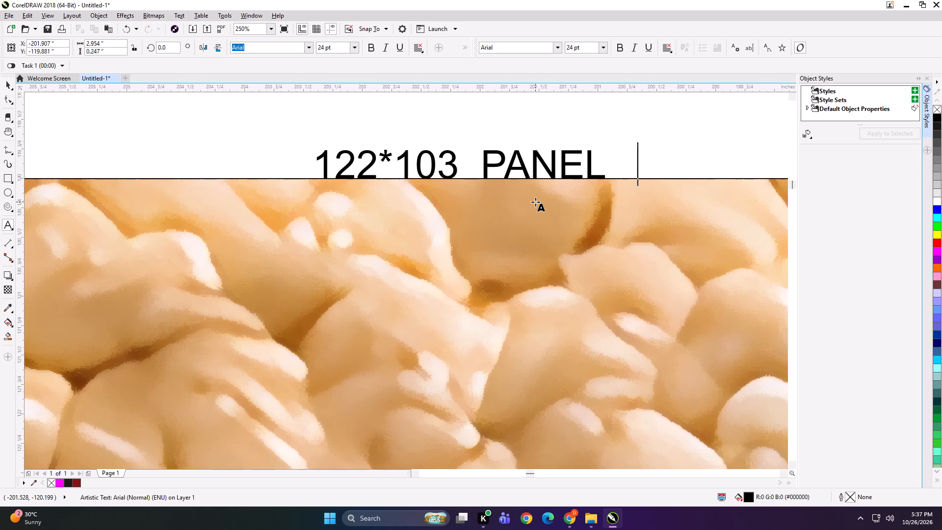
key("1")
Copy the first panel's label to the middle panel's top edge and change it to "122*103 PANEL 2".
key("ctrl+a")
key("ctrl+c")
scroll(513, 198, "down", 4)
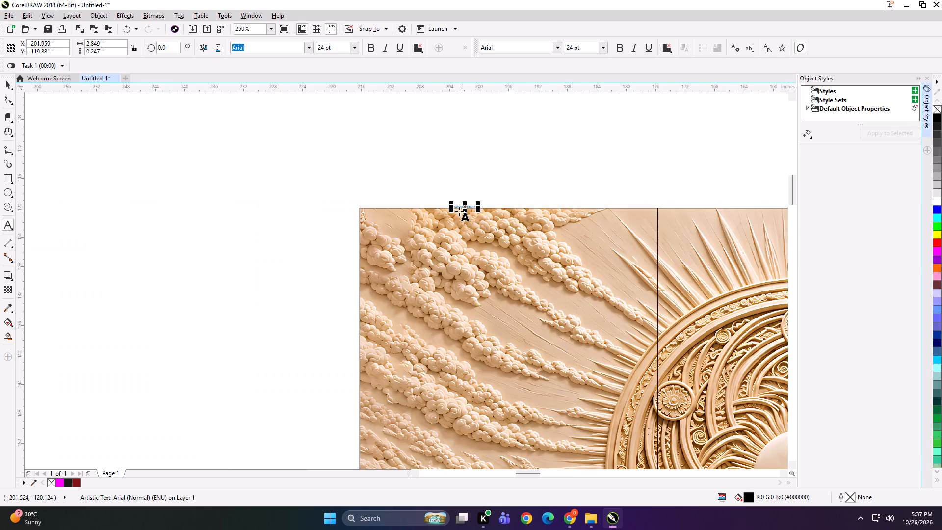
scroll(459, 211, "down", 2)
left_click(520, 208)
scroll(527, 208, "up", 3)
key("ctrl+v")
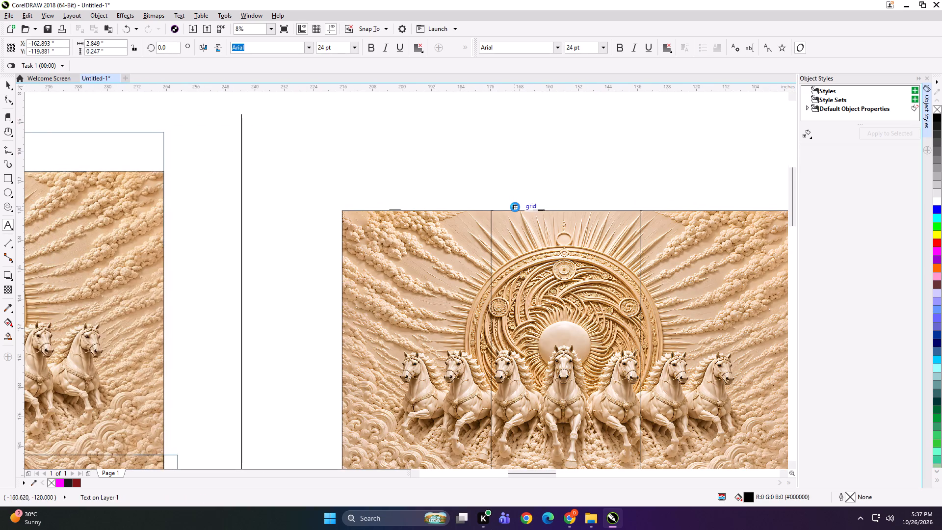
key("BackSpace")
key("2")
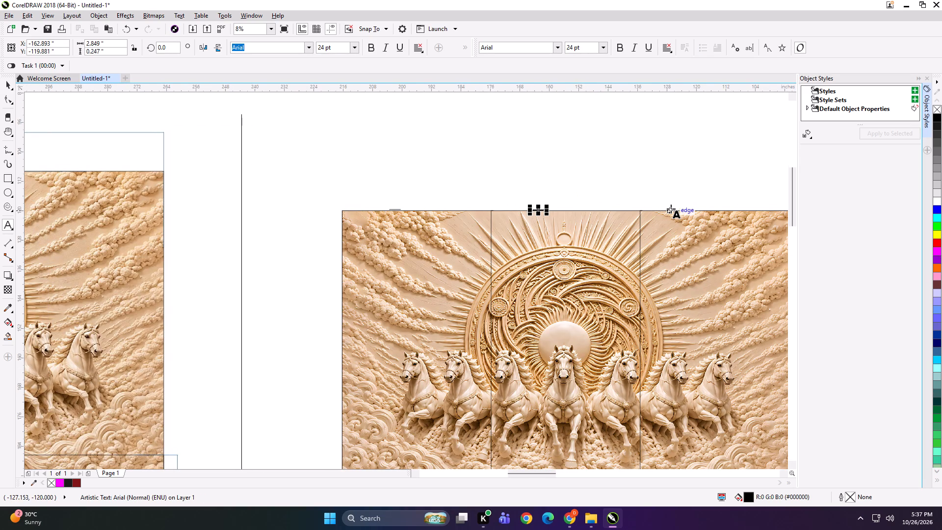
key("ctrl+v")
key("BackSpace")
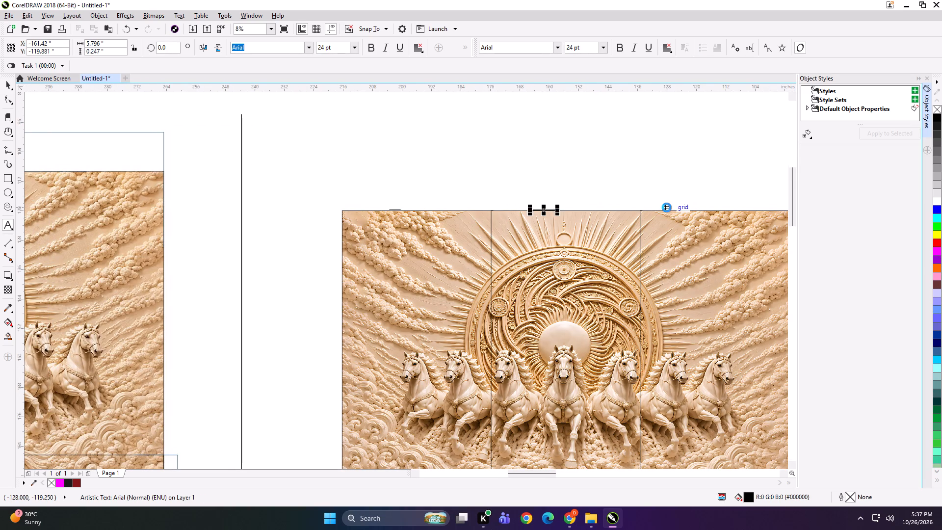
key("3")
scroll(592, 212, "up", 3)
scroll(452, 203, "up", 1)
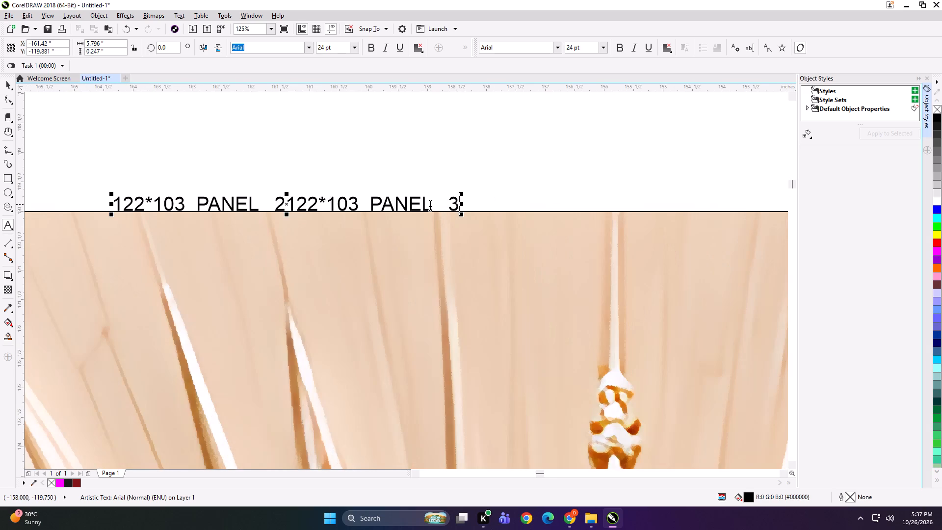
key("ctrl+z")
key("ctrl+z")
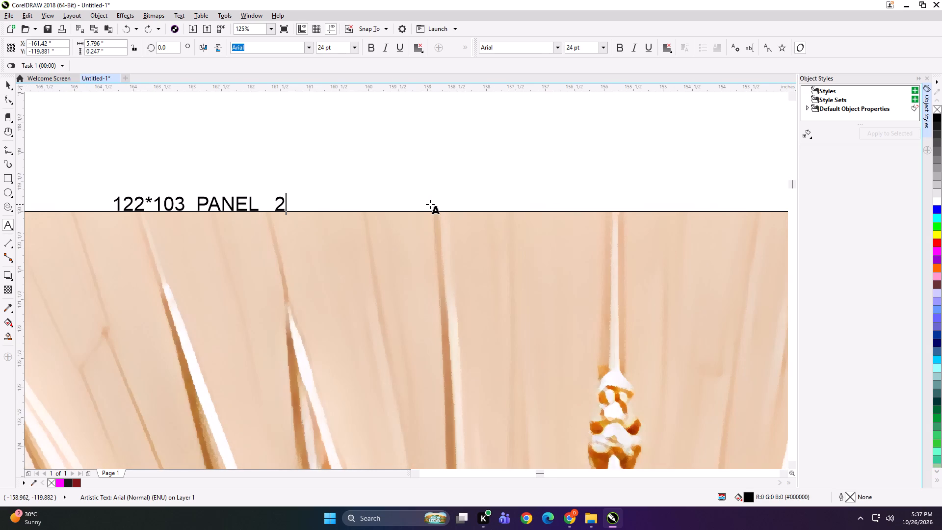
Paste the copied label on the third panel's top edge and change it to "122*103 PANEL 3".
scroll(383, 176, "down", 4)
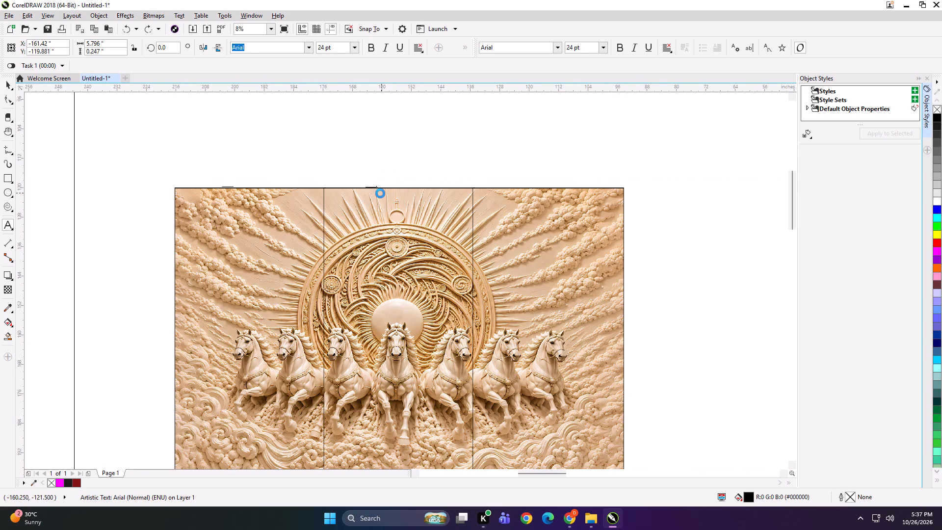
left_click(500, 186)
scroll(500, 186, "up", 3)
key("ctrl+v")
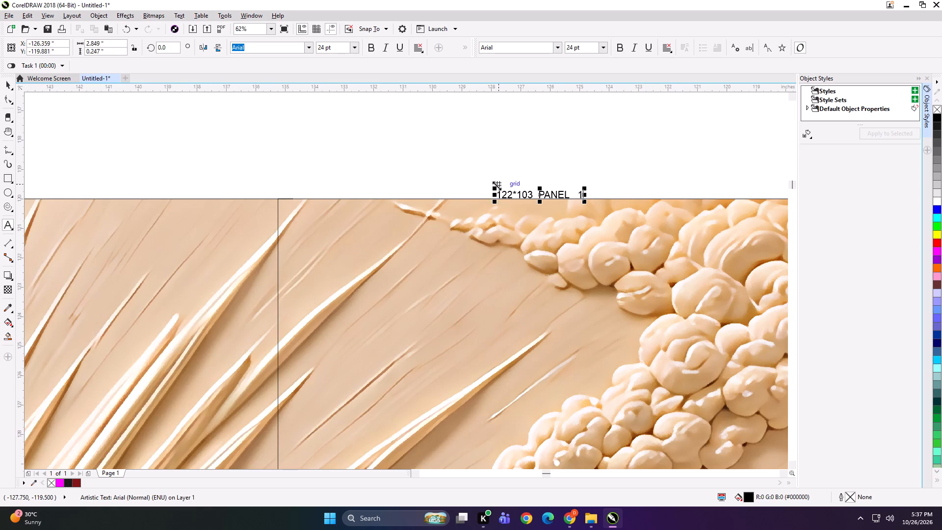
key("BackSpace")
key("3")
Group each of the three panels with its own text label.
scroll(503, 191, "down", 3)
scroll(399, 194, "up", 4)
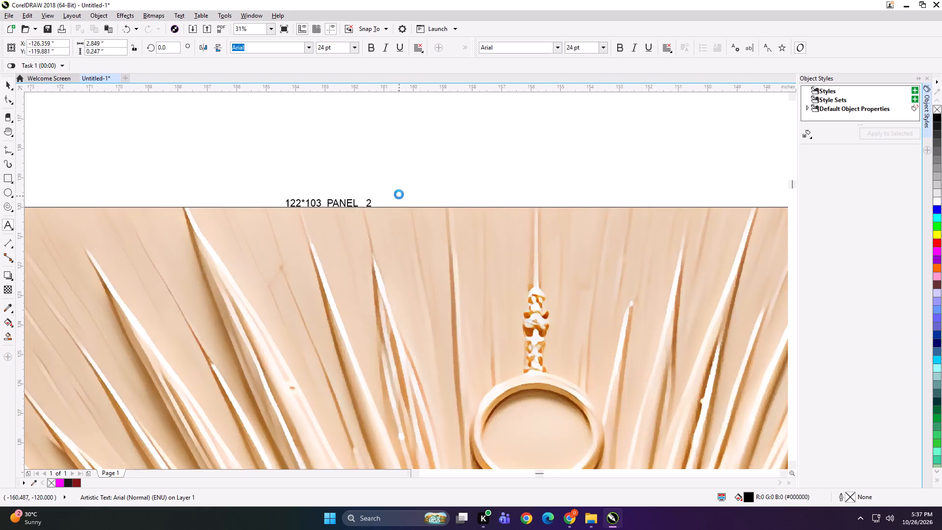
scroll(423, 190, "down", 3)
left_click(7, 86)
left_click(550, 244, "shift")
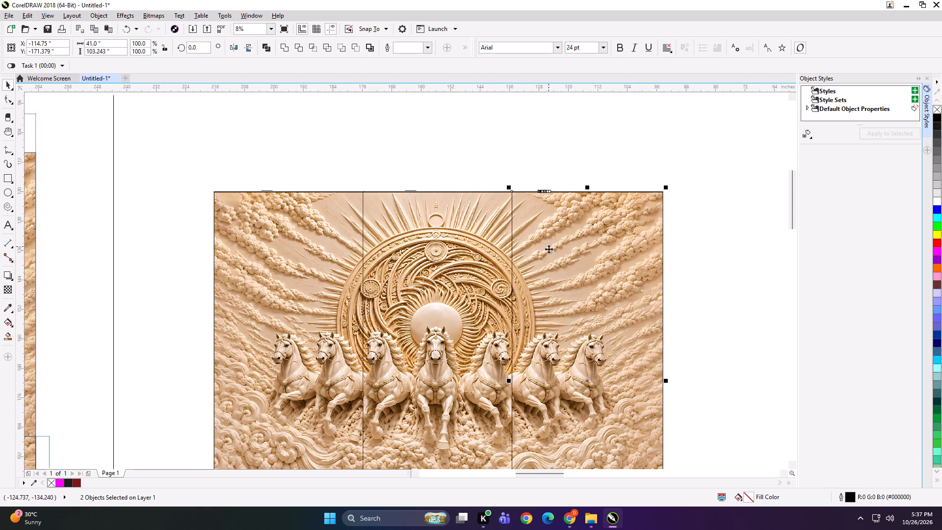
key("ctrl+g")
left_click_drag(471, 173, 387, 238)
left_click(404, 238, "shift")
key("ctrl+g")
left_click_drag(347, 153, 220, 237)
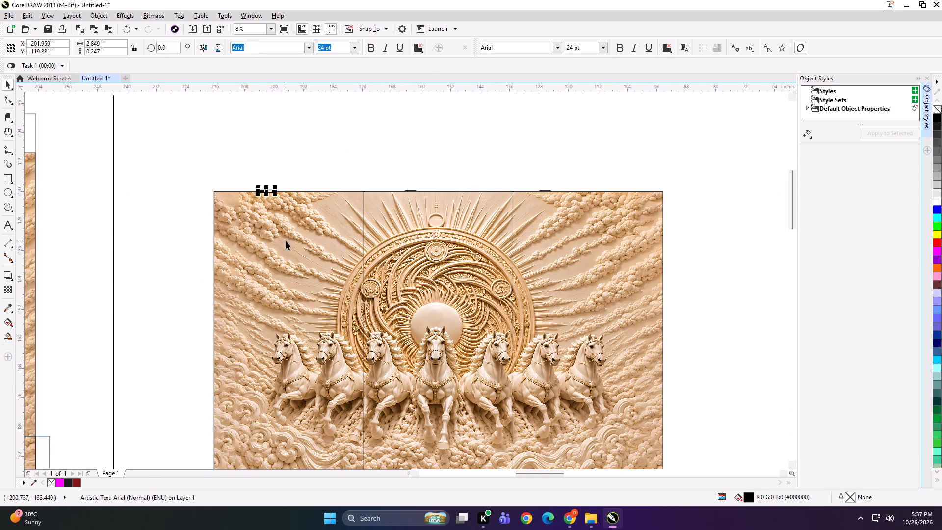
left_click(286, 241, "shift")
key("ctrl+g")
Start exporting the first panel group and create and open a folder named "CHANDIGARH W" inside PRINT FILE folder 26.
scroll(506, 232, "down", 2)
key("ctrl+e")
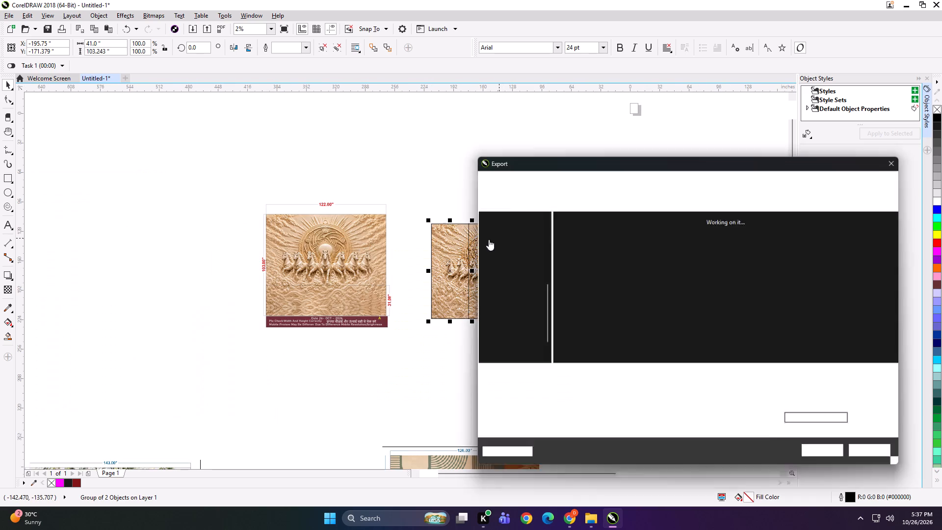
left_click(524, 180)
double_click(534, 201)
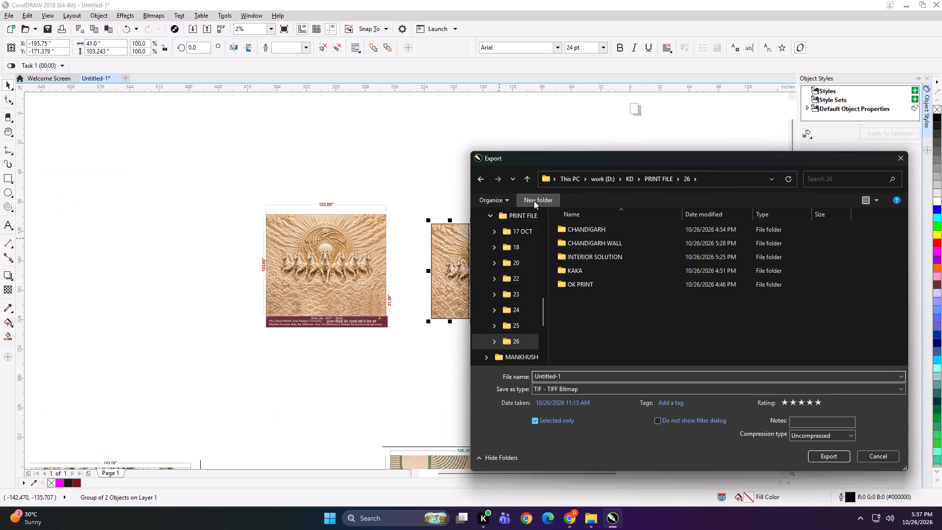
type("CHANDIGARH")
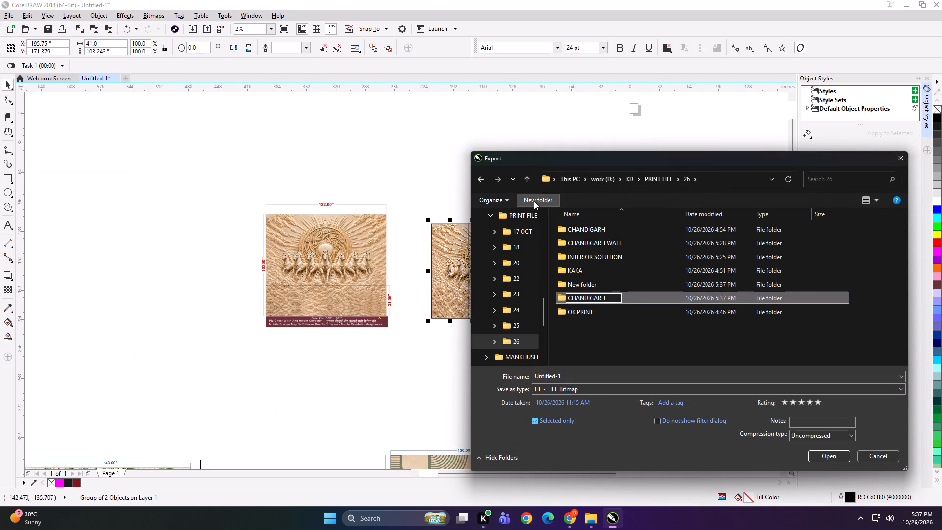
key("space")
key("w")
key("Return")
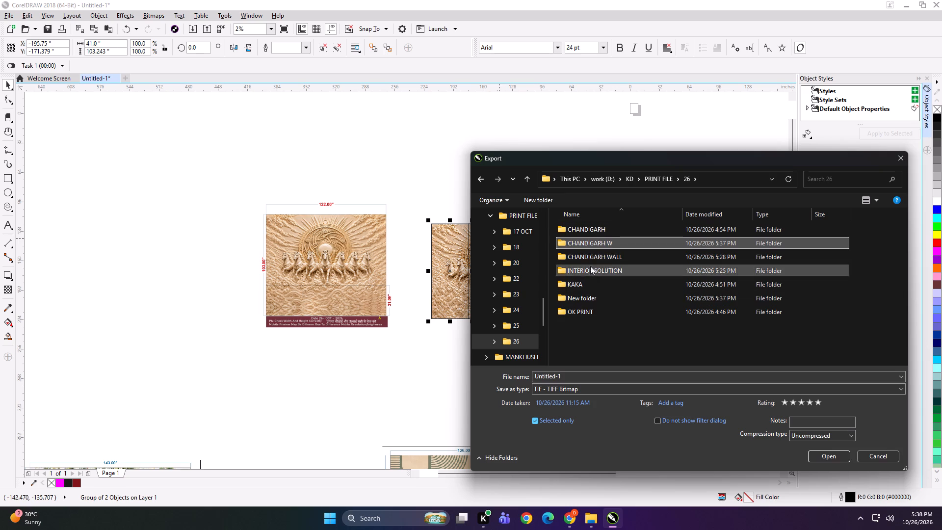
double_click(589, 241)
Export the first panel as an uncompressed TIFF named "41x103 A NW" in the new folder.
left_click(582, 376)
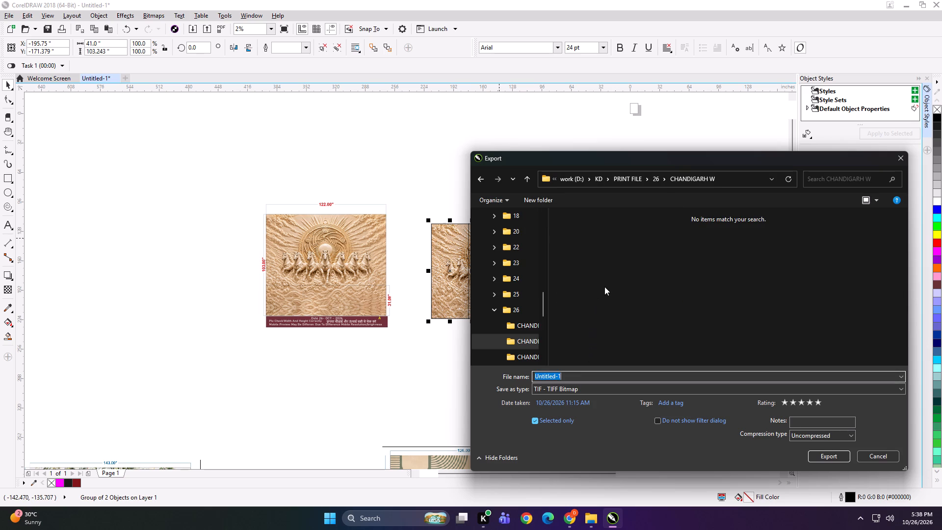
type("41x103 A NW")
key("Return")
key("Return")
Export the middle panel group as an uncompressed TIFF named "41x103 B NW" in the CHANDIGARH W folder.
left_click(497, 262)
key("ctrl+e")
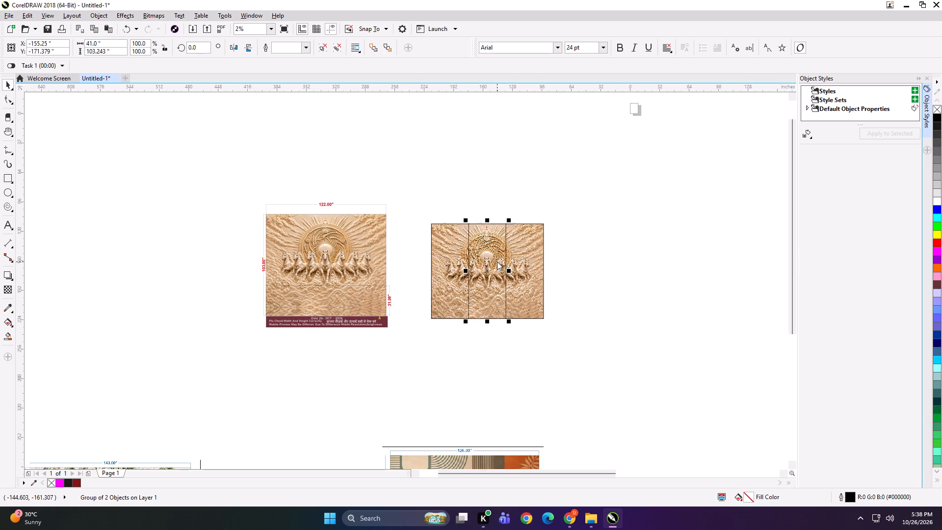
left_click(574, 249)
left_click(556, 374)
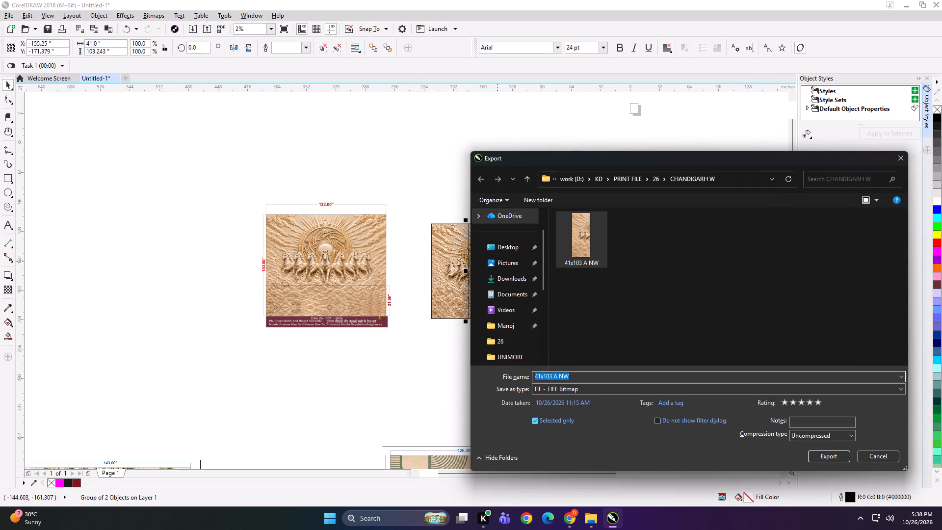
left_click(556, 376)
double_click(556, 376)
type("B")
key("space")
key("Return")
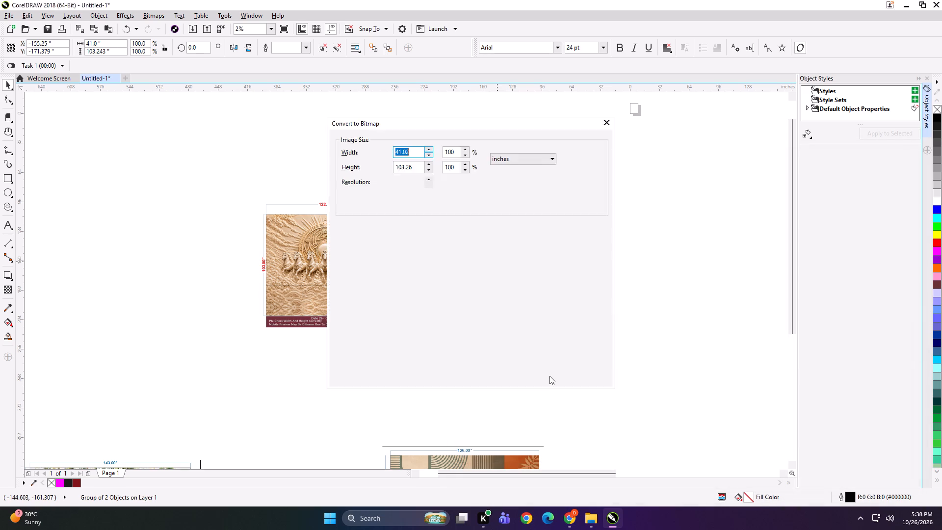
key("Return")
Export the third panel group as an uncompressed TIFF named "41x103 C NW" in the same folder.
left_click(523, 249)
key("ctrl+e")
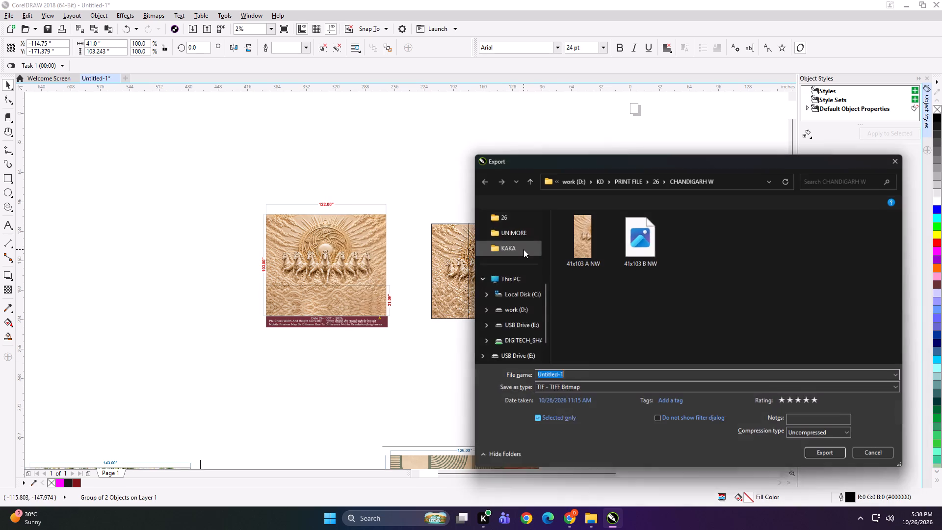
left_click(630, 260)
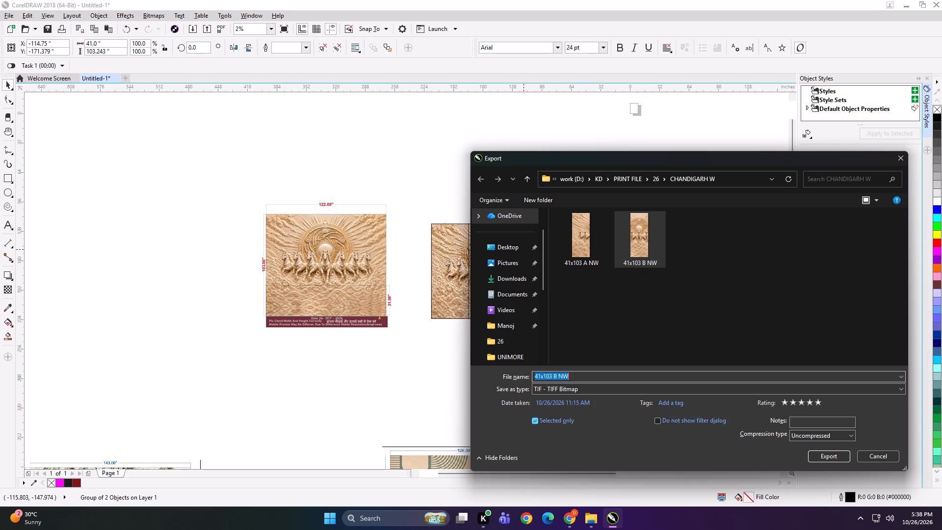
double_click(557, 376)
type("C")
key("space")
key("Return")
key("Return")
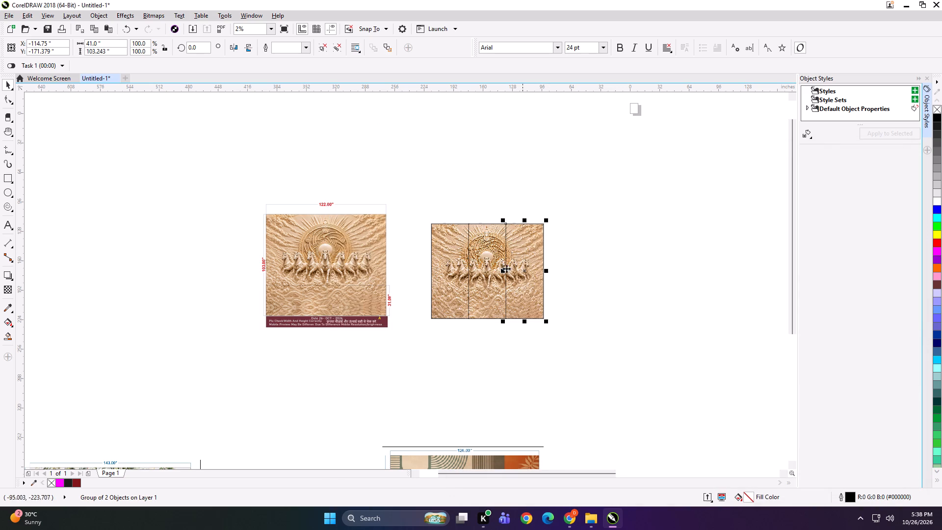
Nudge the middle and third panels sideways so the three panels stand about 6 inches apart.
left_click_drag(457, 197, 582, 339)
key("Right")
key("Right")
key("Right")
key("Right")
key("Right")
key("Right")
key("Right")
key("Right")
key("Right")
key("Right")
key("Right")
key("Right")
key("Right")
key("Right")
key("Right")
key("Right")
key("Right")
key("Right")
key("Right")
key("Right")
left_click_drag(497, 196, 564, 363)
left_click_drag(576, 232, 464, 343)
left_click_drag(466, 209, 568, 359)
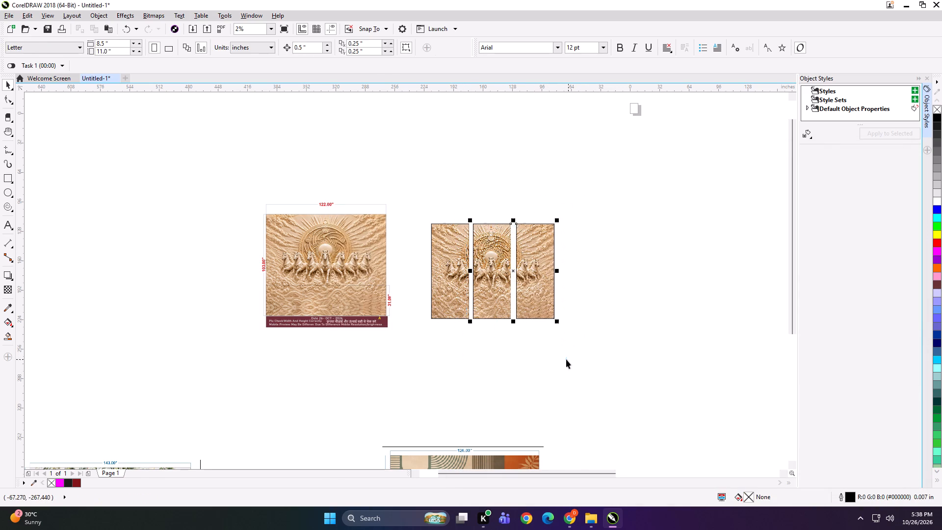
key("Right")
key("Right")
key("Right")
key("Right")
Move the three panels together beside the seven-horses preview and enlarge them proportionally to about 107%.
left_click_drag(595, 195, 406, 339)
scroll(445, 242, "up", 1)
left_click_drag(442, 265, 395, 252)
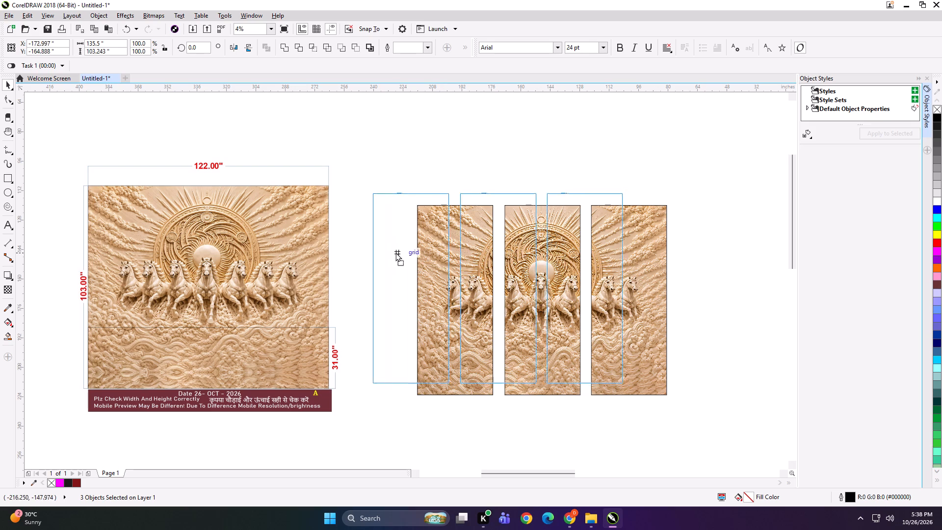
left_click_drag(395, 252, 386, 243)
left_click_drag(613, 374, 614, 382)
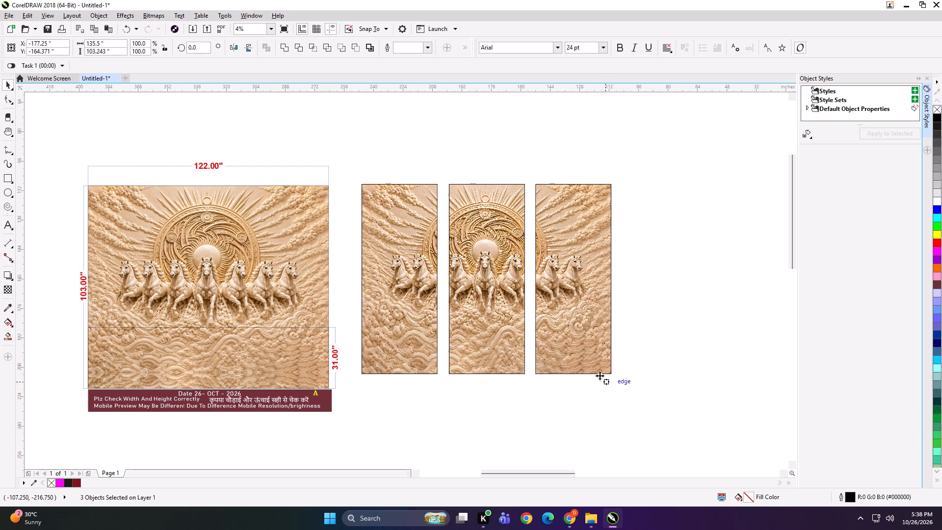
key("ctrl+z")
left_click_drag(616, 377, 643, 392)
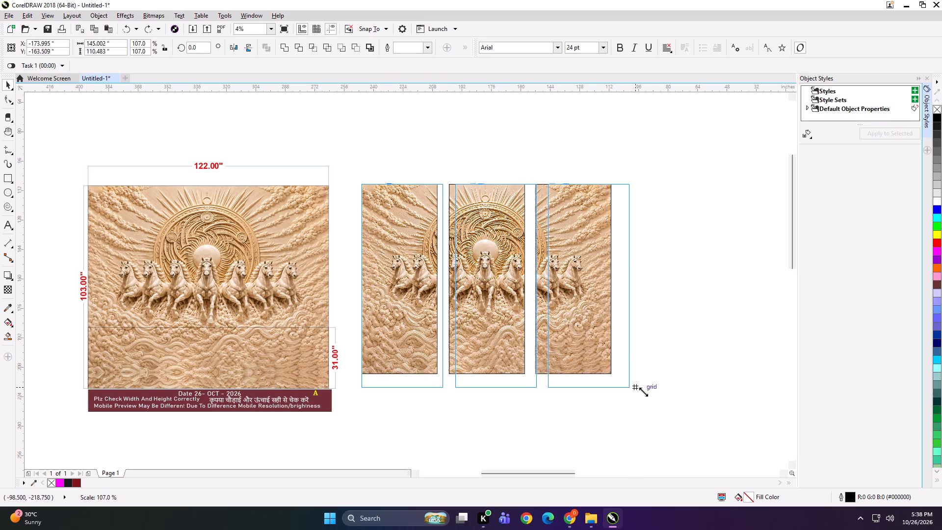
left_click_drag(643, 392, 644, 392)
Group the seven-horses preview with the three panels and shrink the group to about 4.51 x 2.07 inches.
left_click(319, 323, "shift")
key("ctrl+g")
left_click_drag(636, 419, 361, 298, "shift")
scroll(349, 291, "up", 3)
scroll(286, 278, "up", 1)
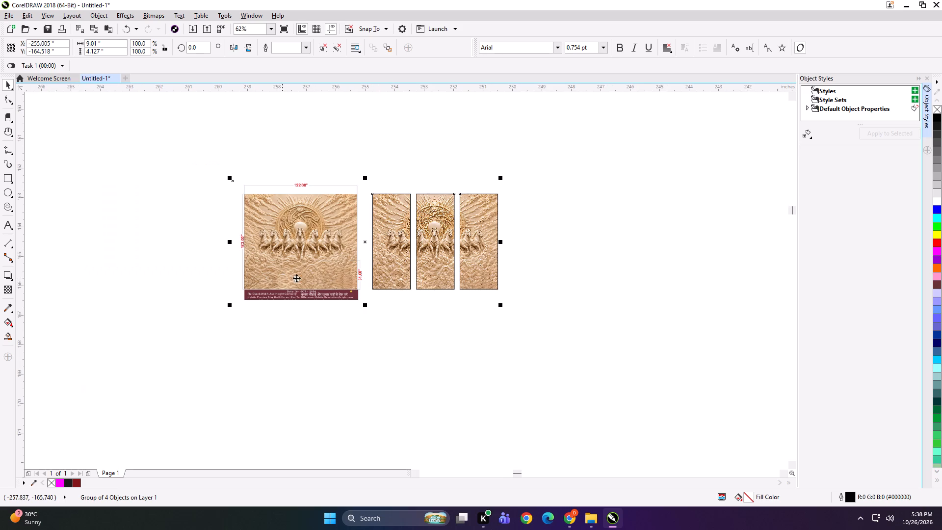
left_click_drag(501, 306, 437, 285, "shift")
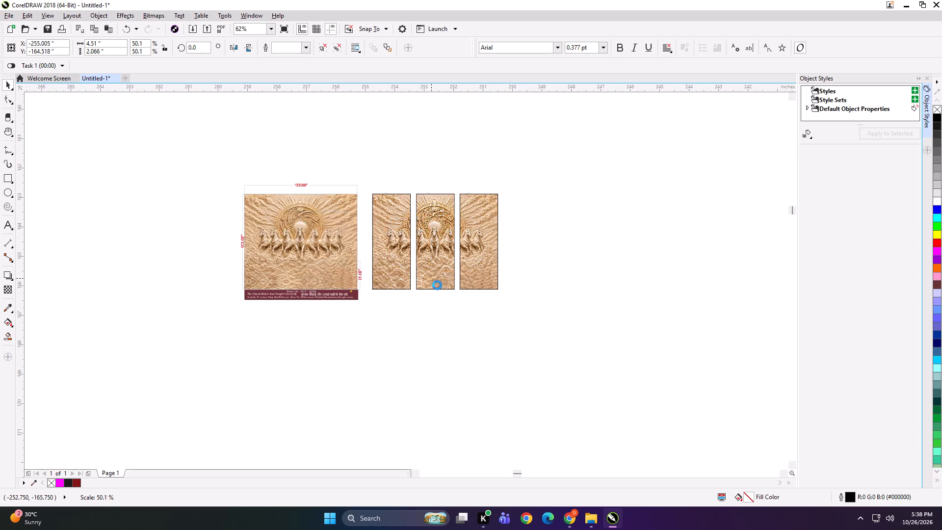
Export the shrunken preview-and-panels group under the name "DGDH" and delete it from the drawing.
key("ctrl+e")
type("DGDH")
key("Return")
key("Return")
key("Return")
key("Delete")
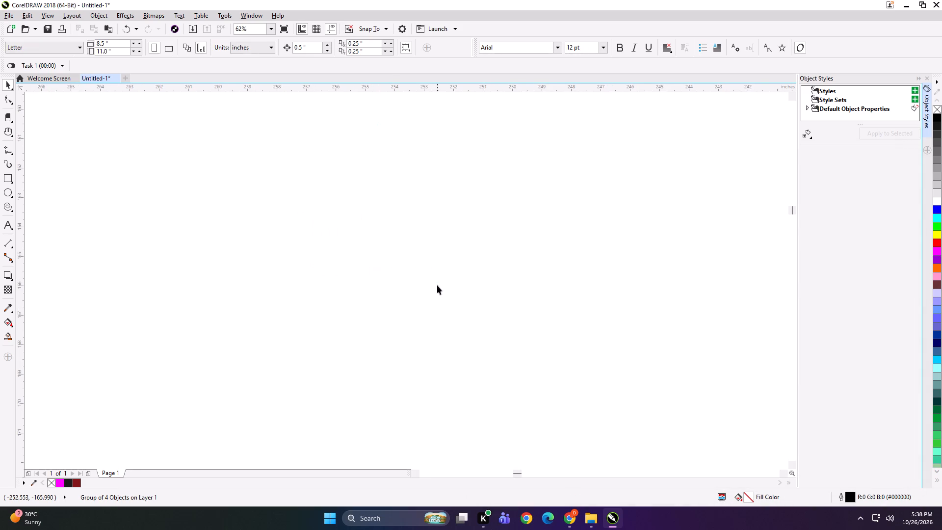
Reposition the hanging-leaves preview and the orange geometric wallpaper preview, placing the geometric one below the leaves.
key("F4")
left_click_drag(404, 290, 399, 291)
left_click_drag(112, 277, 184, 185)
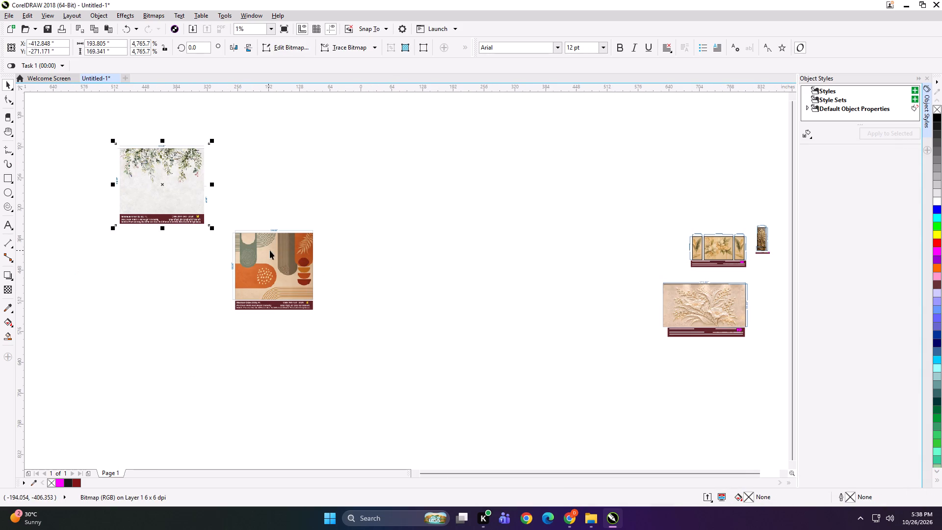
left_click_drag(272, 259, 206, 302)
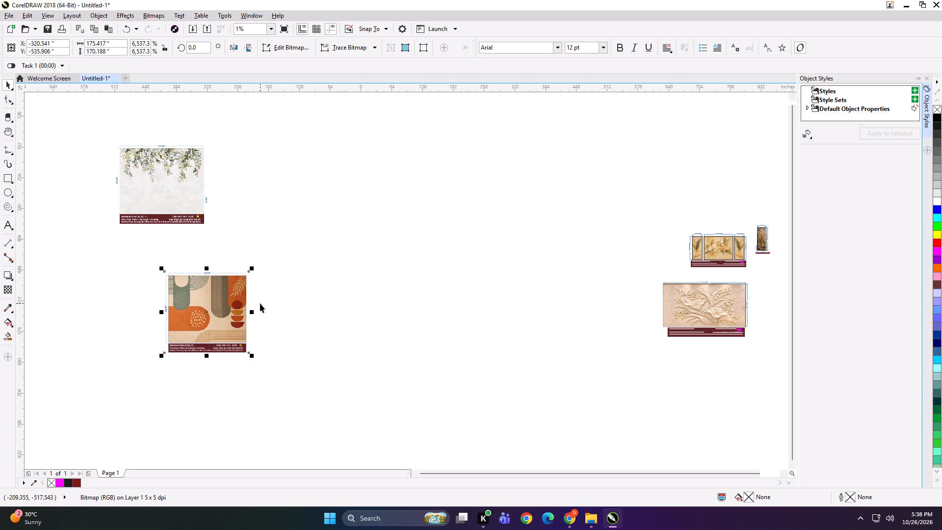
left_click(284, 303)
left_click_drag(220, 300, 235, 271)
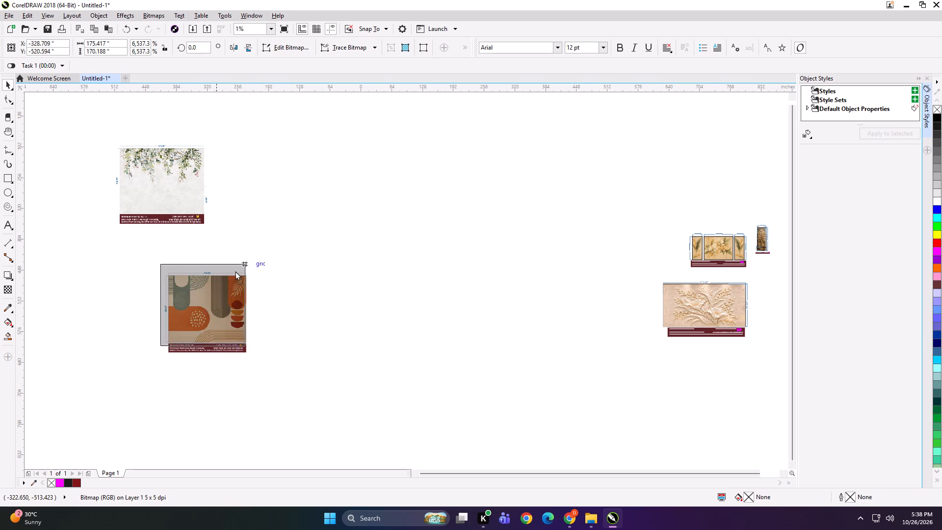
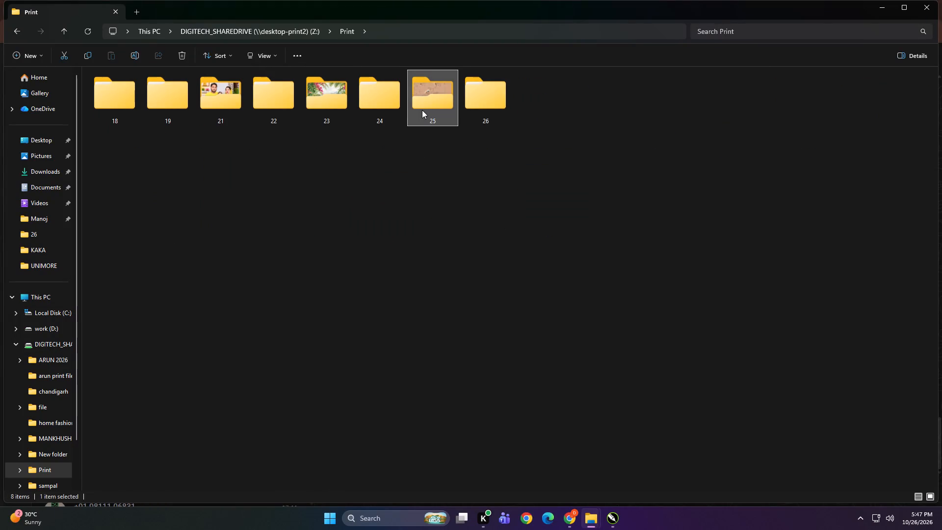
Look through folder 25 in the shared drive's Print folder and return to the top level of the shared drive.
left_click(520, 216)
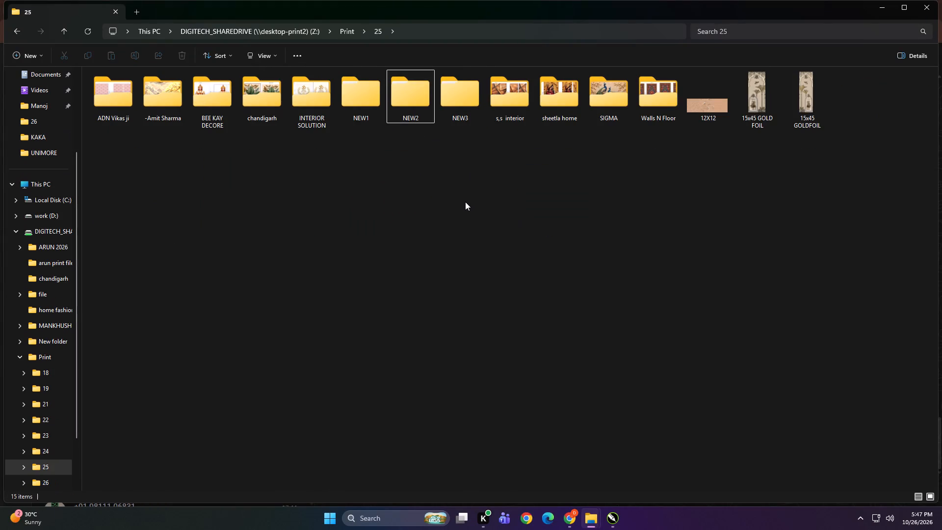
scroll(430, 271, "up", 7)
scroll(429, 272, "up", 6, "ctrl")
left_click(421, 333)
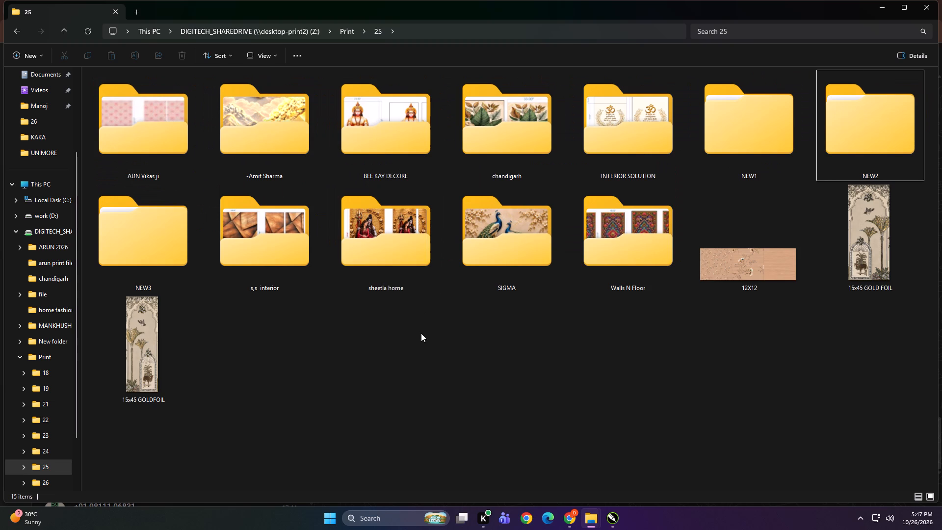
key("BackSpace")
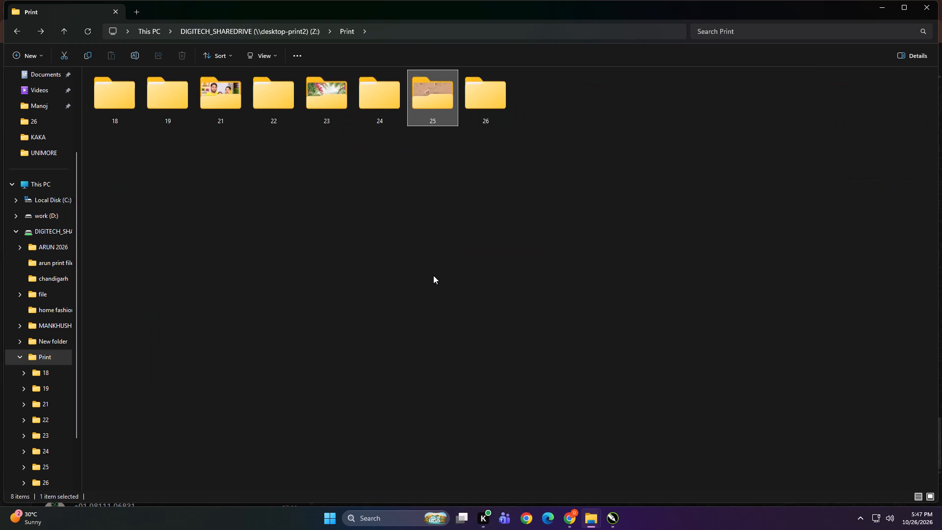
key("BackSpace")
left_click(394, 334)
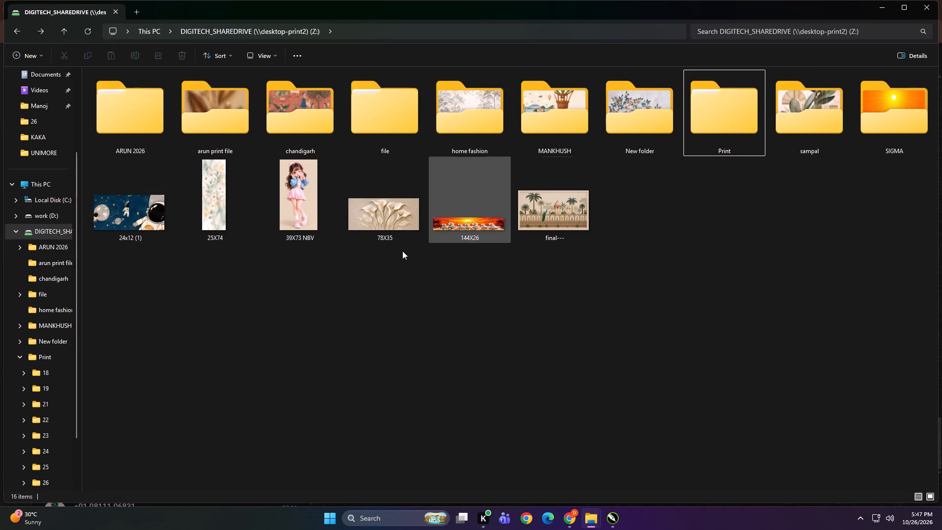
Examine the CHANDIGARH WALLPAPER HUB files under KD > PRINT FILE > 25 on the work (D:) drive, including subfolders 436x108 and 139x66.
left_click(48, 187)
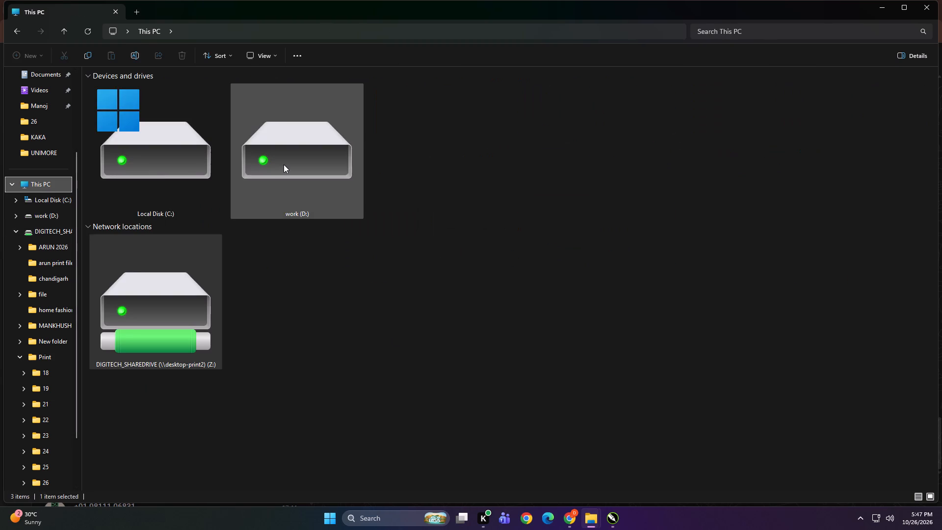
double_click(284, 164)
double_click(506, 107)
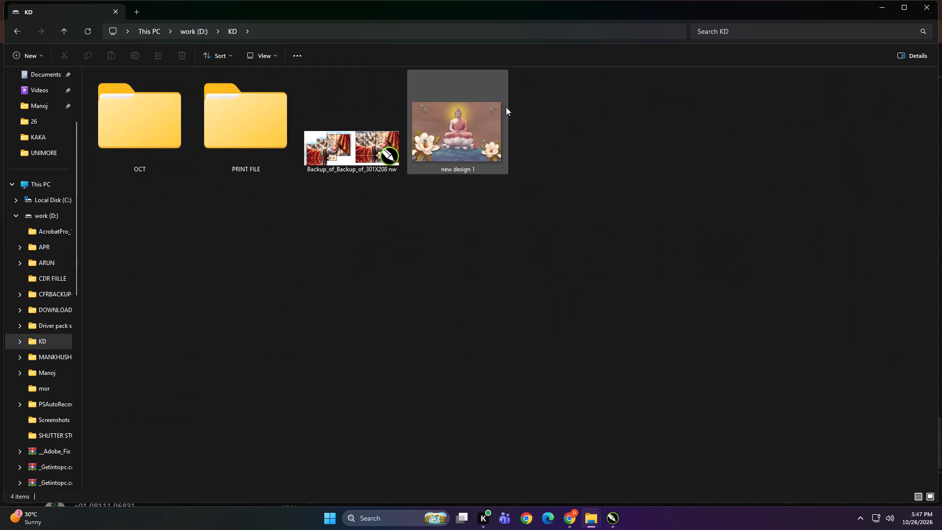
double_click(251, 144)
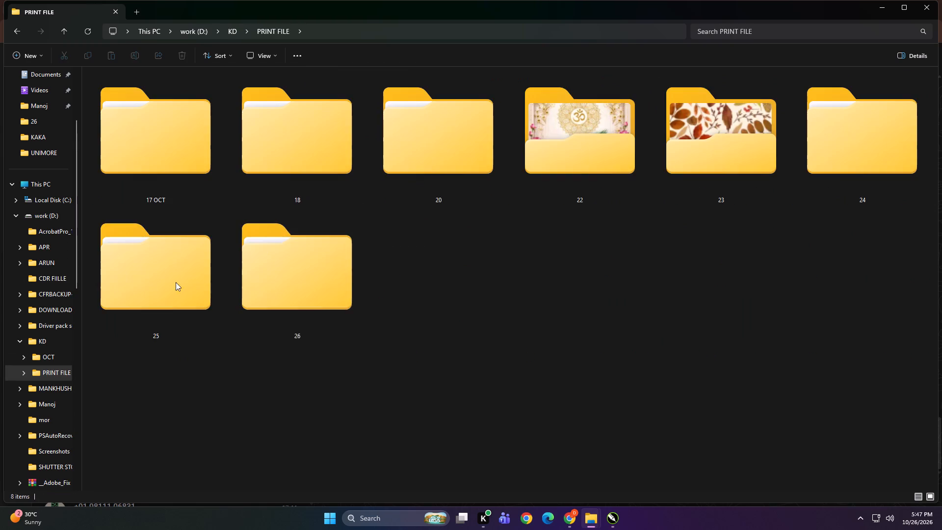
triple_click(149, 289)
double_click(122, 101)
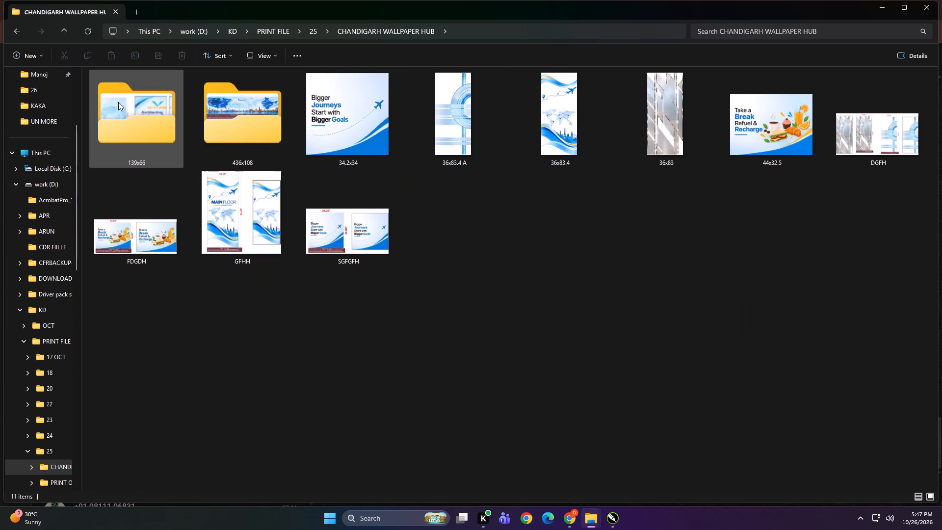
scroll(247, 328, "up", 6, "ctrl")
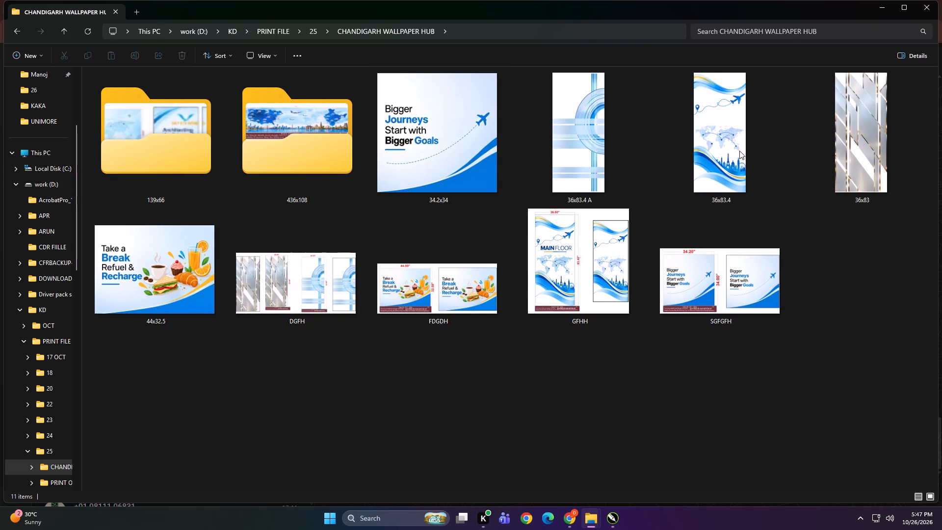
double_click(297, 159)
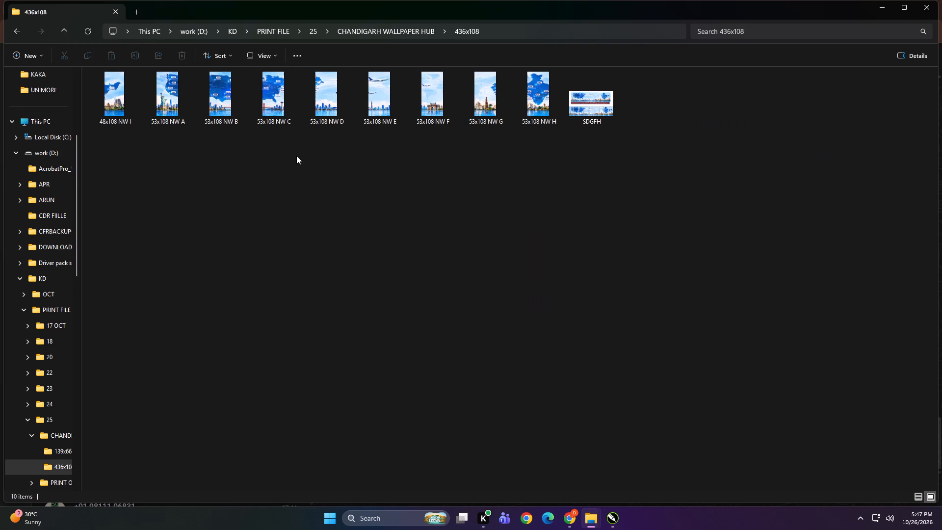
key("BackSpace")
double_click(151, 143)
left_click(246, 234)
key("BackSpace")
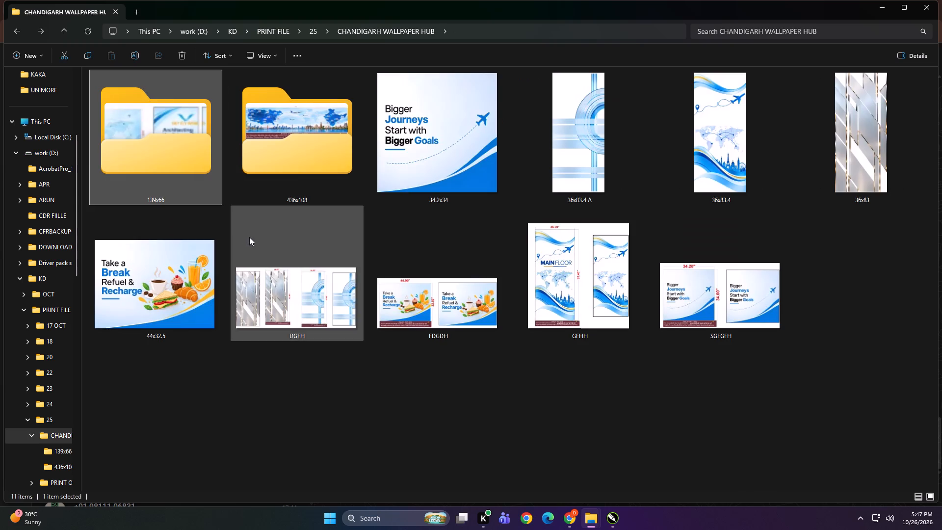
left_click(337, 415)
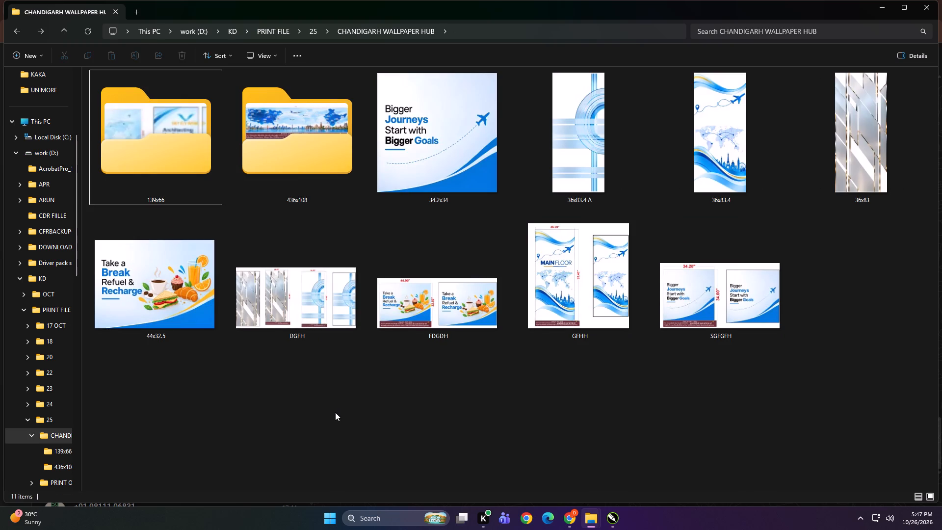
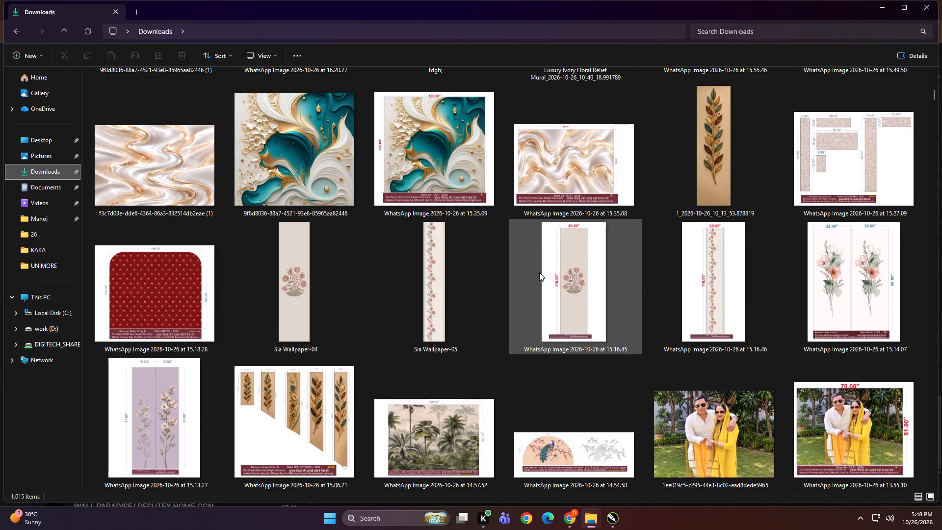
Examine the artwork and preview images in Downloads, going back through the files dated 24 and 23 October.
scroll(539, 272, "down", 1)
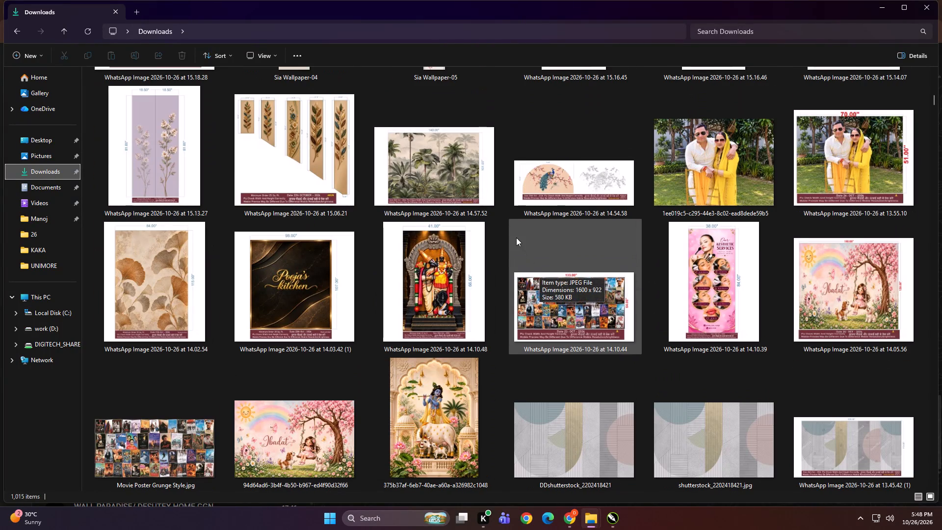
scroll(516, 238, "down", 1)
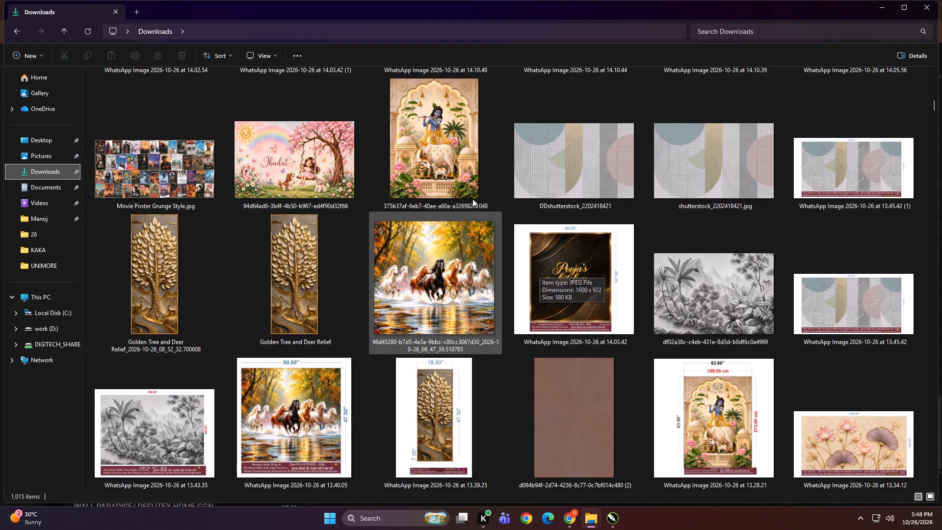
scroll(450, 266, "down", 1)
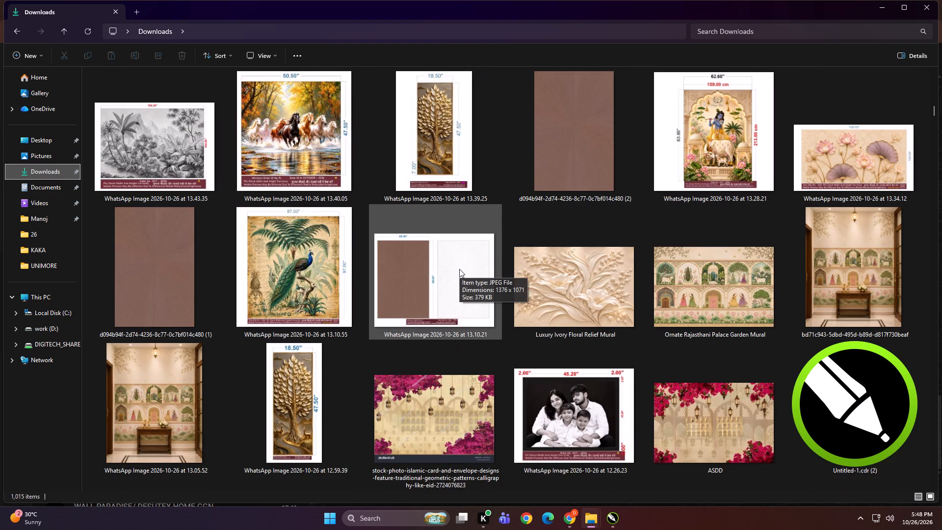
scroll(459, 269, "down", 4)
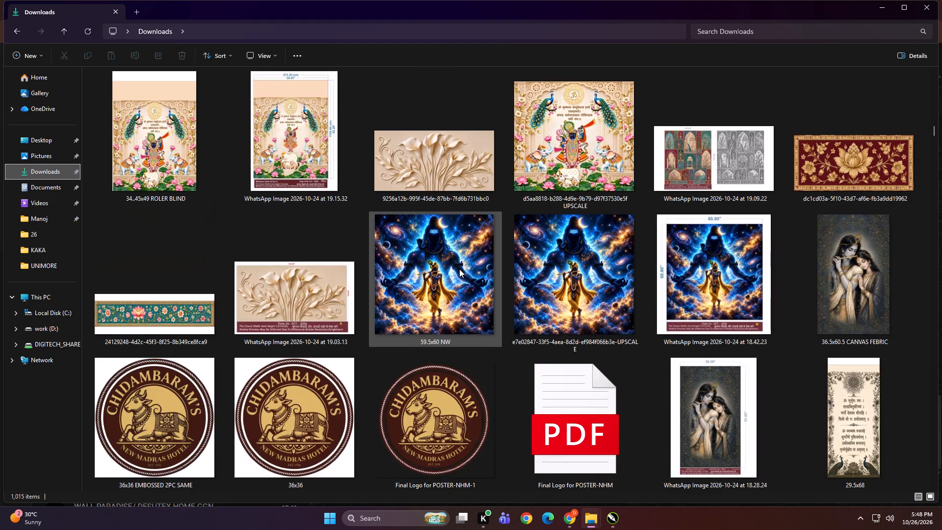
scroll(459, 269, "down", 4)
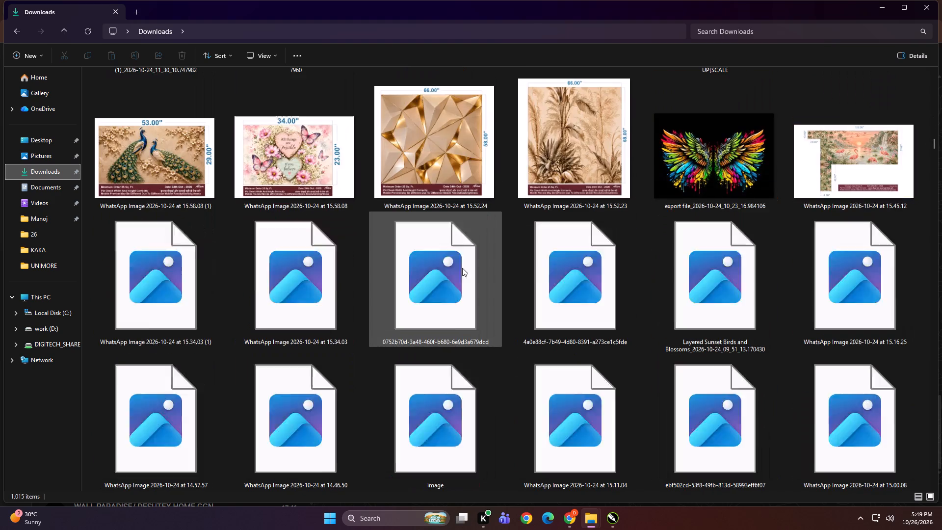
scroll(462, 268, "down", 1)
scroll(462, 268, "up", 1)
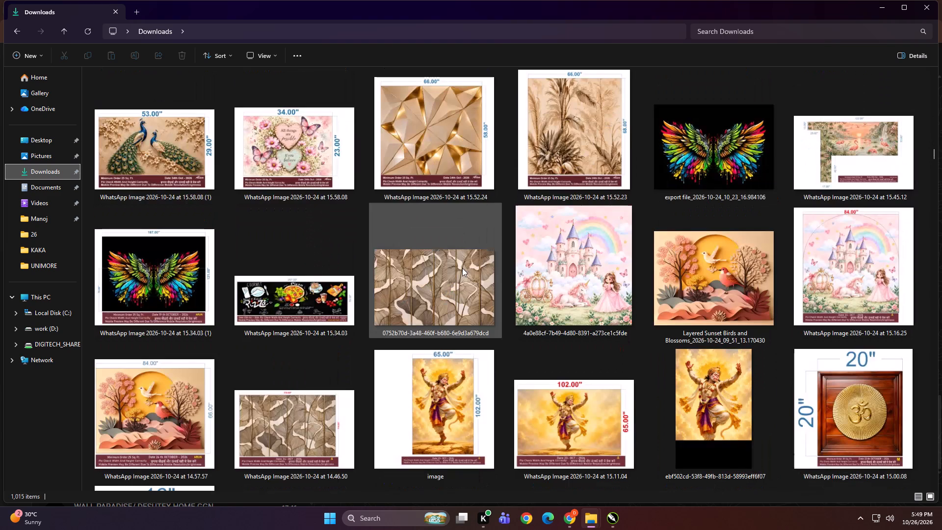
scroll(462, 268, "up", 1)
scroll(463, 267, "down", 2)
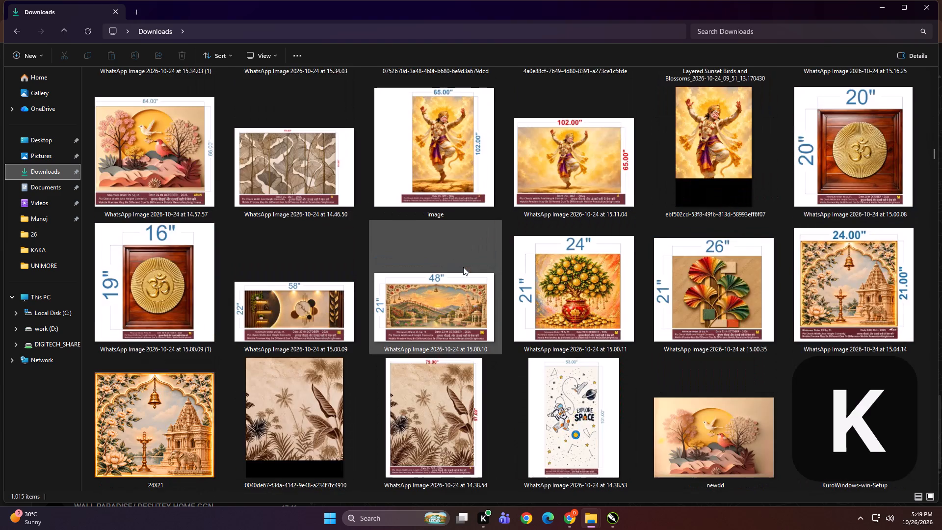
scroll(463, 267, "down", 1)
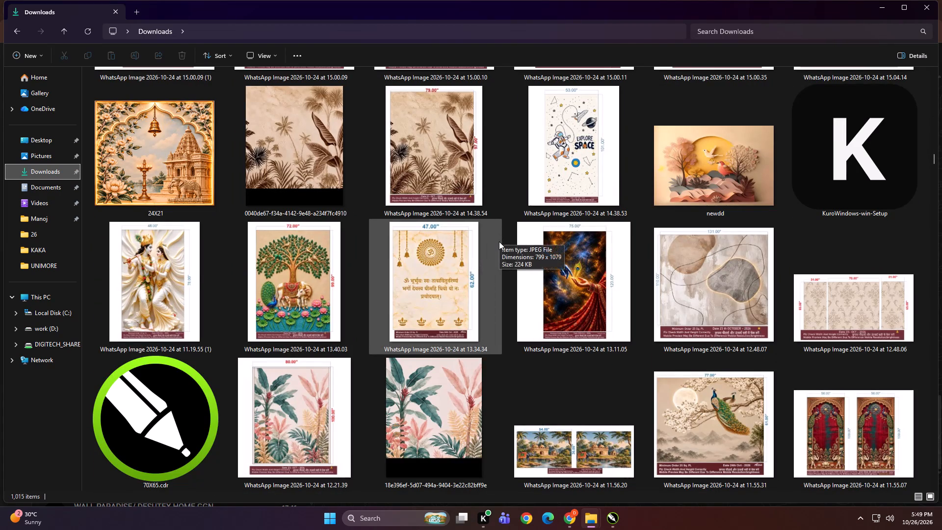
scroll(499, 241, "down", 3)
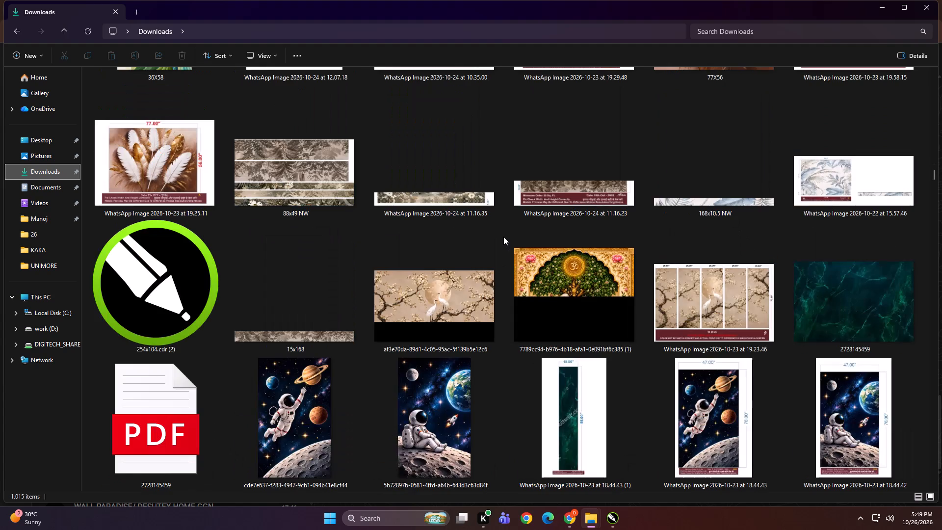
scroll(503, 237, "down", 2)
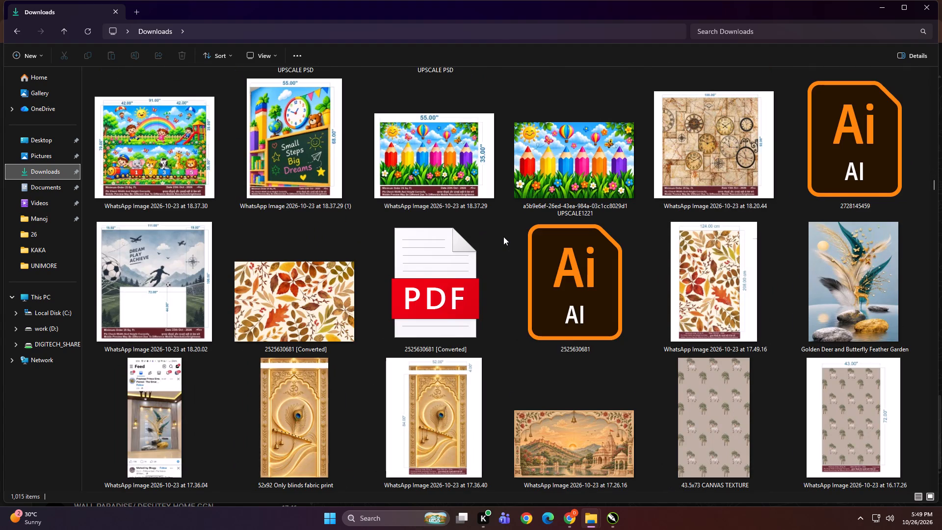
scroll(503, 237, "up", 4)
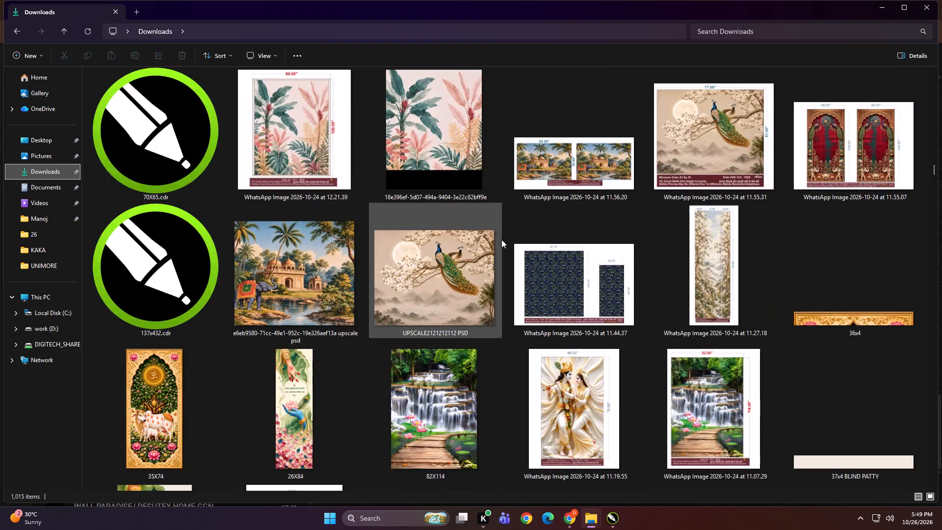
Go through the Downloads files again, starting from today's newest images and continuing back to those dated 23 October.
scroll(501, 239, "up", 20)
scroll(501, 239, "up", 2)
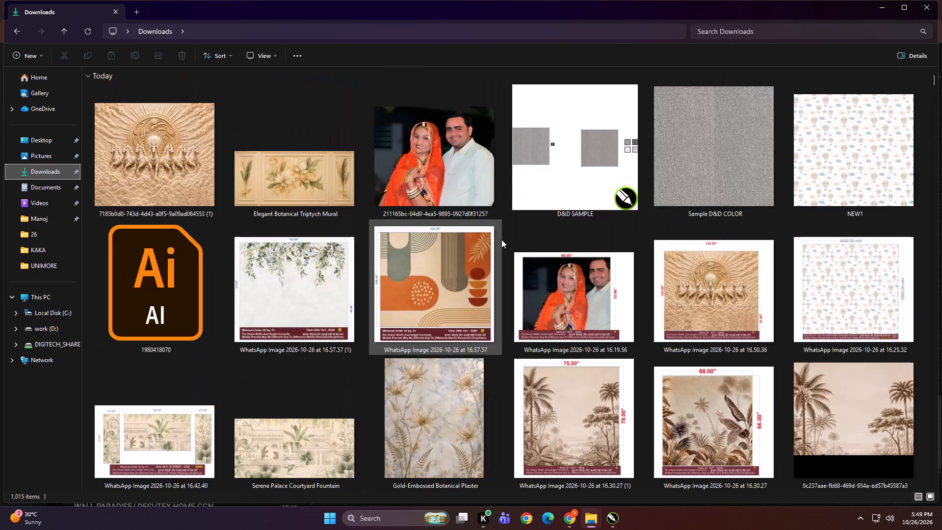
scroll(501, 239, "down", 3)
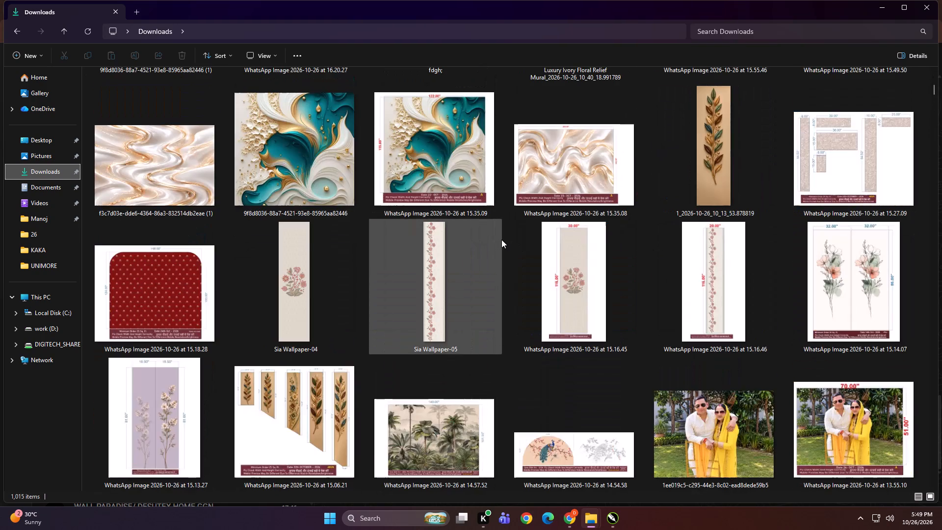
scroll(501, 239, "down", 4)
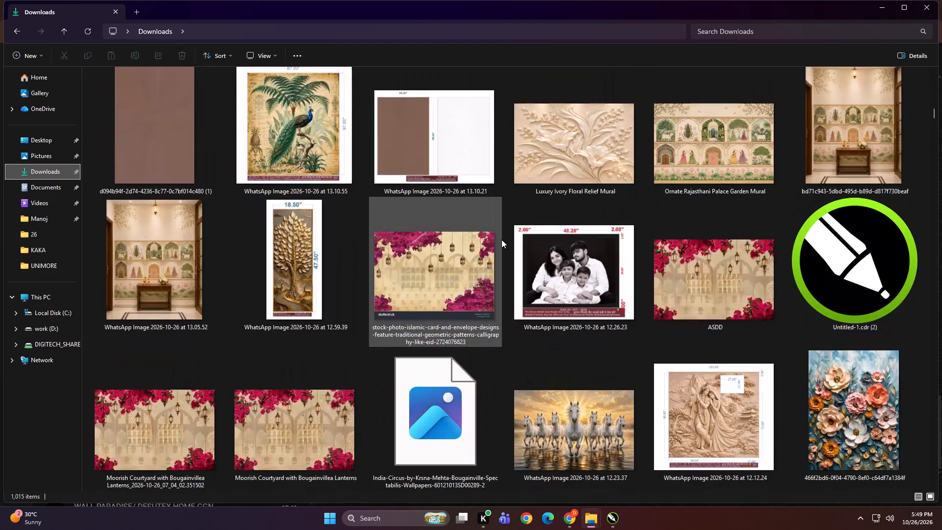
scroll(501, 239, "down", 4)
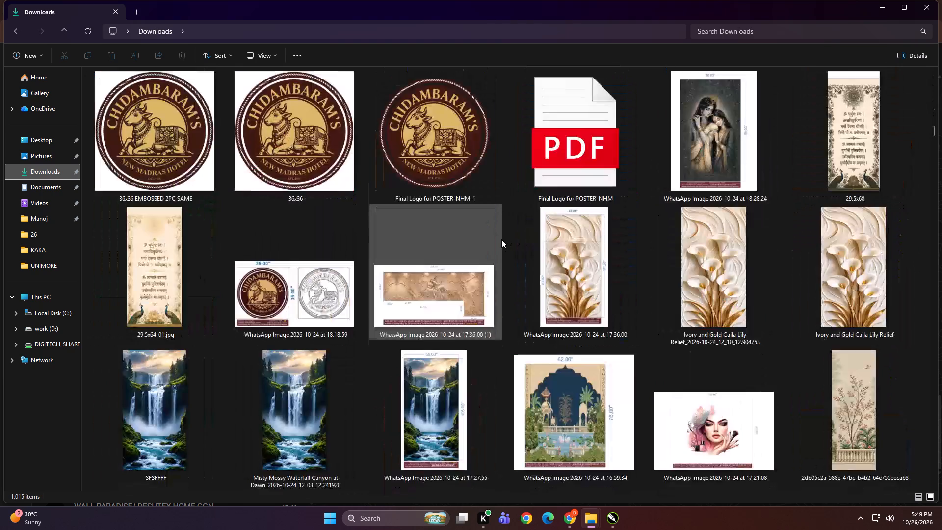
scroll(501, 239, "down", 3)
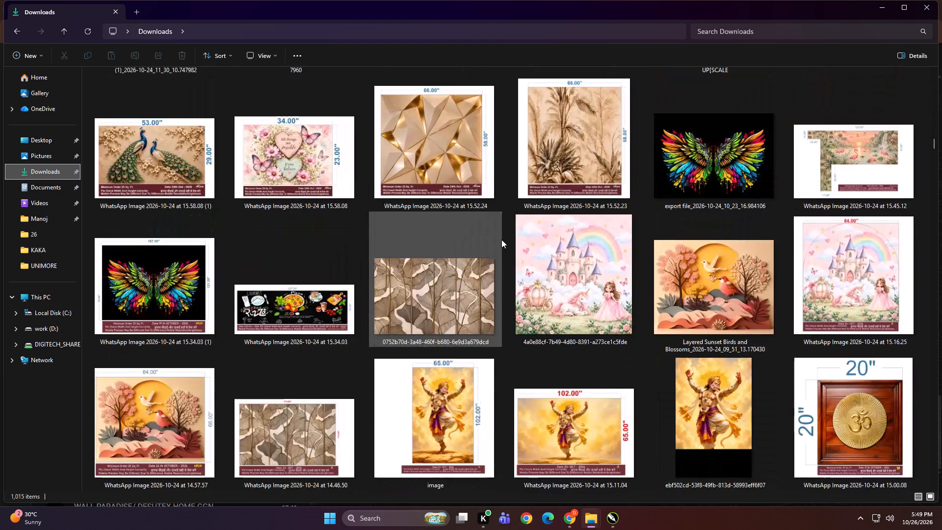
scroll(501, 239, "down", 4)
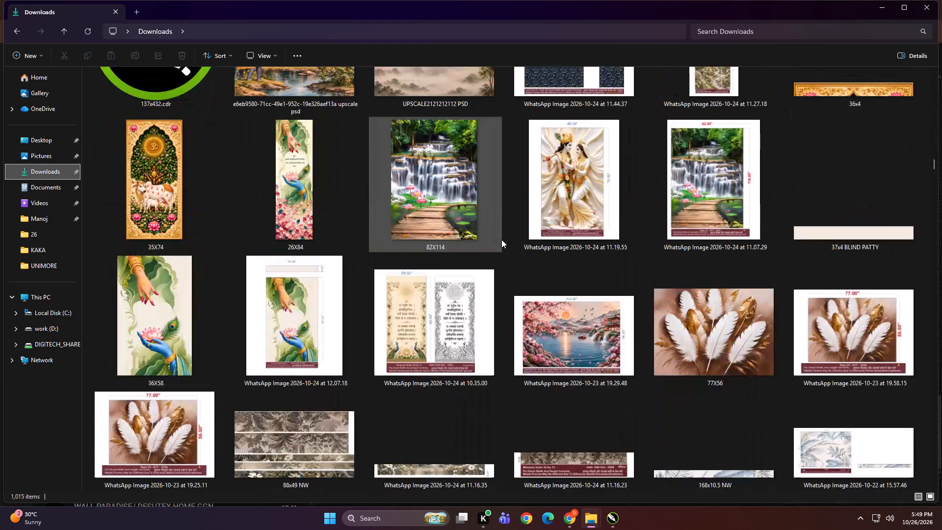
scroll(501, 239, "down", 3)
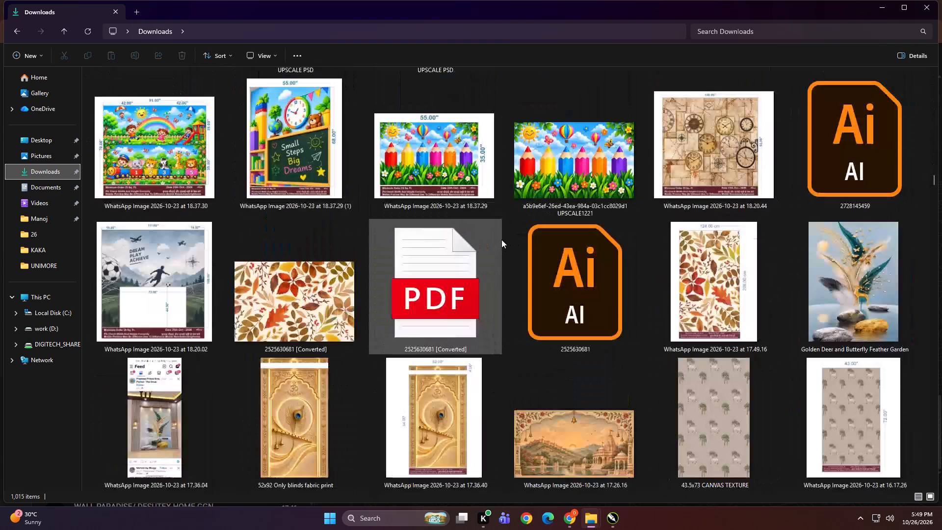
scroll(501, 239, "down", 1)
Check folder 25 inside the shared drive's file folder and return to its parent folder.
left_click(46, 292)
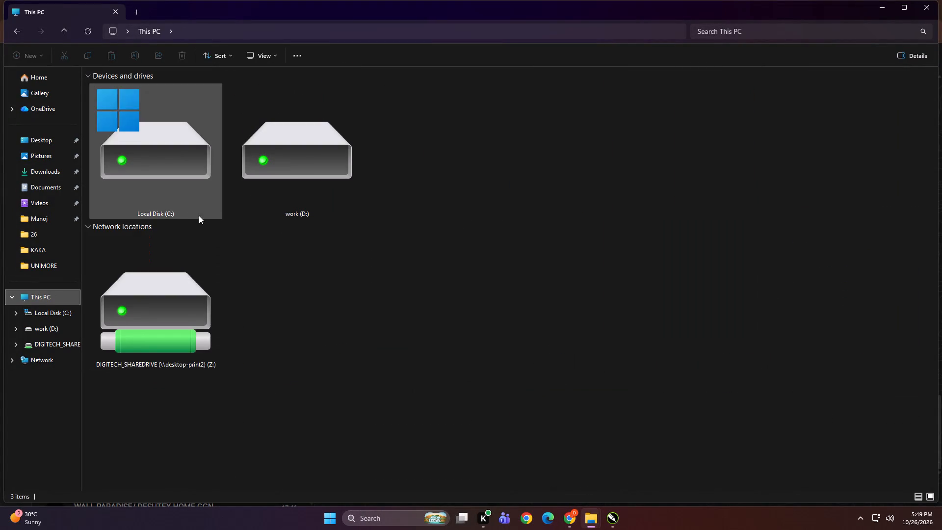
double_click(183, 315)
double_click(358, 105)
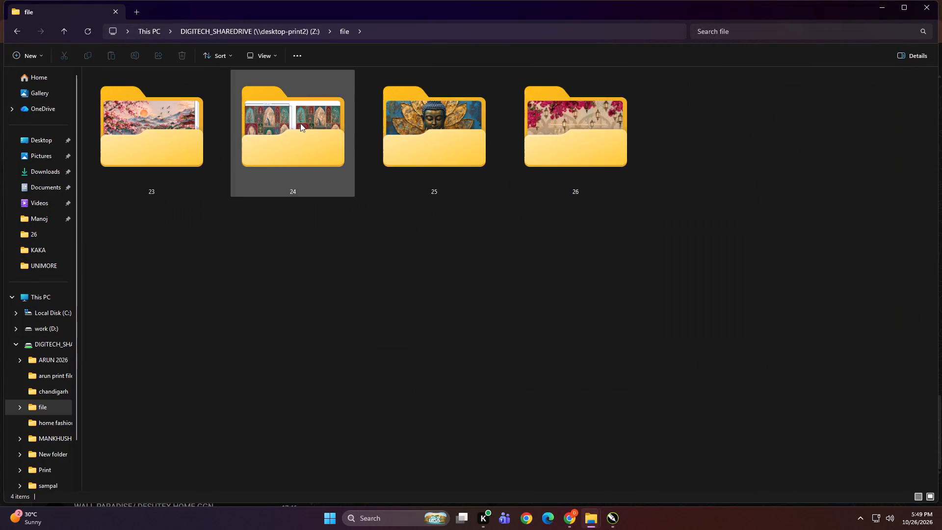
double_click(396, 131)
left_click(392, 248)
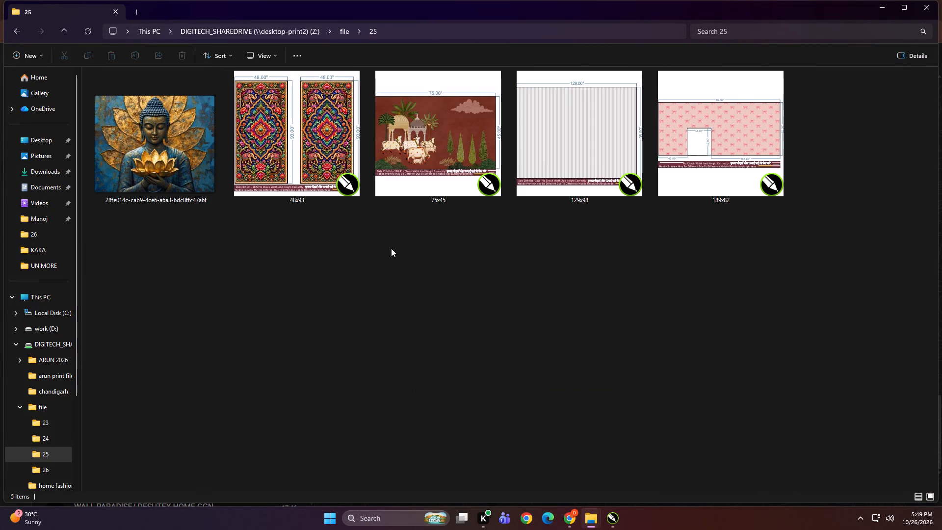
key("BackSpace")
scroll(77, 263, "up", 4)
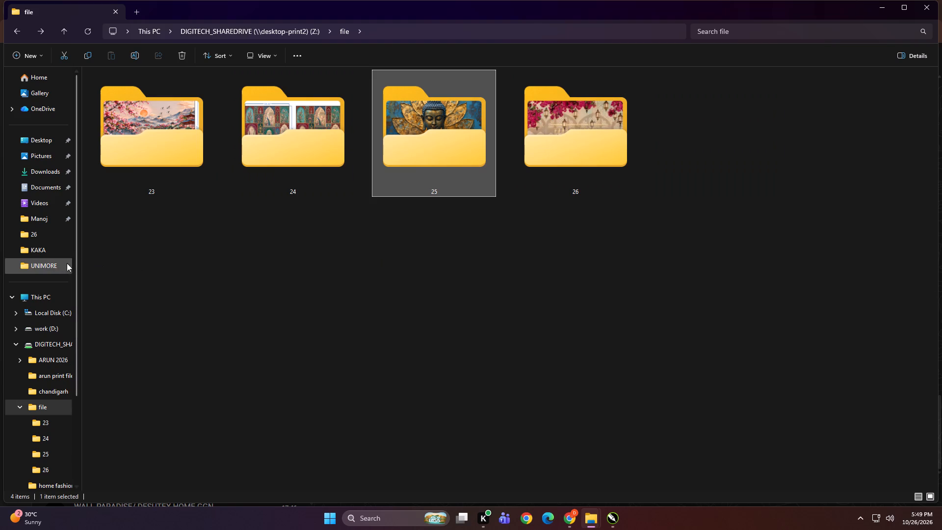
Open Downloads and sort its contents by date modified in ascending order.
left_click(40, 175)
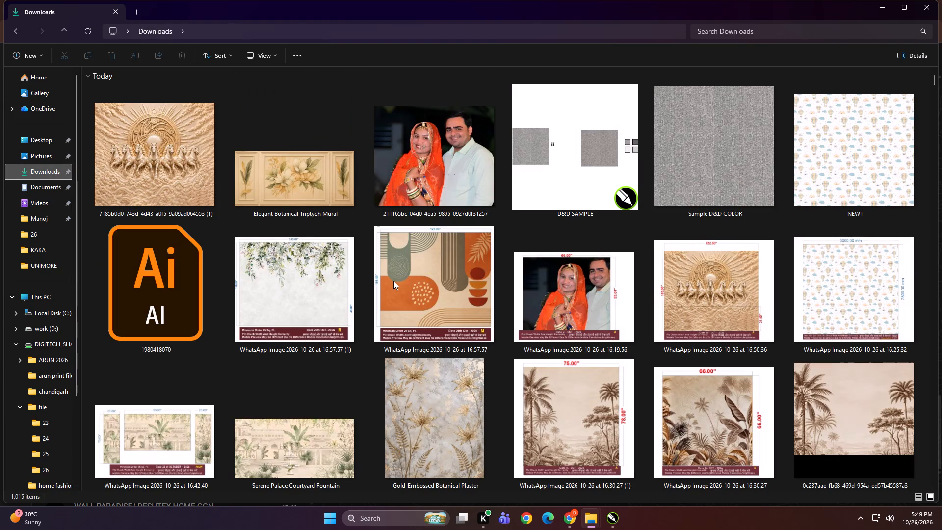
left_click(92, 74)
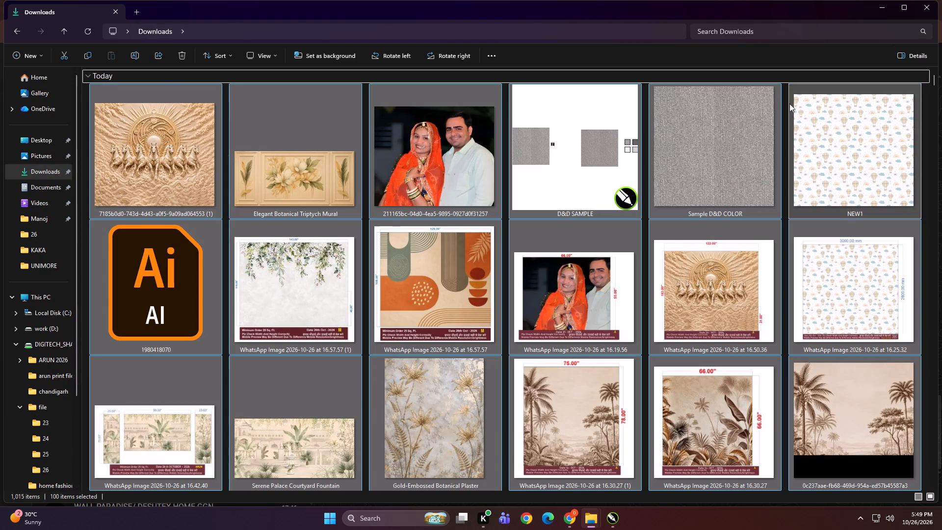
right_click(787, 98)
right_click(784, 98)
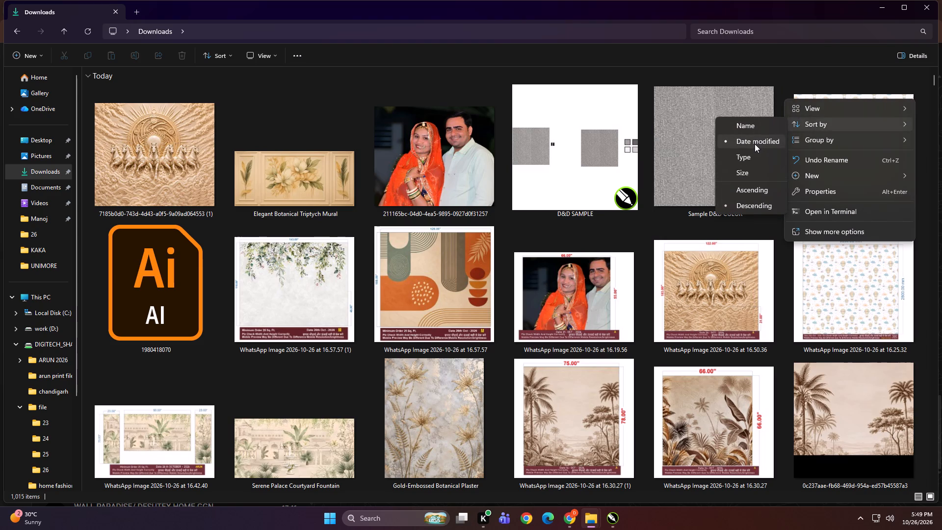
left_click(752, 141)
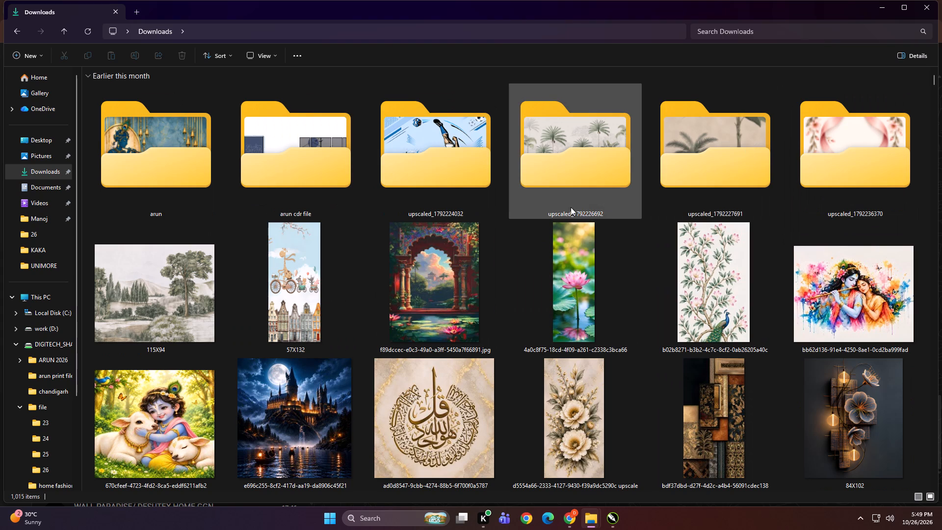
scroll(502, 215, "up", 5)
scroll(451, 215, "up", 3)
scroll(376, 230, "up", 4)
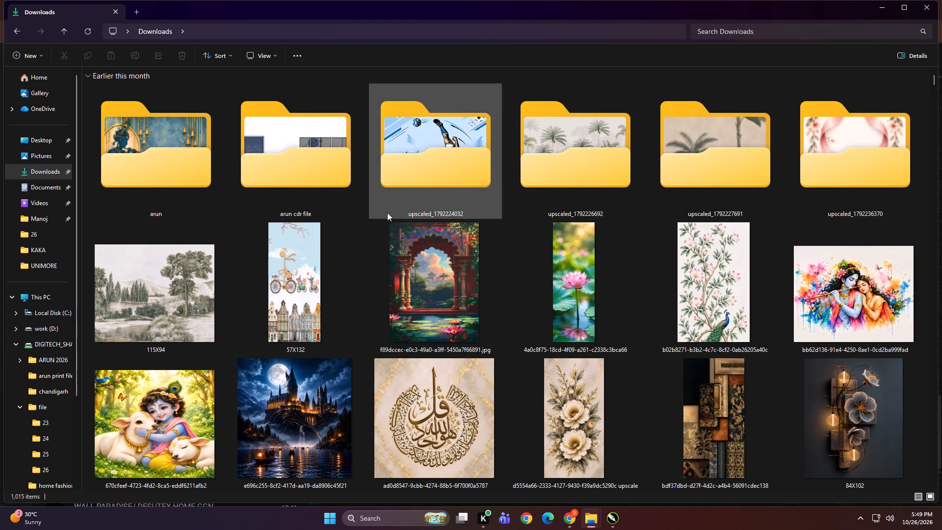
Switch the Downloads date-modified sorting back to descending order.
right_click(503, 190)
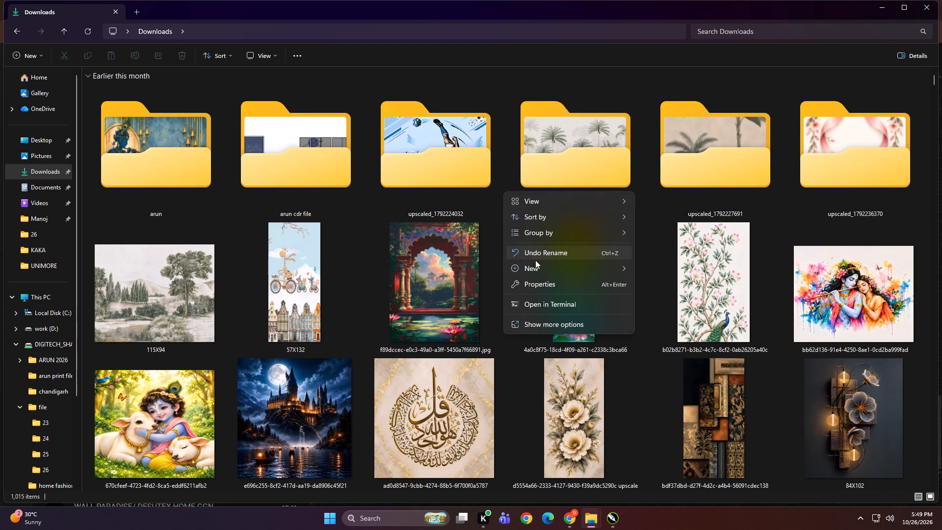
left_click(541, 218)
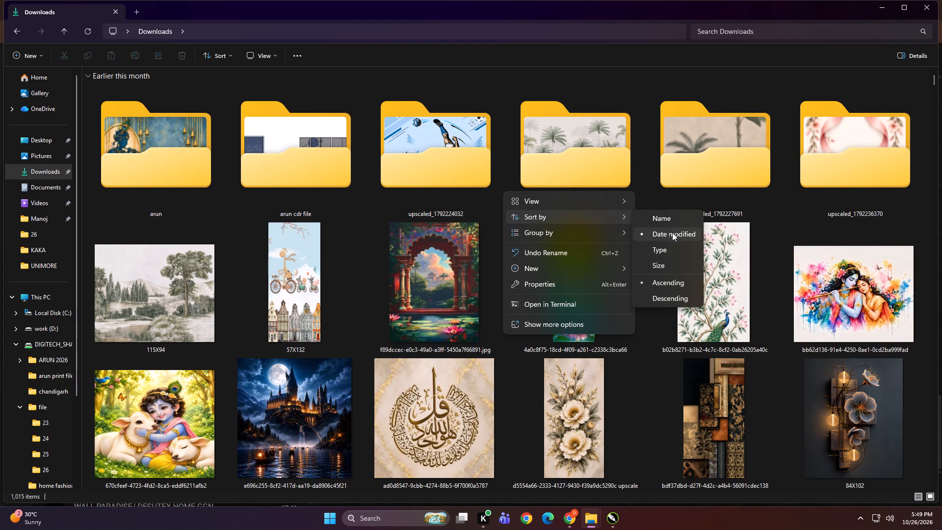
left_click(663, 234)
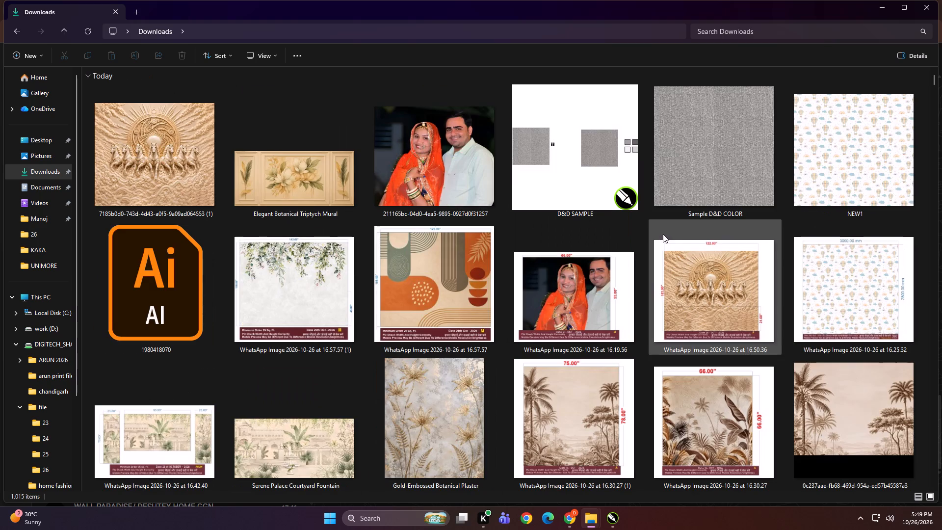
Look through today's and last week's files in Downloads and expand the collapsed Yesterday group.
scroll(423, 193, "up", 3)
scroll(532, 238, "down", 3)
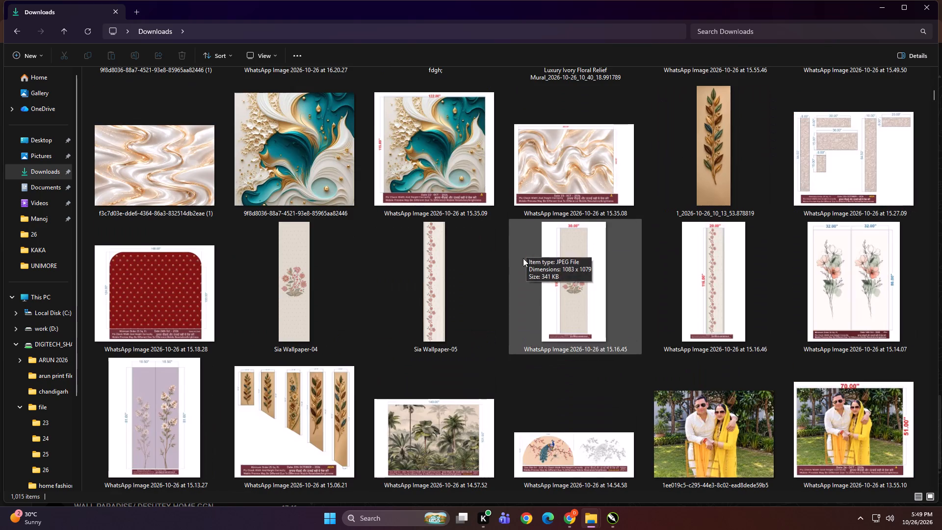
scroll(506, 283, "down", 3)
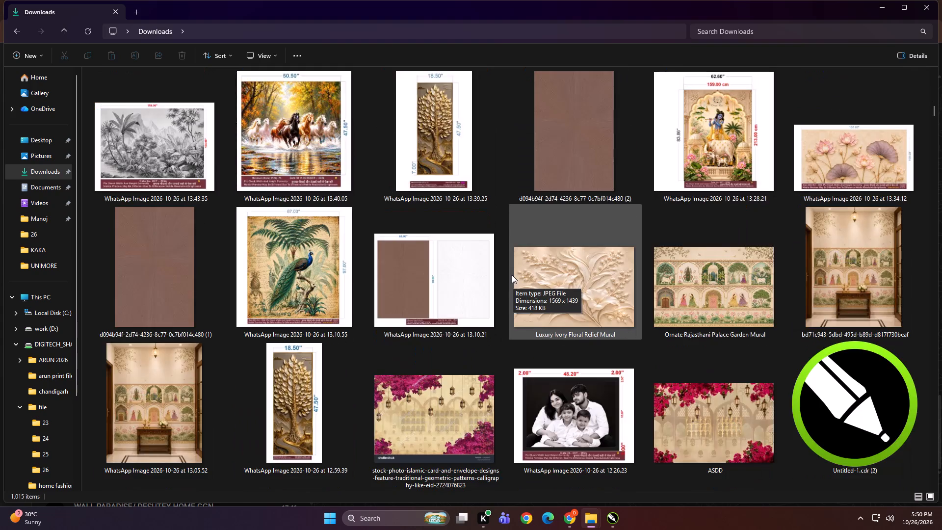
scroll(512, 275, "down", 4)
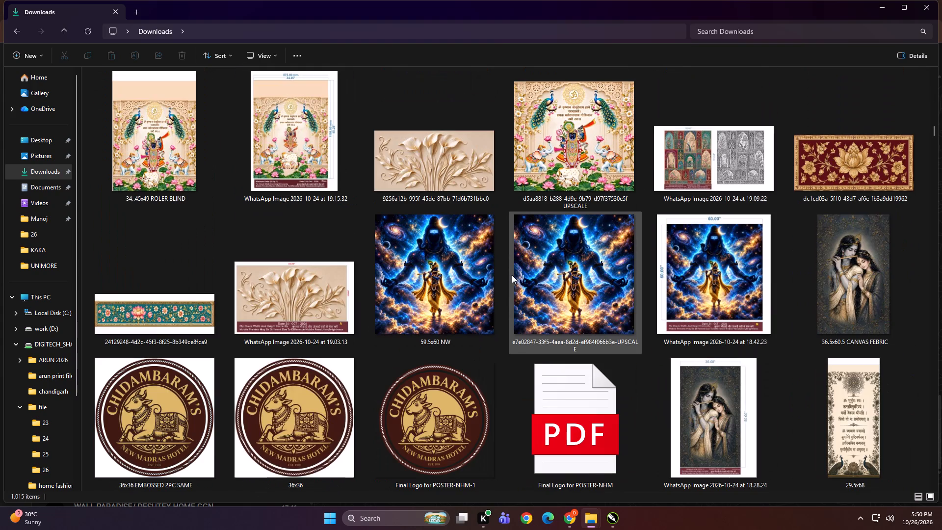
scroll(512, 275, "up", 1)
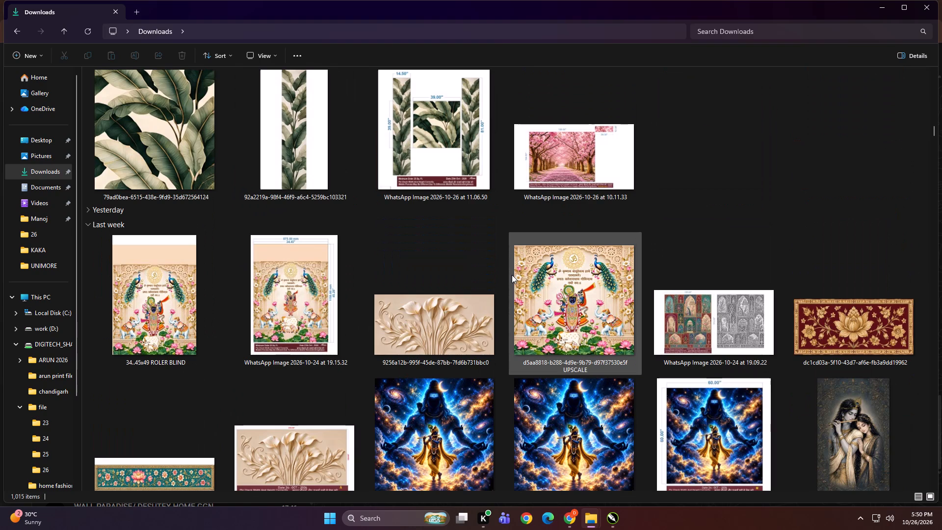
scroll(163, 230, "up", 2)
scroll(150, 227, "down", 1)
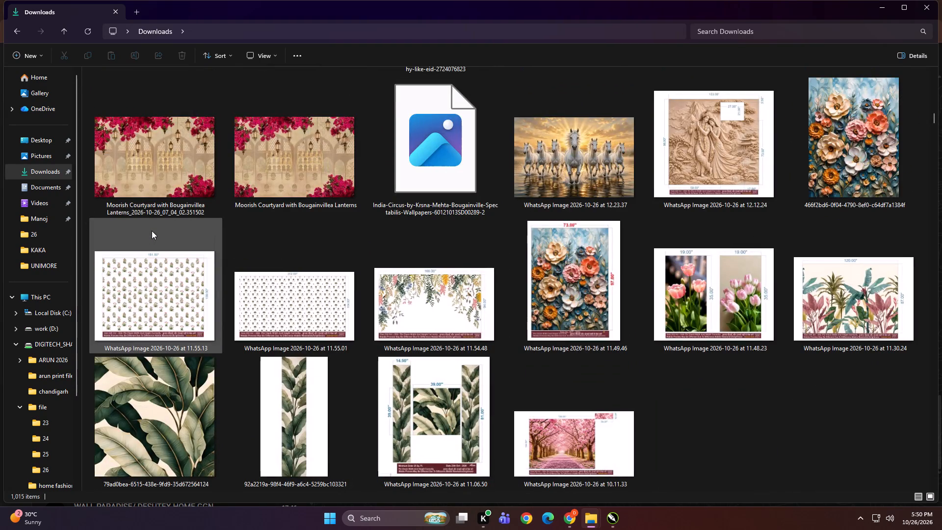
scroll(152, 232, "down", 1)
left_click(90, 326)
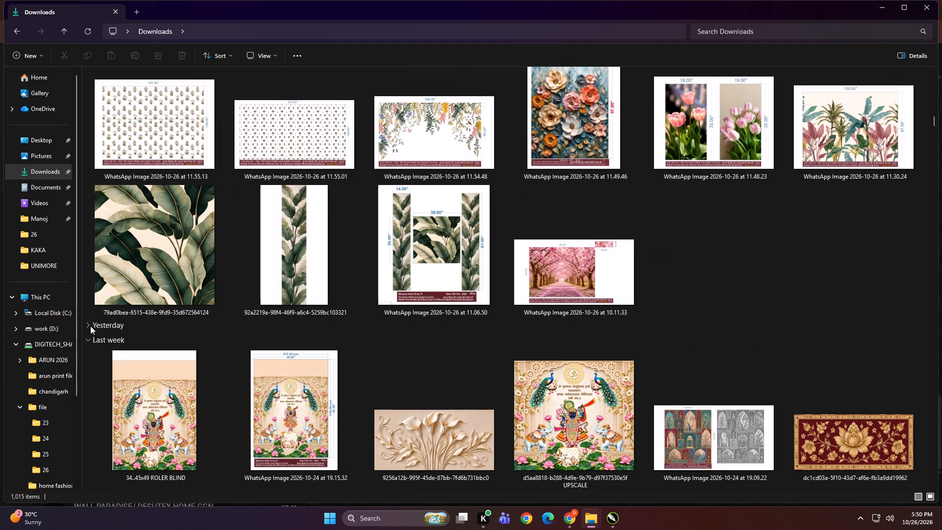
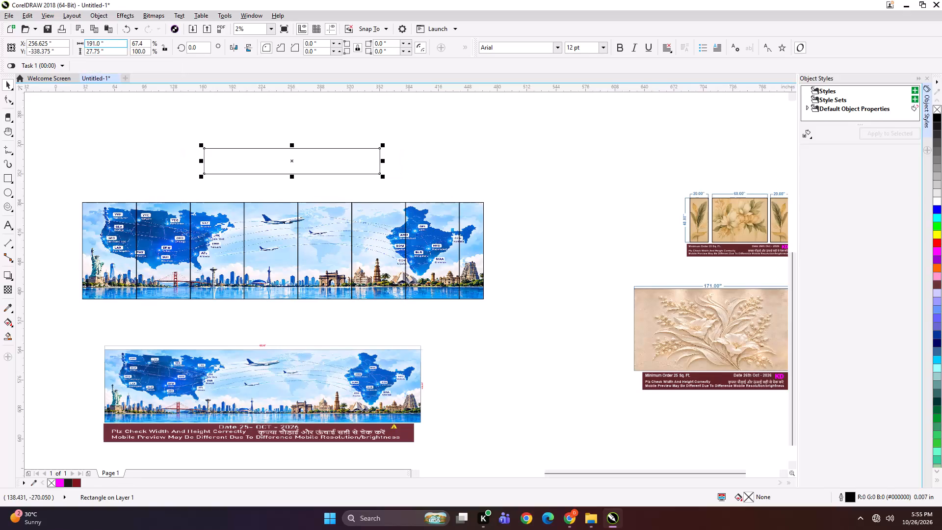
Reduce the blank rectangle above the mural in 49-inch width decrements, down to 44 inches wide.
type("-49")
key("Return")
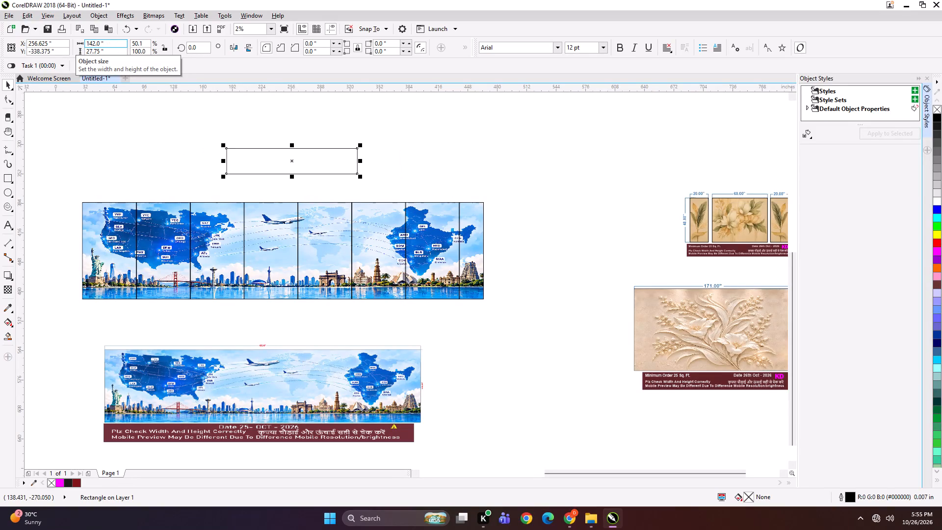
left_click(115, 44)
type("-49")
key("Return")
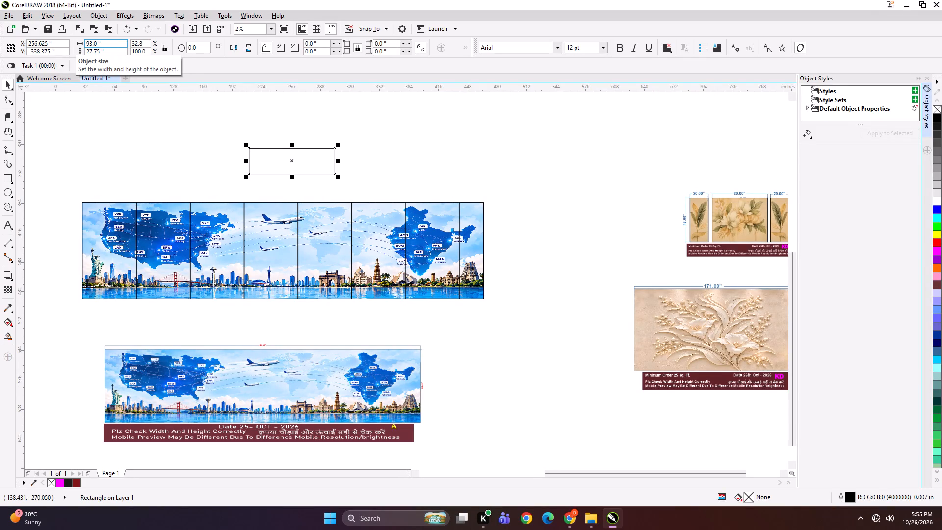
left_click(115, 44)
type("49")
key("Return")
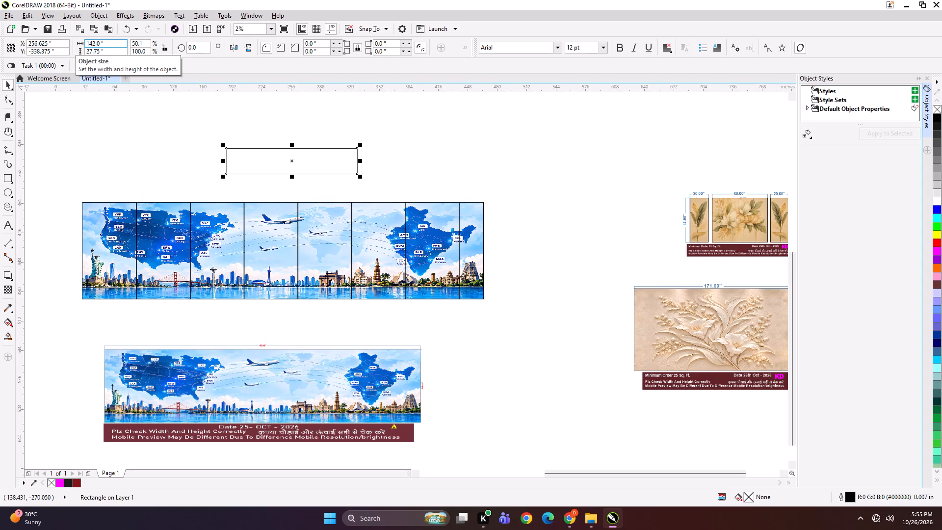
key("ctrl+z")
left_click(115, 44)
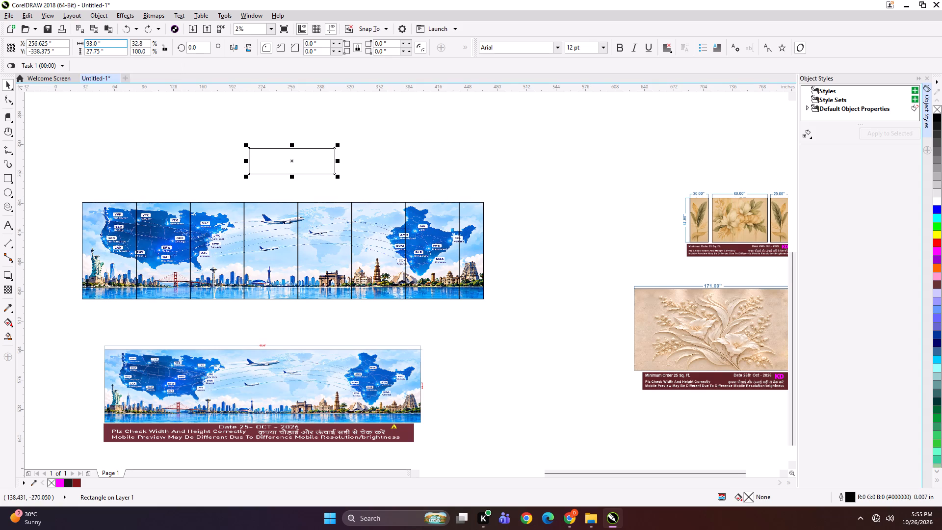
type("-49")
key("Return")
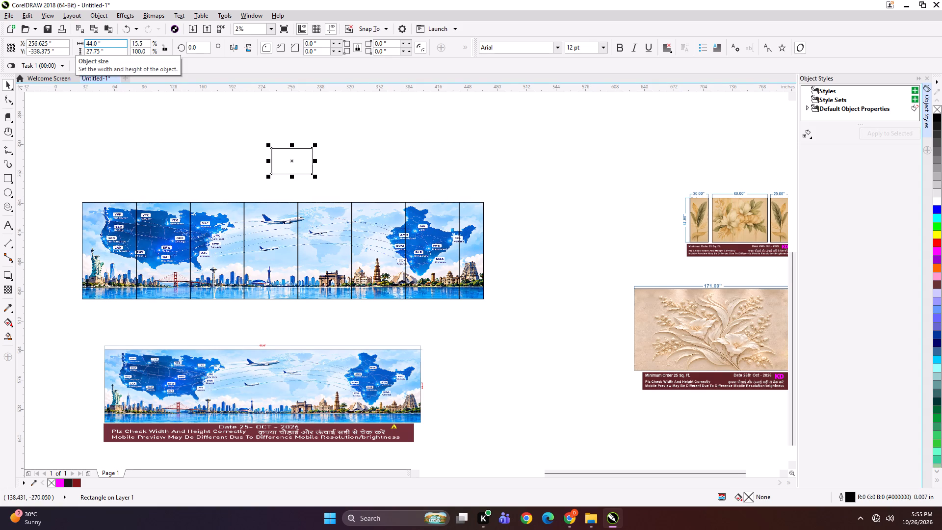
Delete the blank rectangle above the mural and all panel frames over the mural except the first.
key("Delete")
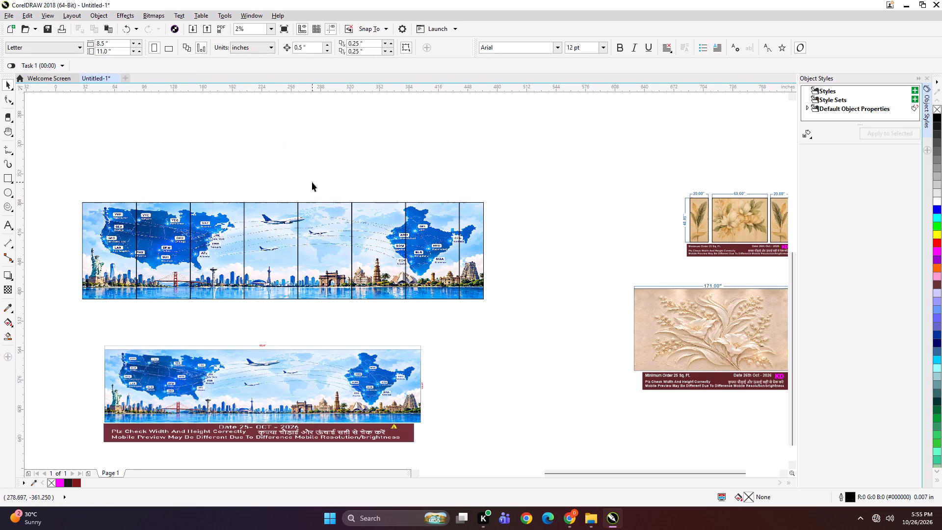
key("ctrl+z")
key("ctrl+z")
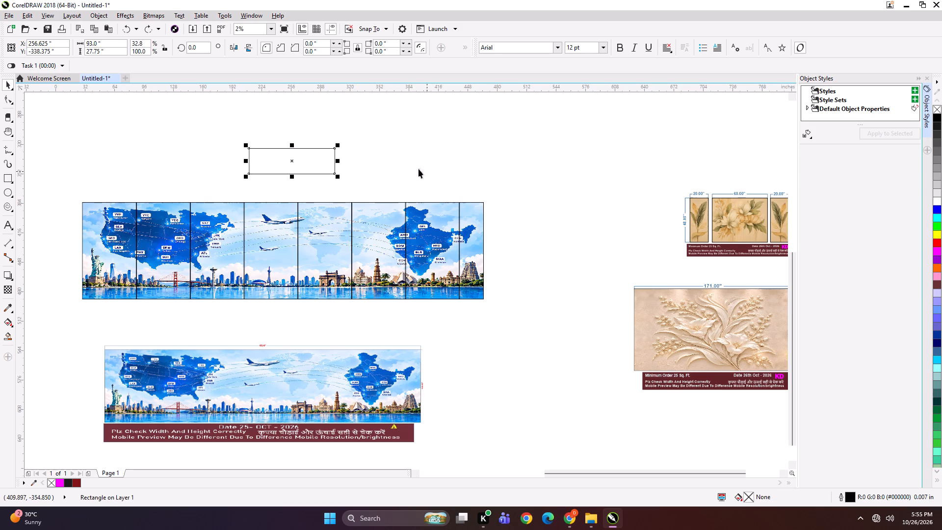
key("Delete")
left_click_drag(118, 184, 515, 317)
key("Delete")
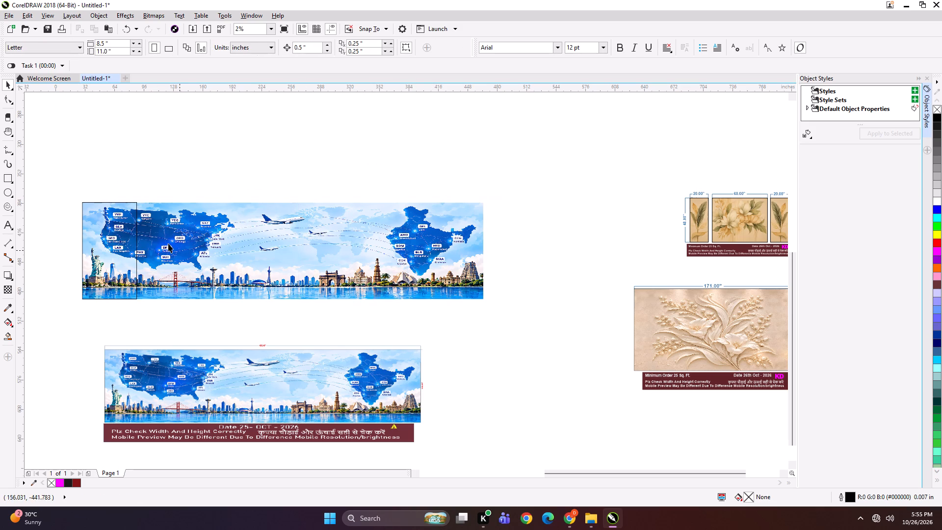
Set the remaining panel frame's width to 49 inches and left-align it with the airline-route mural.
left_click(121, 213)
left_click_drag(109, 44, 55, 47)
type("49")
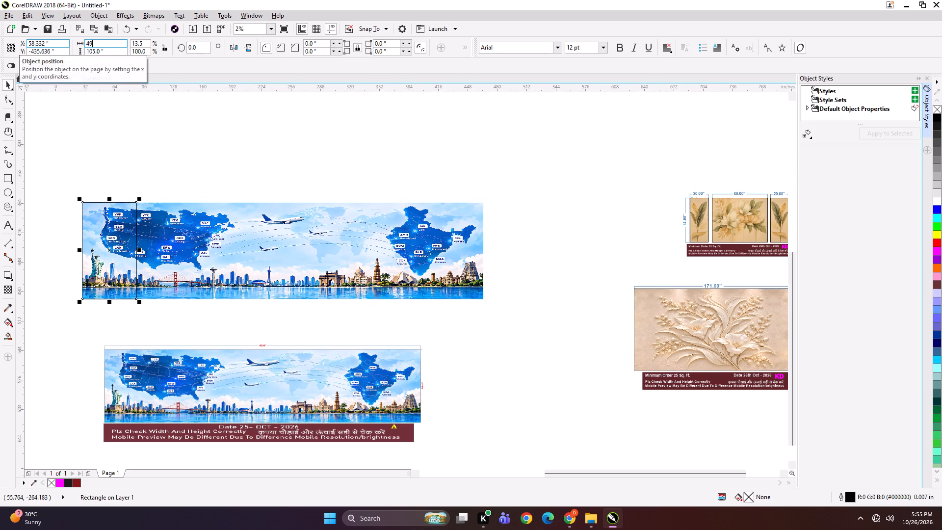
key("Return")
left_click(185, 229, "shift")
key("l")
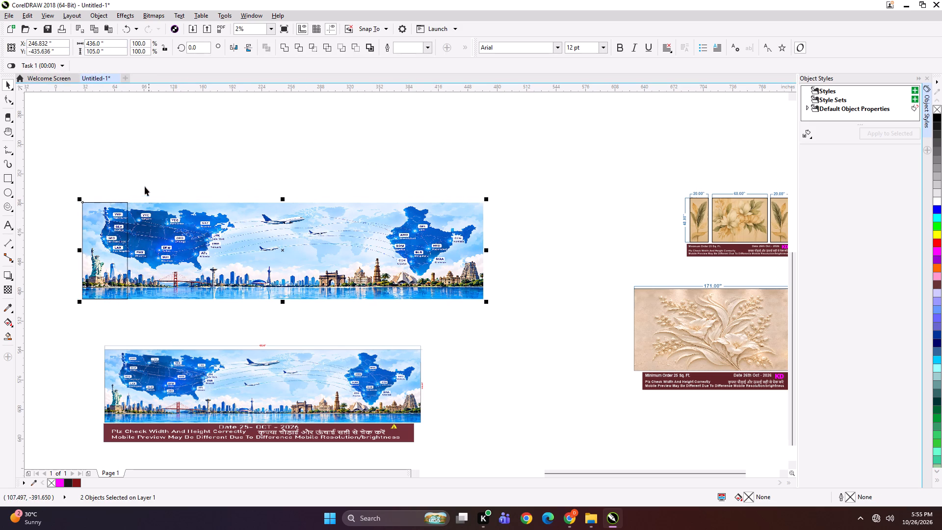
left_click(132, 173)
Duplicate the 49-inch frame across the mural to make eight frames, each overlapping its neighbour by 0.5 inch.
left_click_drag(69, 181, 164, 332)
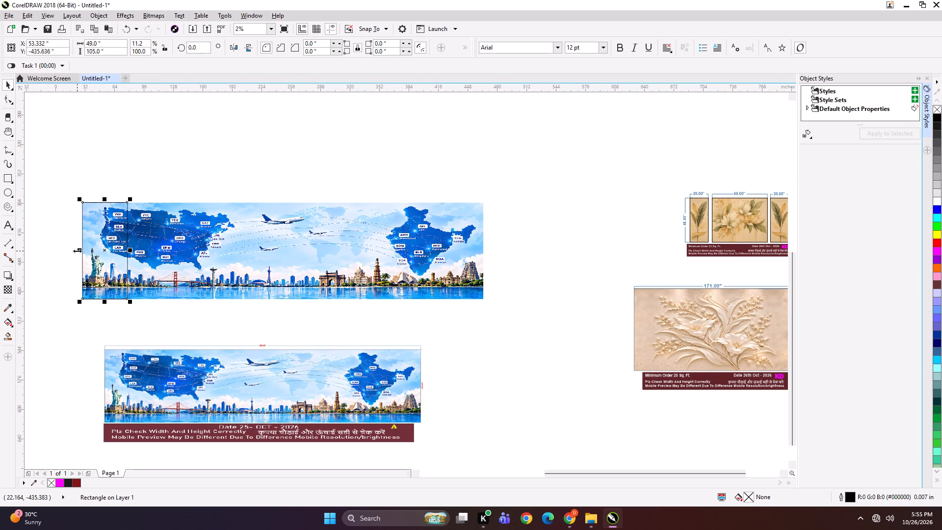
left_click_drag(77, 251, 169, 254)
right_click(169, 254, "ctrl")
key("Left")
left_click(115, 232, "shift")
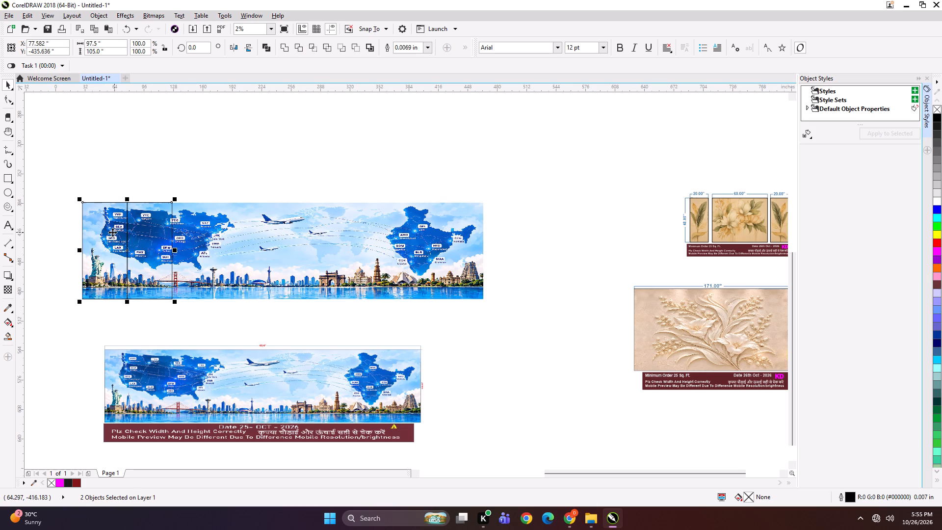
left_click_drag(79, 251, 198, 251)
right_click(198, 251, "ctrl")
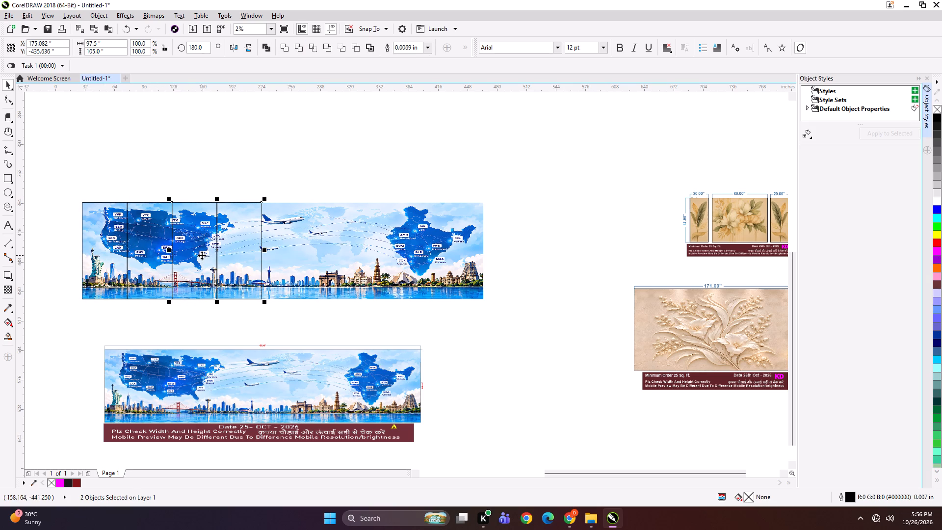
key("Left")
left_click(106, 239, "shift")
left_click(145, 239, "shift")
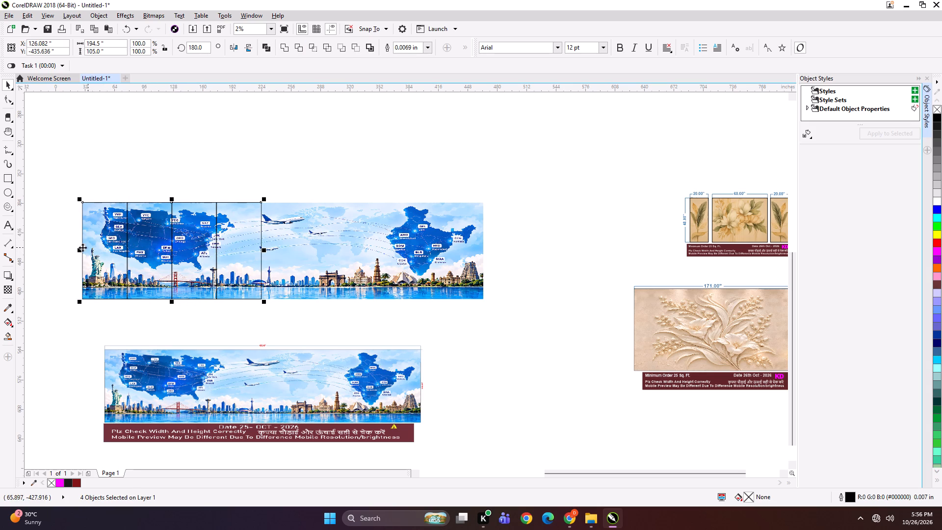
left_click_drag(78, 250, 276, 258)
right_click(276, 258, "ctrl")
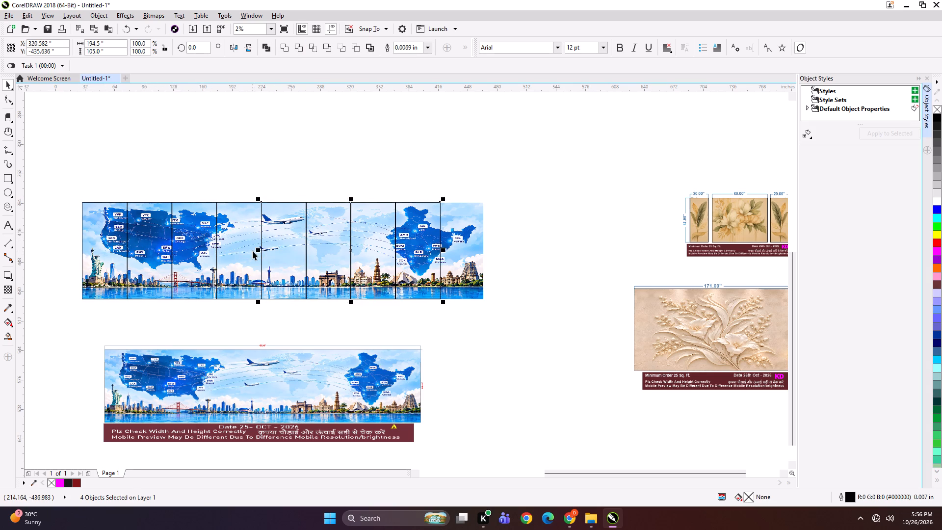
key("Left")
left_click(399, 155)
Add a ninth frame with a 0.5-inch overlap and narrow it to 48 inches so it ends at the mural's right edge.
left_click(409, 234)
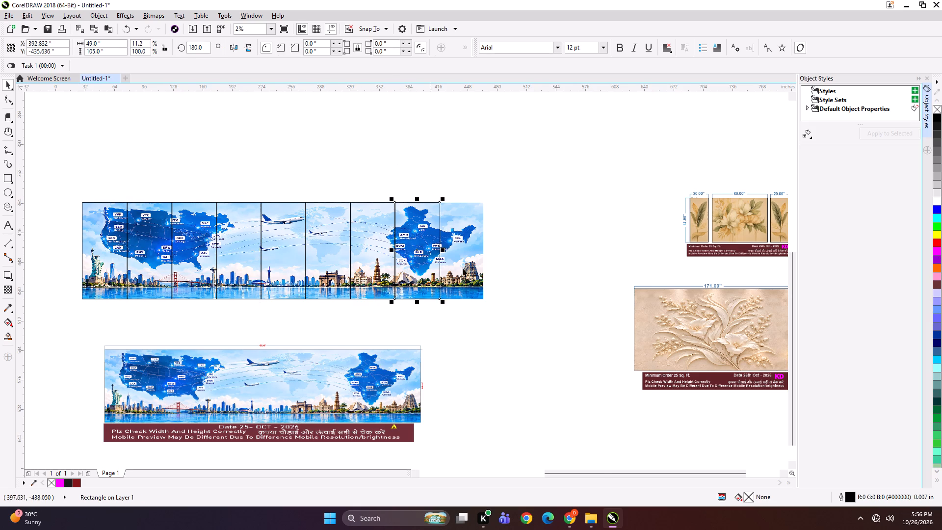
scroll(483, 263, "up", 1)
left_click_drag(300, 241, 452, 242)
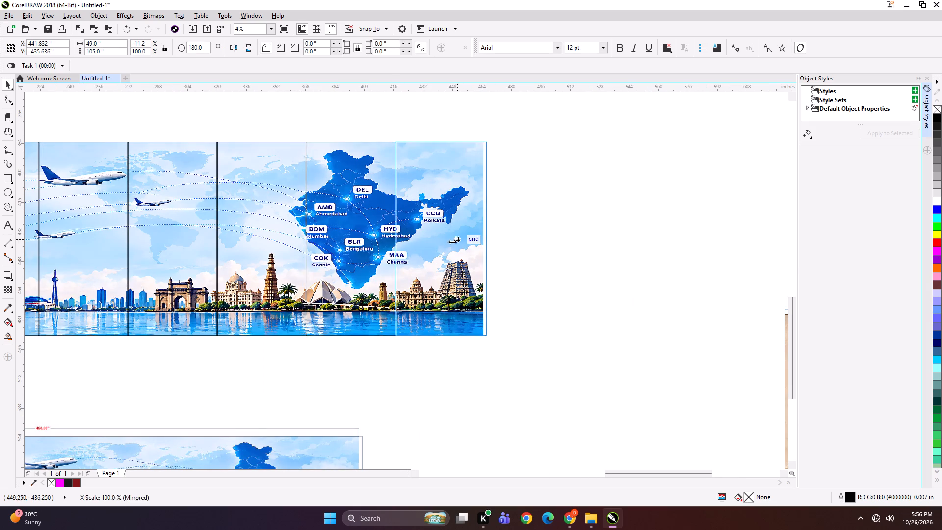
right_click_drag(452, 242, 445, 242, "ctrl")
left_click_drag(452, 242, 452, 242)
scroll(393, 238, "up", 1)
key("Left")
scroll(565, 244, "up", 3)
scroll(618, 215, "up", 1)
left_click_drag(613, 217, 555, 222)
scroll(577, 225, "down", 4)
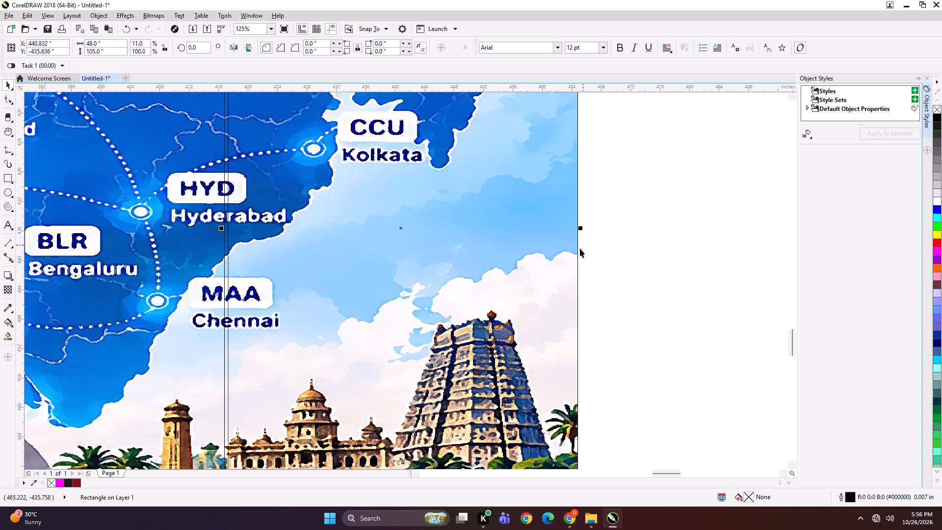
scroll(584, 224, "down", 3)
Group the nine panel frames, PowerClip the mural into them, and ungroup them into separate panels.
left_click_drag(200, 162, 638, 287)
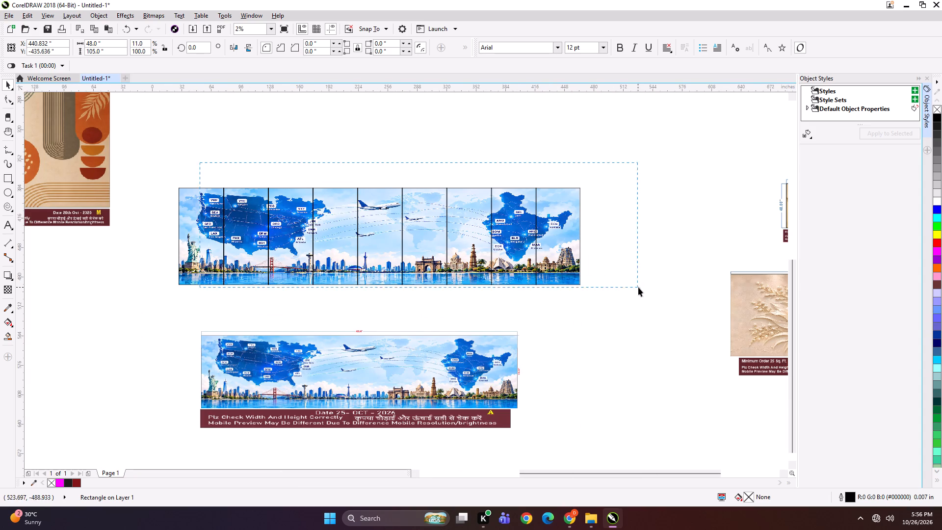
left_click_drag(638, 287, 640, 305)
left_click(203, 234, "shift")
key("ctrl+g")
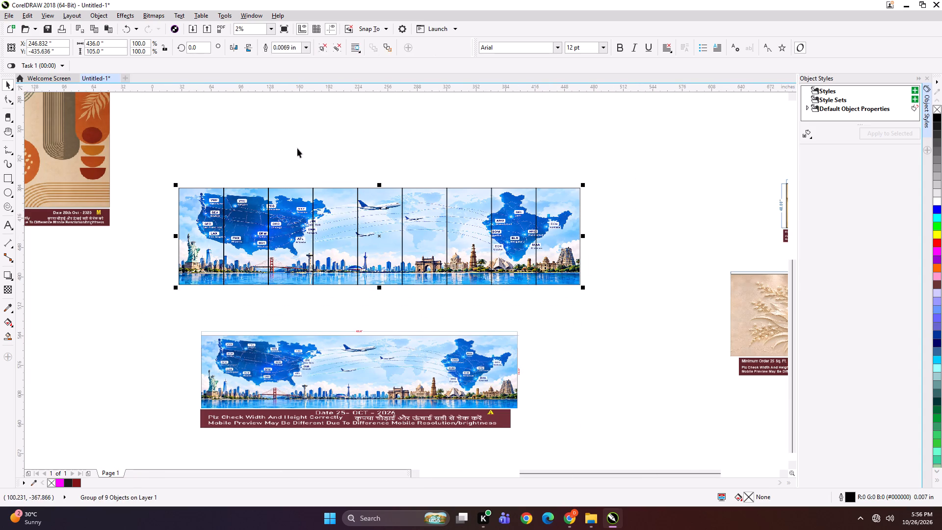
left_click(301, 146)
left_click(336, 217, "alt")
key("shift+Return")
left_click(340, 217)
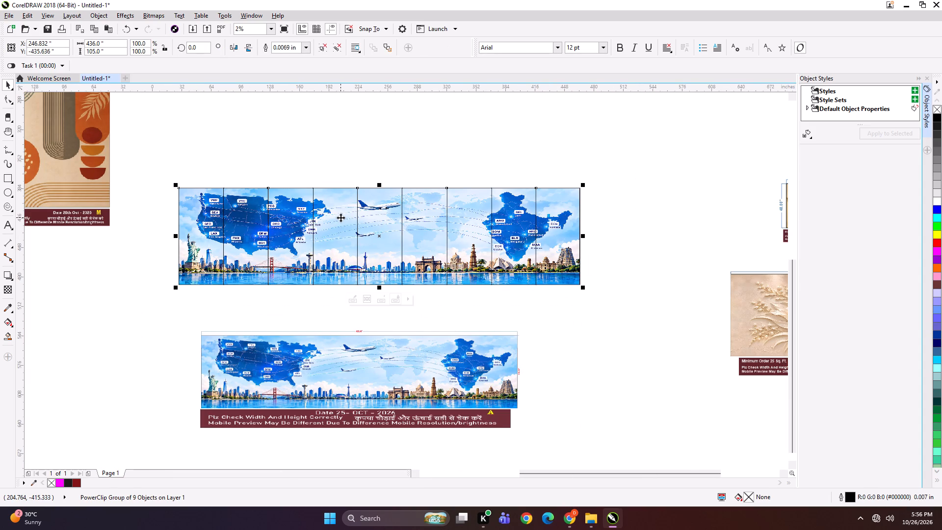
key("ctrl+u")
left_click(344, 158)
Enlarge the dated mural preview to about 438 inches wide and reposition it beneath the panelled mural.
left_click(335, 321)
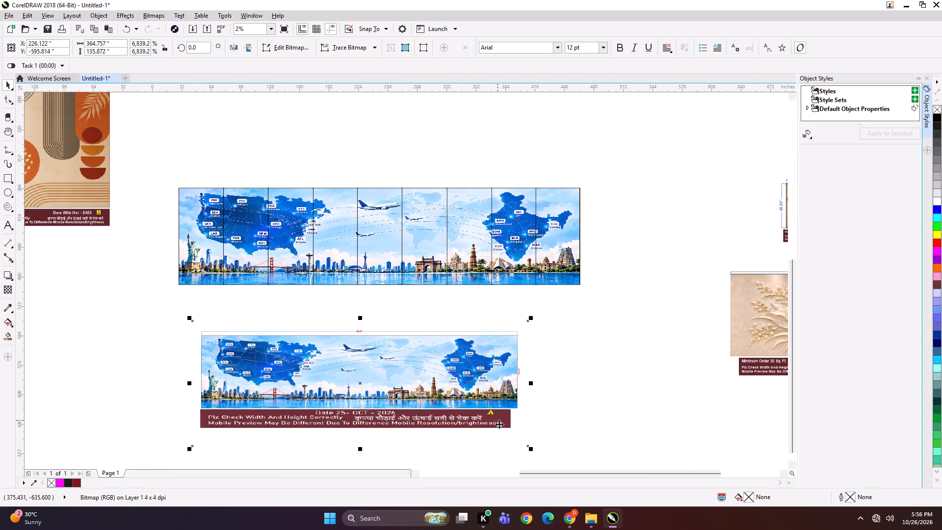
left_click_drag(534, 449, 573, 465, "shift")
left_click_drag(491, 361, 503, 355)
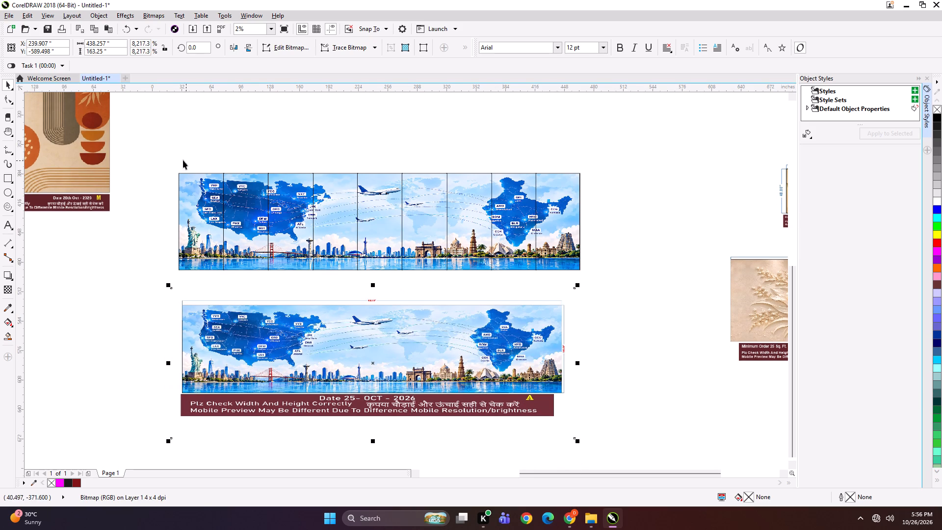
Add the text label "436*105 PANEL 1" at the top edge of the mural's first panel.
left_click_drag(163, 147, 606, 322, "shift")
key("shift+F2")
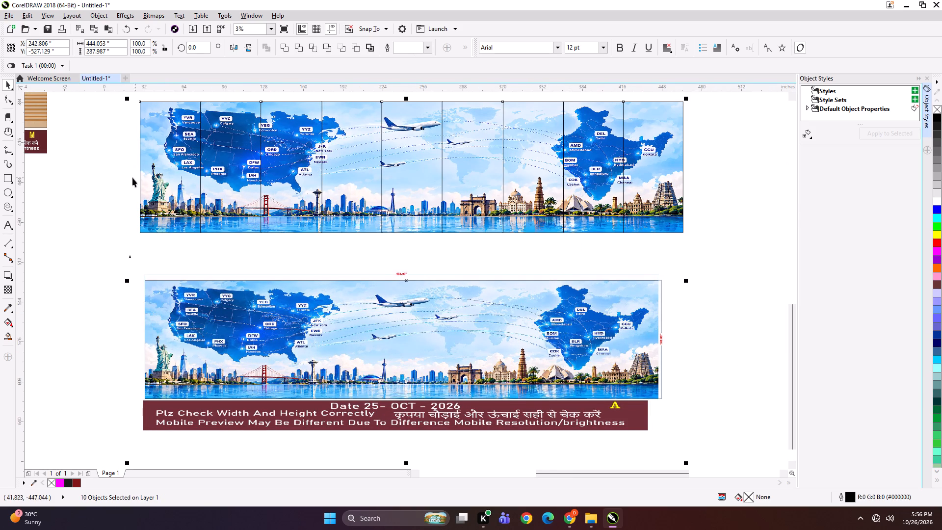
left_click(124, 179)
scroll(226, 307, "down", 1)
scroll(416, 214, "up", 1)
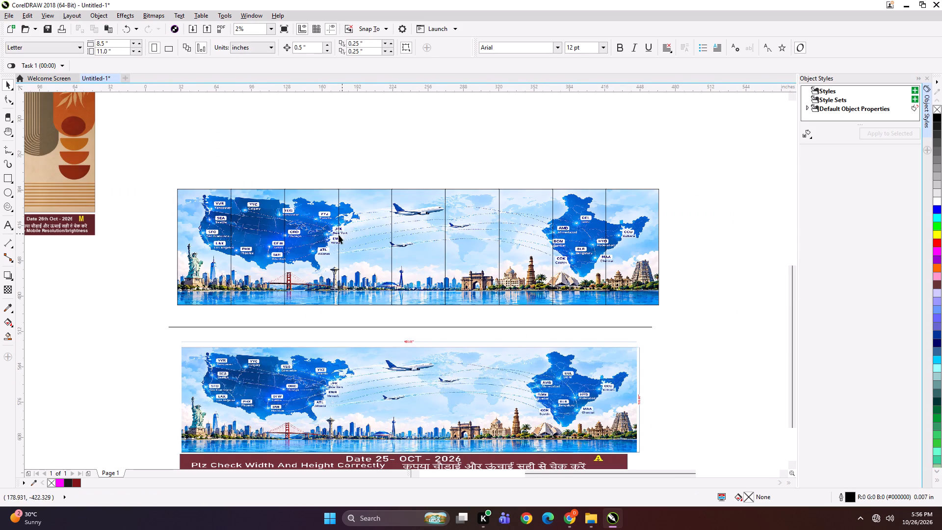
left_click(7, 220)
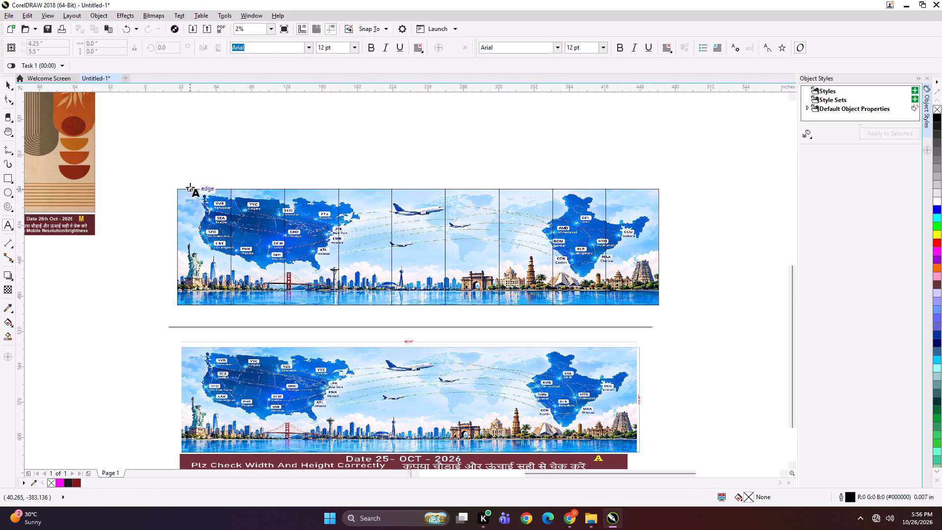
left_click(190, 187)
type("436*105 PANEL 1")
Copy the panel label to the top edges of the second and third panels, numbering them PANEL 2 and PANEL 3.
key("ctrl+a")
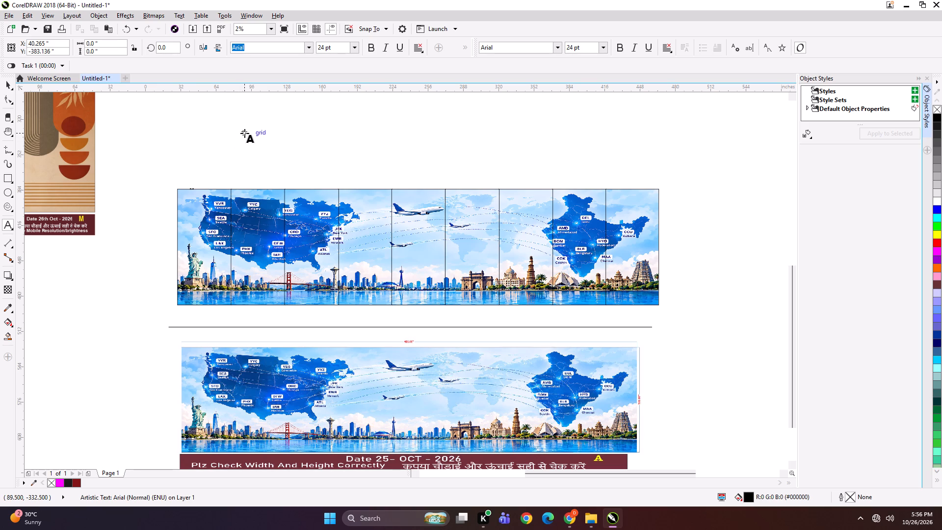
key("ctrl+c")
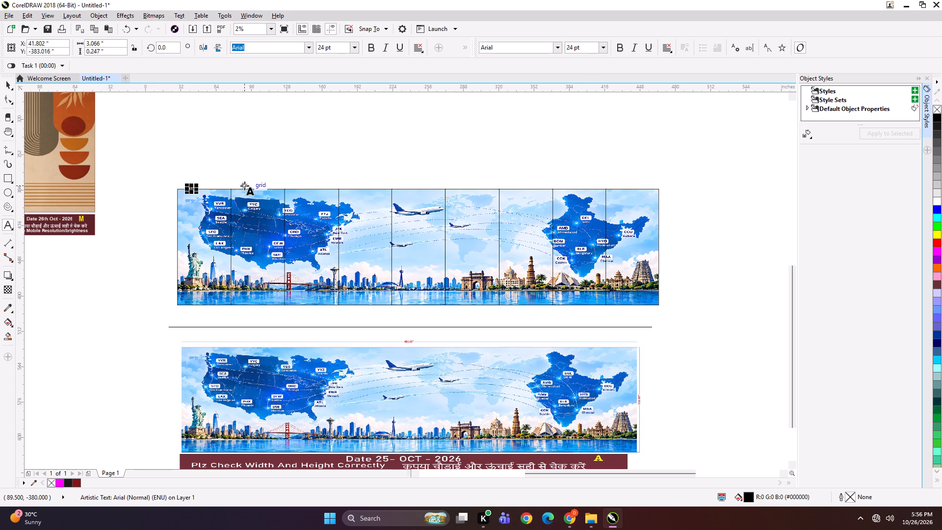
left_click(247, 187)
key("ctrl+v")
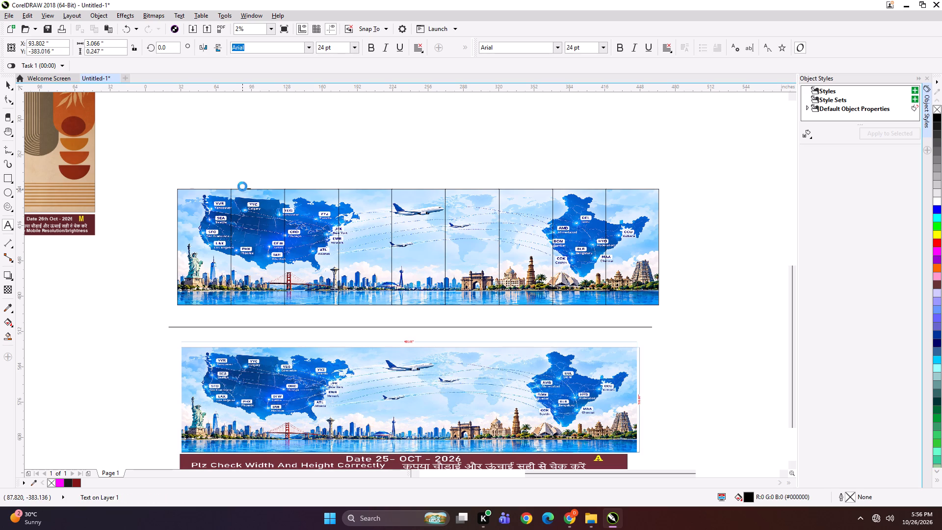
key("BackSpace")
key("2")
left_click(302, 186)
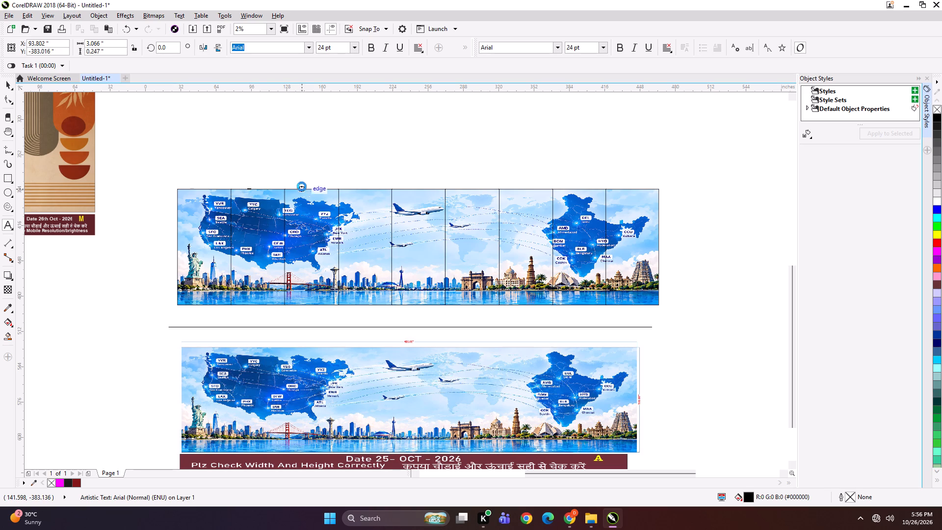
key("ctrl+v")
key("BackSpace")
key("3")
scroll(301, 186, "up", 5)
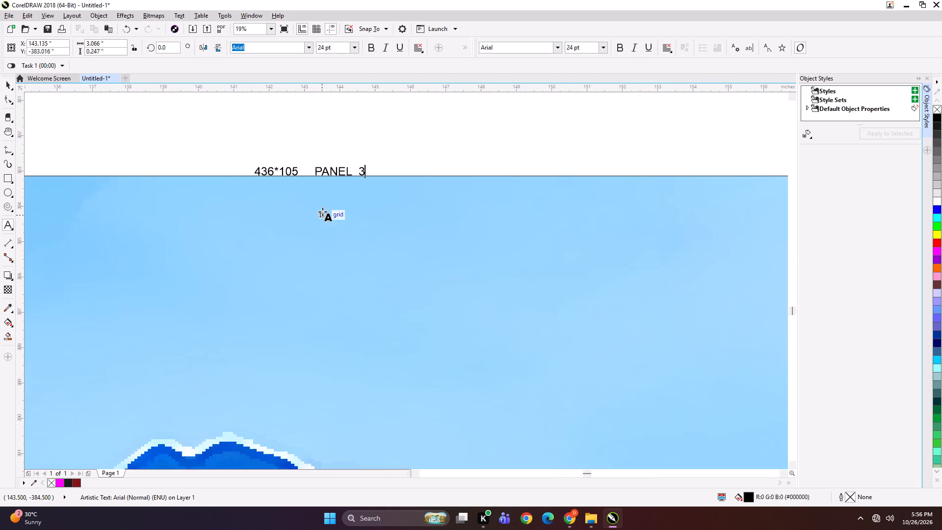
scroll(288, 179, "down", 4)
Paste the label at the top edges of the fourth, fifth and sixth panels, numbering them PANEL 4, 5 and 6.
left_click(338, 180)
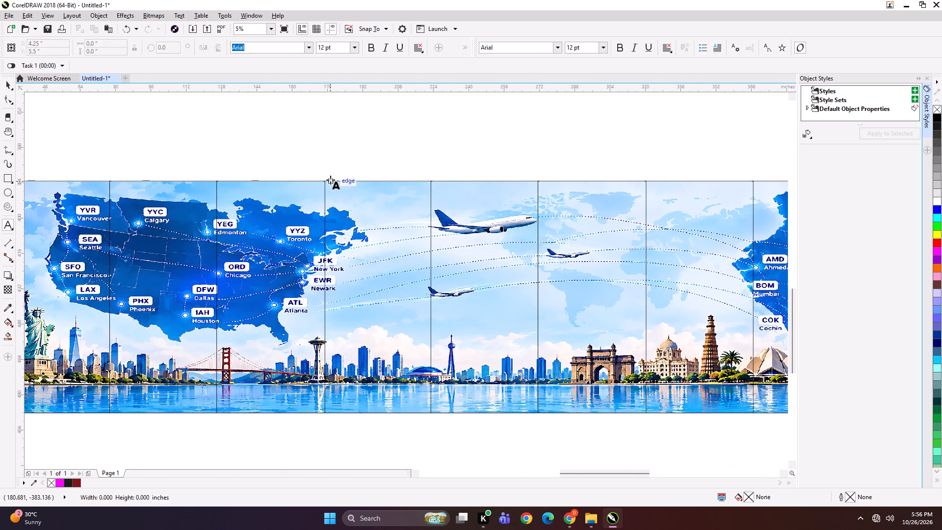
key("ctrl+v")
key("BackSpace")
key("4")
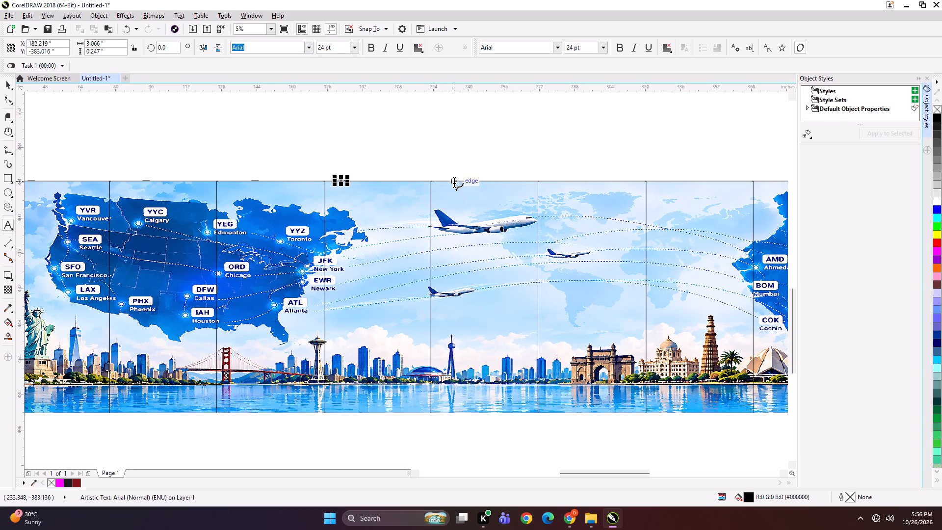
left_click(454, 181)
key("ctrl+v")
key("BackSpace")
key("5")
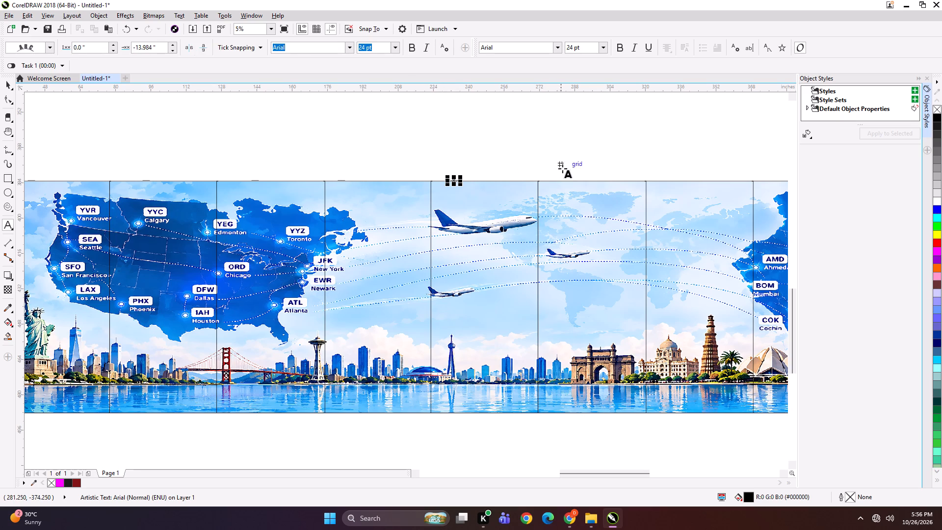
left_click(570, 180)
key("ctrl+v")
key("BackSpace")
key("6")
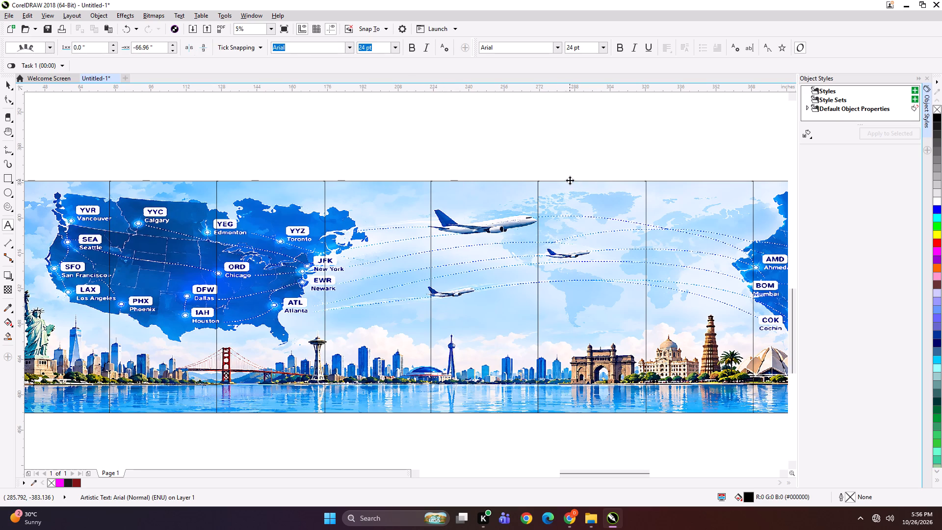
Paste the label at the top edge of the mural's seventh panel, numbering it PANEL 7.
left_click(668, 179)
key("ctrl+v")
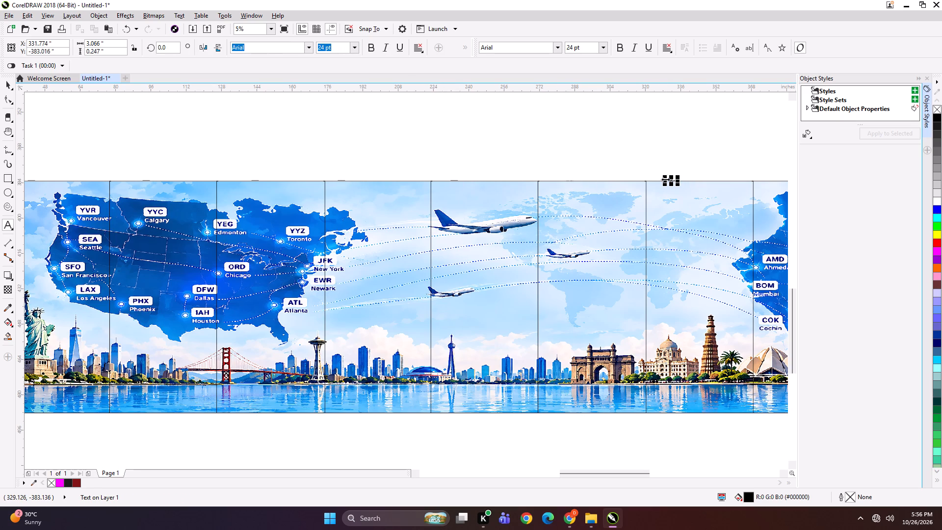
key("BackSpace")
key("7")
scroll(660, 178, "up", 4)
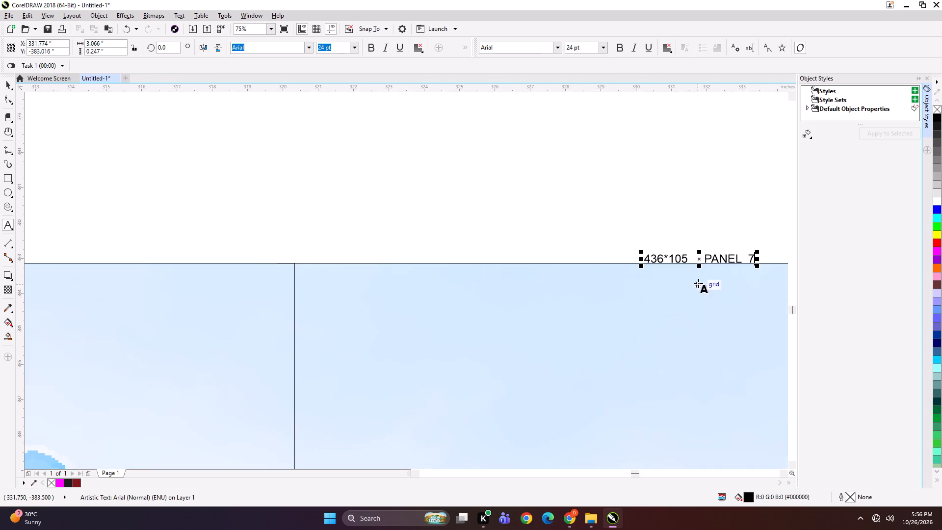
scroll(416, 226, "down", 2)
scroll(467, 239, "up", 3)
scroll(423, 192, "down", 4)
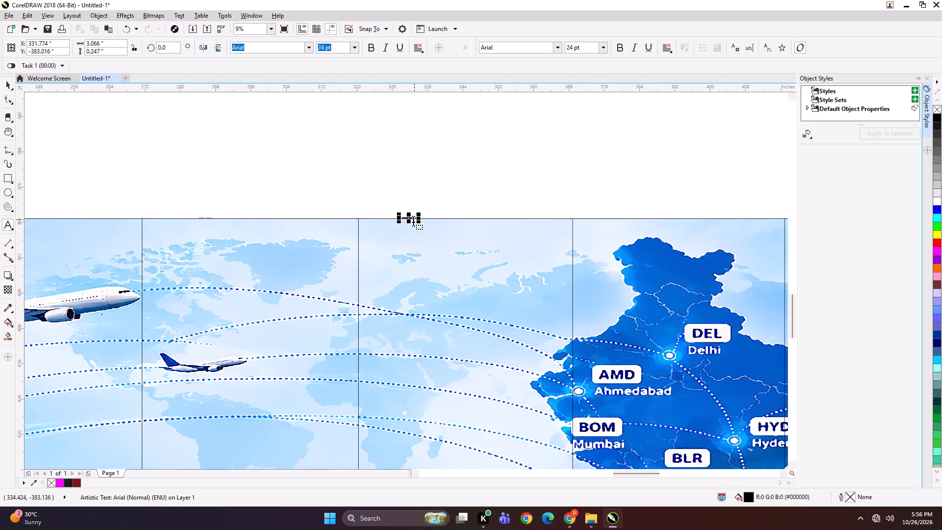
Paste the label at the top edges of the eighth and ninth panels, numbering them PANEL 8 and PANEL 9.
scroll(417, 218, "down", 1)
left_click(535, 216)
key("ctrl+v")
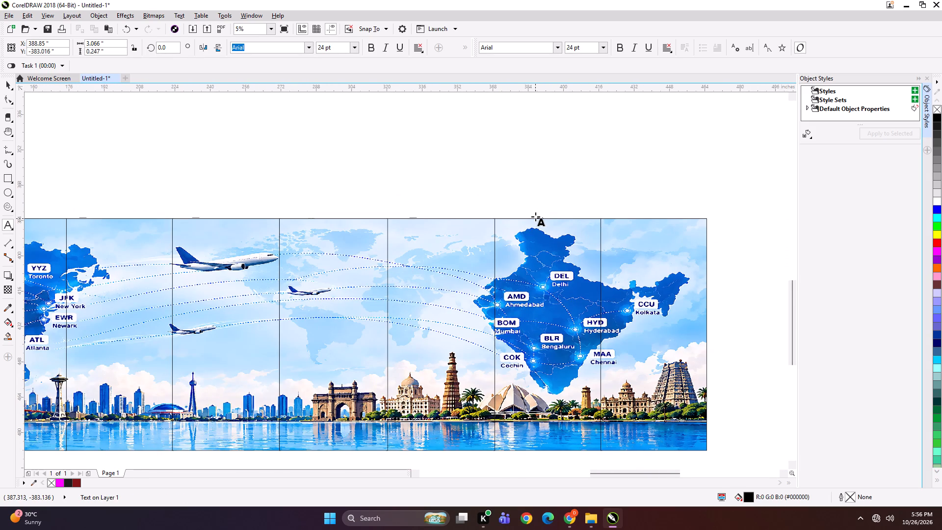
key("BackSpace")
key("8")
left_click(625, 217)
key("ctrl+v")
key("BackSpace")
key("8")
key("BackSpace")
key("9")
scroll(619, 216, "up", 2)
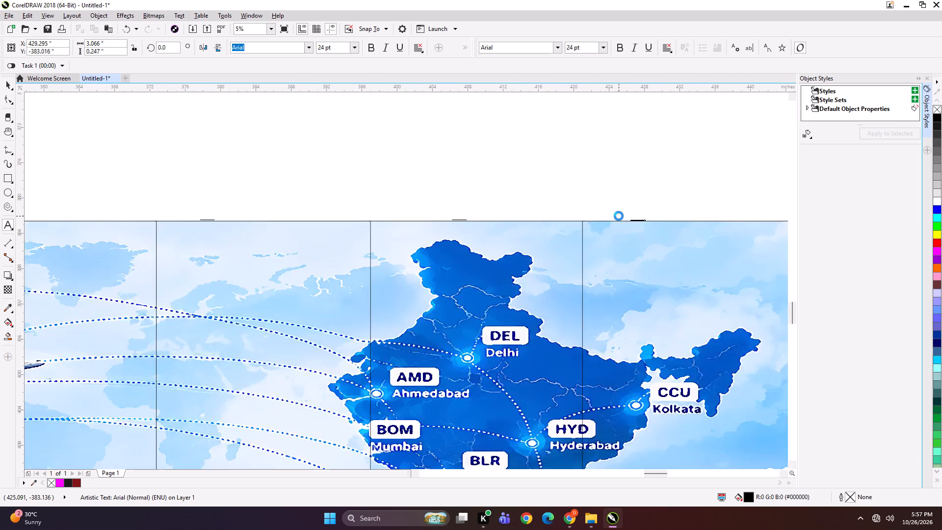
scroll(658, 231, "up", 2)
scroll(609, 196, "down", 7)
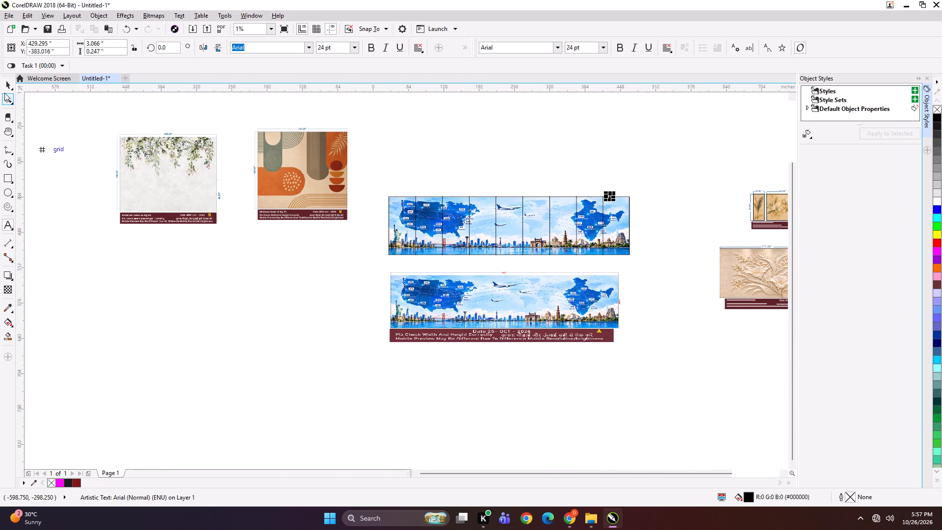
Group the ninth, eighth, seventh and sixth mural panels each with its own text label.
left_click(7, 83)
left_click(625, 221, "shift")
key("ctrl+g")
left_click_drag(612, 180, 578, 218)
left_click(581, 216, "shift")
key("ctrl+g")
left_click_drag(581, 180, 556, 222)
left_click(556, 222, "shift")
left_click_drag(564, 174, 547, 235)
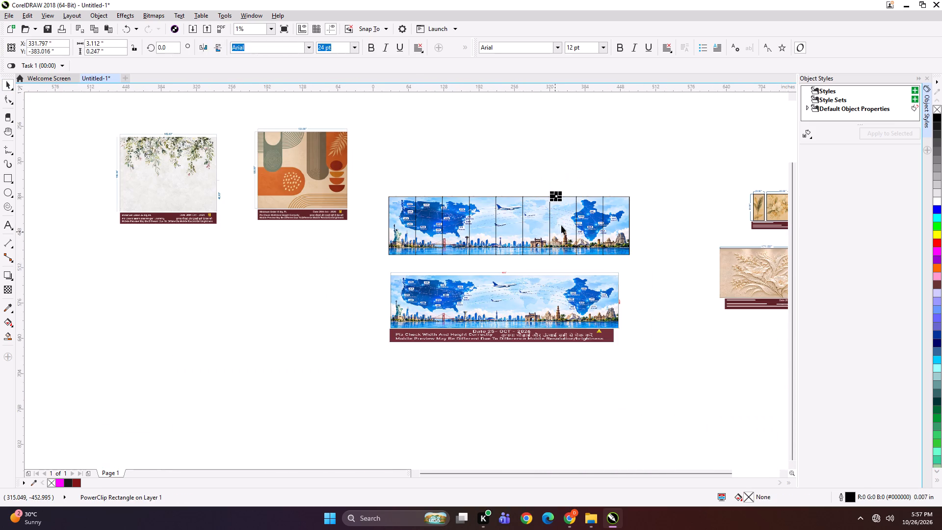
left_click(563, 223, "shift")
key("ctrl+g")
left_click_drag(557, 178, 529, 237)
key("ctrl+g")
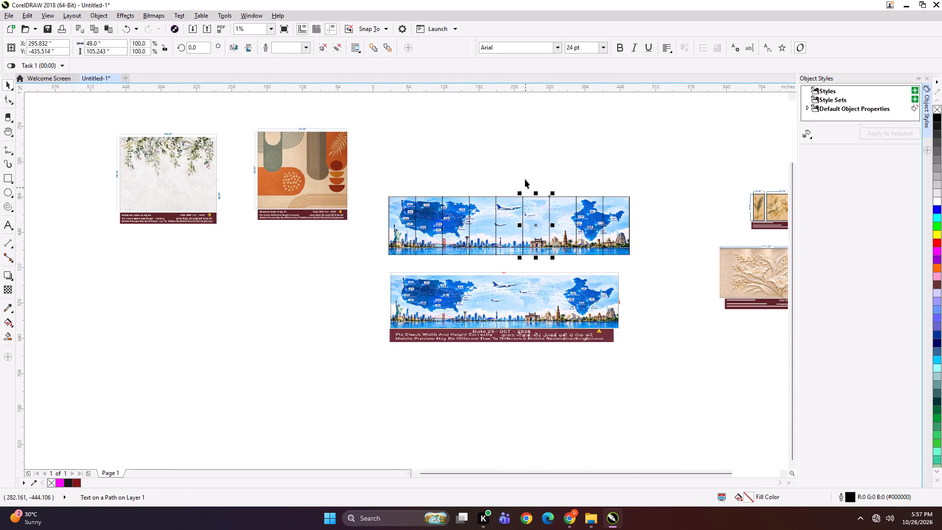
Group the fifth, fourth, third, second and first mural panels each with its own text label.
left_click_drag(520, 180, 502, 221)
left_click_drag(514, 185, 503, 228)
left_click_drag(513, 186, 499, 220)
key("ctrl+g")
left_click_drag(495, 180, 471, 231)
left_click(477, 226, "shift")
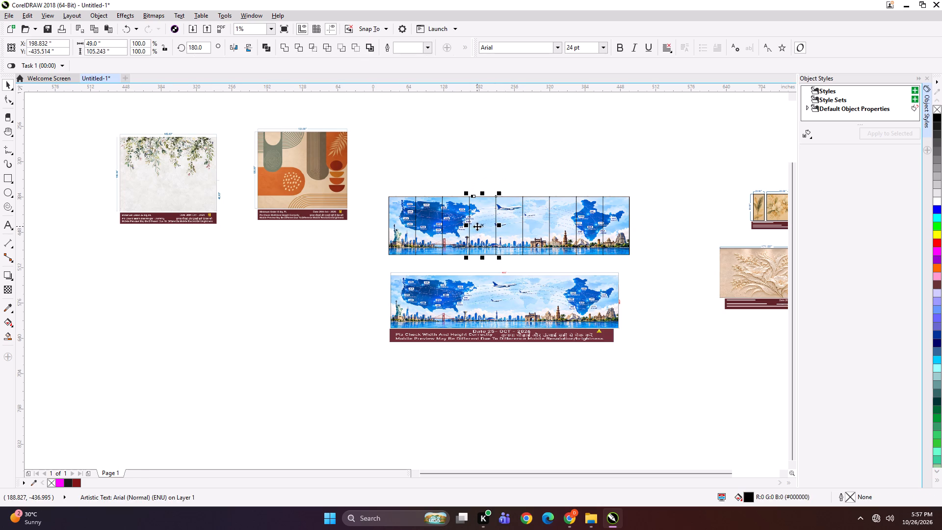
key("ctrl+g")
left_click_drag(472, 177, 432, 227)
left_click(462, 217, "shift")
key("ctrl+g")
left_click_drag(451, 178, 420, 213)
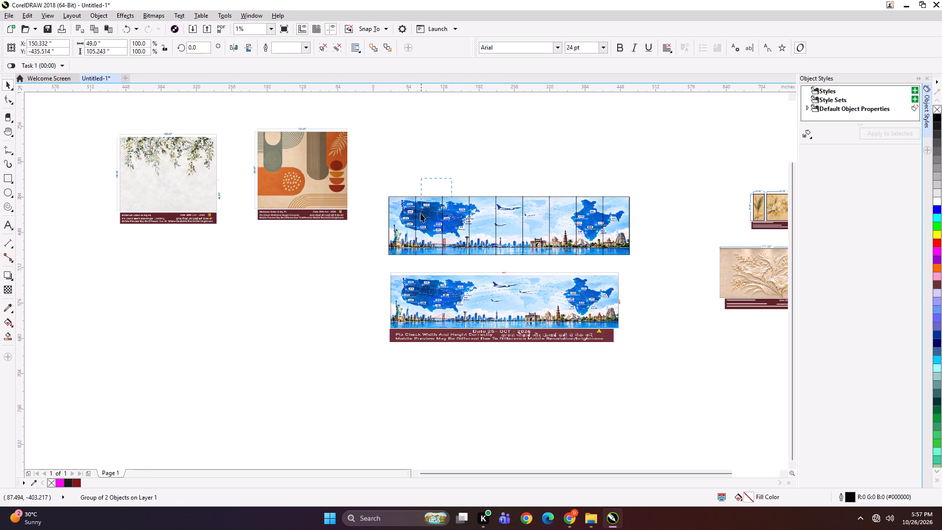
left_click_drag(420, 213, 420, 225)
left_click(420, 225, "shift")
key("ctrl+g")
left_click_drag(420, 172, 380, 285)
key("ctrl+g")
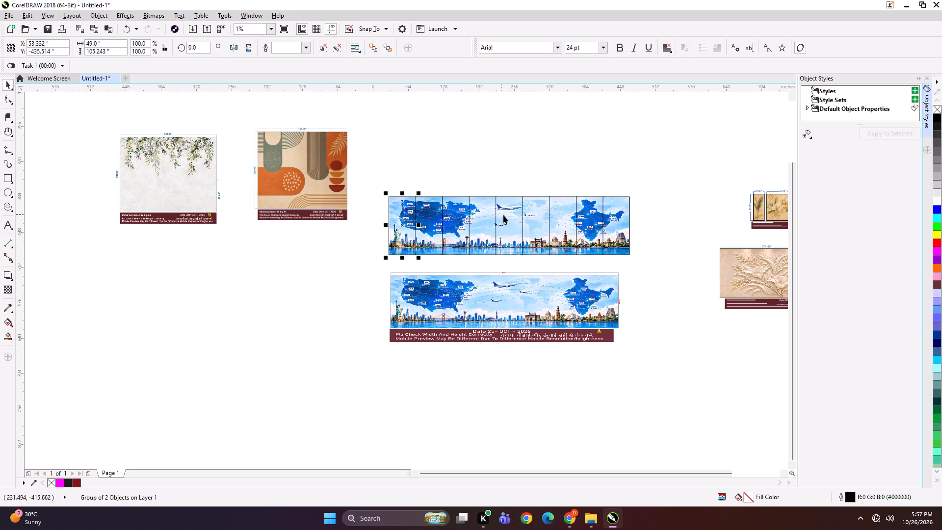
Start exporting the first panel to the 436x108 folder and delete the old 53x108 NW A, B and C files there.
key("ctrl+e")
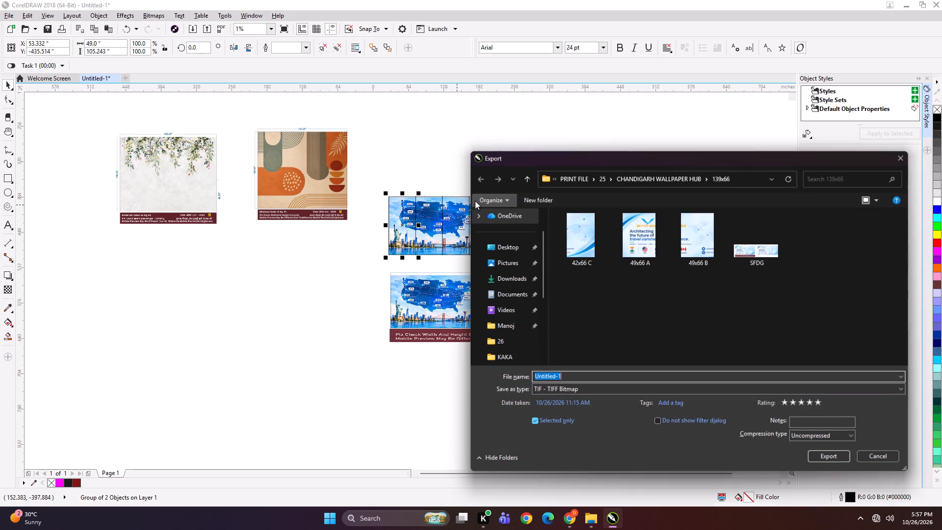
left_click(530, 175)
left_click(642, 229)
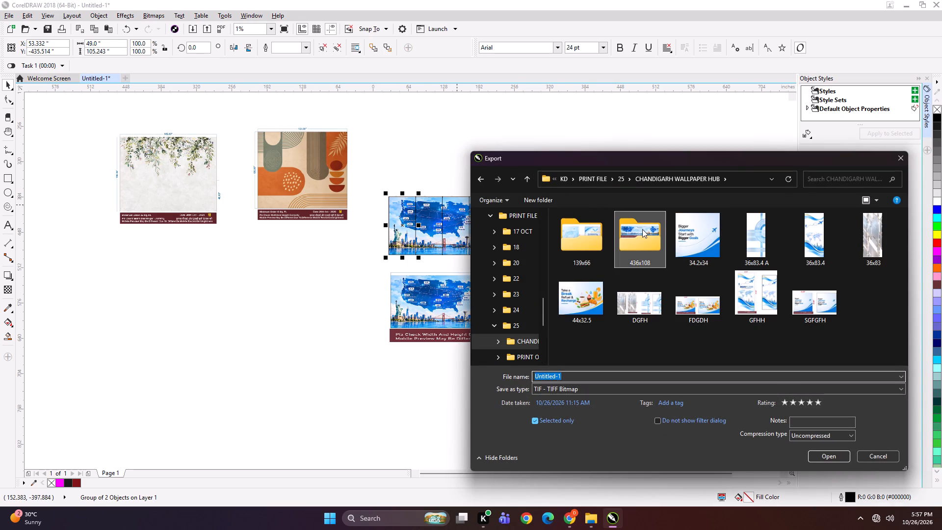
left_click(642, 229)
left_click(594, 241)
key("Delete")
left_click(589, 241)
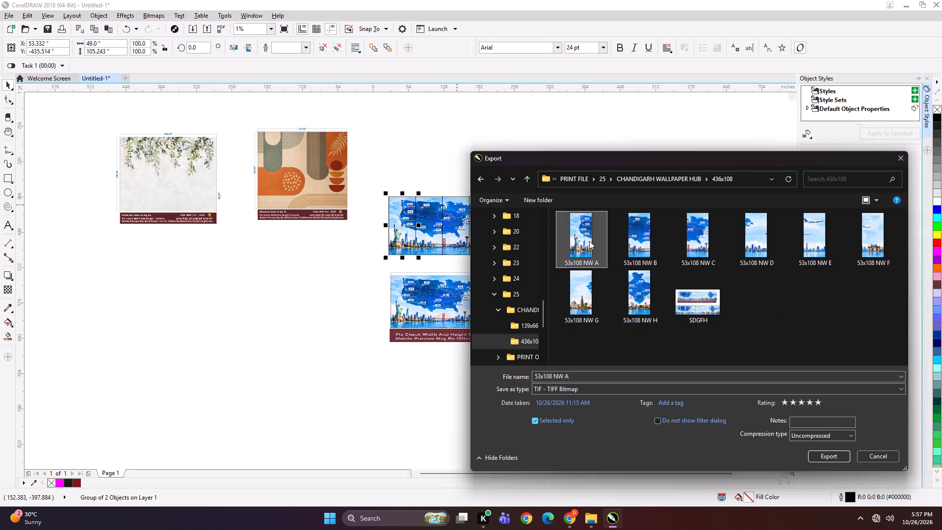
key("Delete")
left_click(589, 241)
key("Delete")
left_click(589, 241)
key("Delete")
left_click(589, 241)
key("Delete")
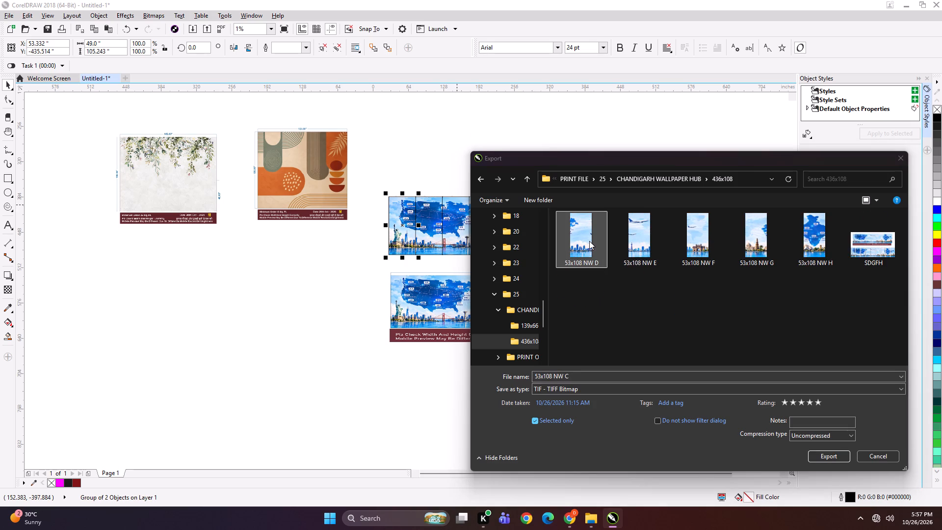
Delete the remaining old files 53x108 NW D to H and SDGFH from the 436x108 folder.
left_click(589, 241)
key("Delete")
left_click(589, 241)
key("Delete")
left_click(589, 241)
key("Delete")
left_click(589, 241)
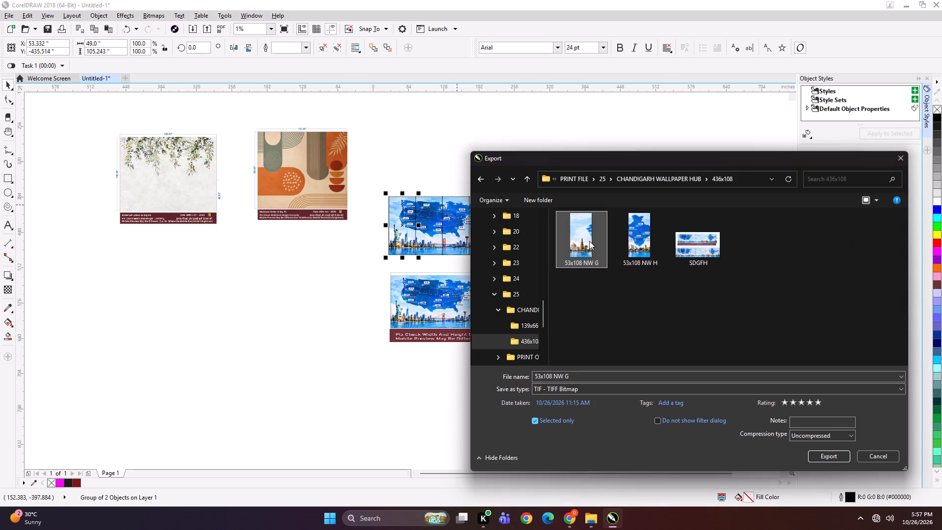
key("Delete")
left_click(589, 241)
key("Delete")
left_click(584, 233)
key("Delete")
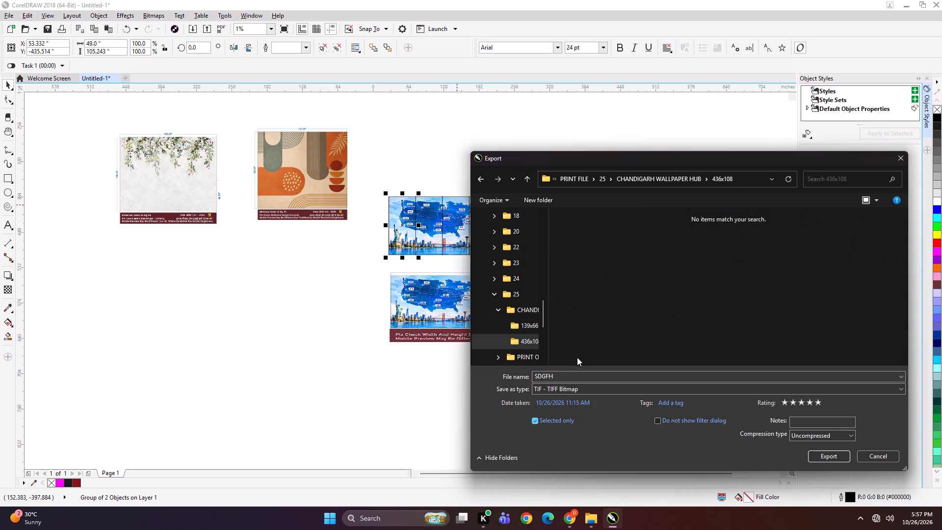
Export the first panel as a TIFF bitmap named 49x105 A at 100 dpi.
left_click(576, 374)
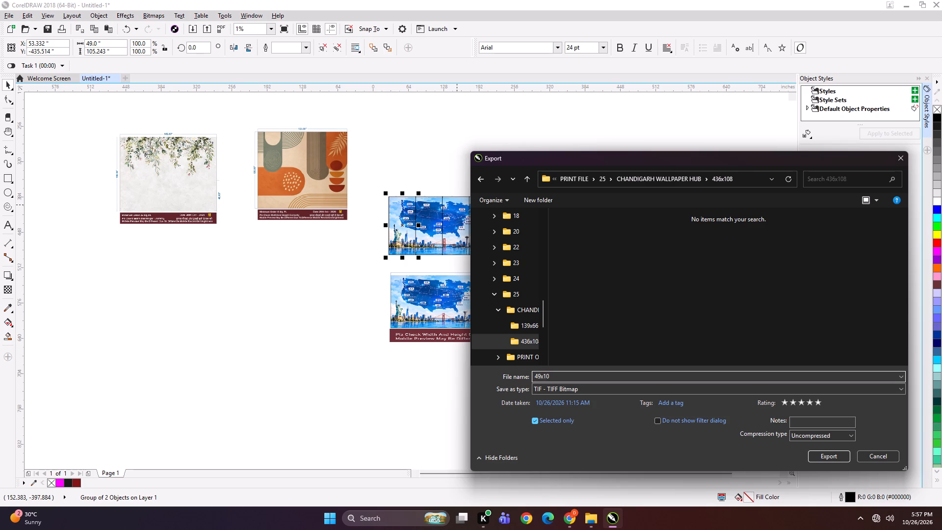
key("Return")
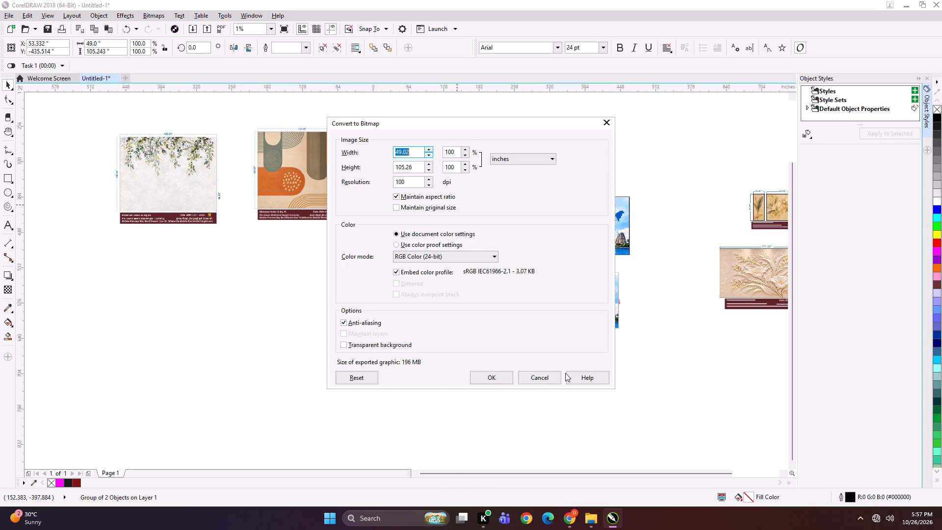
key("Return")
Start exporting the second panel and rename the existing 49x105 A file as 49x105 VINYL 1.
left_click(437, 222)
key("ctrl+e")
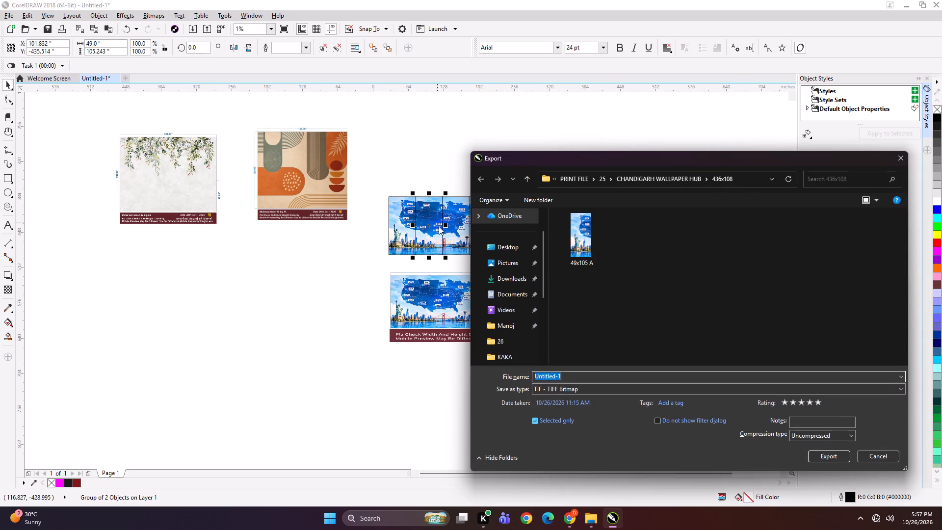
left_click(582, 244)
right_click(582, 244)
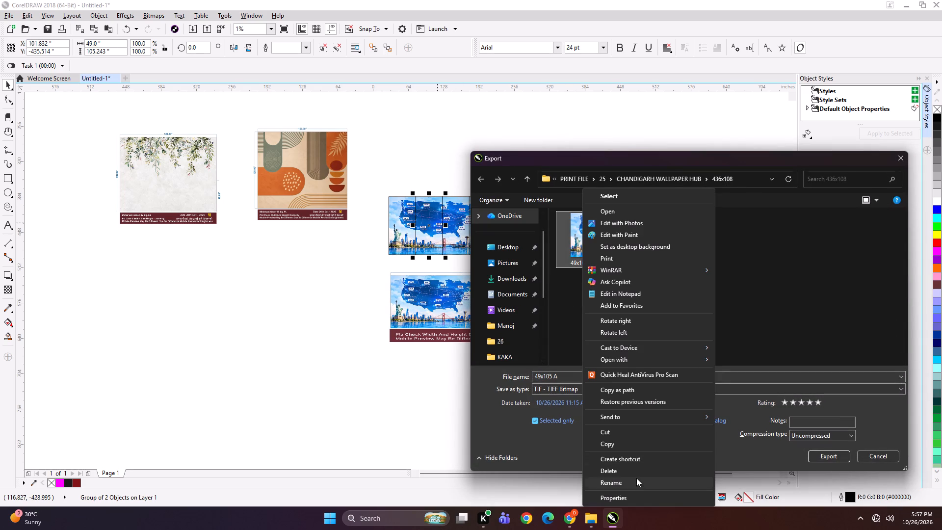
left_click(636, 481)
key("Right")
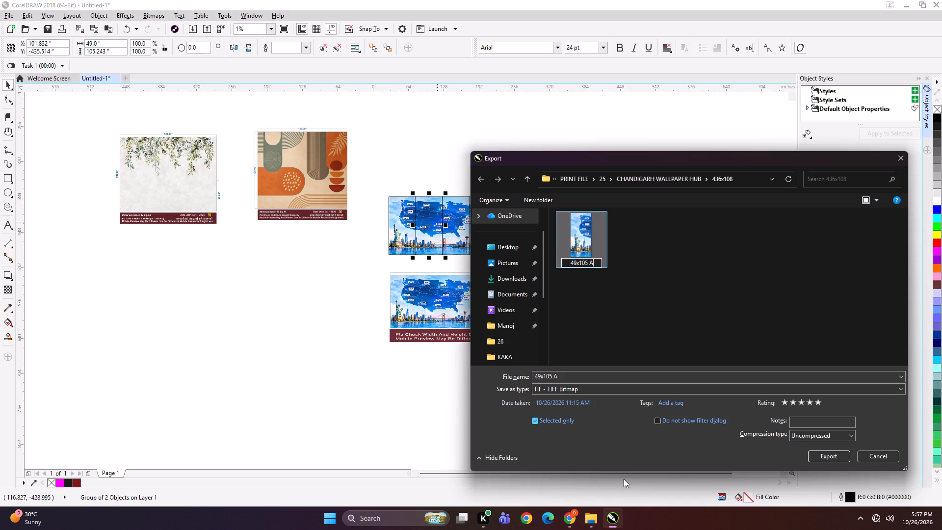
key("BackSpace")
type("VINYL 1")
key("Return")
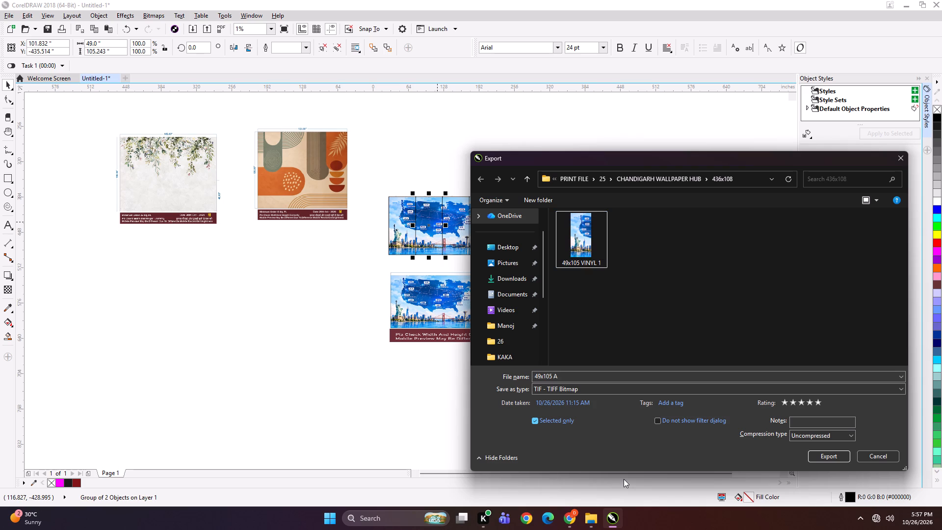
left_click(626, 284)
Export the second panel as a TIFF bitmap named 49x105 VINYL 2 at 100 dpi.
left_click(592, 249)
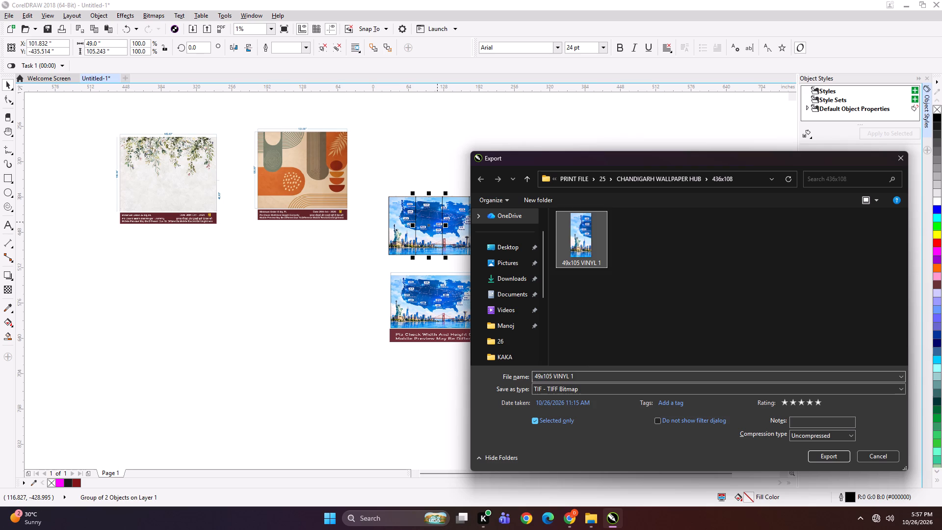
left_click(577, 378)
key("Right")
key("BackSpace")
key("2")
key("Return")
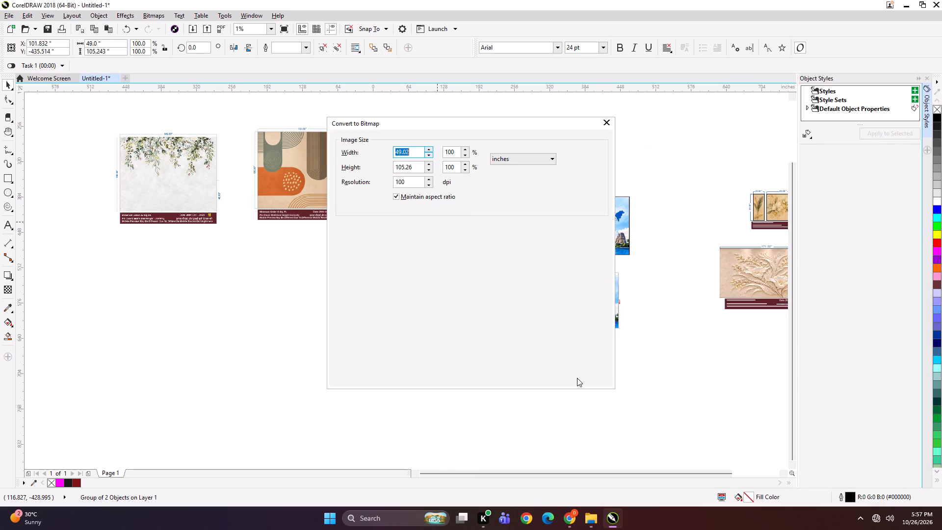
key("Return")
Export the mural's third panel to the 436x108 folder as a TIFF bitmap named 49x105 VINYL 3.
left_click(453, 205)
key("ctrl+e")
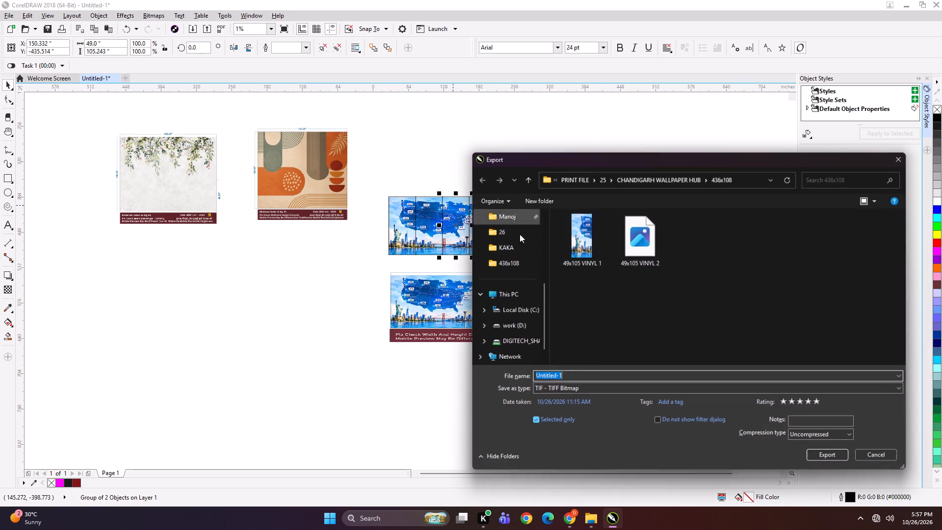
left_click(629, 257)
left_click(584, 376)
key("Right")
key("BackSpace")
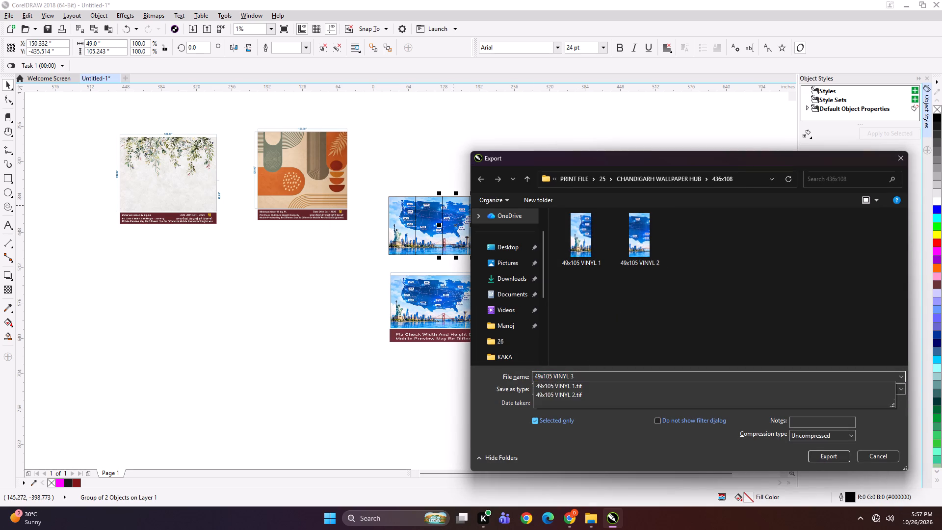
key("3")
key("Return")
key("Return")
Export the mural's fourth panel to the 436x108 folder as a TIFF, basing its file name on 49x105 VINYL 3.
left_click(493, 215)
key("ctrl+e")
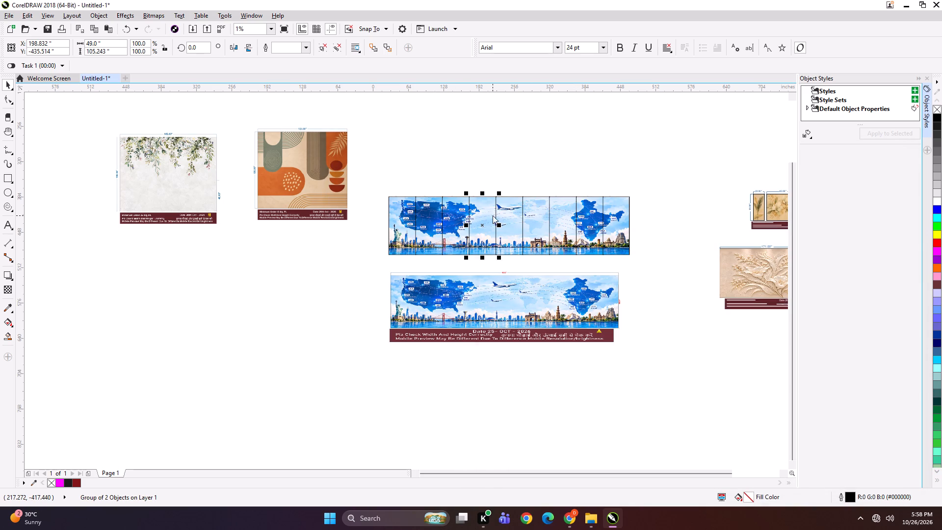
left_click(684, 243)
left_click(591, 375)
key("Right")
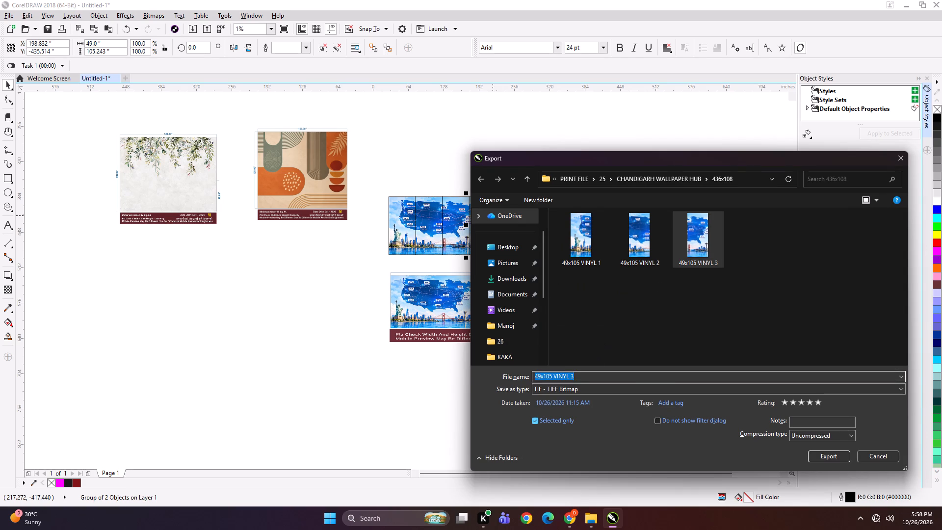
Name the fourth panel's TIFF file 49x105 VINYL 4 and complete its export to the 436x108 folder.
key("BackSpace")
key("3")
key("BackSpace")
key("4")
key("Return")
key("Return")
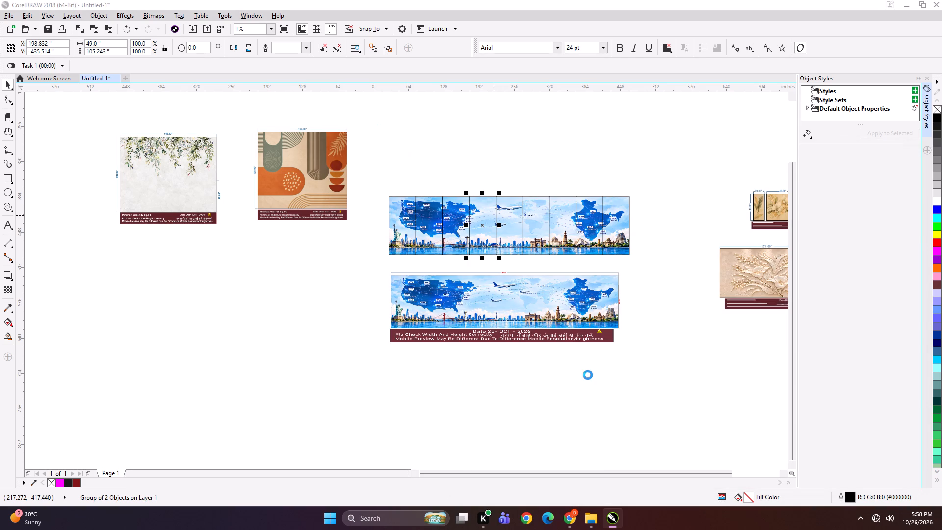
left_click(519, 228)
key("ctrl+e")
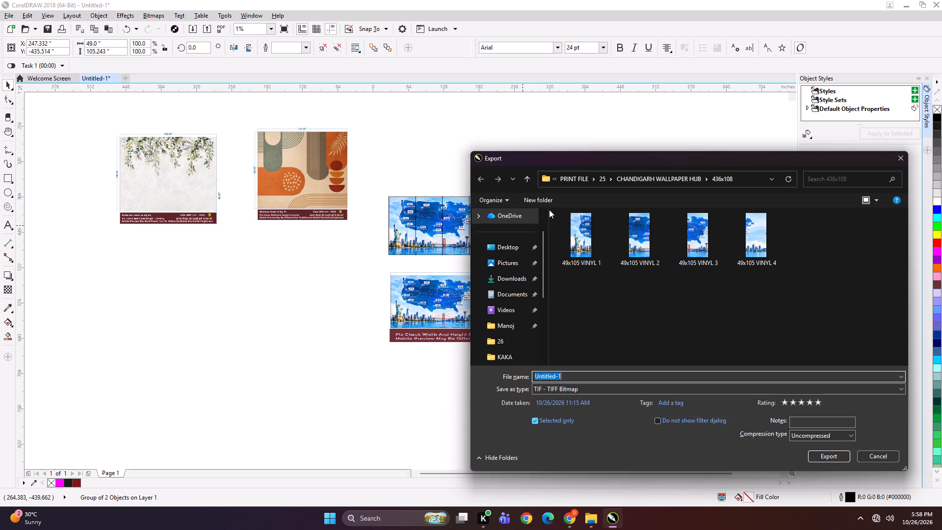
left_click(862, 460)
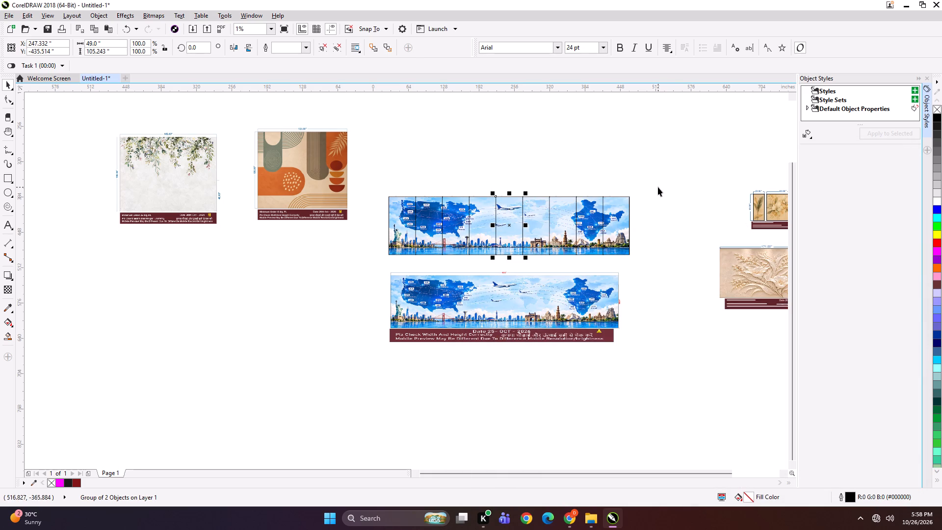
Set the height of all nine upper mural panels together to 108.243 inches.
left_click(658, 187)
left_click_drag(659, 172, 378, 263)
left_click(120, 52)
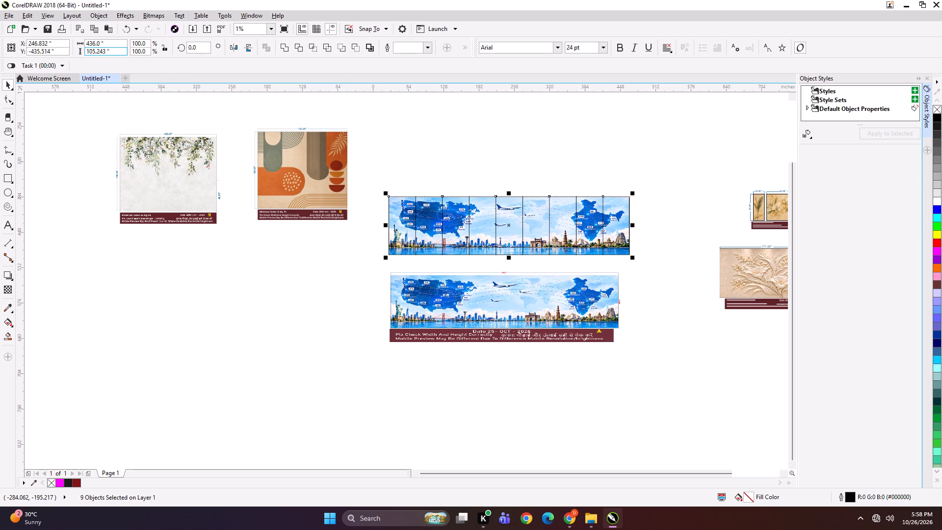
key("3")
key("Return")
left_click(538, 168)
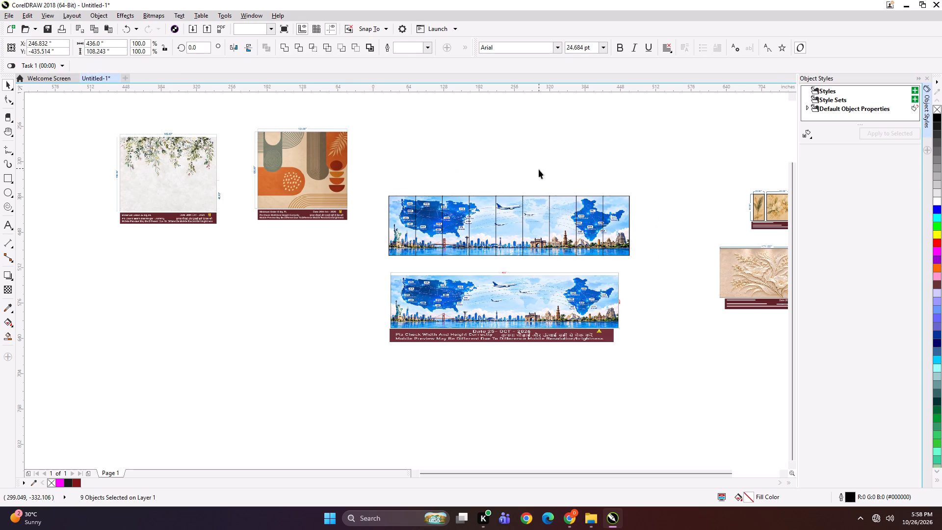
Examine both mural versions up close, including the label at the upper edge of the first panel.
left_click_drag(648, 178, 328, 384)
key("shift+F2")
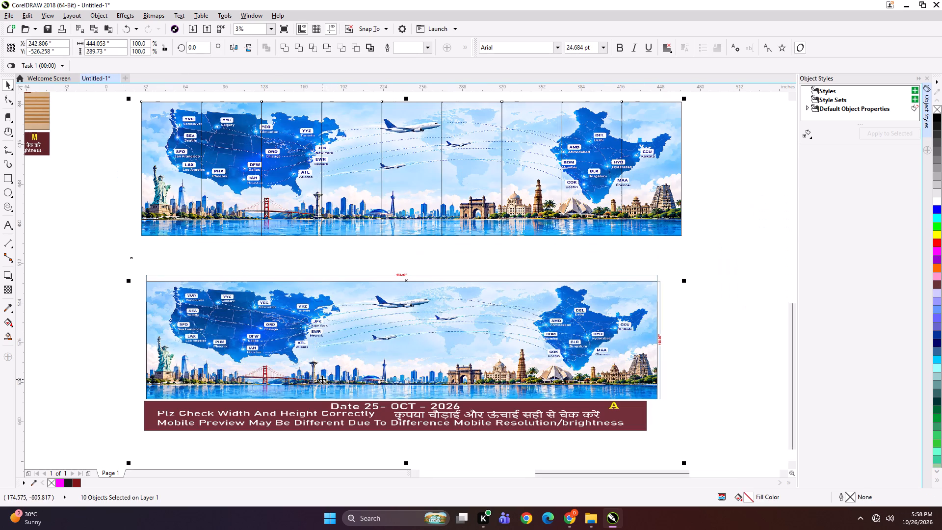
left_click(131, 255)
scroll(155, 102, "up", 5)
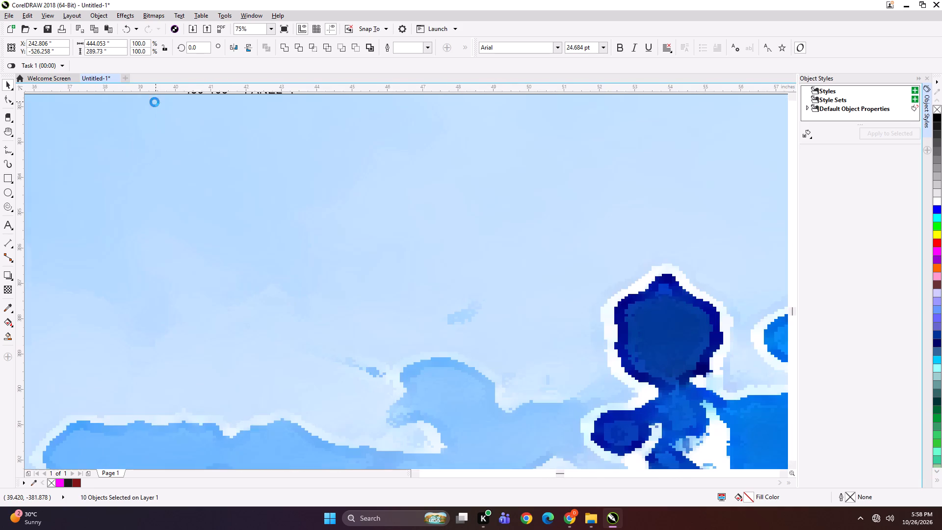
scroll(199, 152, "down", 1)
scroll(208, 110, "up", 2)
scroll(203, 148, "down", 6)
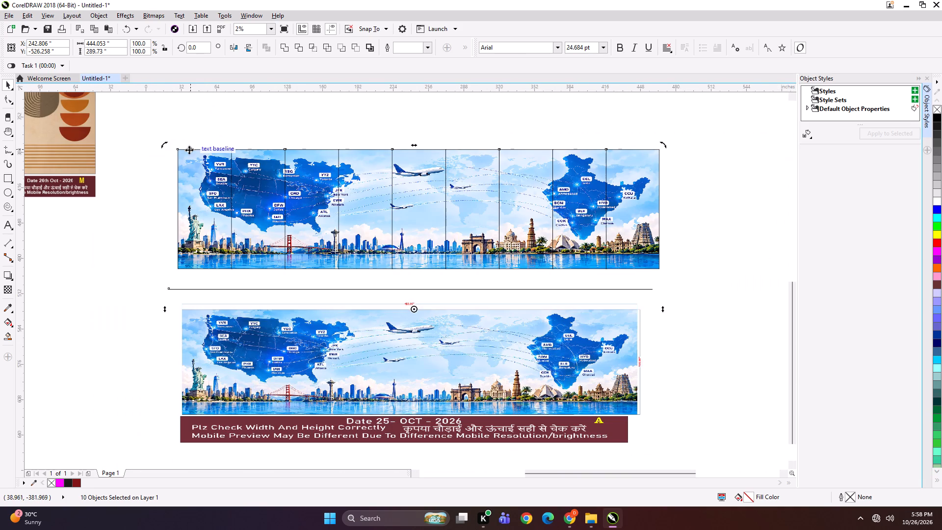
Ungroup all nine panels of the upper mural so images and labels are separate objects.
left_click(247, 122)
left_click_drag(165, 132, 178, 161)
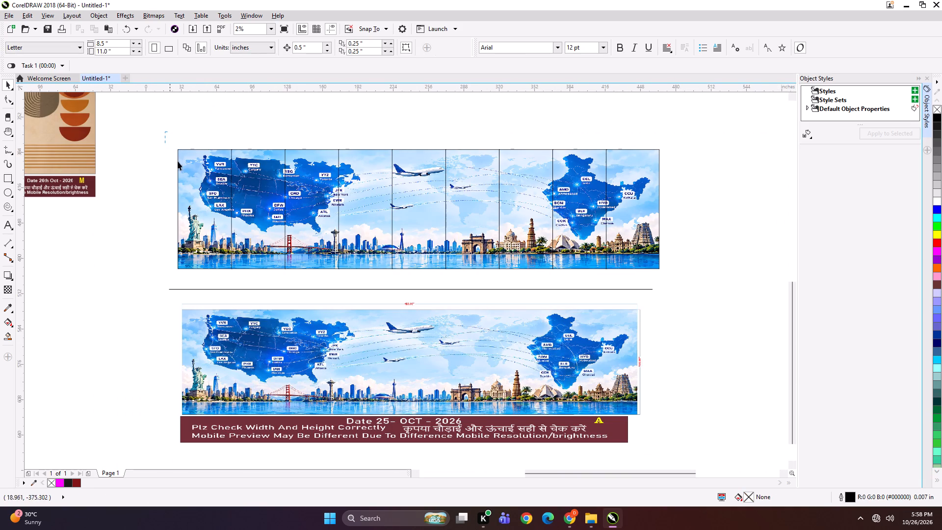
left_click_drag(178, 161, 684, 294)
key("ctrl+u")
key("ctrl+u")
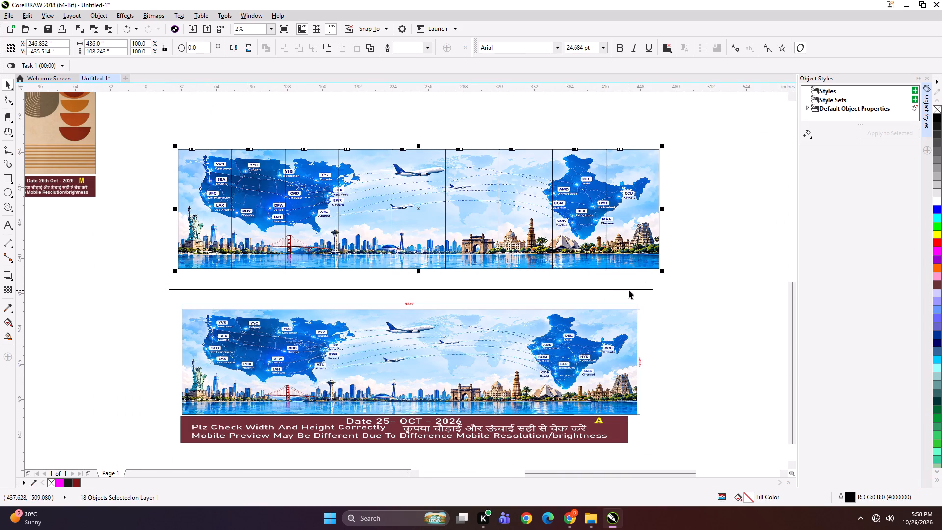
key("ctrl+u")
key("ctrl+u")
left_click(690, 299)
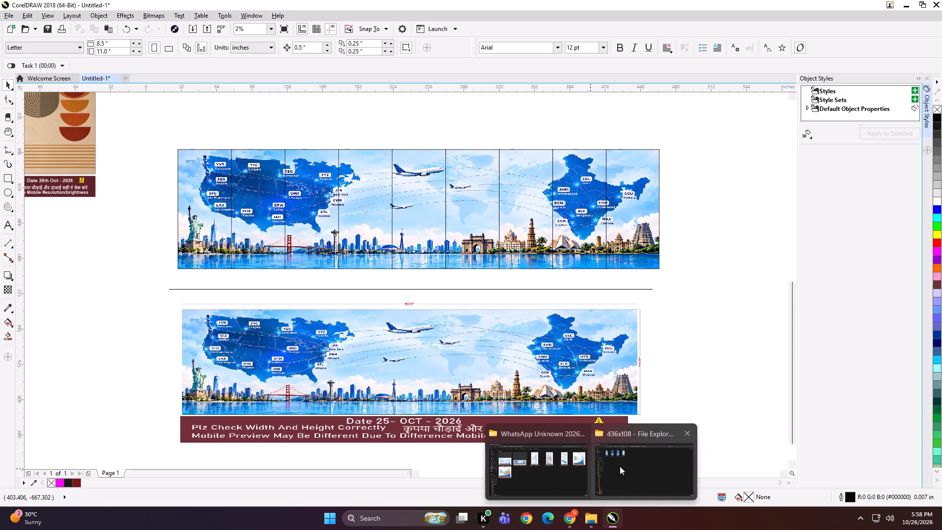
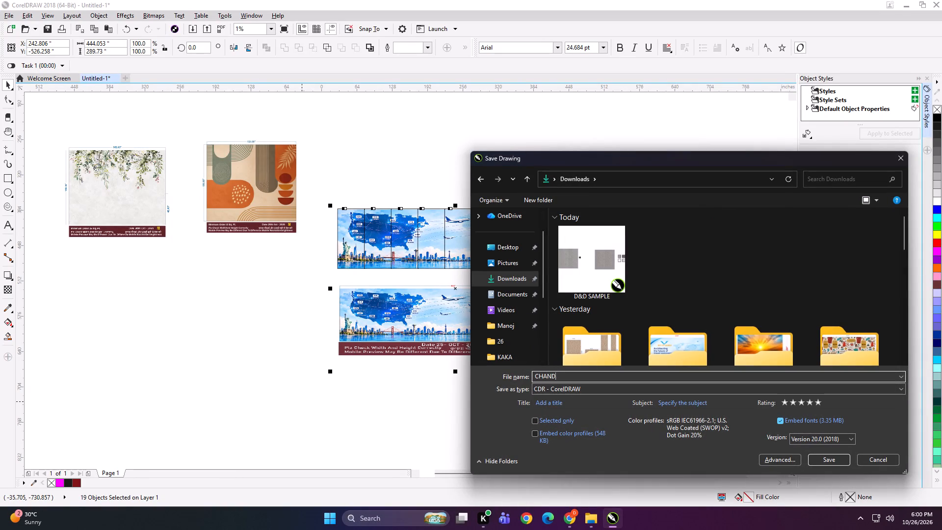
Save only the selected airline-route mural layouts to Downloads as a CorelDRAW version 20.0 (2018) drawing named CHANDI.
type("I")
left_click(535, 418)
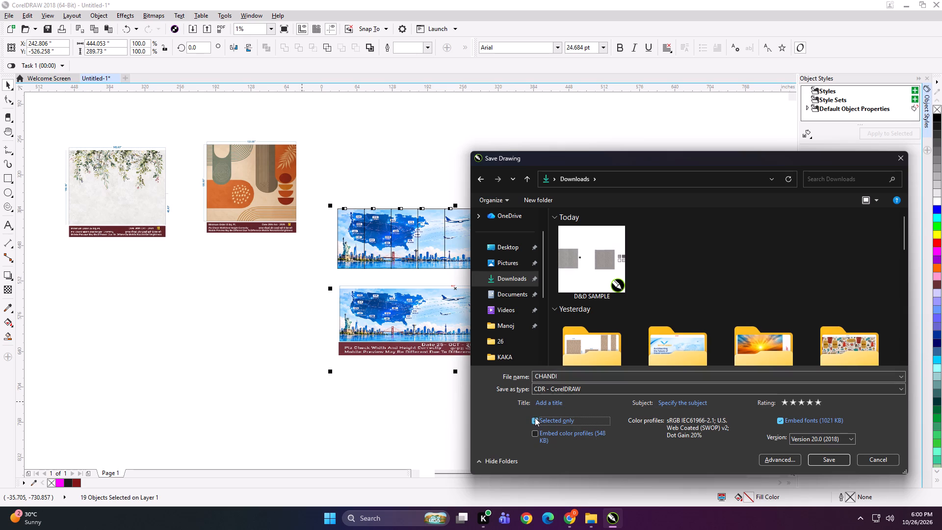
left_click(828, 461)
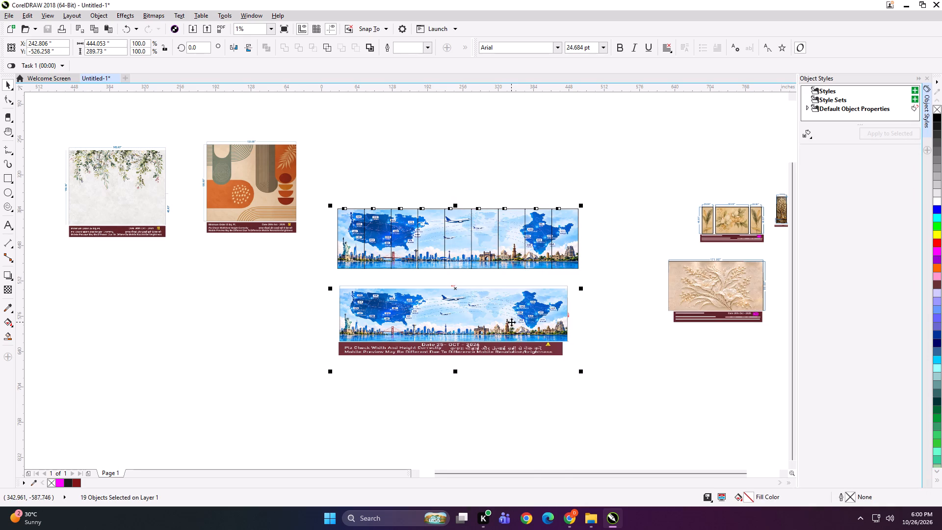
Delete the selected panelled mural and its preview layout from the drawing.
key("Delete")
left_click(488, 311)
Switch to File Explorer and delete the 436x108 folder from the CHANDIGARH WALLPAPER HUB folder.
left_click(590, 515)
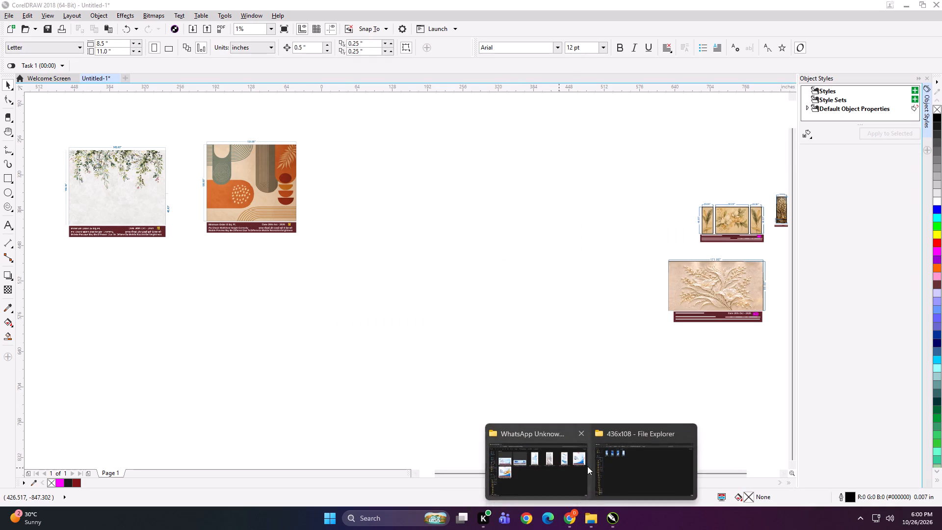
left_click(623, 456)
left_click(415, 300)
key("BackSpace")
left_click(365, 383)
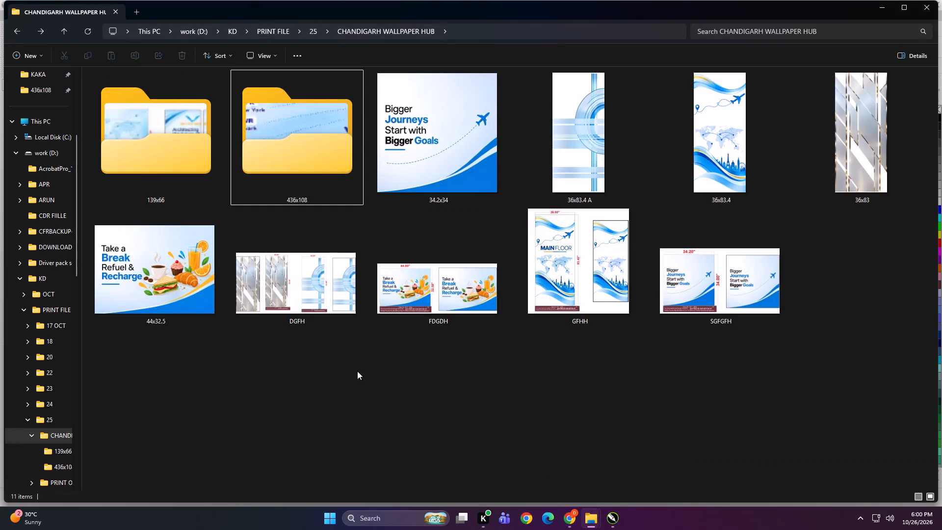
left_click(302, 166)
key("Delete")
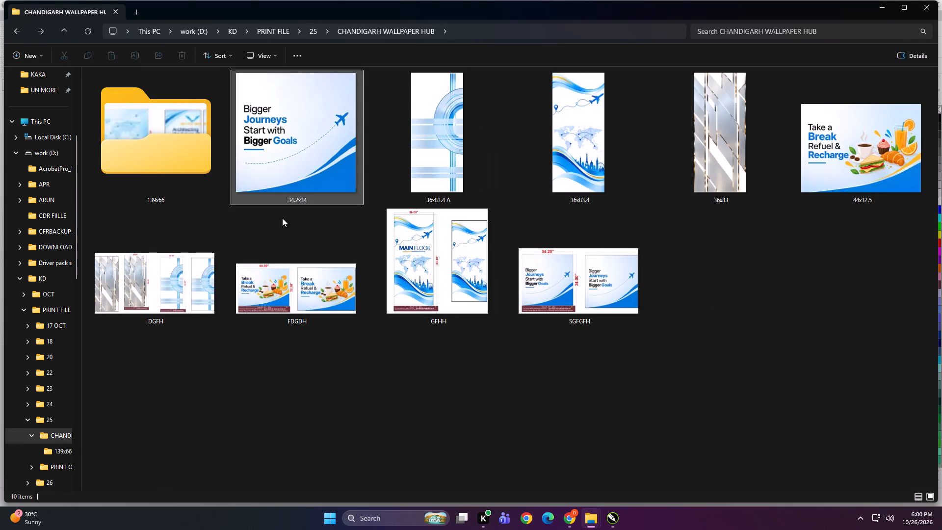
left_click(346, 366)
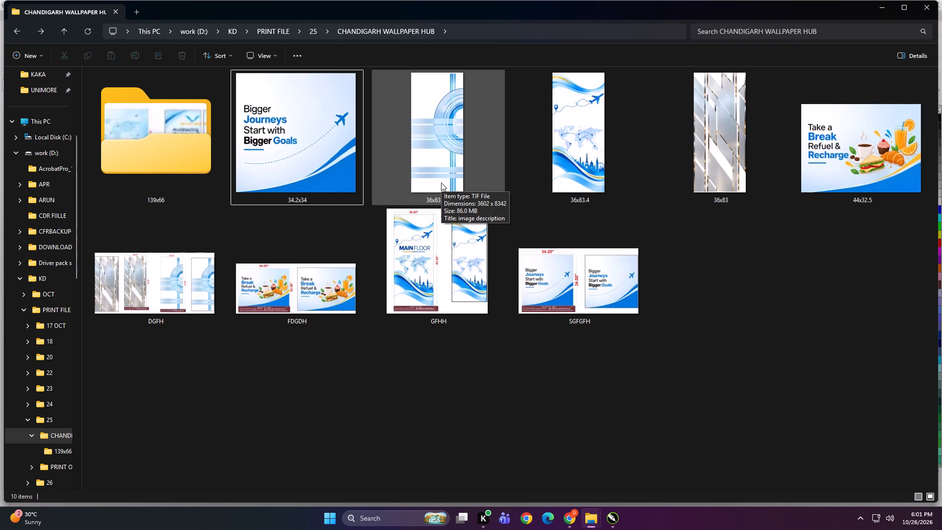
Examine the 34.2x34, 36x83.4 A, 36x83.4, 36x83 and 44x32.5 print images in the CHANDIGARH WALLPAPER HUB folder.
left_click(591, 161)
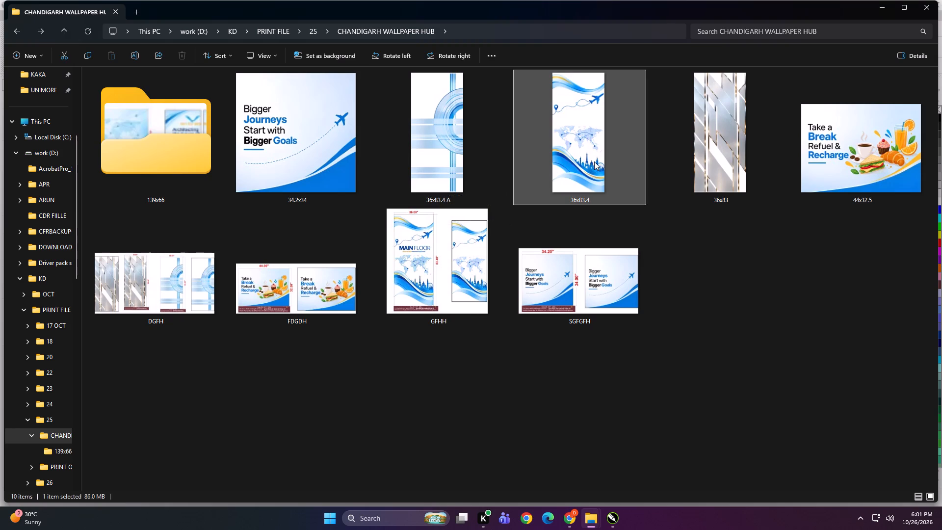
left_click(318, 123)
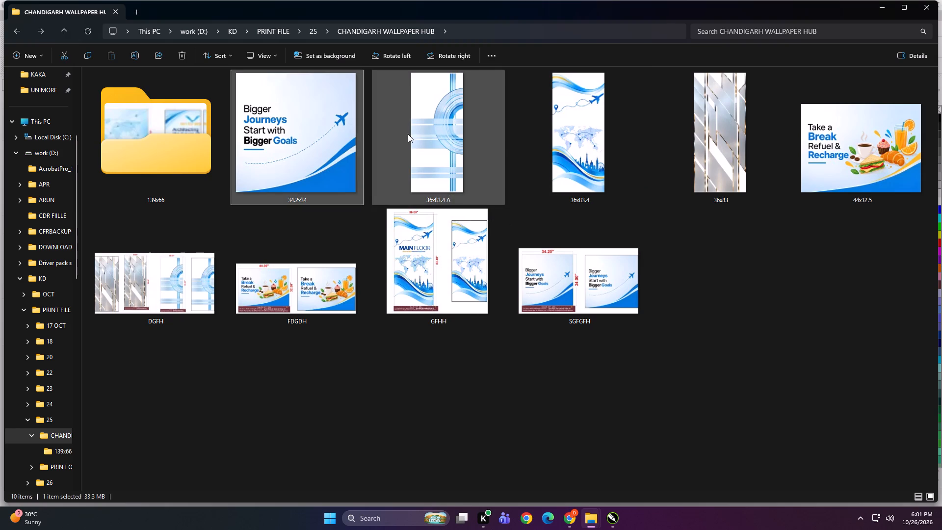
left_click(426, 140)
left_click(549, 142)
left_click(689, 158)
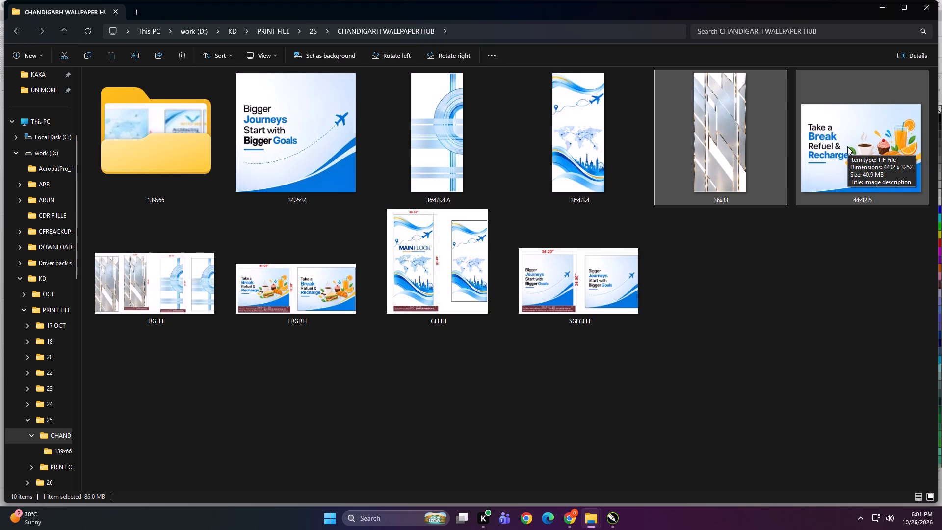
left_click(847, 146)
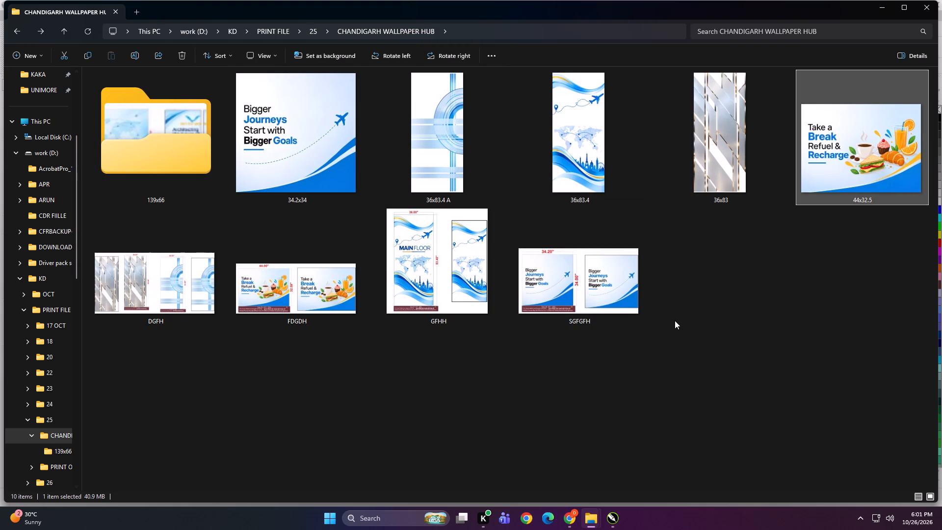
left_click(675, 320)
Move the CHANDIGARH WALLPAPER HUB folder from folder 25 to folder 26 within PRINT FILE.
key("BackSpace")
left_click(314, 302)
left_click(116, 102)
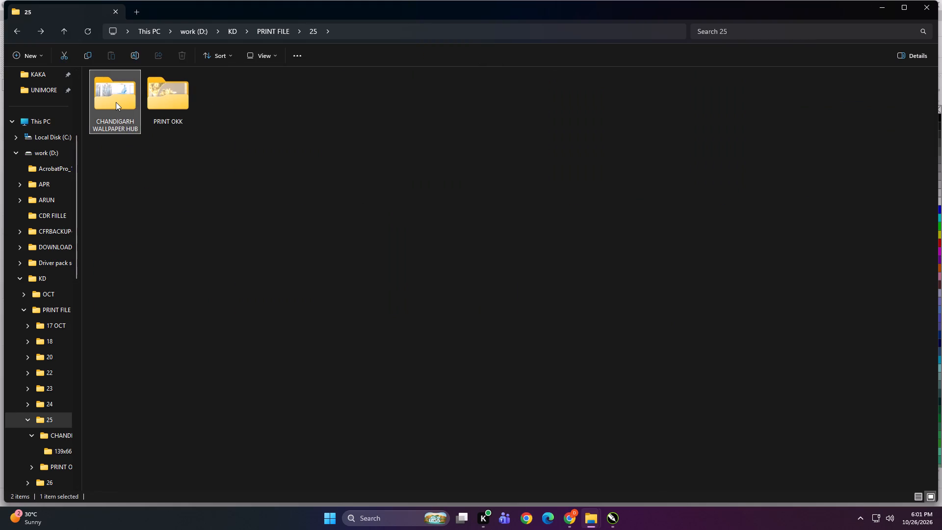
key("ctrl+x")
key("BackSpace")
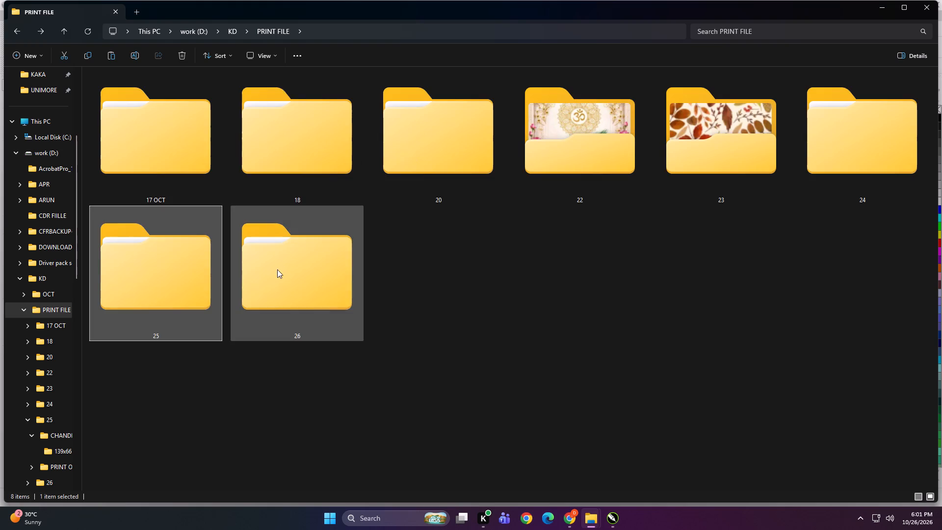
double_click(272, 269)
left_click(317, 263)
right_click(317, 263)
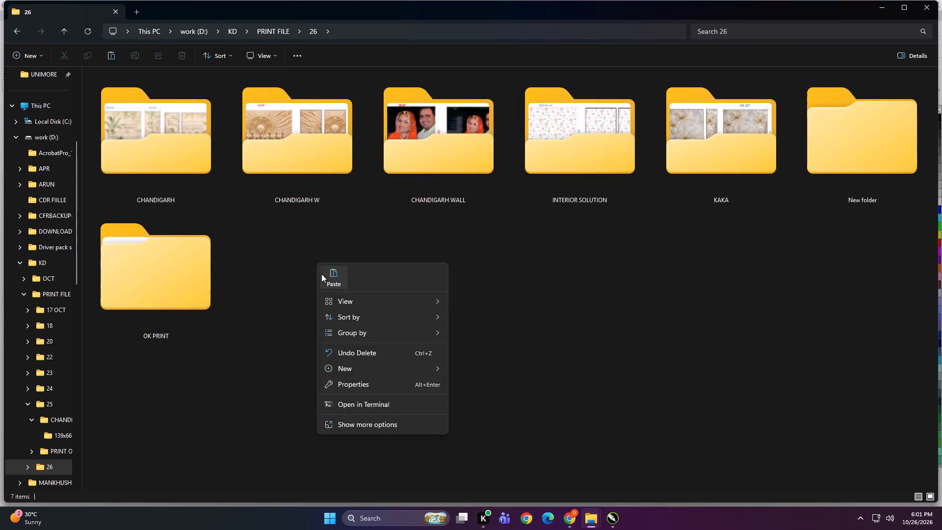
left_click(327, 275)
left_click(373, 299)
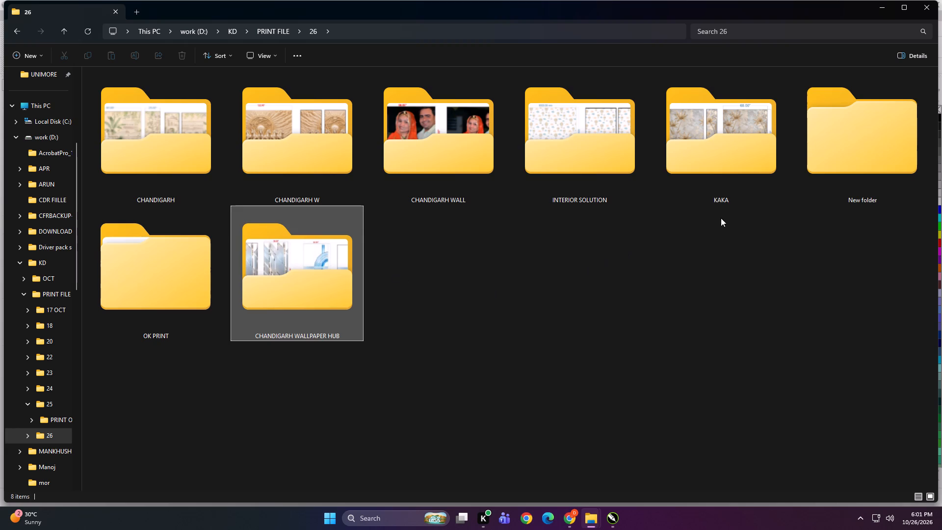
Check the contents of New folder inside folder 26, and delete that folder.
double_click(812, 166)
left_click(569, 247)
key("BackSpace")
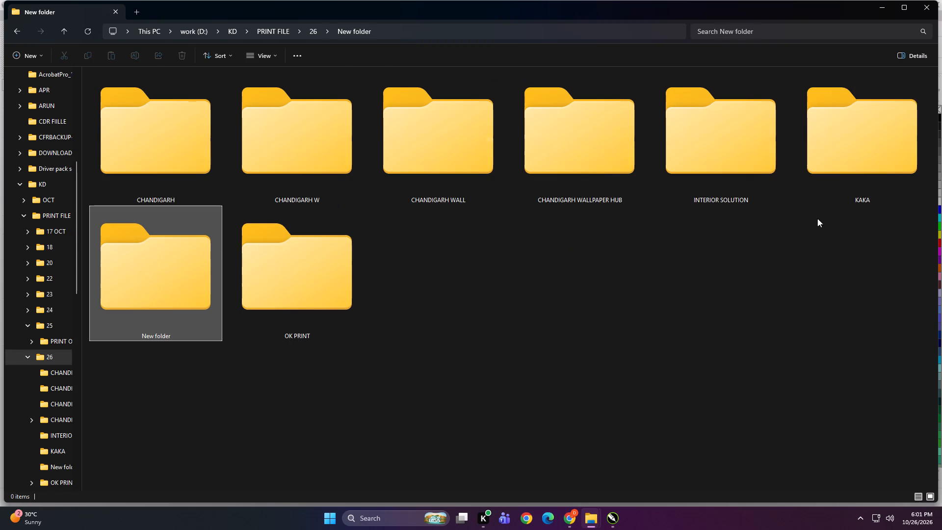
left_click(576, 316)
left_click(180, 279)
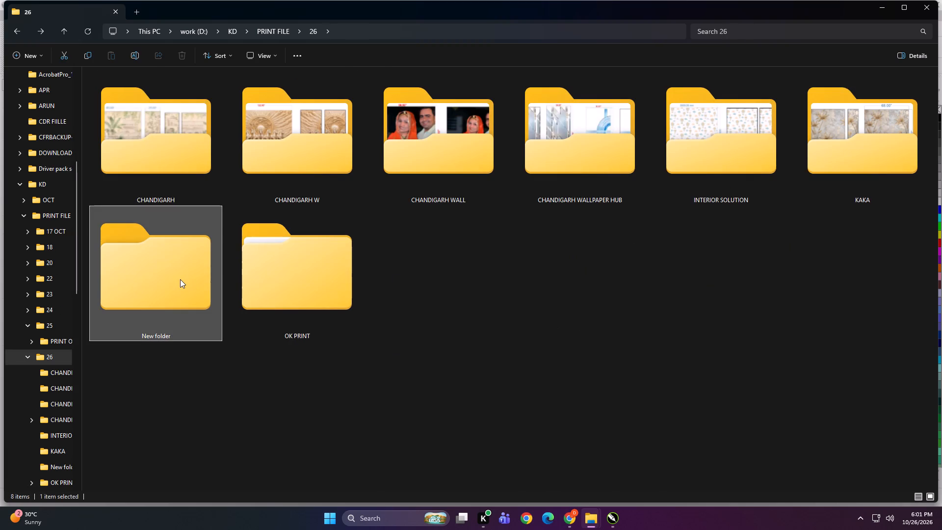
key("Delete")
left_click(548, 280)
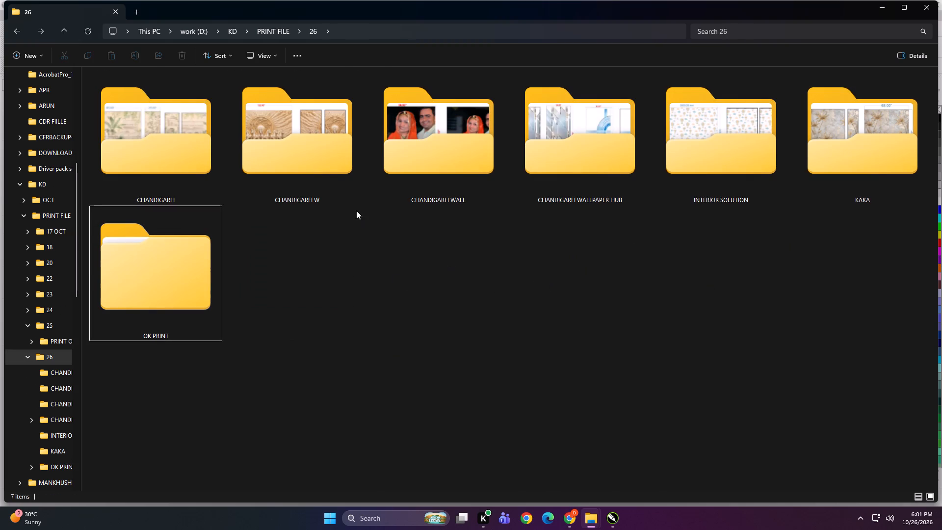
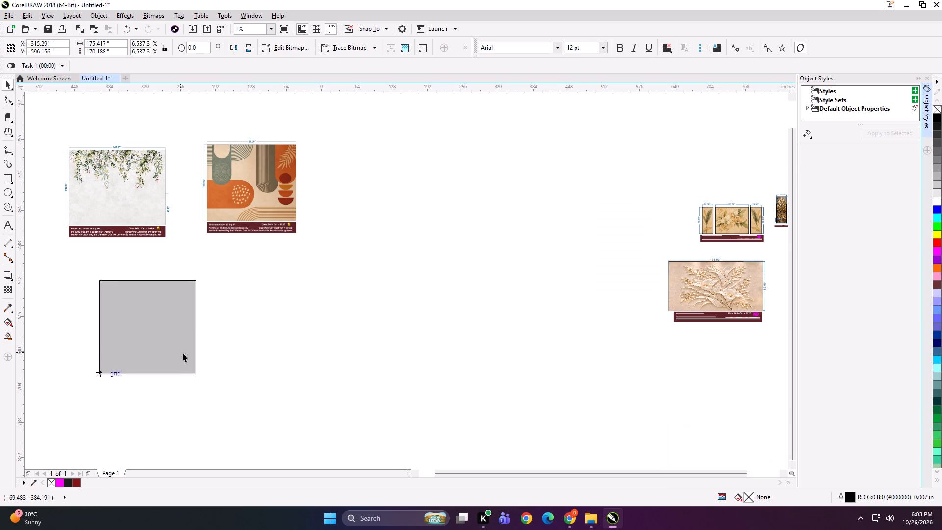
Move the abstract-shapes mural layout into the empty area below the hanging-flowers mural.
left_click_drag(183, 353, 179, 353)
Import the 287ec3e2-7d43-49e2-985e-eac57dafc9e5-upscale image from USB Drive (E:) into the CorelDRAW drawing.
left_click(583, 521)
left_click(694, 462)
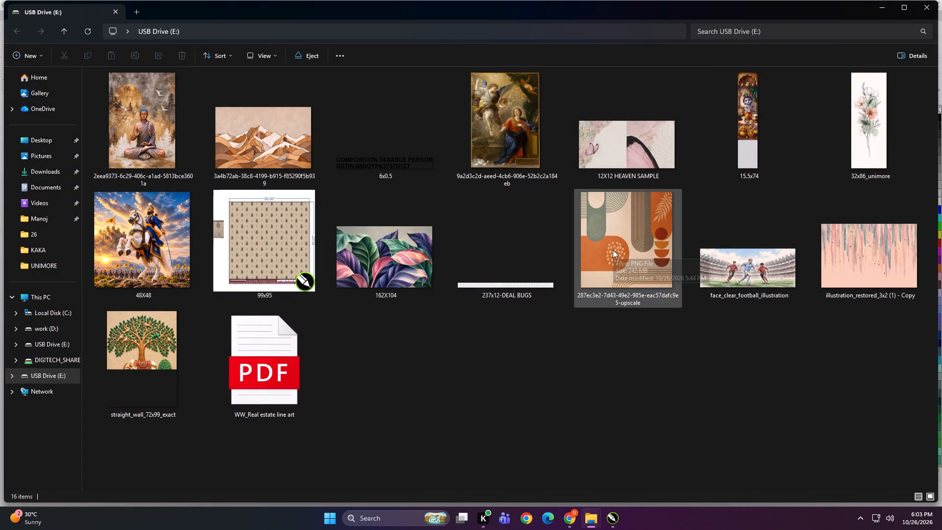
left_click(631, 234)
left_click_drag(616, 225, 613, 515)
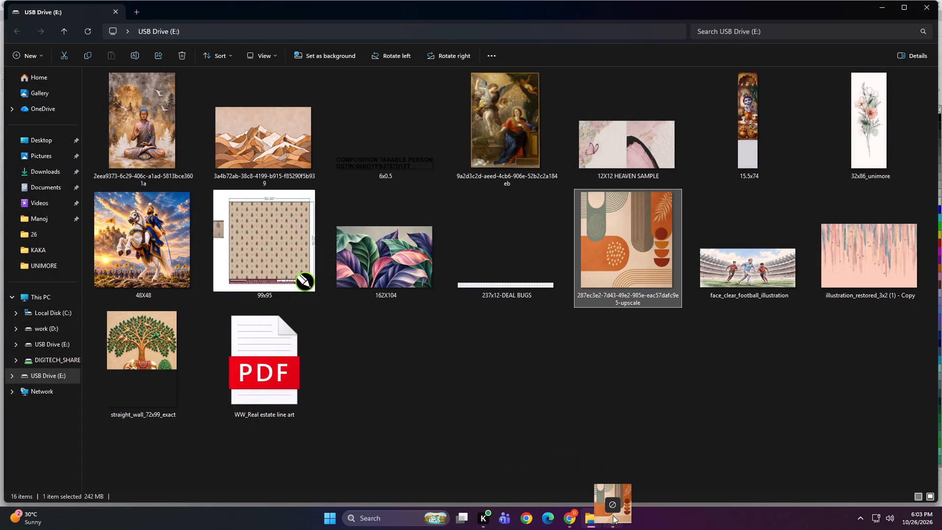
left_click_drag(613, 515, 323, 346)
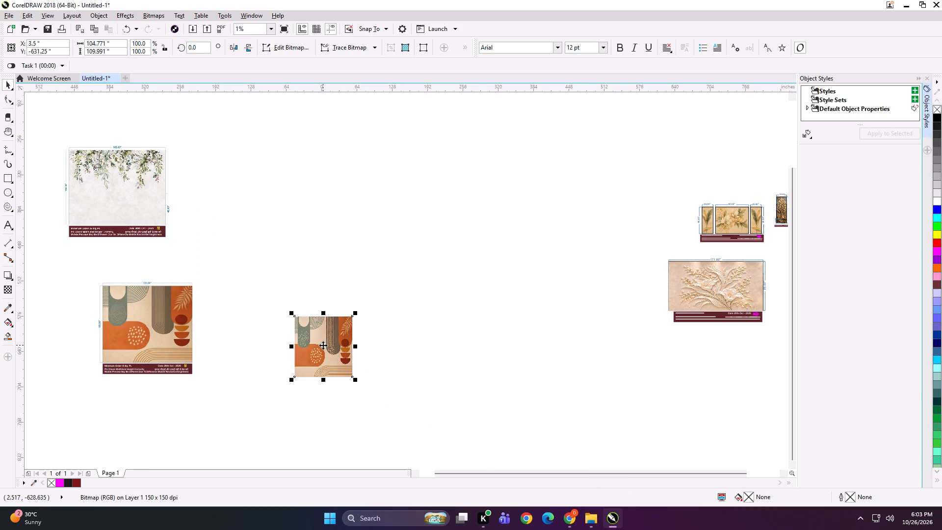
Move the imported abstract-shapes image closer to its dimensioned mural layout.
scroll(107, 323, "up", 2)
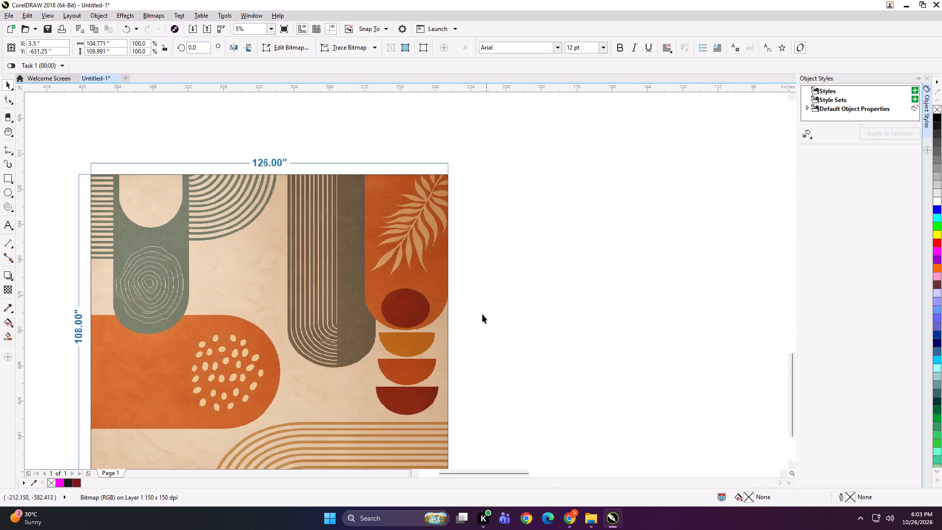
scroll(476, 323, "down", 1)
left_click_drag(689, 347, 522, 319)
Resize the imported abstract-shapes image to 126 inches wide by 108 inches high.
left_click(392, 332, "shift")
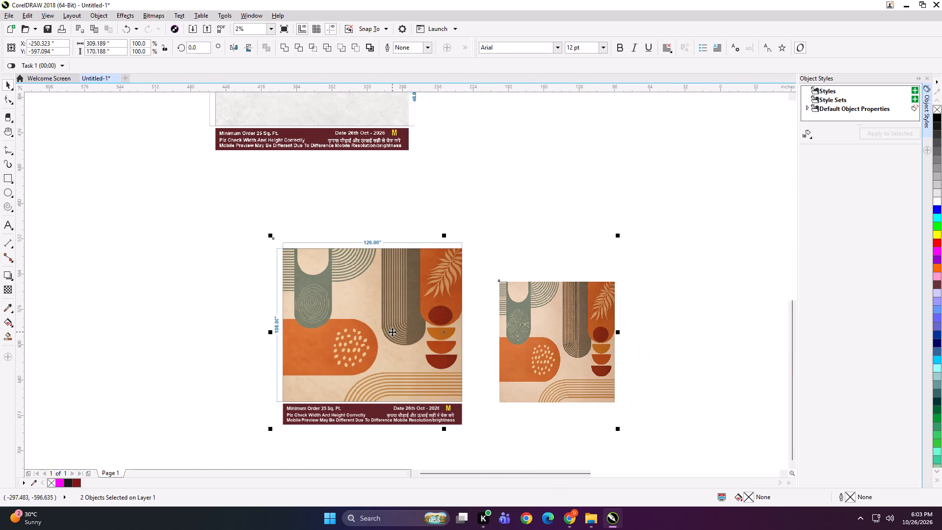
key("shift+F2")
left_click(56, 182)
left_click(555, 229)
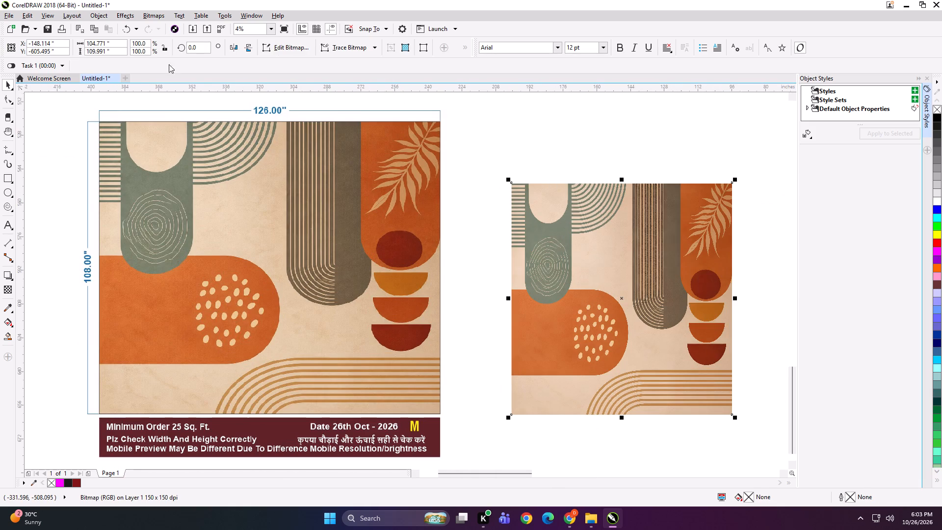
left_click_drag(118, 42, 75, 50)
type("126")
key("Tab")
type("108")
key("Return")
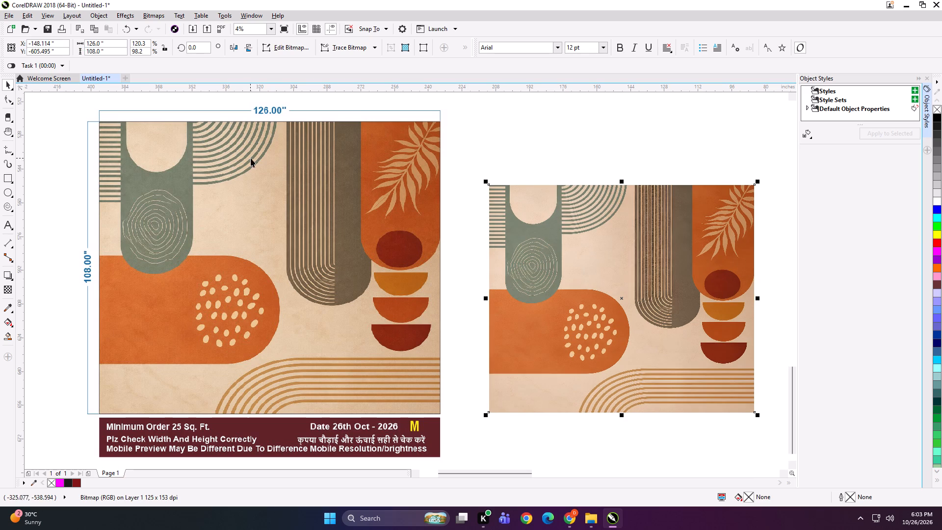
Scale down the dimensioned mural layout and reposition it and the imported print image side by side.
left_click(398, 158)
left_click_drag(451, 99, 445, 120, "shift")
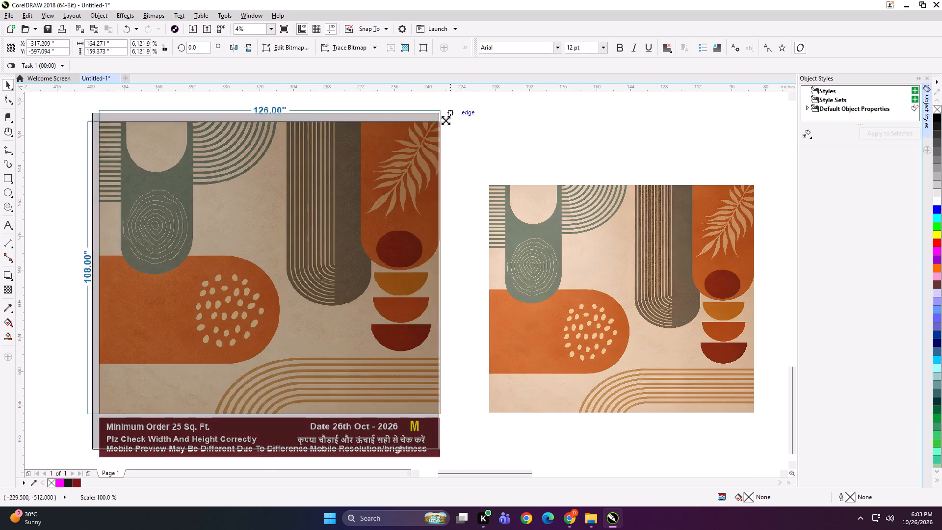
left_click_drag(445, 120, 434, 148, "shift")
left_click_drag(324, 240, 300, 231)
left_click_drag(530, 257, 468, 233)
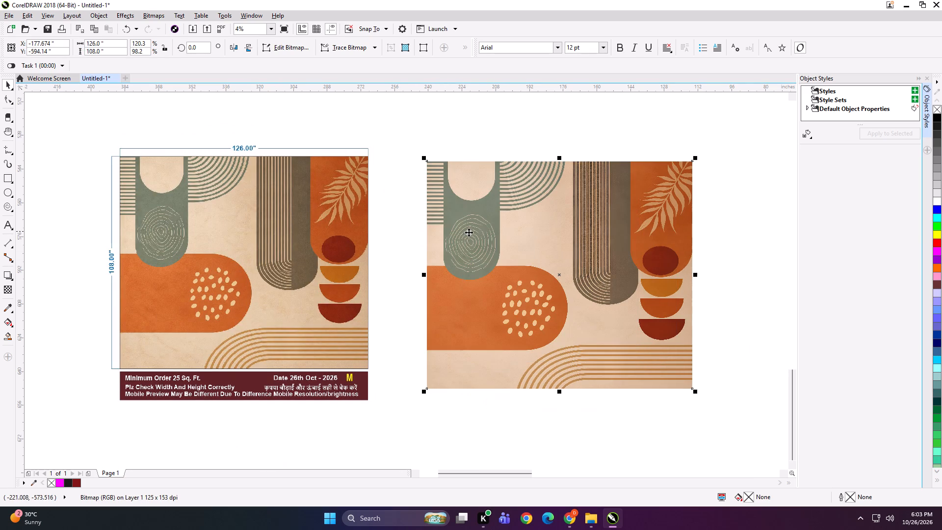
Create a 126 by 108 inch rectangle exactly framing the imported abstract-shapes image.
left_click(499, 209)
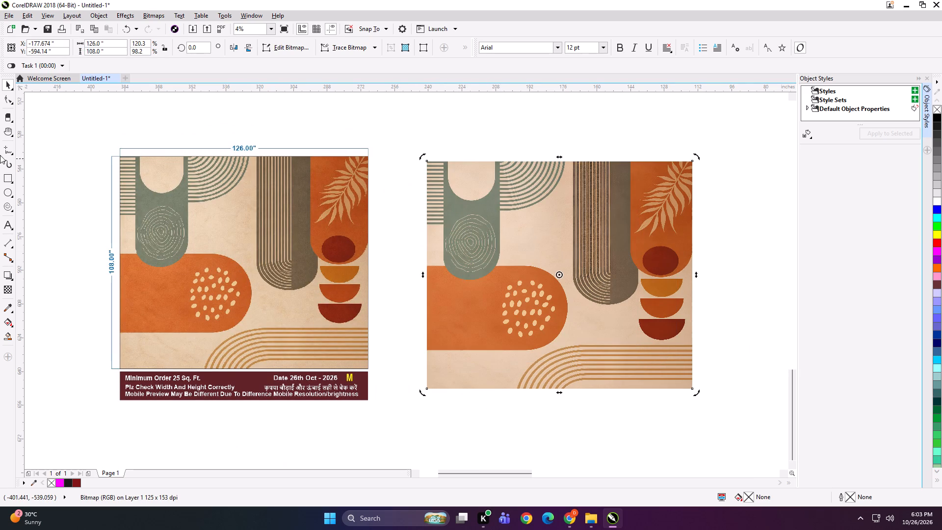
double_click(7, 173, "shift")
key("space")
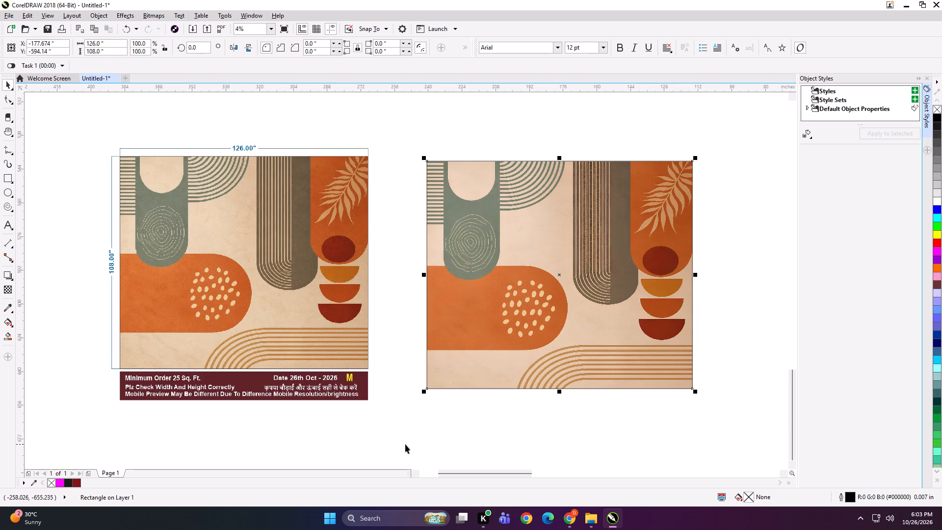
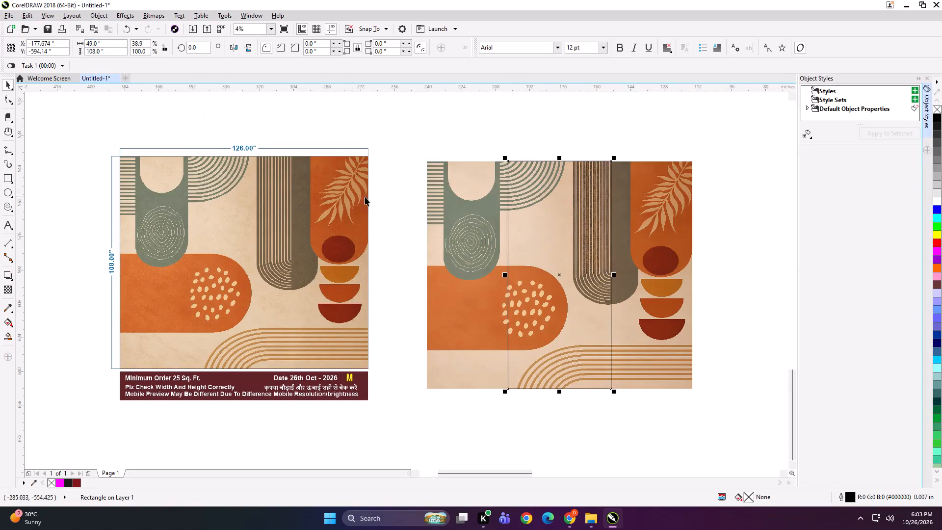
Align the 49-inch-wide panel rectangle to the left edge of the imported abstract-shapes image.
left_click(518, 229, "shift")
left_click(490, 232, "shift")
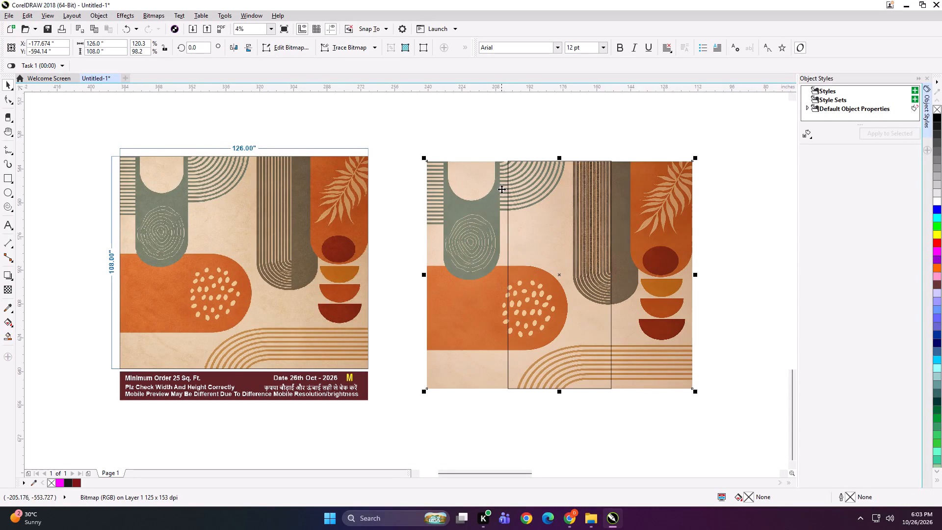
key("l")
left_click(490, 116)
left_click(532, 211)
left_click(479, 217, "shift")
key("l")
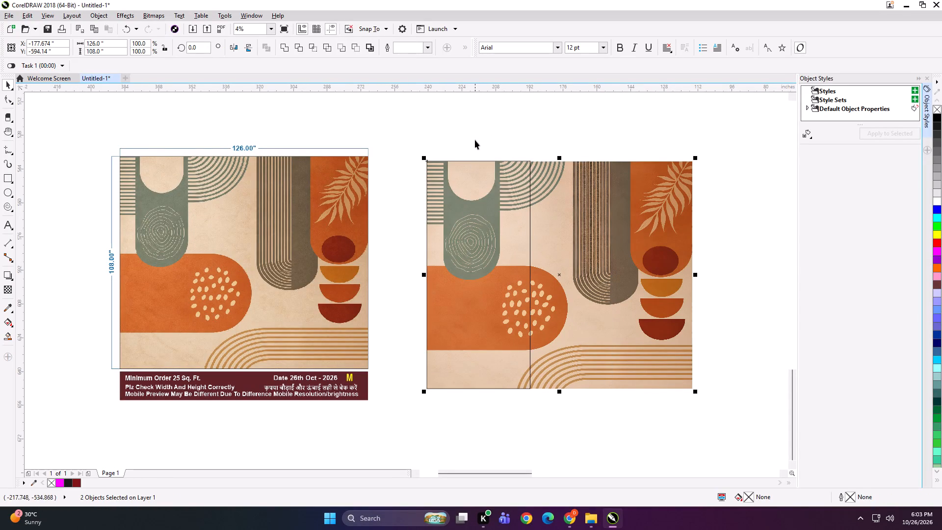
Create a mirrored copy of the 49-inch panel rectangle beside the first and nudge it left to overlap by 0.5 inch.
left_click(475, 139)
left_click(483, 203)
left_click_drag(423, 274, 566, 281)
right_click(566, 281, "ctrl")
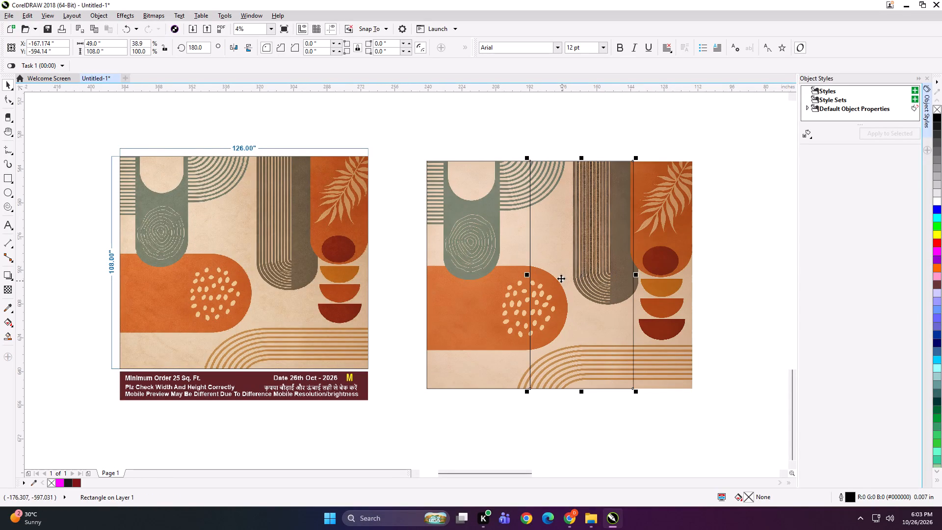
key("Left")
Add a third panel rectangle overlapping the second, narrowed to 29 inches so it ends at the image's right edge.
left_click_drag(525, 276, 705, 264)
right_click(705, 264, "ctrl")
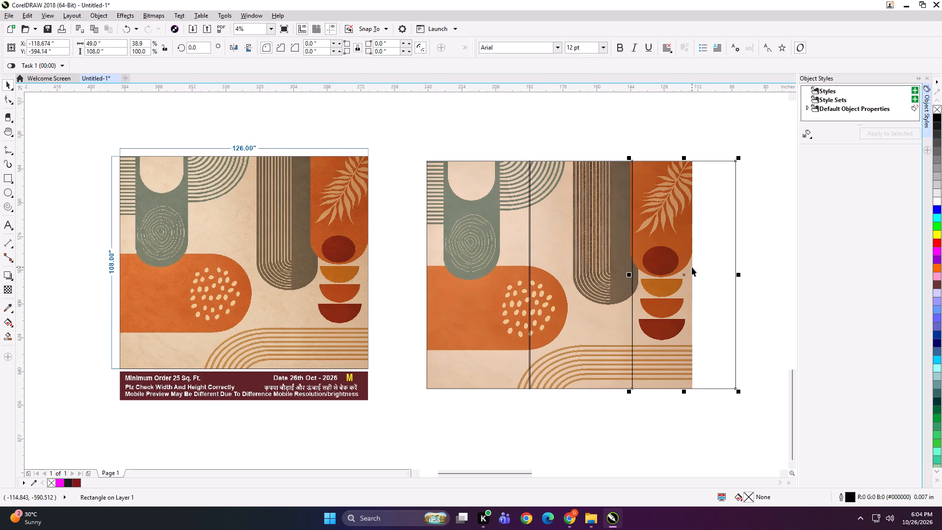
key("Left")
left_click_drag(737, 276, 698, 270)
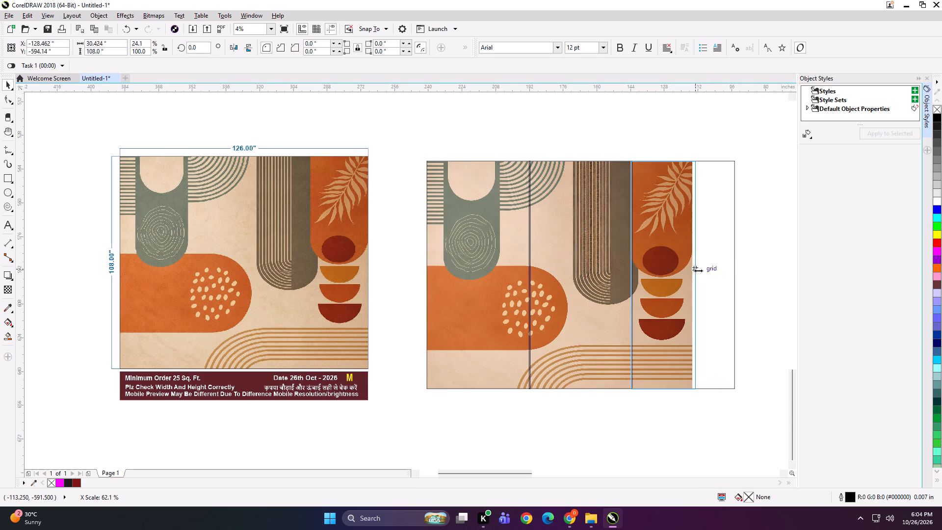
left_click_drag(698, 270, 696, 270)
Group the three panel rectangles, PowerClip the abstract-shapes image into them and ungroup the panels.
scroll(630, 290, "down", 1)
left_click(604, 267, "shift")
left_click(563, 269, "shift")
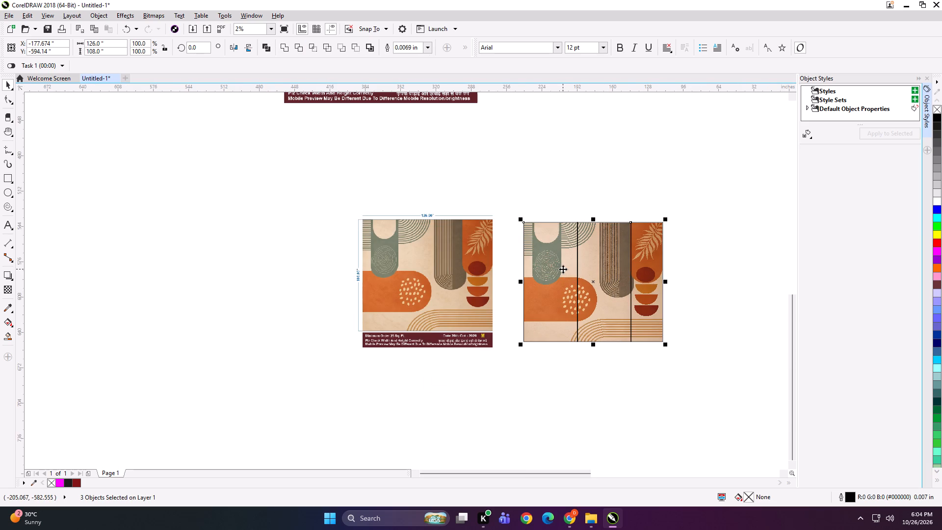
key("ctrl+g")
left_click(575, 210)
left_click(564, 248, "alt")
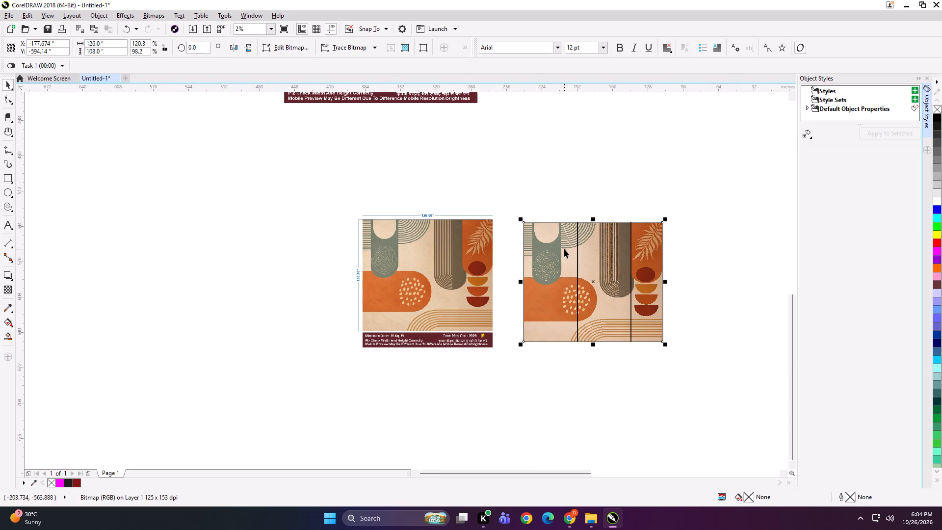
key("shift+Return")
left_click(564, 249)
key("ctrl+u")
Examine the three clipped panels and their widths alongside the dimensioned mural layouts.
left_click(570, 187)
scroll(564, 216, "down", 1)
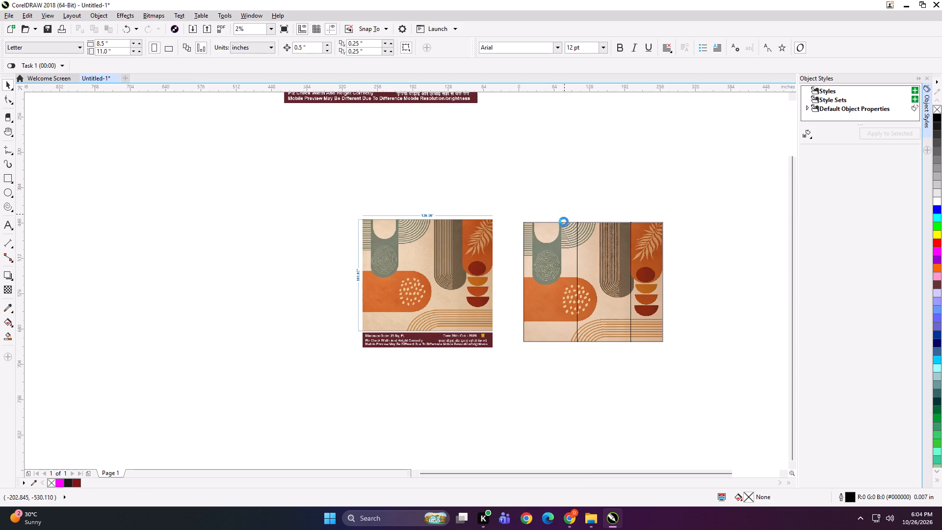
scroll(346, 180, "up", 1)
left_click_drag(363, 163, 383, 196)
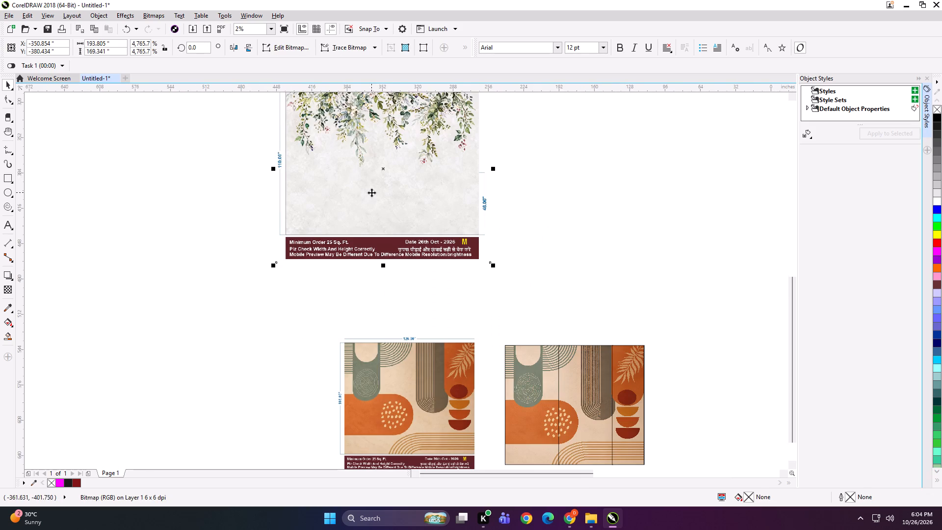
scroll(356, 136, "down", 1)
scroll(295, 172, "up", 1)
scroll(408, 198, "up", 1)
scroll(351, 168, "down", 1)
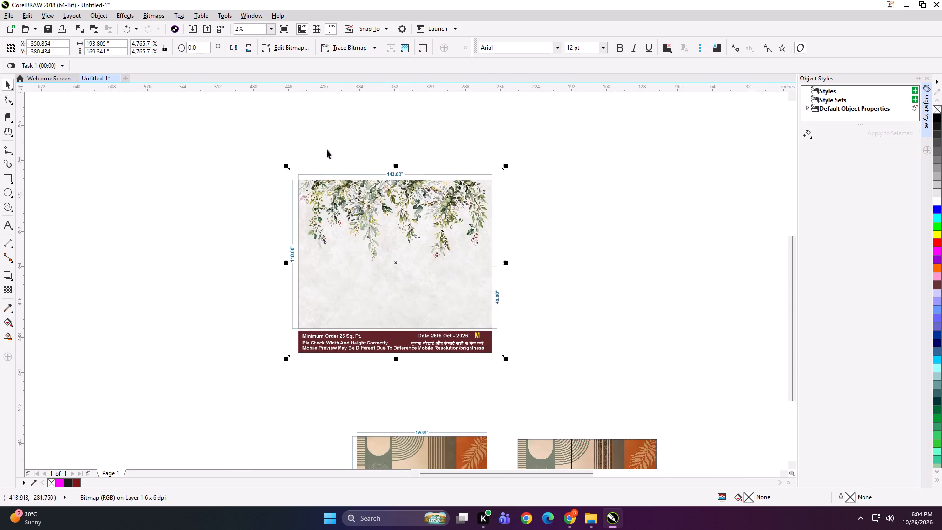
scroll(327, 149, "down", 1)
scroll(405, 383, "up", 1)
left_click(574, 363)
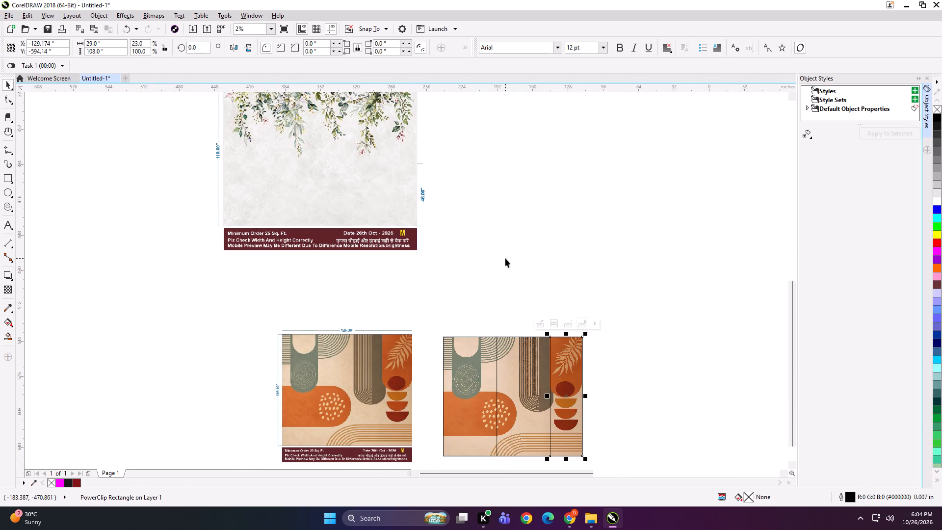
scroll(505, 258, "down", 1)
left_click(568, 296)
scroll(408, 377, "up", 1)
left_click(482, 298)
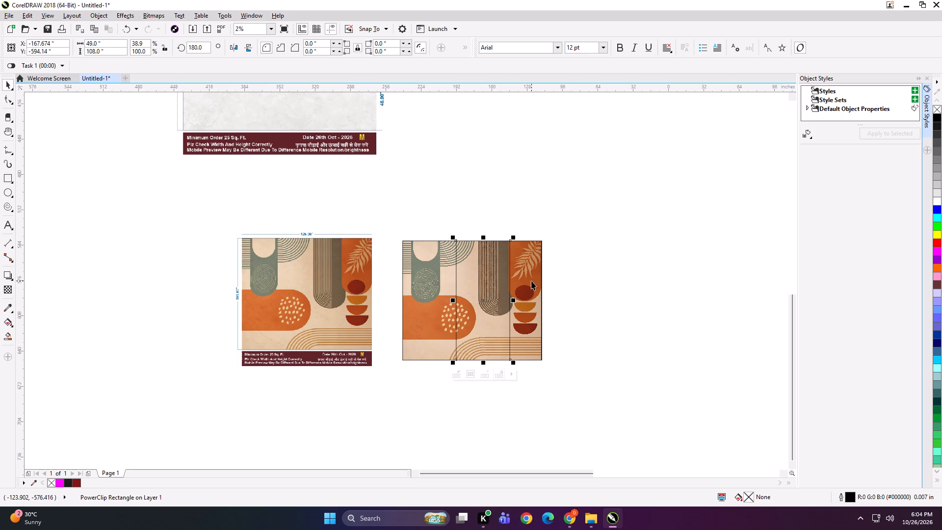
left_click(531, 281, "shift")
left_click(613, 258)
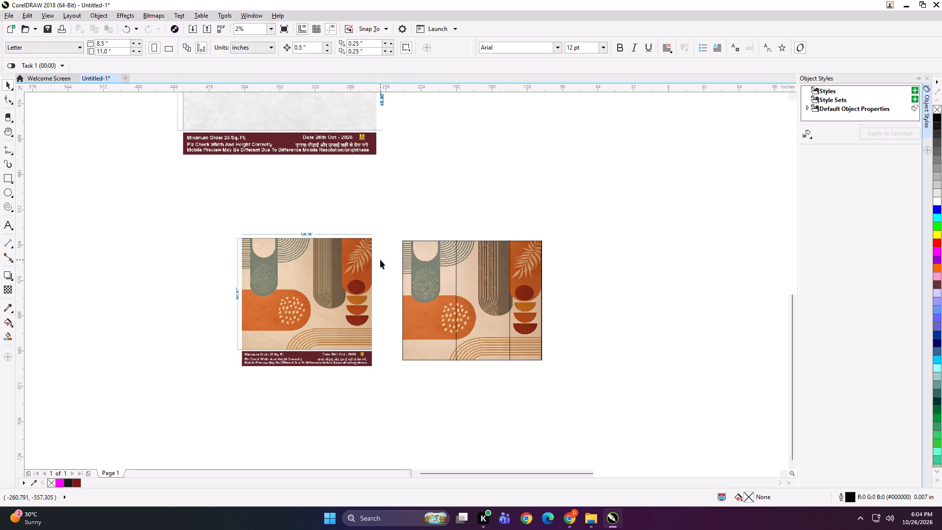
scroll(484, 278, "up", 1)
left_click(590, 262)
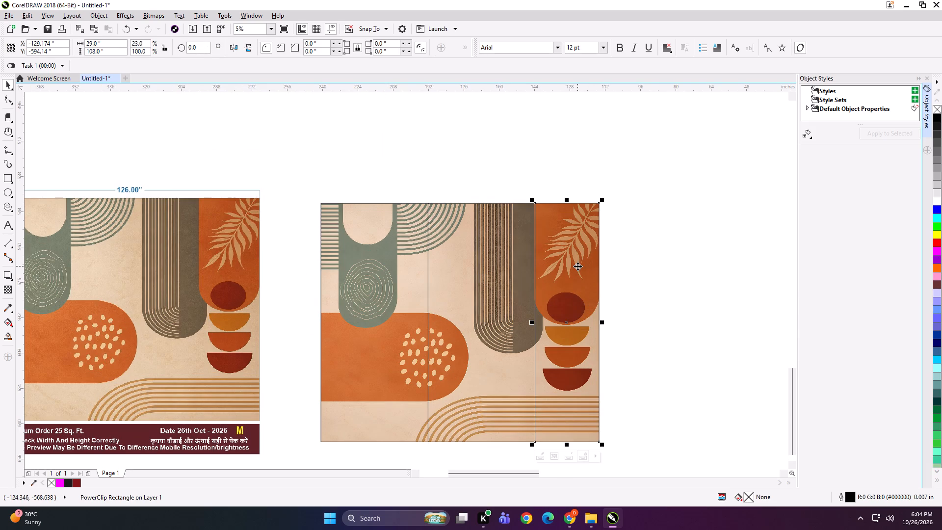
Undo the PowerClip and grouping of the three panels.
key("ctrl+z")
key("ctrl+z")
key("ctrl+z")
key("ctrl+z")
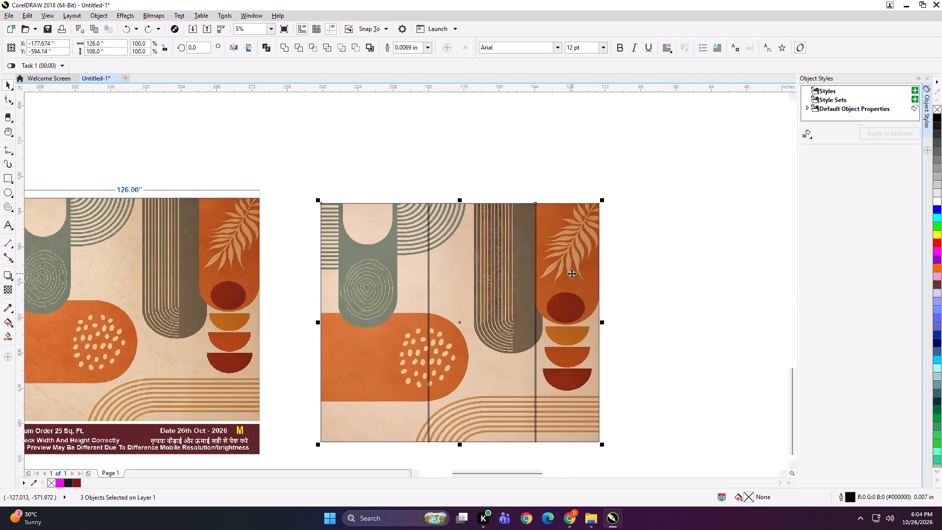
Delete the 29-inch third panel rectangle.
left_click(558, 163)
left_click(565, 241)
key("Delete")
Set the second panel rectangle's width to 41 inches and reposition it beside the first panel with a 0.5 inch overlap.
left_click(500, 236)
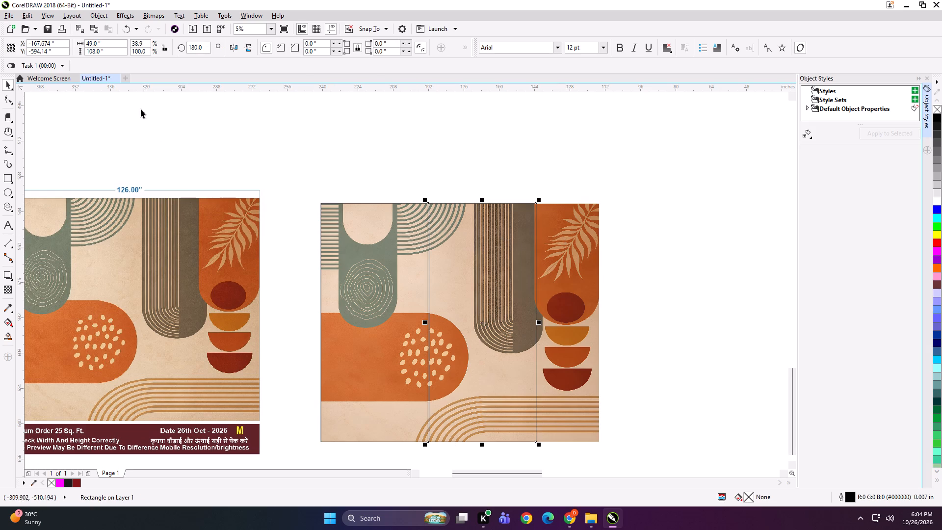
left_click_drag(116, 44, 87, 44)
type("41")
key("Return")
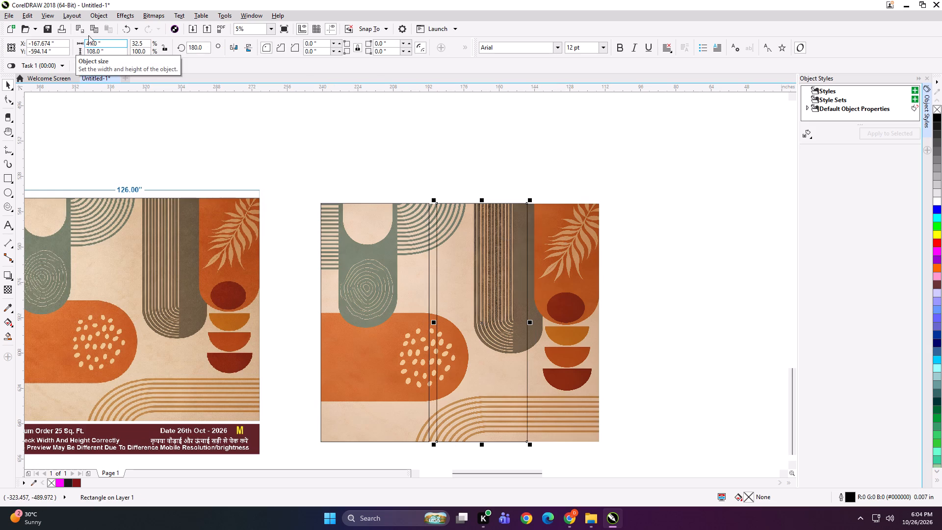
left_click(340, 233, "shift")
key("t")
key("r")
left_click(351, 175)
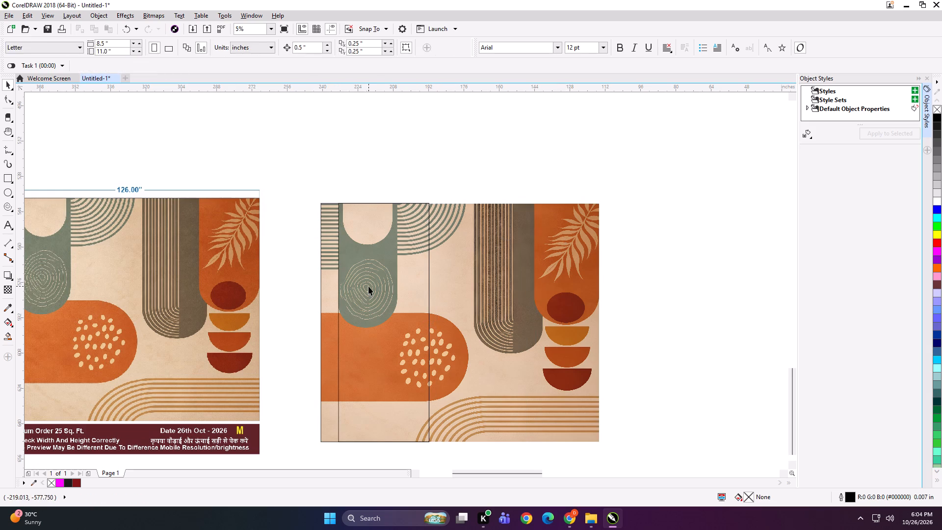
left_click(368, 286)
left_click_drag(337, 323, 459, 325)
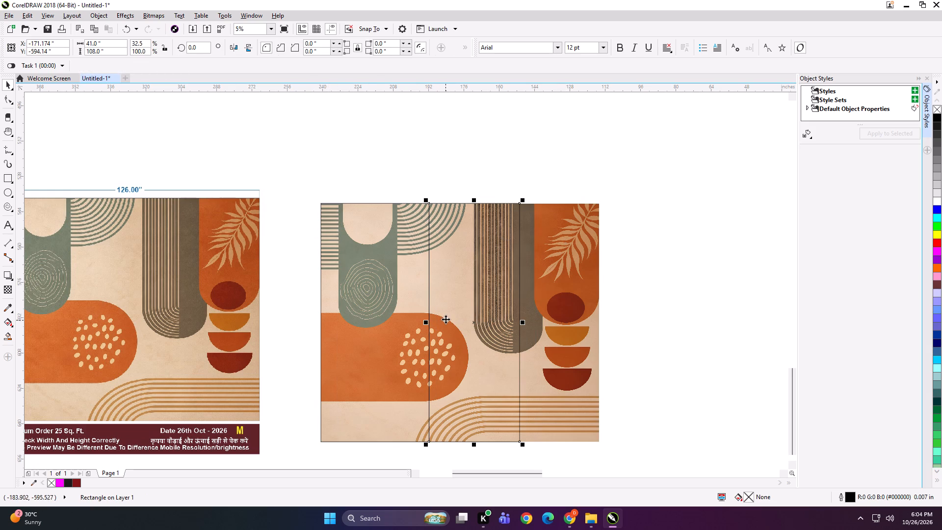
key("Left")
Create a third panel from a mirrored copy of the 41-inch one, overlapping 0.5 inch and narrowed to 37 inches at the image's right edge.
left_click_drag(423, 324, 581, 315)
right_click(581, 315, "ctrl")
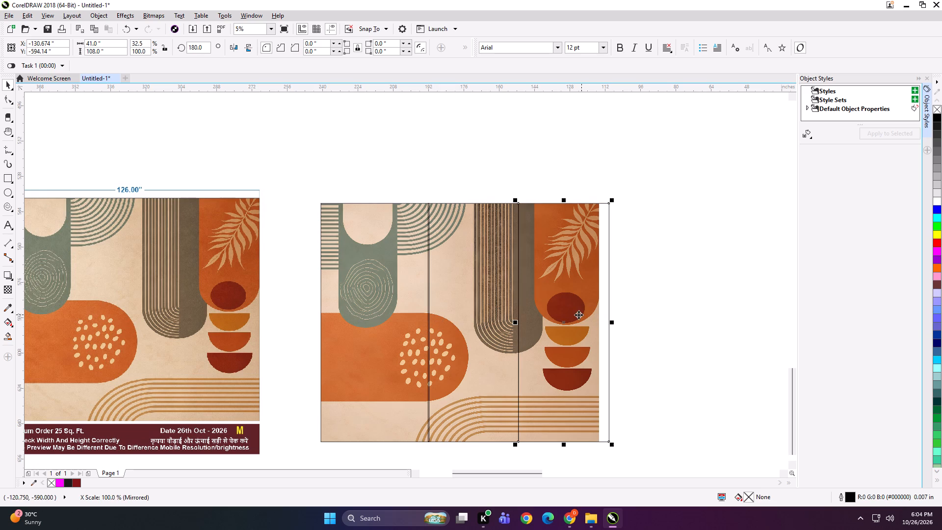
key("Left")
left_click_drag(614, 322, 607, 322)
Group the 49, 41 and 37 inch panel rectangles, PowerClip the abstract-shapes image into them and ungroup the panels.
left_click(466, 269)
left_click(564, 265)
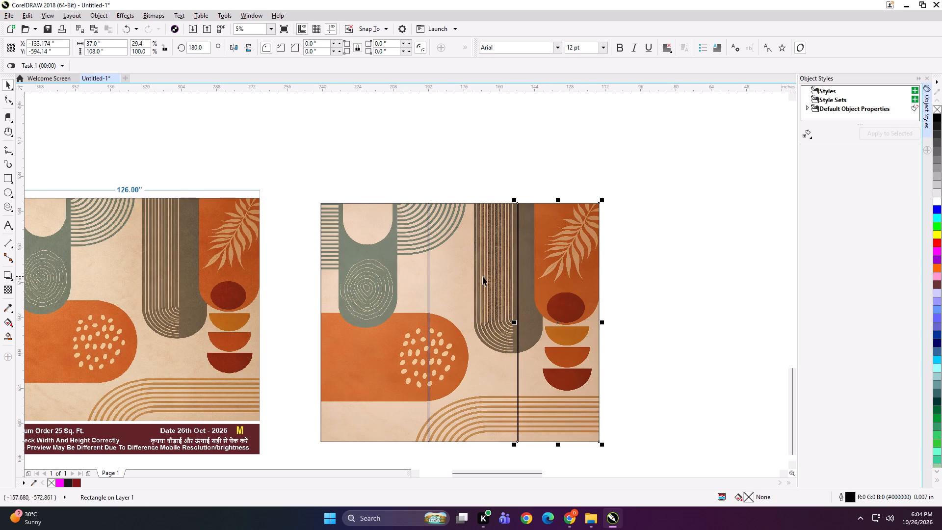
left_click(480, 276, "shift")
left_click(396, 283, "shift")
key("ctrl+g")
left_click(442, 182)
left_click(463, 257, "alt")
key("shift+Return")
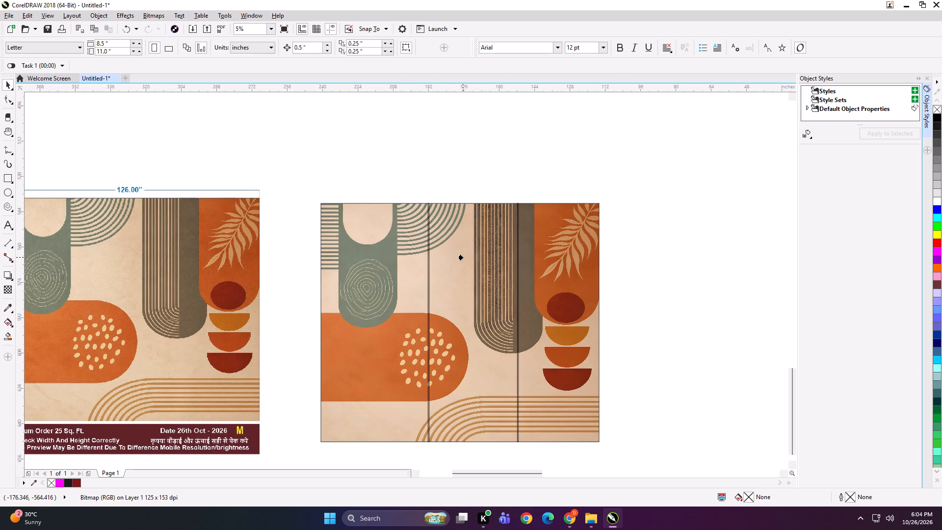
left_click(463, 257)
key("ctrl+u")
left_click(634, 264)
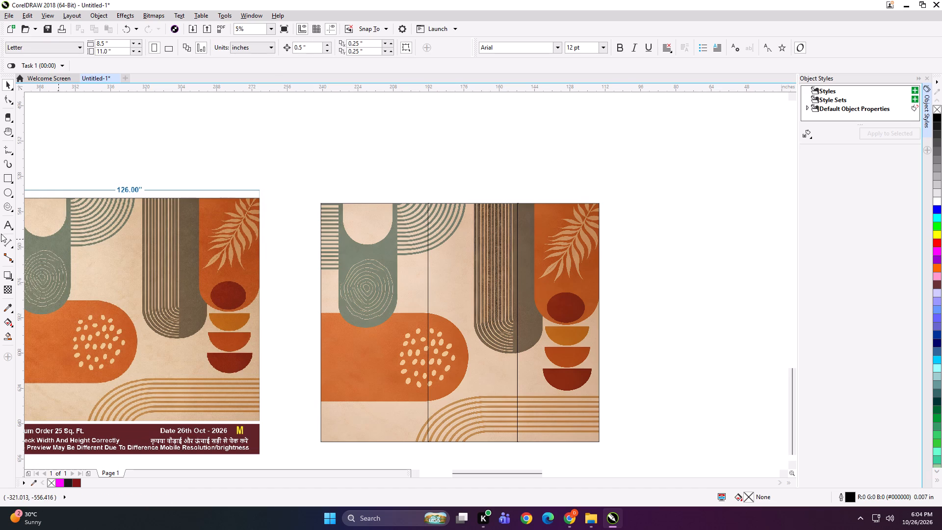
Add the text label "126*108 PANEL 1" on the top edge of the first panel.
left_click(13, 223)
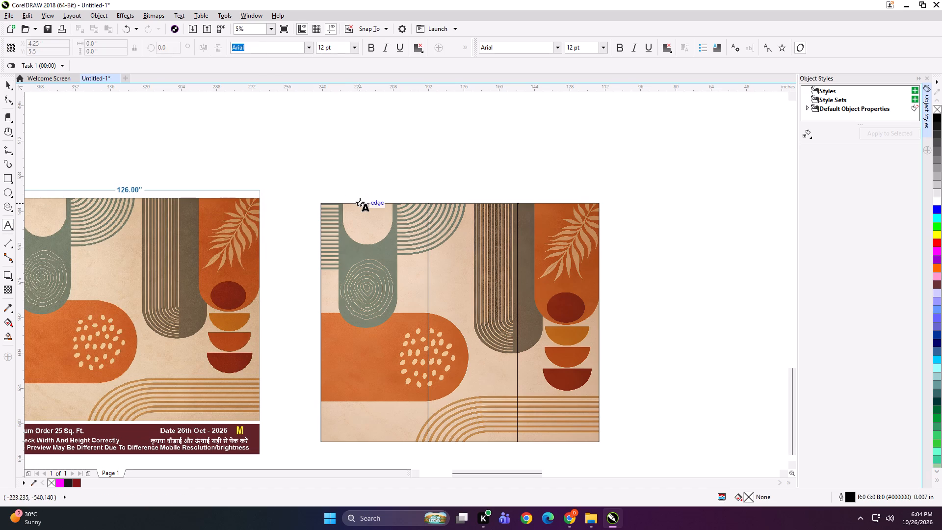
left_click(360, 201)
scroll(450, 211, "down", 1)
scroll(322, 236, "up", 1)
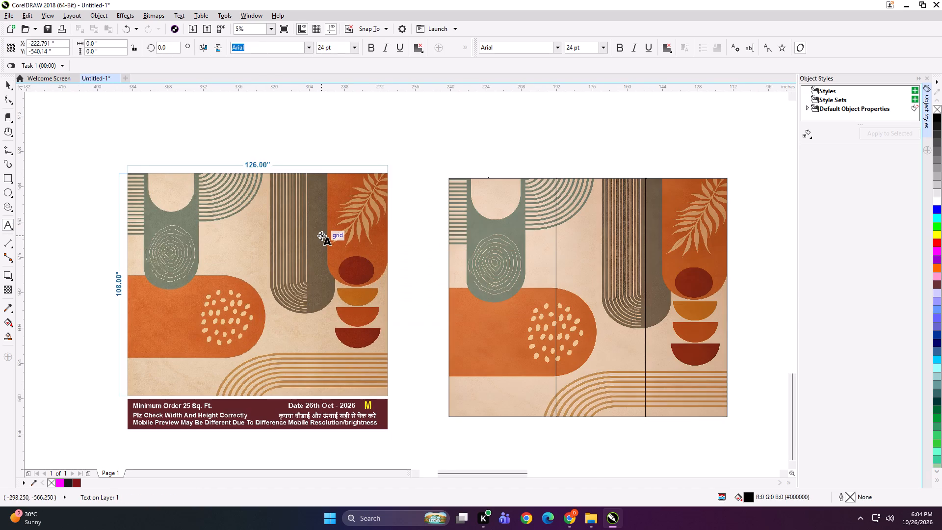
type("126*108 PANEL 1")
Copy the label onto the top edges of the second and third panels, changing the numbers to PANEL 2 and PANEL 3.
key("ctrl+a")
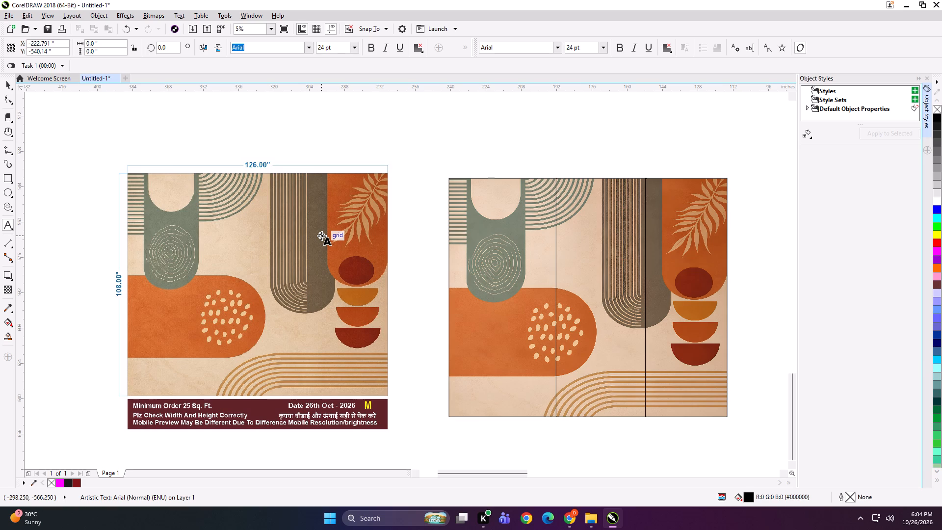
key("ctrl+c")
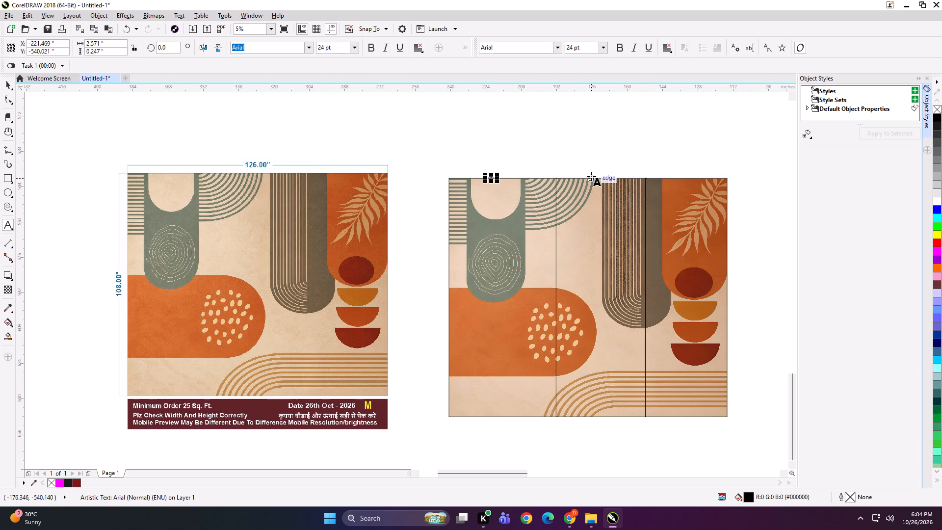
left_click(591, 176)
scroll(591, 176, "up", 4)
key("ctrl+v")
key("BackSpace")
key("2")
scroll(503, 192, "down", 4)
left_click(679, 192)
key("ctrl+v")
key("BackSpace")
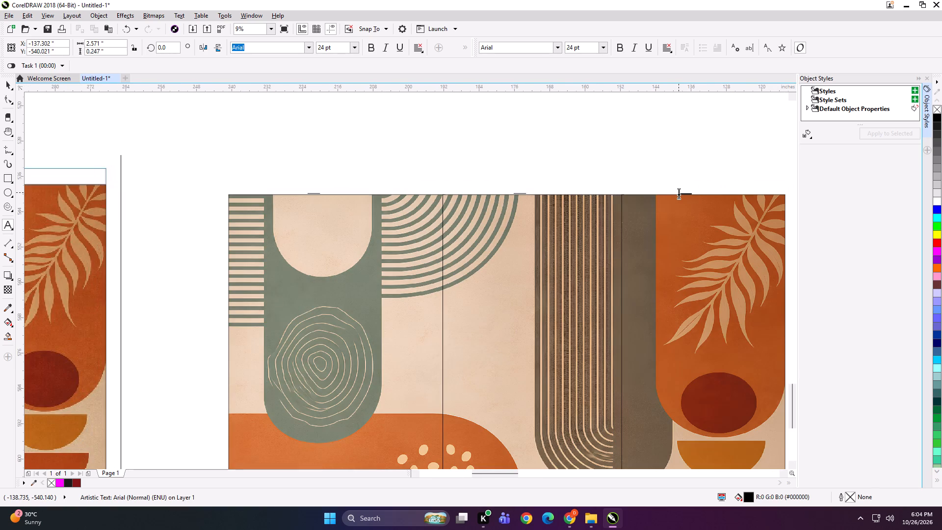
key("3")
Group the third panel with its PANEL 3 label.
scroll(685, 191, "down", 2)
left_click(6, 83)
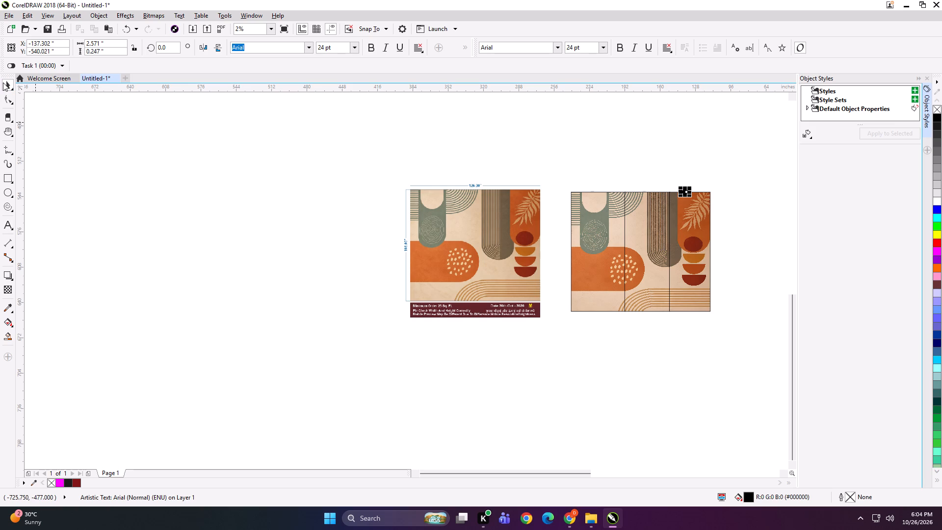
left_click(697, 226, "shift")
key("ctrl+g")
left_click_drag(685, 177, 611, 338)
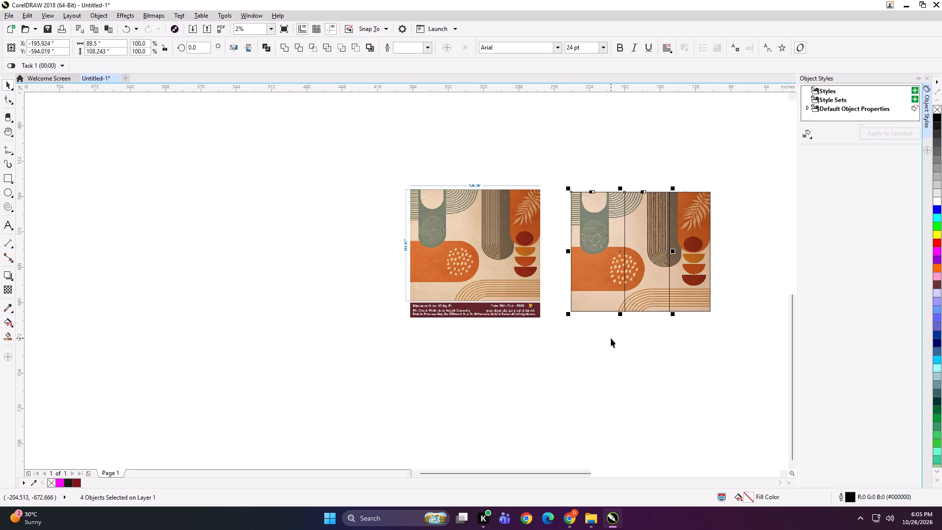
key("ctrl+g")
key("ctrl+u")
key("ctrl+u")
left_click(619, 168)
Group the second panel with its PANEL 2 label and the first panel with its PANEL 1 label.
left_click_drag(627, 168, 662, 245)
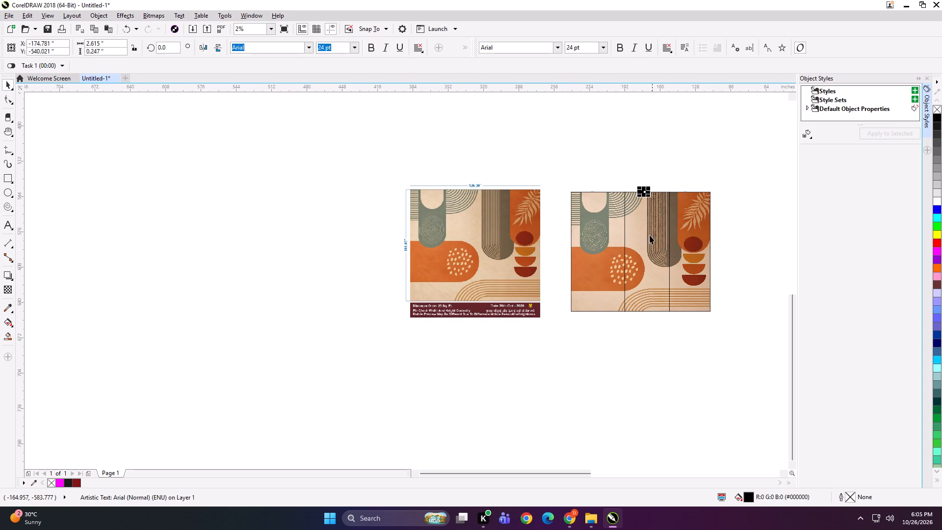
left_click(650, 235, "shift")
key("ctrl+g")
left_click_drag(634, 169, 557, 239)
left_click(591, 226, "shift")
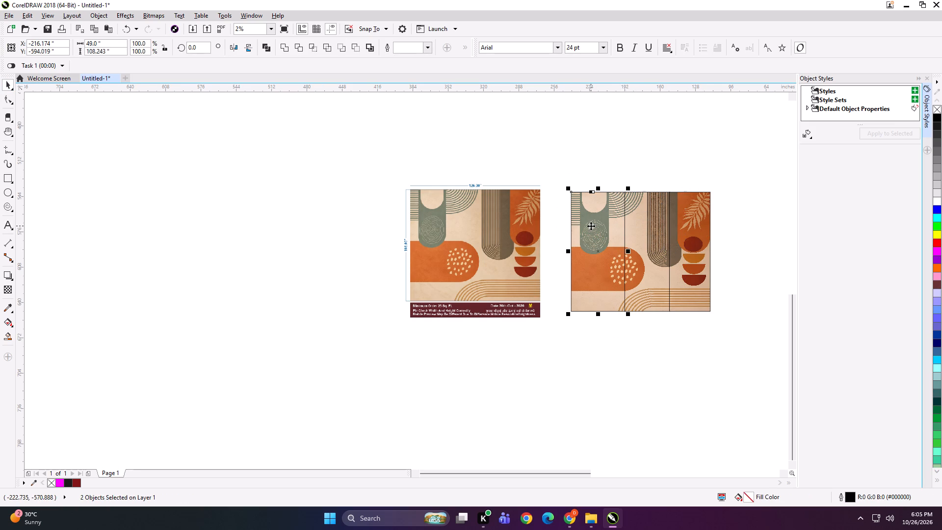
key("ctrl+g")
Start a TIFF export of only the grouped first panel and browse to KD > PRINT FILE > 26 on the work (D:) drive.
left_click_drag(734, 161, 545, 355)
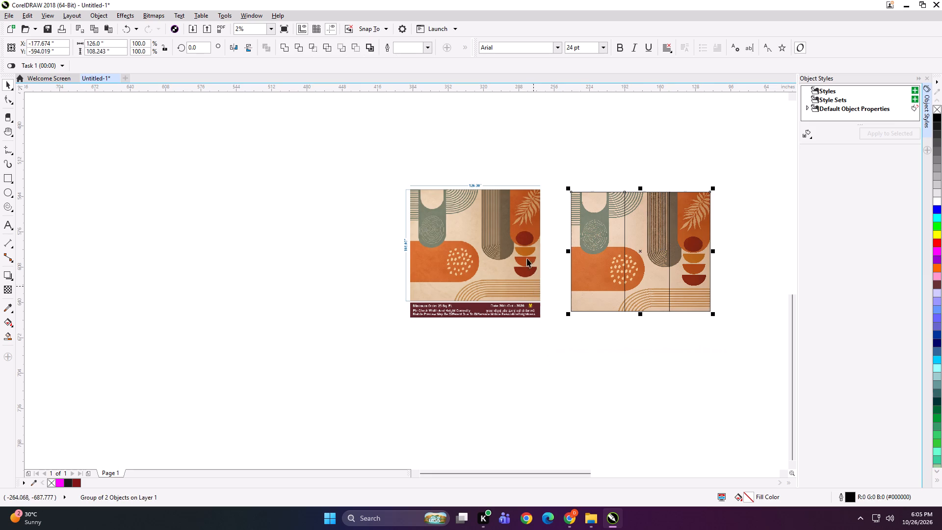
left_click(525, 254, "shift")
key("shift+F2")
left_click(432, 103)
left_click(478, 199)
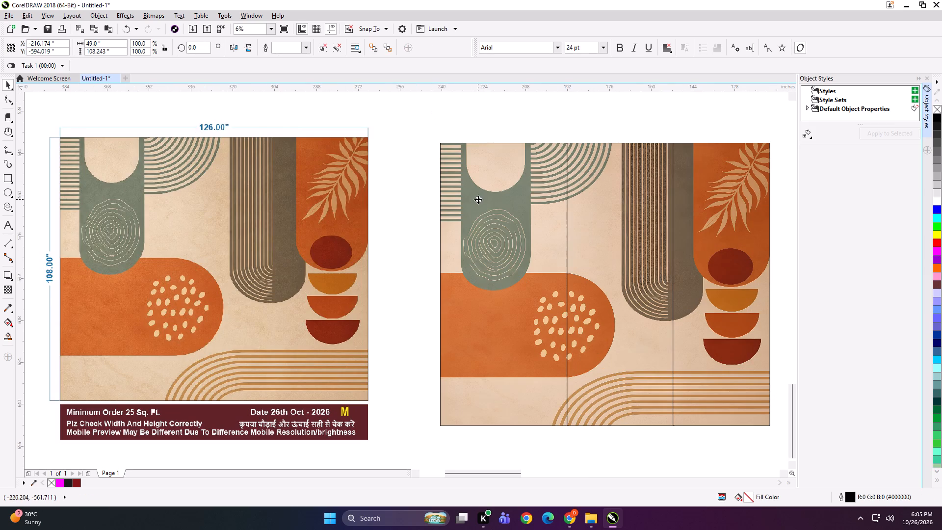
key("ctrl+e")
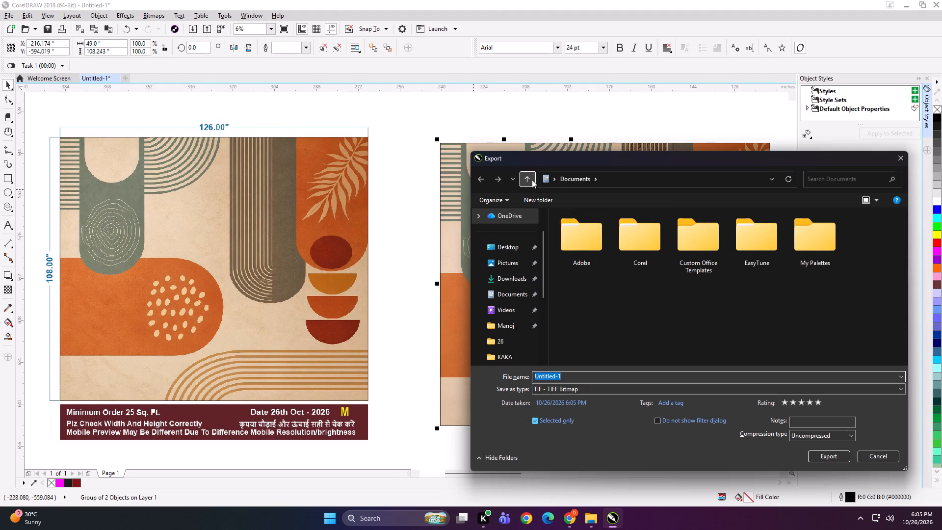
scroll(510, 319, "up", 1)
scroll(510, 322, "down", 1)
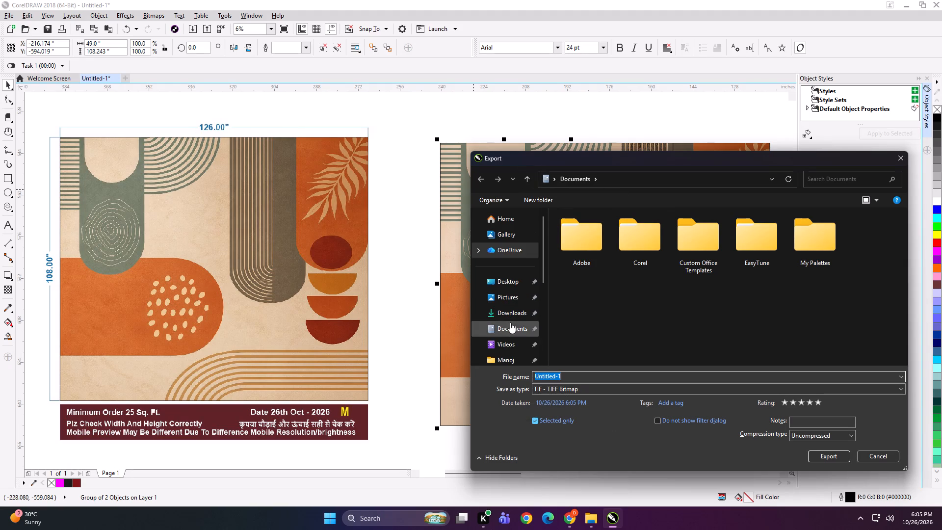
left_click(511, 313)
triple_click(740, 235)
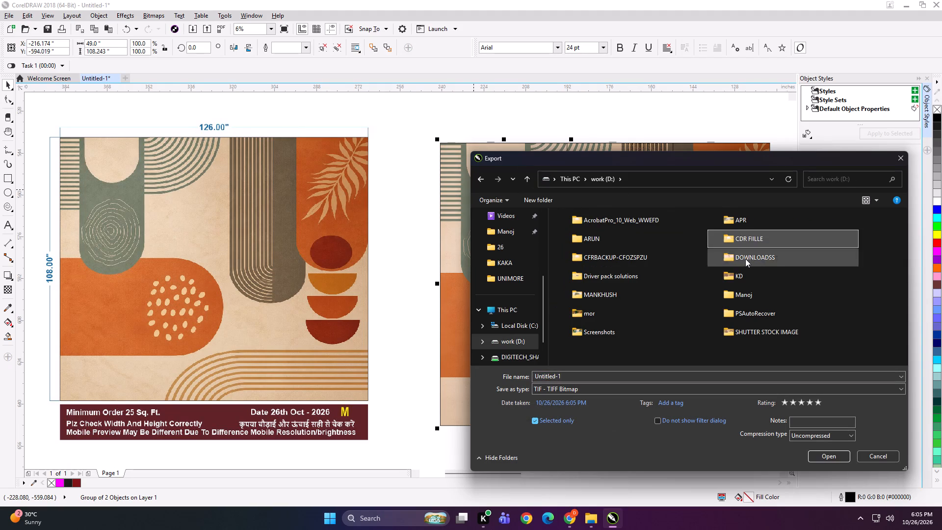
double_click(748, 282)
left_click(684, 320)
double_click(678, 265)
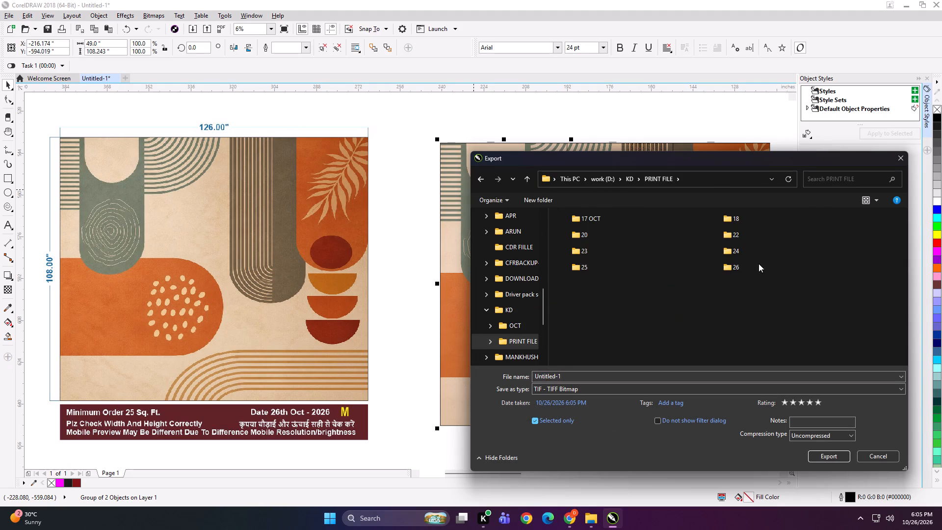
double_click(762, 265)
Create a new folder named ALL ART inside the 26 folder.
left_click(633, 332)
left_click(543, 203)
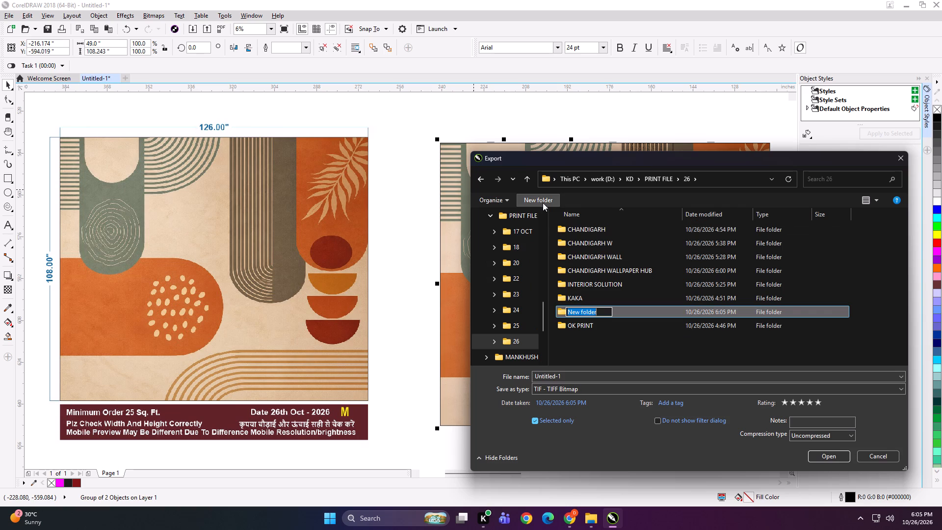
type("ALL AR")
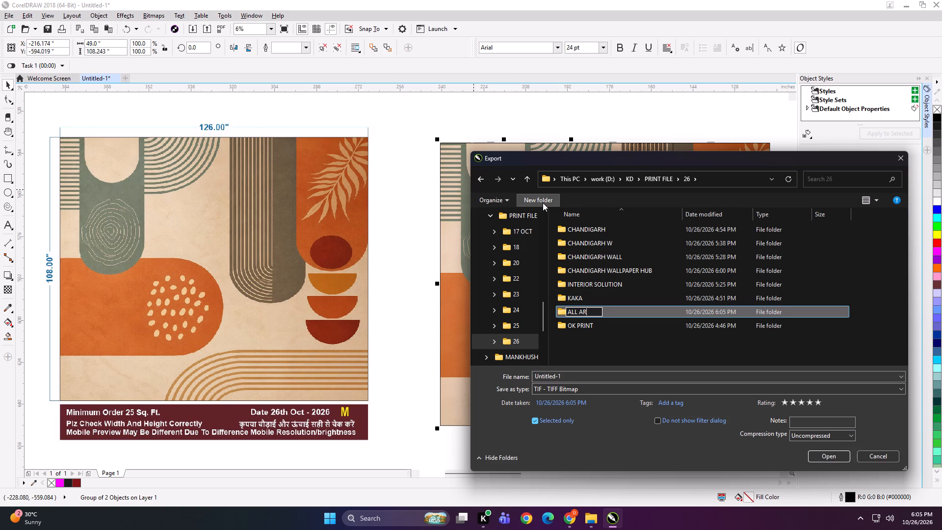
key("t")
key("Return")
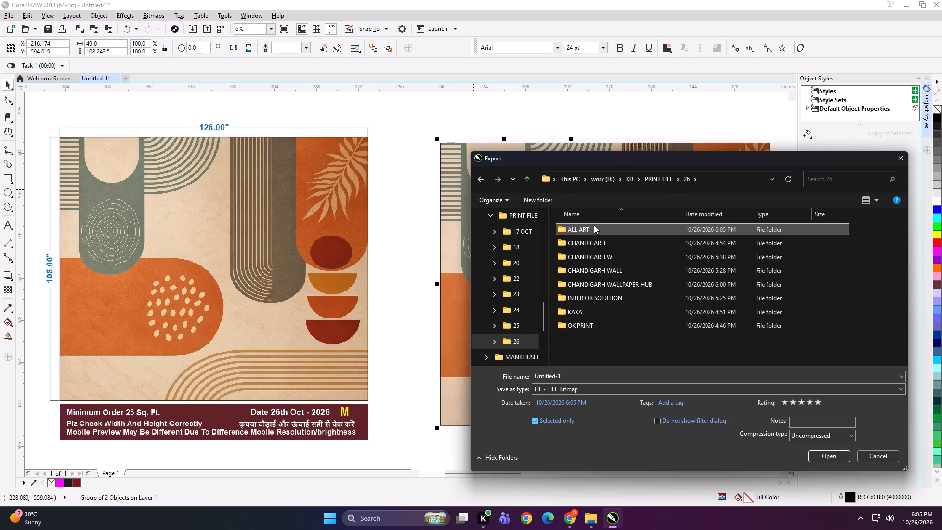
Export the first panel into the ALL ART folder as a TIFF named "49x108 A CANVAS".
double_click(595, 226)
left_click(583, 373)
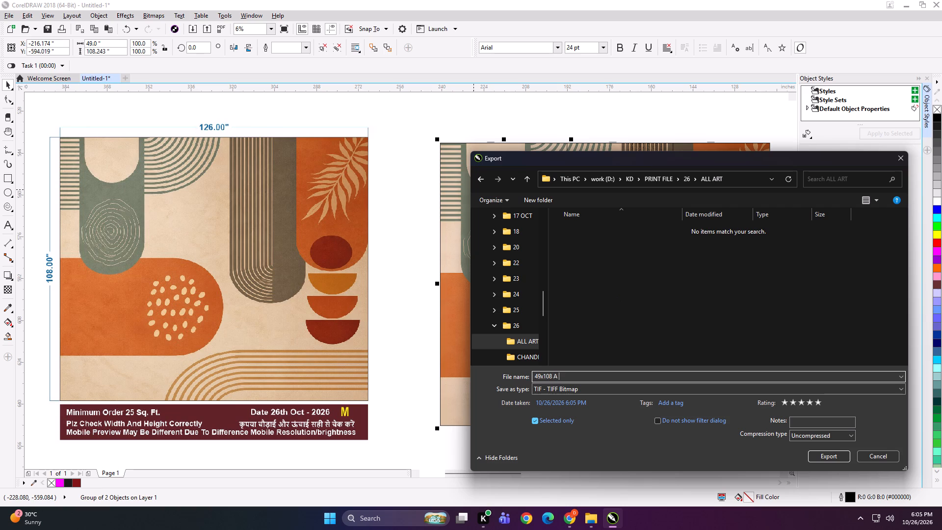
type("CANVAS")
key("Return")
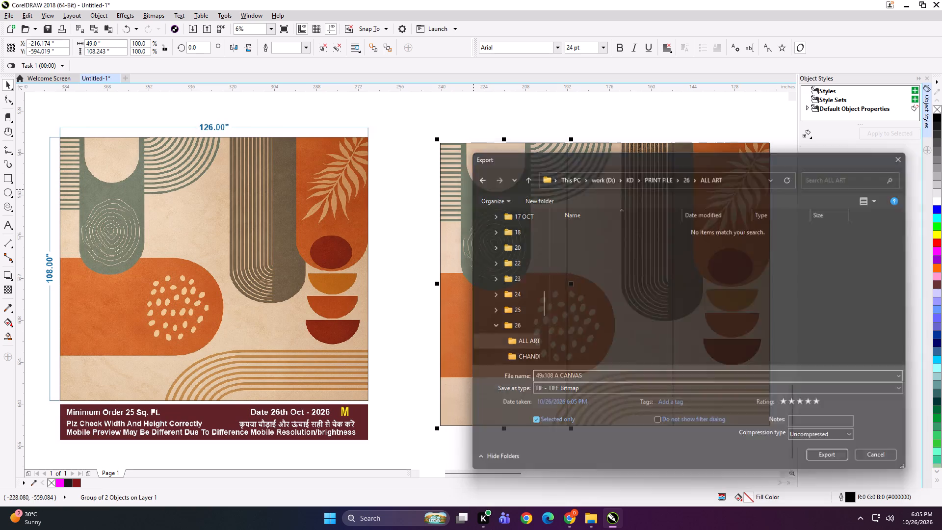
key("Return")
Export the middle panel into the ALL ART folder as a TIFF named "41x108 B CANVAS".
left_click(616, 295)
key("ctrl+e")
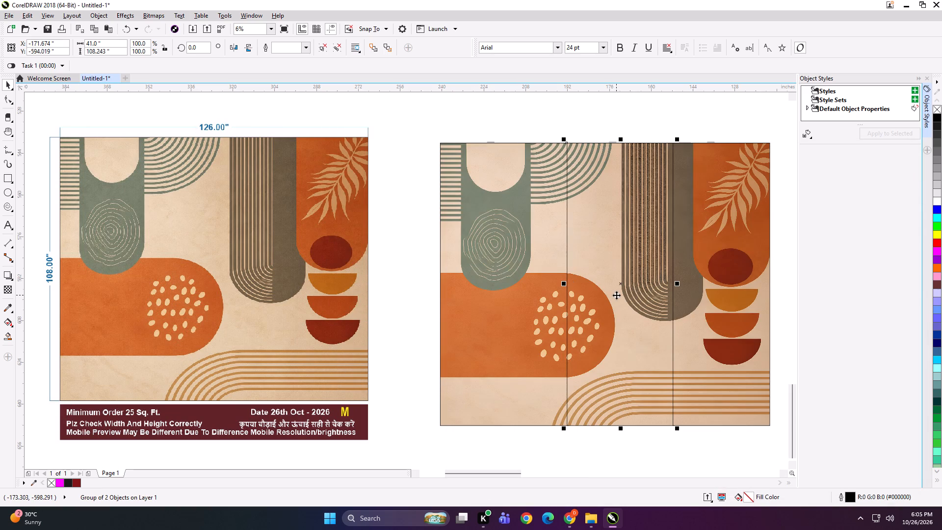
key("ctrl+e")
left_click(582, 243)
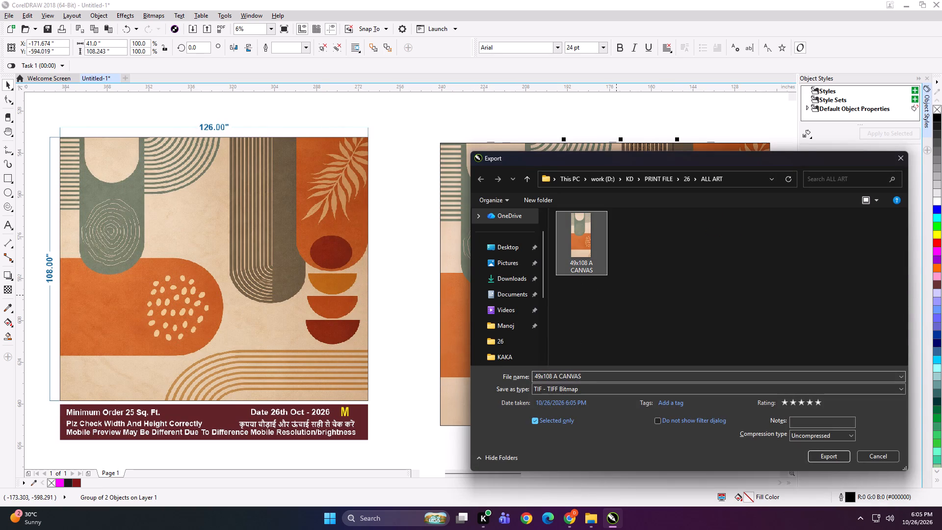
double_click(557, 376)
type("B")
key("space")
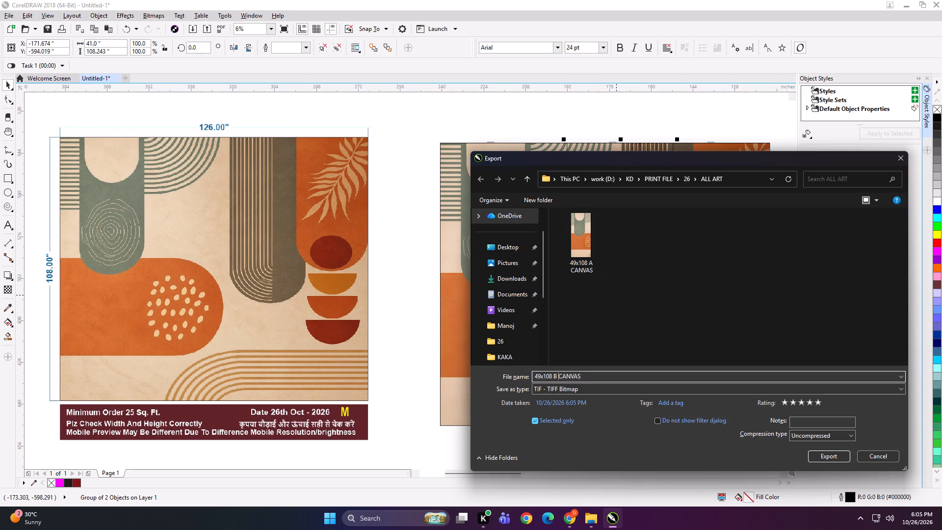
key("Left")
key("Left")
key("Left")
key("Left")
key("Left")
key("Left")
key("Left")
key("BackSpace")
key("1")
key("Return")
key("Return")
Export the third panel into the ALL ART folder as a TIFF named "37x108 C CANVAS".
left_click(711, 341)
key("ctrl+e")
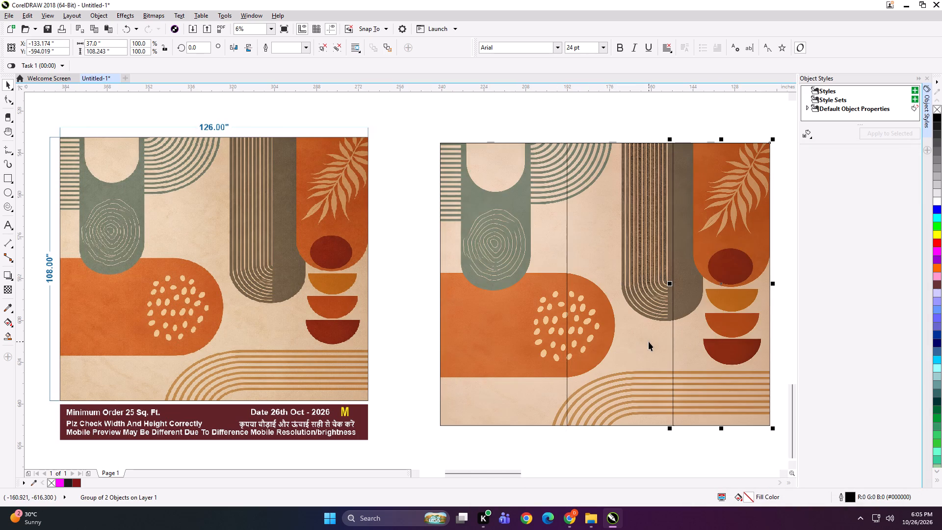
key("ctrl+e")
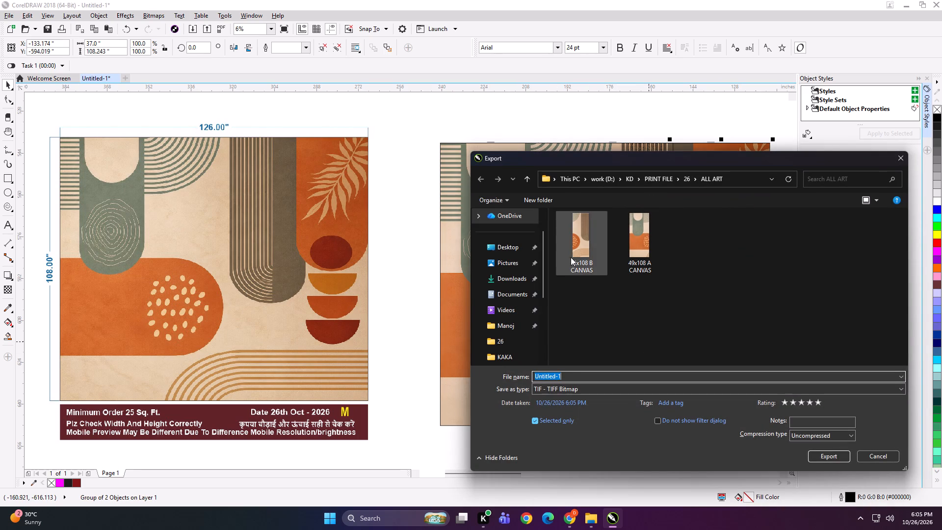
left_click(586, 245)
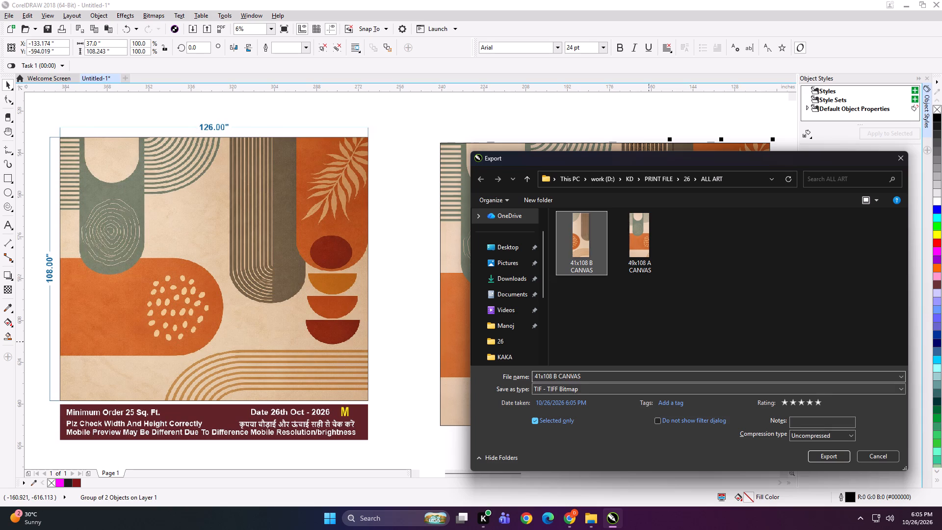
double_click(556, 374)
type("C")
key("space")
key("Left")
key("Left")
key("Left")
key("Left")
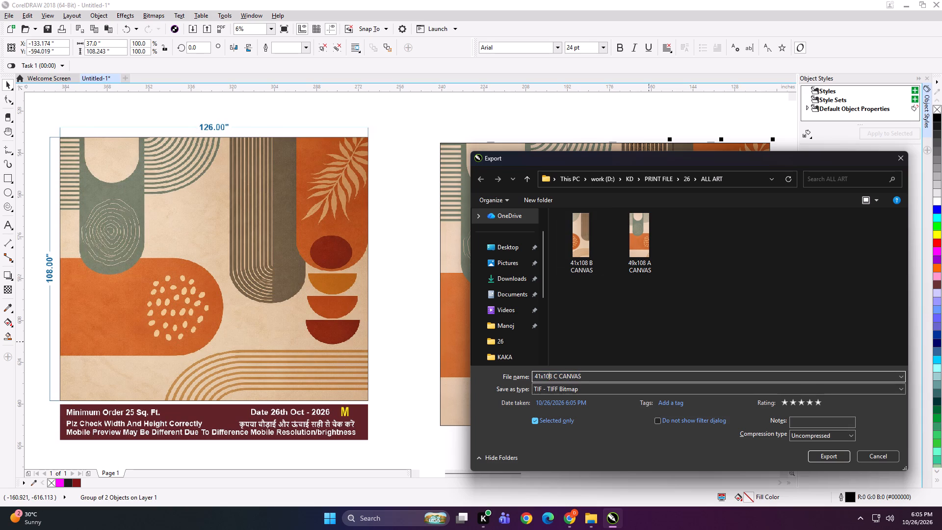
key("Left")
key("Left")
key("Left")
key("Left")
key("Right")
key("BackSpace")
key("BackSpace")
key("BackSpace")
type("37")
key("Return")
key("Return")
Open gaps between the panels by nudging the third about 3.5 inches rightward and the first about 5 inches leftward.
scroll(476, 321, "down", 1)
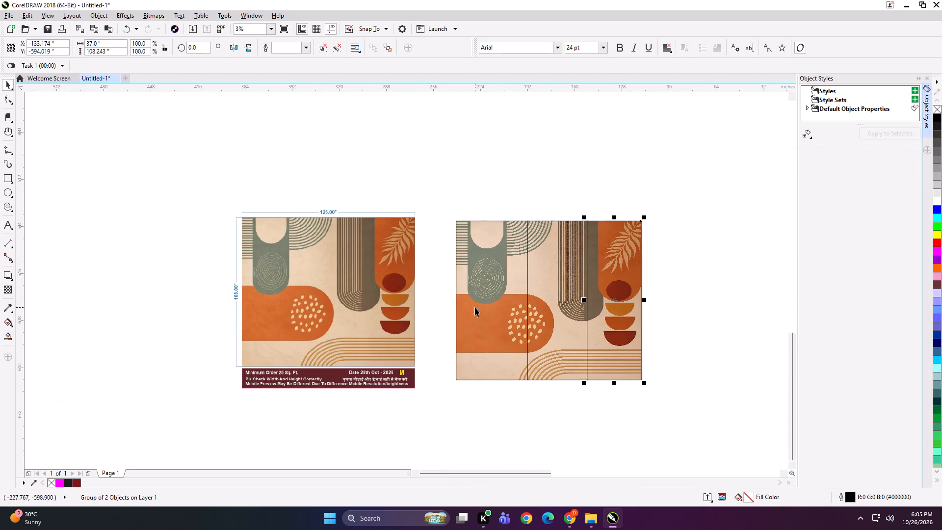
key("Right")
key("Right")
key("Right")
key("Right")
key("Right")
key("Right")
key("Right")
left_click(488, 285)
key("Left")
key("Left")
key("Left")
key("Left")
key("Left")
key("Left")
key("Left")
key("Left")
key("Left")
key("Left")
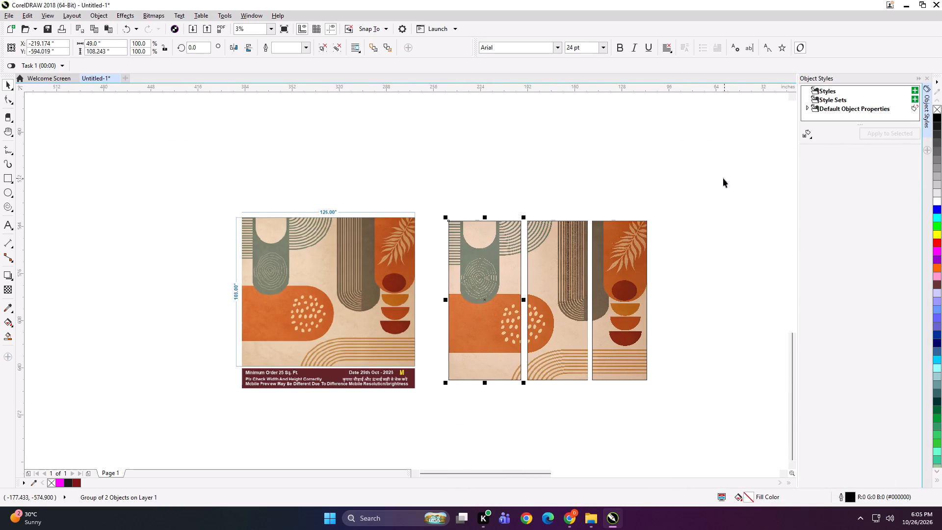
Group the three separated panels, and group them with the original 126 × 108 mural preview.
left_click_drag(697, 195, 412, 401)
key("ctrl+g")
left_click(394, 308, "shift")
key("ctrl+g")
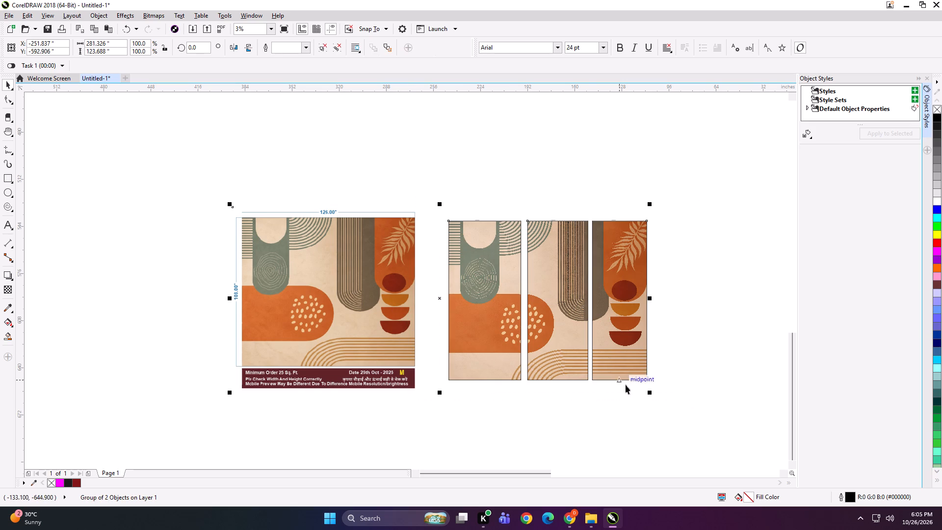
Scale the combined preview-and-panels group down proportionally about its centre to a small size of a few inches.
left_click_drag(650, 395, 454, 313, "shift")
scroll(445, 296, "up", 2)
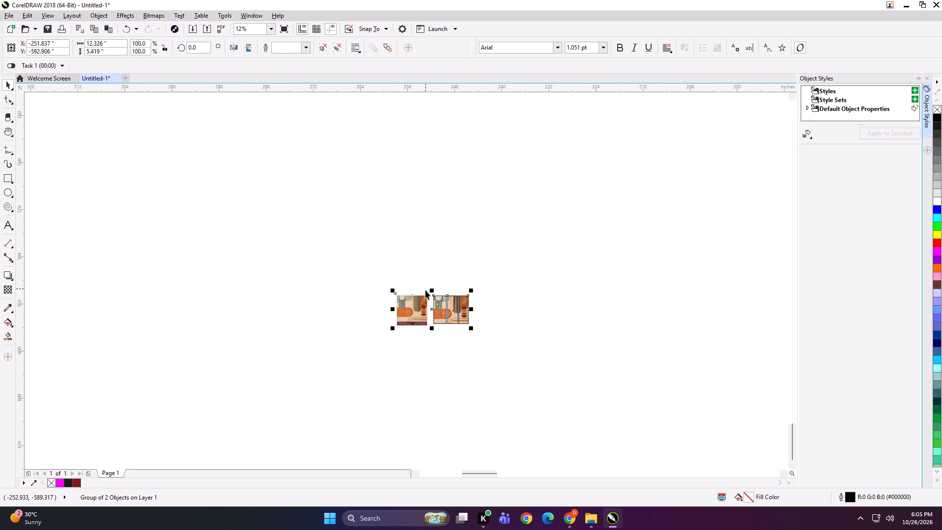
scroll(425, 309, "up", 3)
left_click_drag(759, 418, 688, 394, "shift")
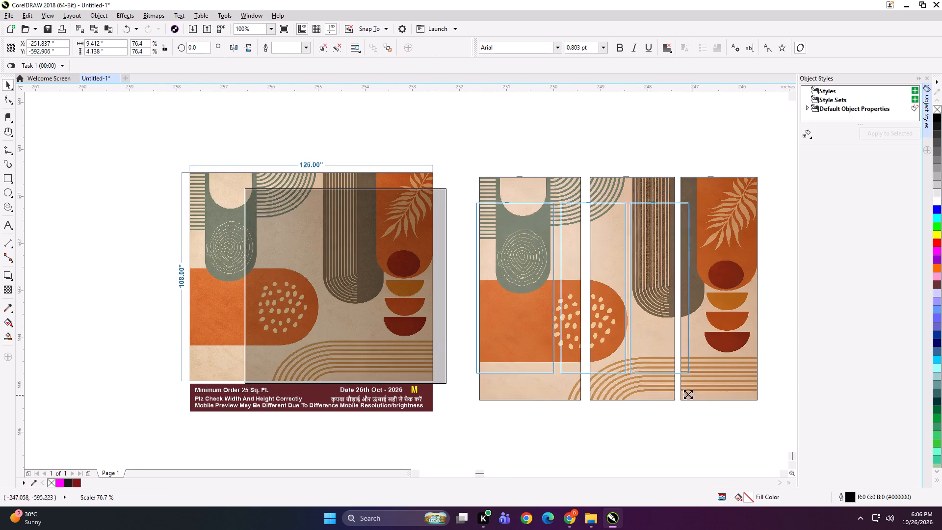
left_click_drag(688, 394, 590, 344, "shift")
Export the shrunken preview-and-panels group under the file name FSGDG.
key("ctrl+e")
type("FSGDG")
key("Return")
key("Return")
key("Return")
key("Return")
Delete the abstract-shapes preview-and-panels group from the drawing.
key("Delete")
key("F4")
left_click(513, 310)
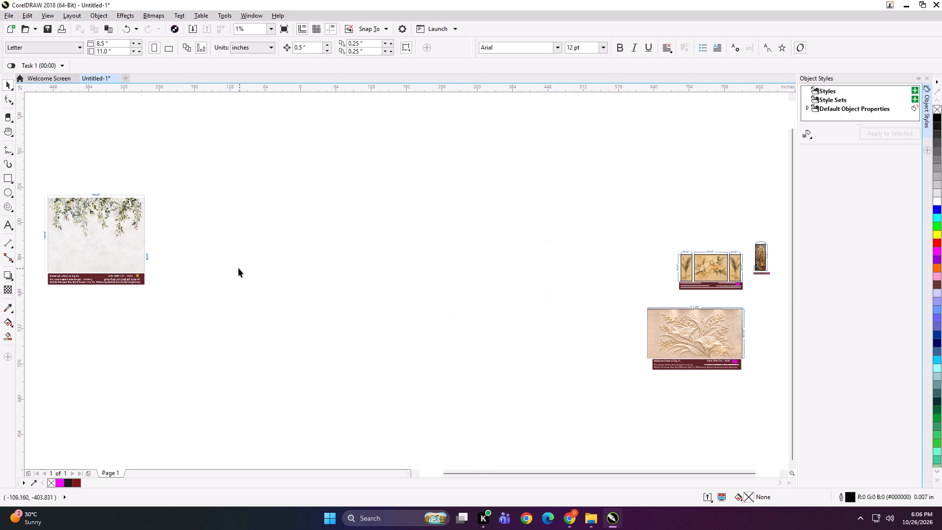
Move the hanging-leaves mural preview rightward into the empty area, closer to the other designs.
left_click_drag(132, 236, 292, 257)
left_click(481, 311)
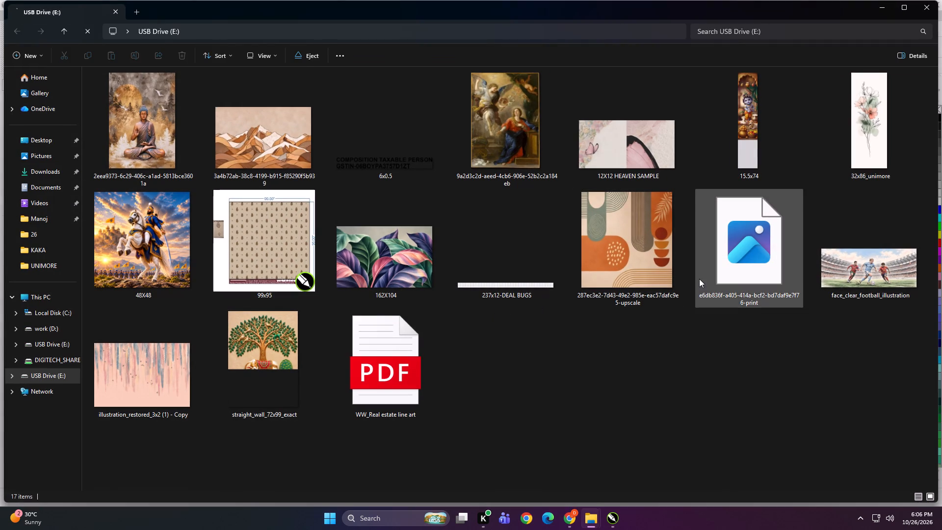
Bring the image file starting with e6db836f and ending in -print from USB Drive (E:) into the CorelDRAW document.
left_click(699, 279)
left_click_drag(743, 231, 614, 514)
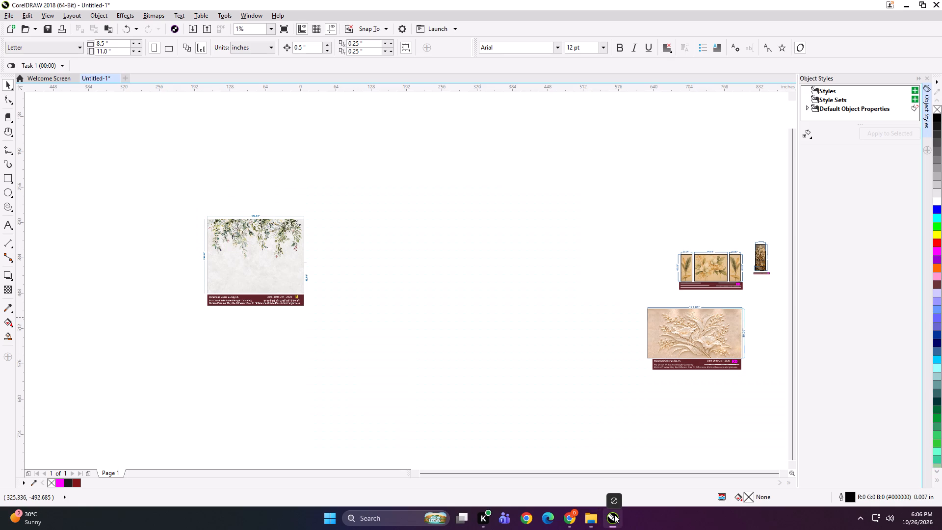
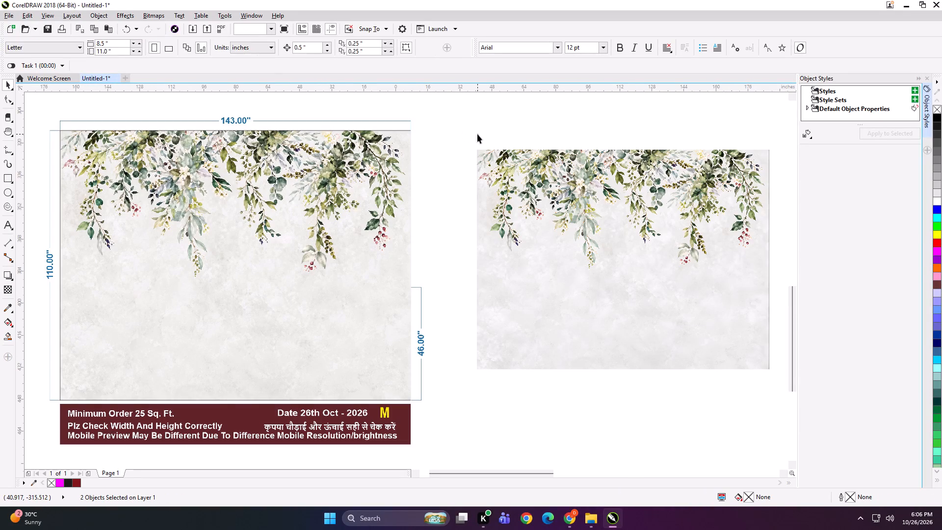
Resize the imported hanging-leaves print image to 143 inches wide and 110 inches high.
left_click(501, 185)
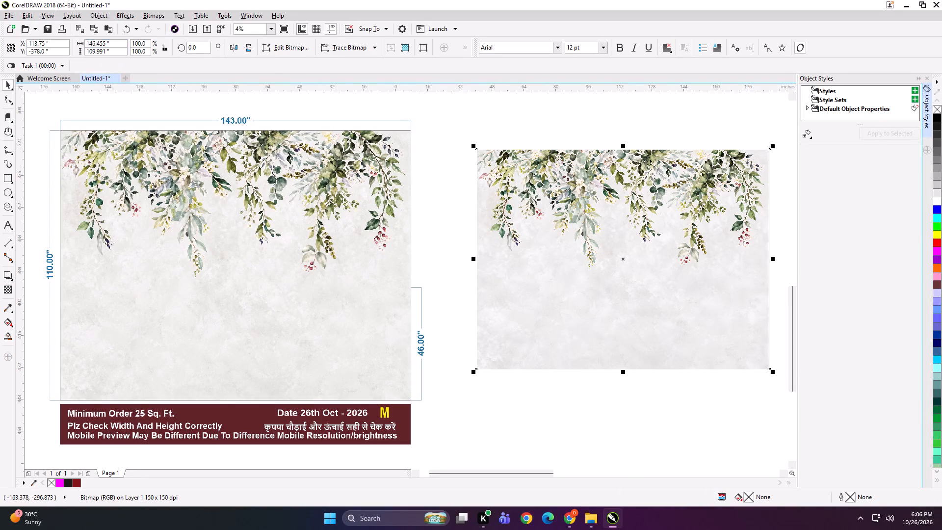
left_click_drag(120, 42, 49, 47)
type("143")
key("Tab")
type("110")
key("Return")
Add a 49 by 110 inch rectangular frame over the print image and align it with the image's left edge.
triple_click(8, 181, "shift")
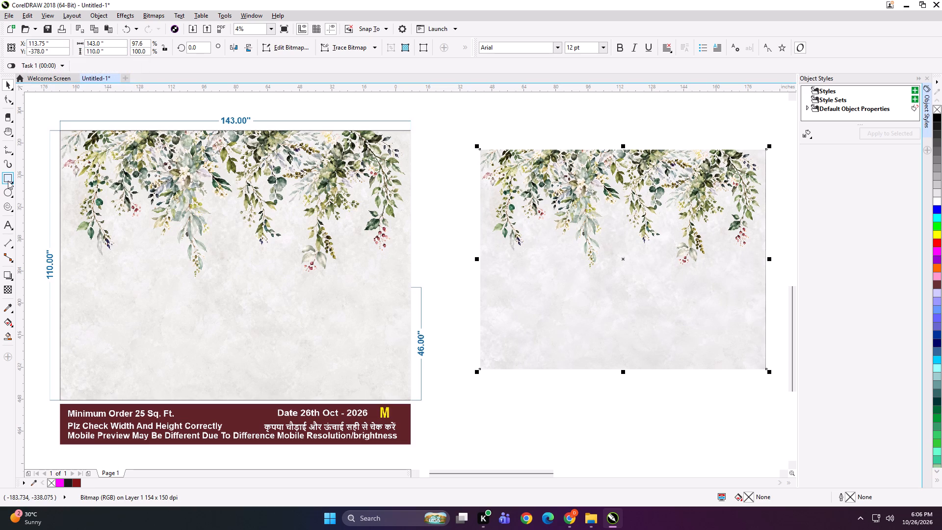
key("space")
left_click_drag(118, 43, 41, 53)
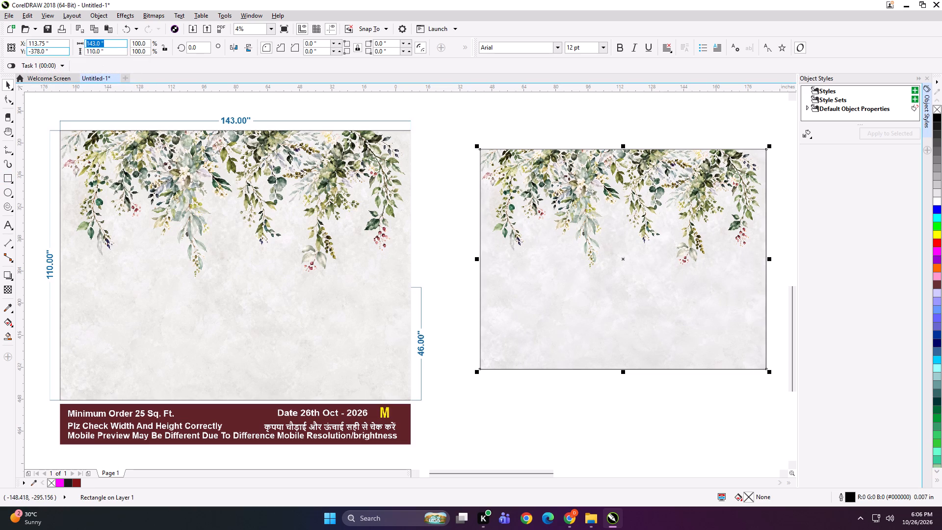
key("4")
key("Return")
left_click(556, 254, "shift")
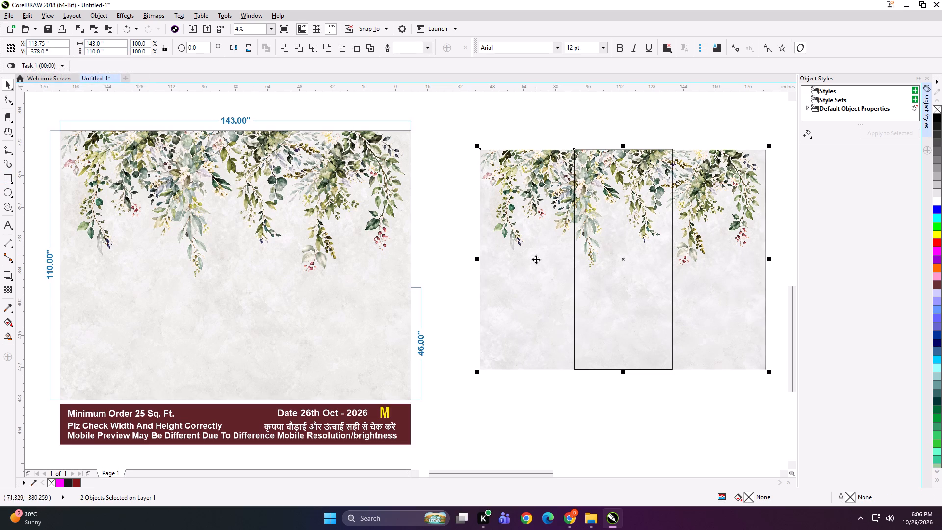
key("l")
left_click(537, 132)
left_click(531, 238)
Copy the 49-inch frame twice across the print image, nudging each copy 0.5 inch left to overlap its neighbour.
left_click_drag(478, 262, 620, 264)
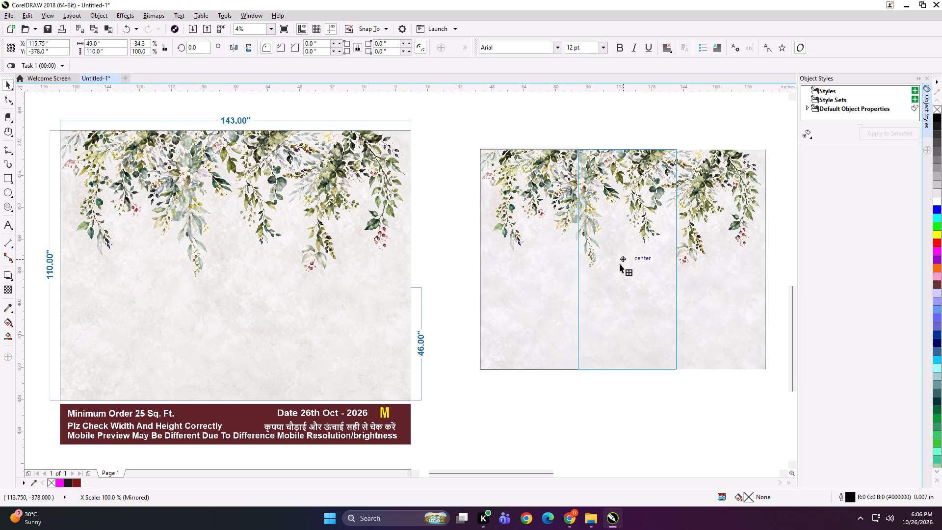
right_click(620, 264, "ctrl")
left_click_drag(620, 264, 619, 264)
key("Left")
left_click_drag(573, 260, 680, 244)
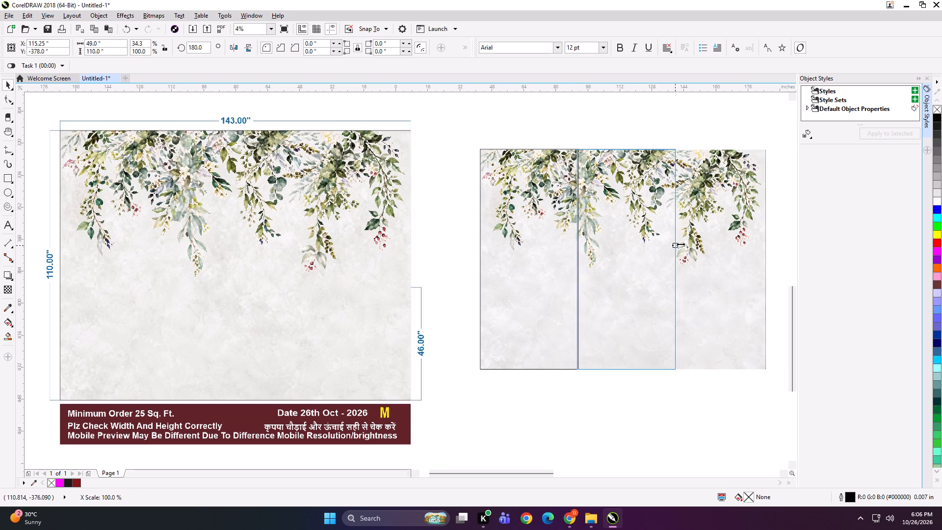
left_click_drag(680, 244, 699, 242)
right_click(699, 242, "ctrl")
key("Left")
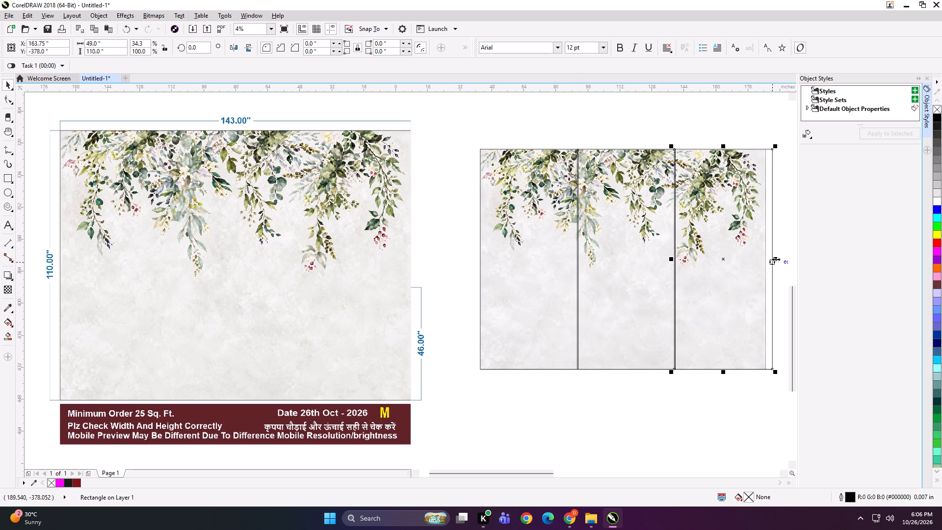
Narrow the third frame to 46 inches so it ends at the print image's right edge.
left_click_drag(776, 259, 770, 259)
scroll(770, 257, "up", 3)
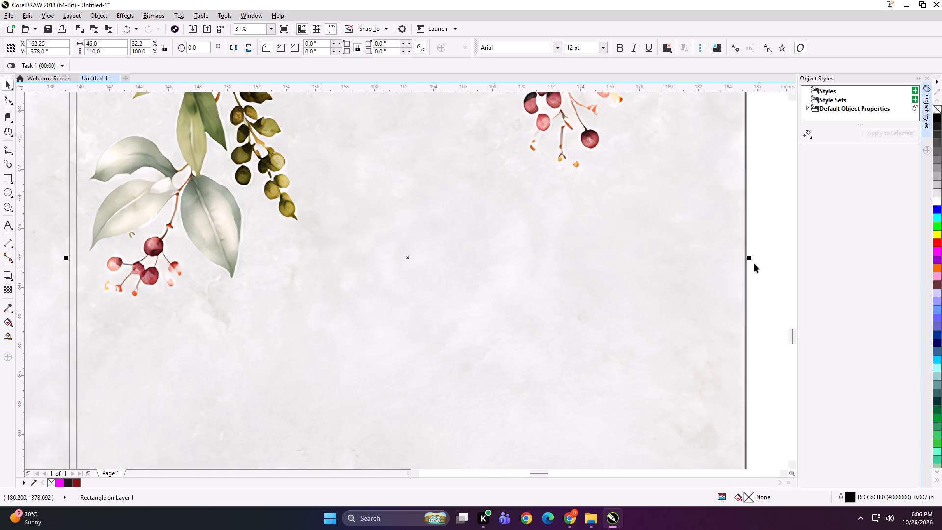
scroll(743, 255, "down", 2)
scroll(751, 258, "up", 4)
scroll(670, 258, "up", 2)
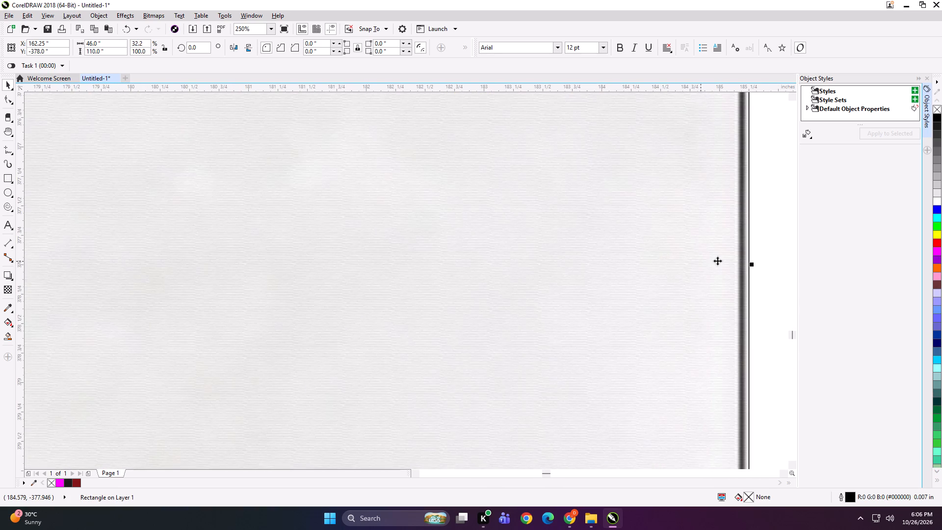
scroll(742, 266, "up", 1)
scroll(677, 261, "down", 6)
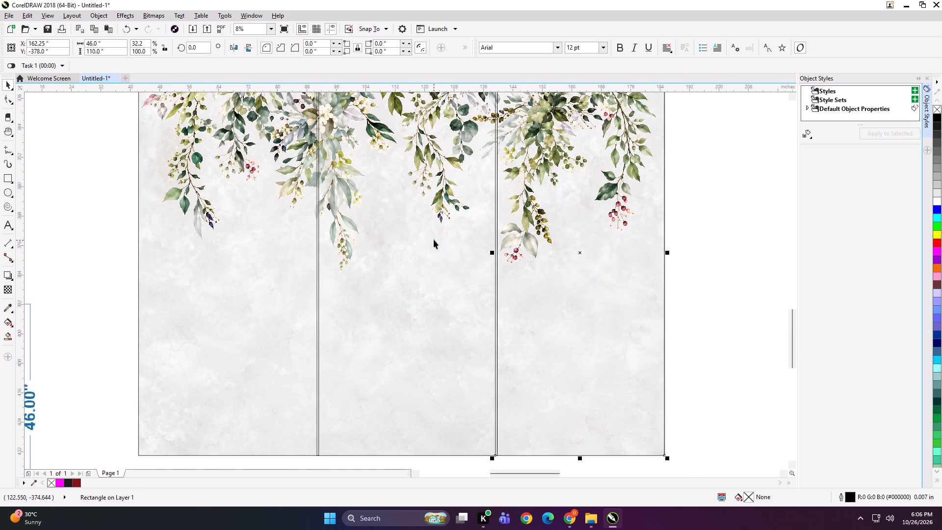
Group the three panel frames over the print image.
left_click(434, 239, "shift")
left_click(266, 245, "shift")
key("ctrl+g")
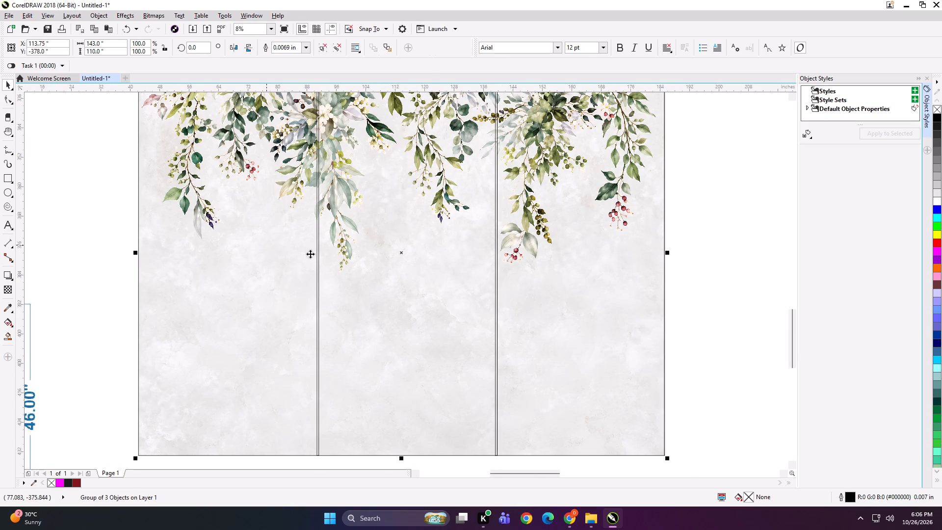
Stretch the print image's right side to about 143.09 inches wide, so its dark edge strip falls outside the frames.
left_click(686, 267)
left_click(633, 269, "alt")
scroll(672, 237, "up", 3)
scroll(601, 411, "up", 3)
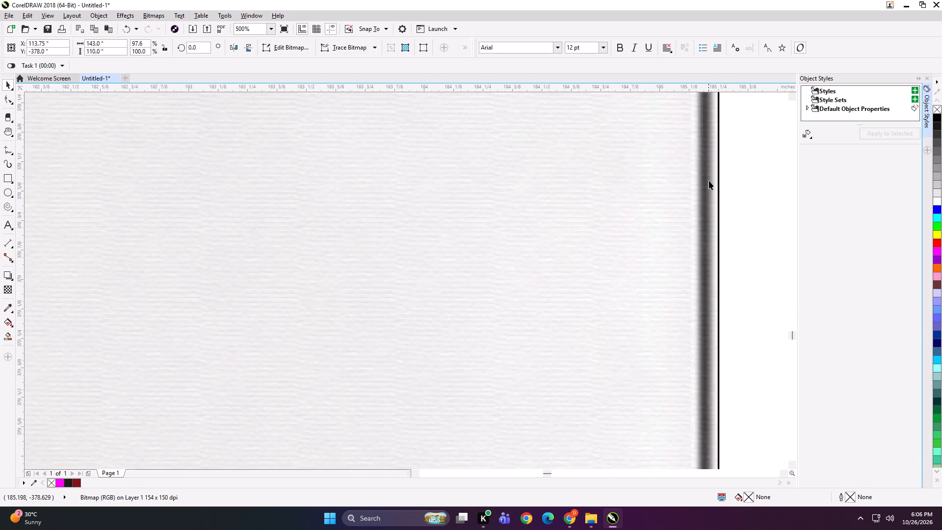
scroll(606, 295, "down", 2)
scroll(654, 222, "up", 2)
scroll(603, 265, "up", 1)
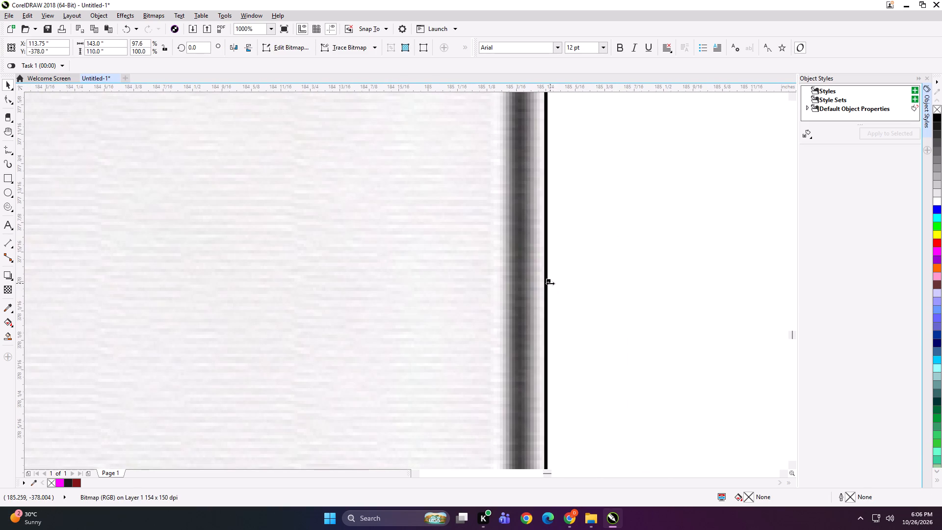
left_click_drag(550, 283, 572, 286)
left_click_drag(570, 281, 589, 284)
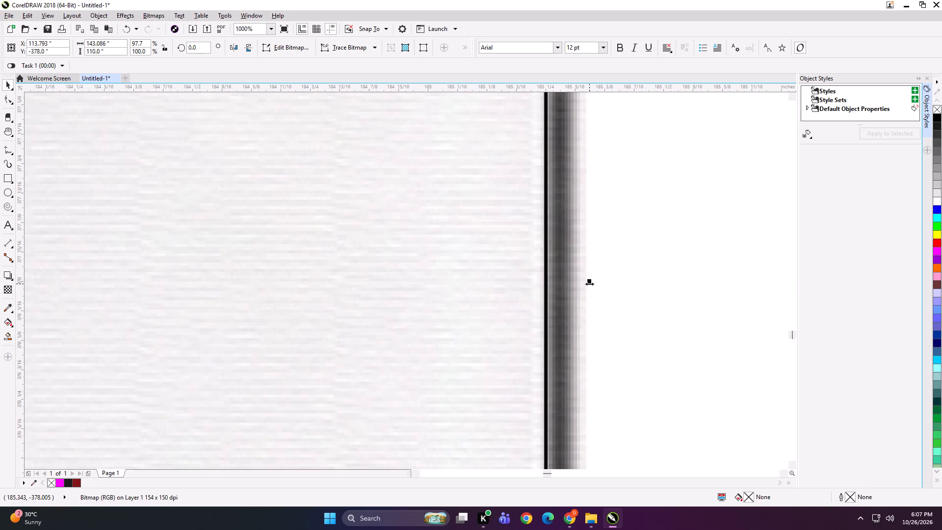
PowerClip the print image into the grouped frames and ungroup the result into three separate panels.
scroll(613, 284, "down", 4)
key("shift+Return")
scroll(568, 289, "down", 4)
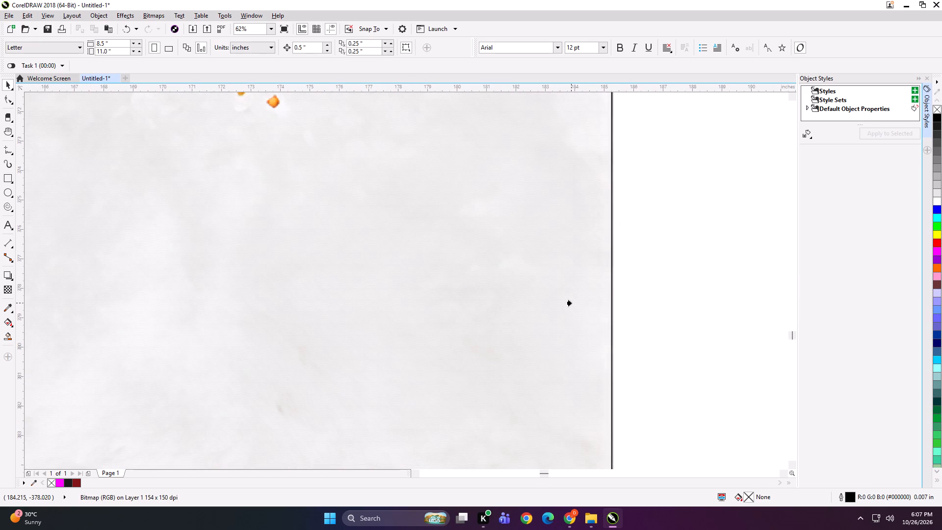
left_click(571, 303)
scroll(571, 303, "down", 4)
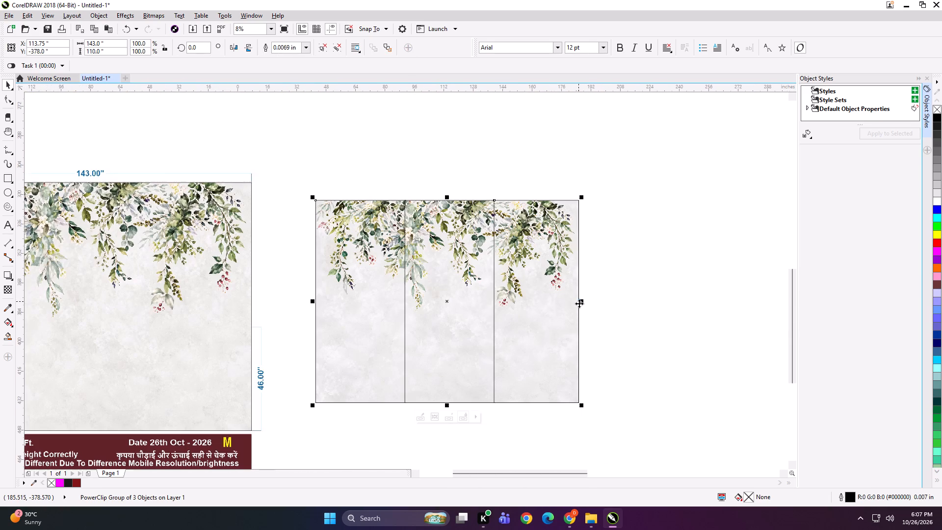
key("ctrl+u")
key("ctrl+u")
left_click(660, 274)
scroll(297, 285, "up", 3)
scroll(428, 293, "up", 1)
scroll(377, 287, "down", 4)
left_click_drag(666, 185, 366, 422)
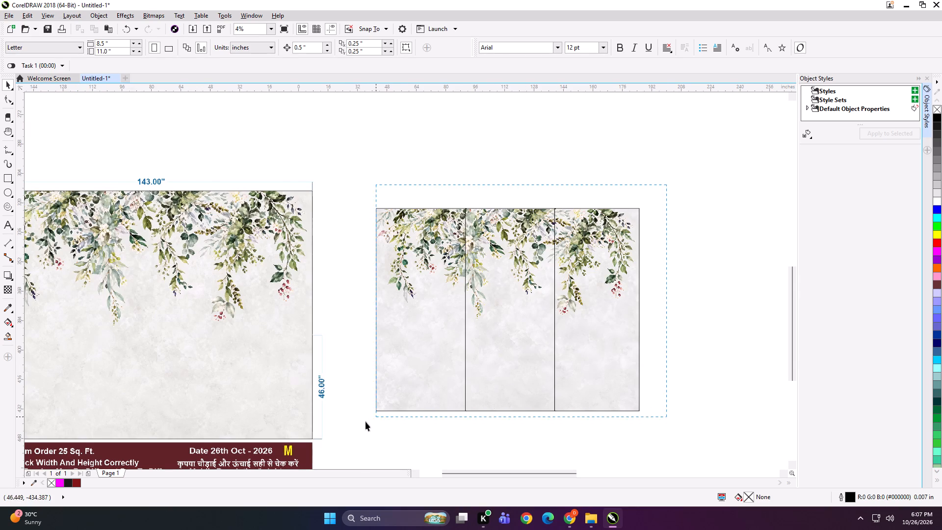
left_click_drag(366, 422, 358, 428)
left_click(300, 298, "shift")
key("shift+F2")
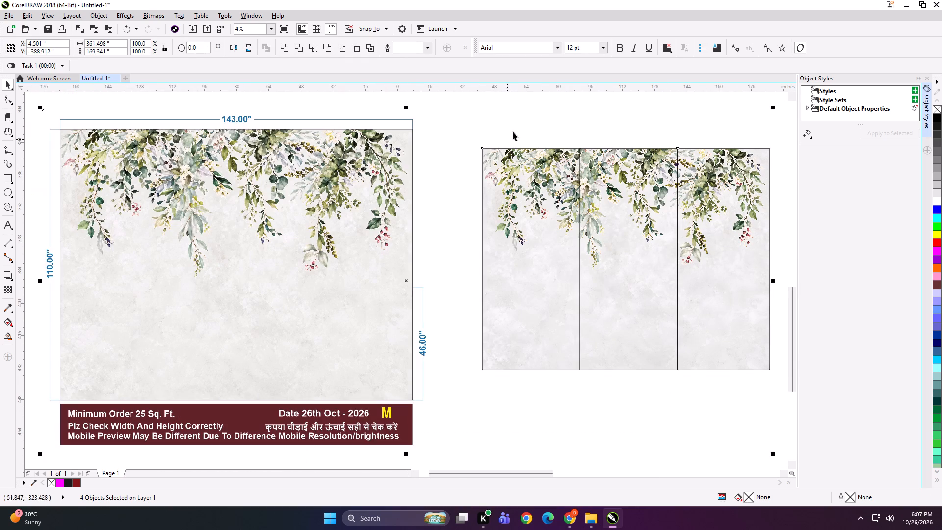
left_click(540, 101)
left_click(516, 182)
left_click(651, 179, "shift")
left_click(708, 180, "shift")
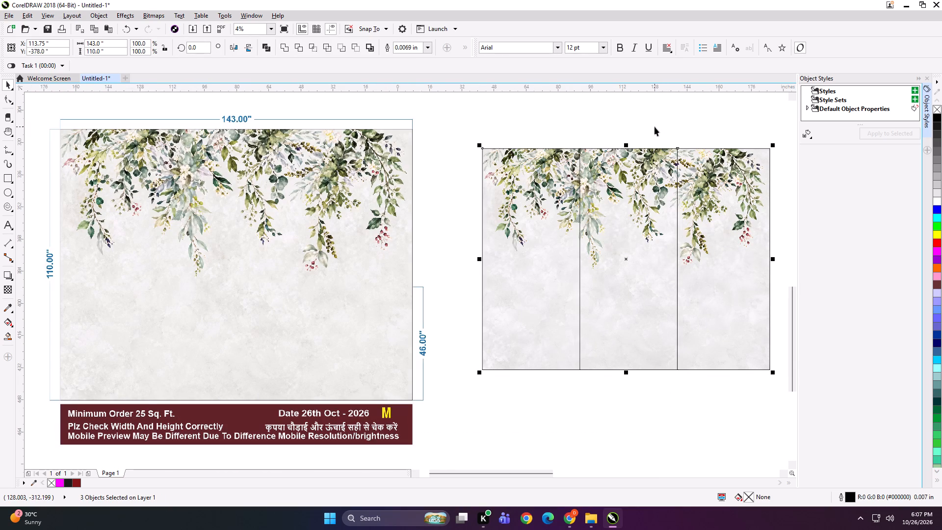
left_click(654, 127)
Label the top edges of the three panels 143*110 PANEL 1, 143*110 PANEL 2 and 143*110 PANEL 3.
left_click(5, 223)
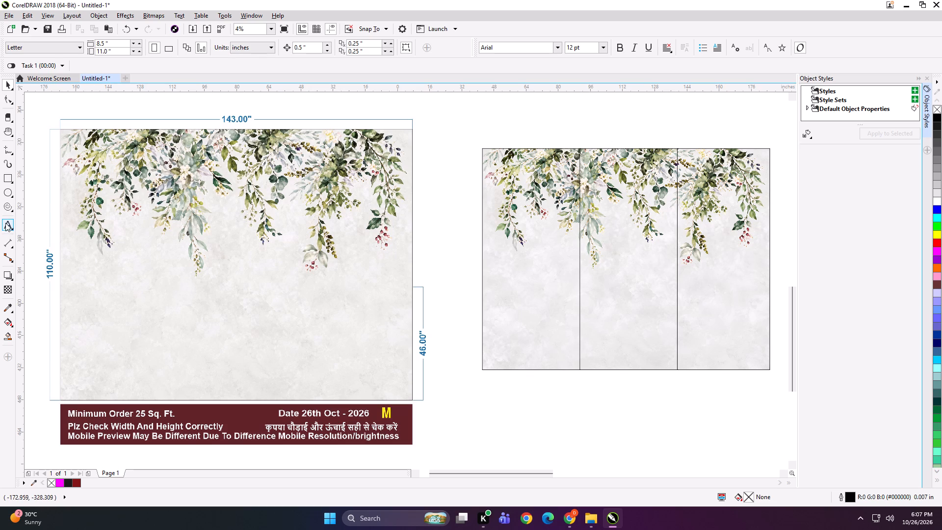
left_click(517, 147)
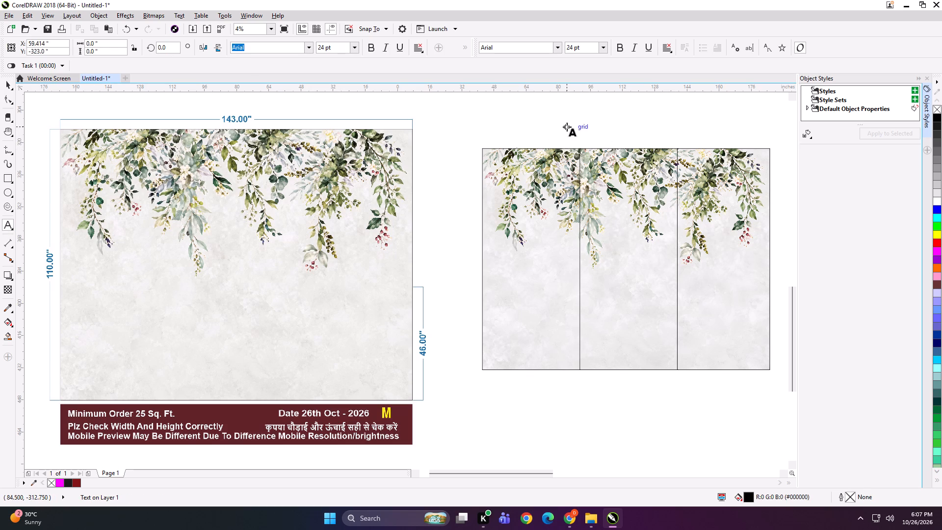
type("143*110 PANEL 1")
key("ctrl+a")
key("ctrl+c")
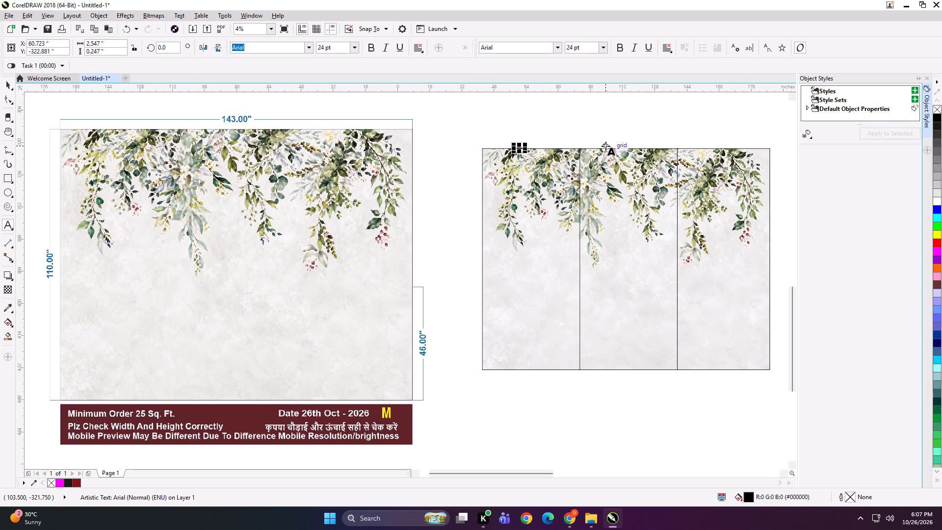
left_click(609, 148)
key("ctrl+v")
key("BackSpace")
key("2")
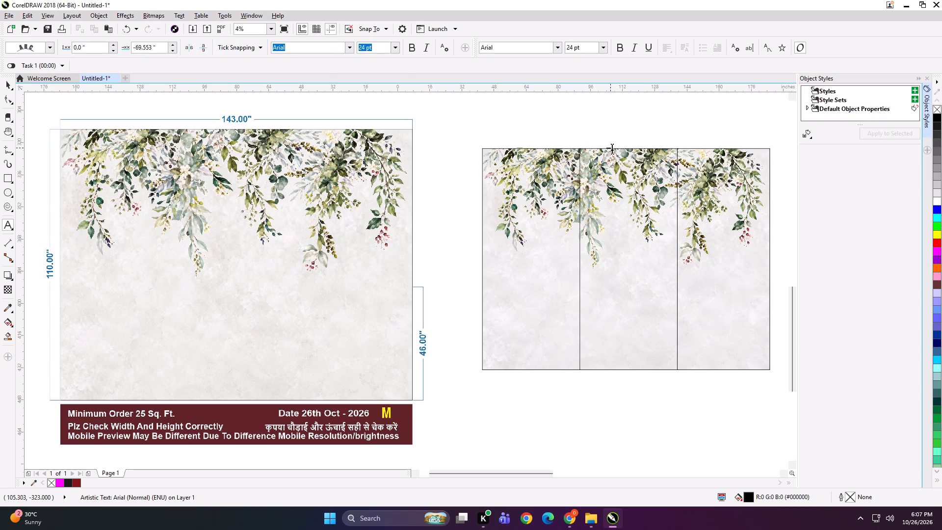
left_click(704, 148)
key("ctrl+v")
key("BackSpace")
key("3")
left_click(4, 82)
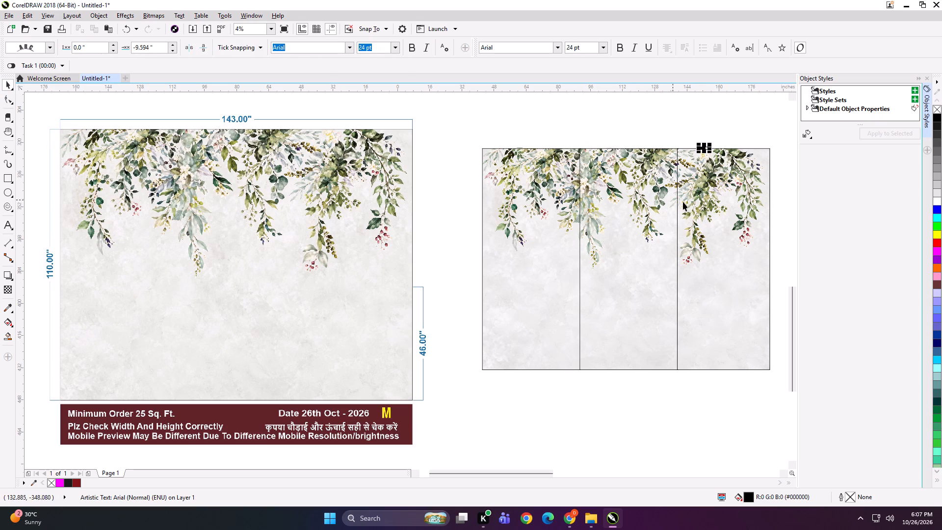
Group each of the three panels with its own text label.
left_click(690, 204, "shift")
key("ctrl+g")
left_click_drag(693, 132, 569, 193)
double_click(634, 185, "shift")
key("ctrl+g")
left_click_drag(597, 116, 499, 207)
left_click(532, 192, "shift")
key("ctrl+g")
Export the left hanging-leaves panel as a TIFF named 49x110 A CANVAS in 26/ALL ART.
key("ctrl+e")
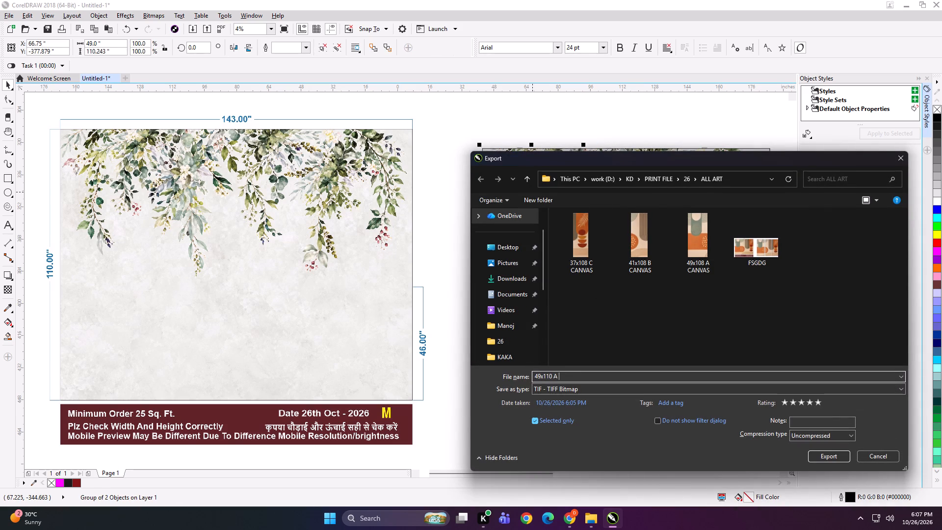
type("CANVAS")
key("Return")
key("Return")
Export the middle hanging-leaves panel as a TIFF named 49x110 B CANVAS in 26/ALL ART.
key("ctrl+e")
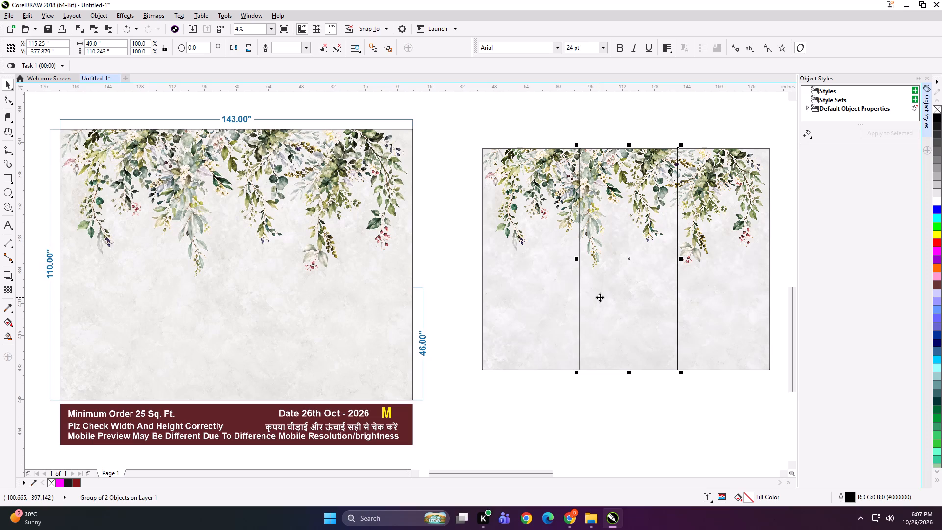
key("ctrl+e")
left_click(611, 427)
left_click(625, 321)
key("ctrl+e")
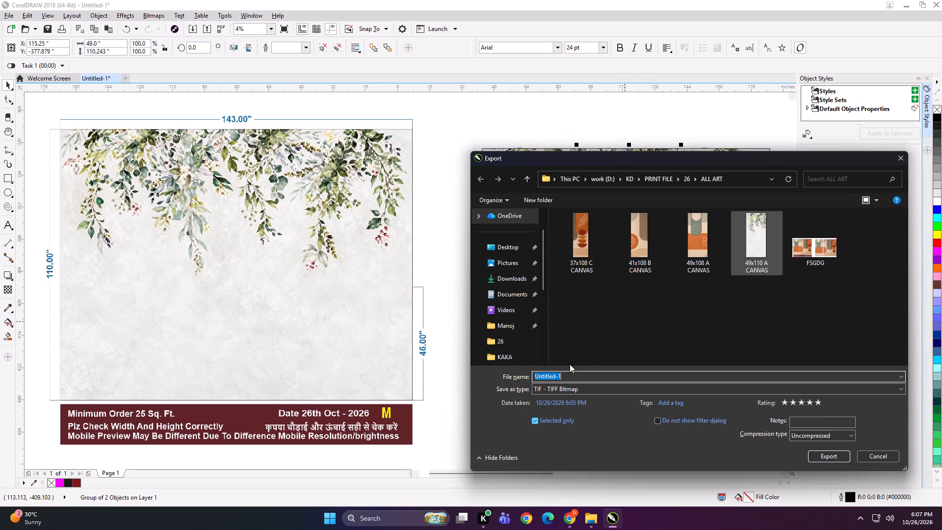
left_click(755, 251)
left_click(554, 374)
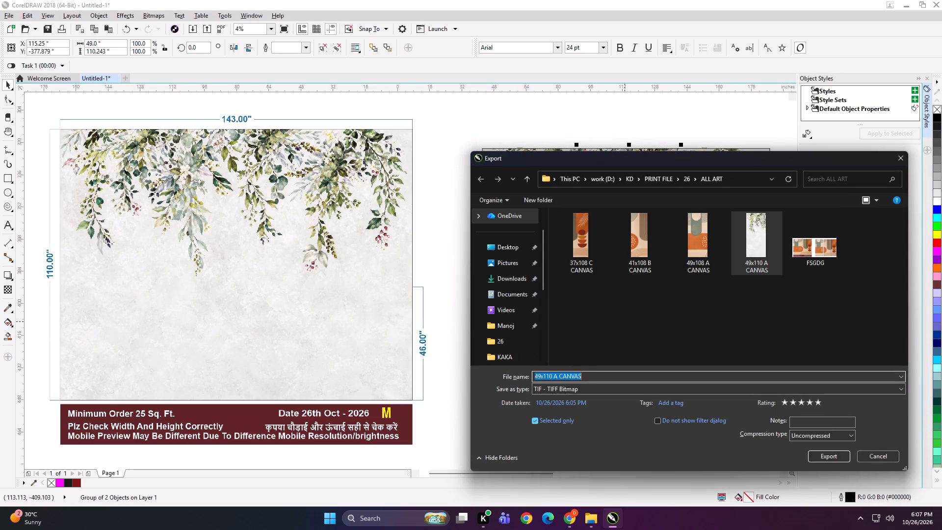
double_click(556, 374)
type("B")
key("space")
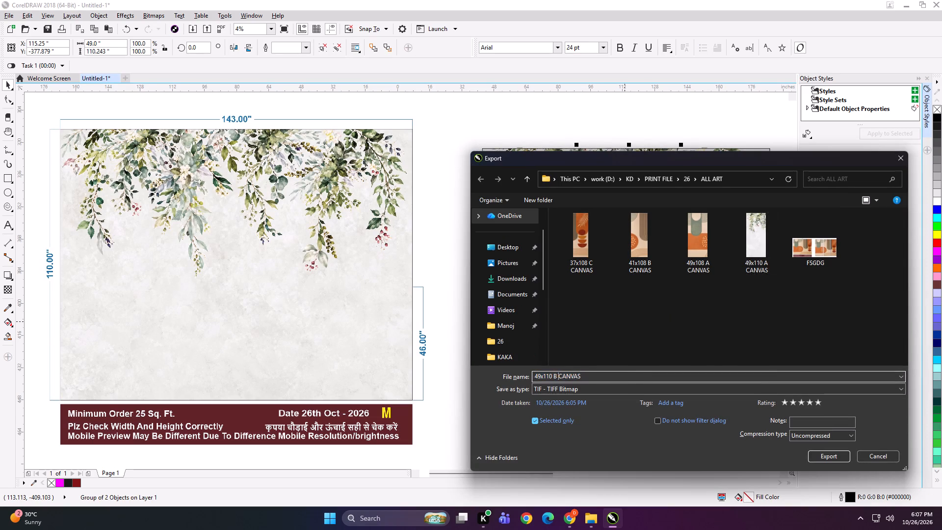
key("Return")
key("Return")
Export the right hanging-leaves panel as a TIFF named 46x110 C CANVAS in 26/ALL ART.
left_click(699, 312)
key("ctrl+e")
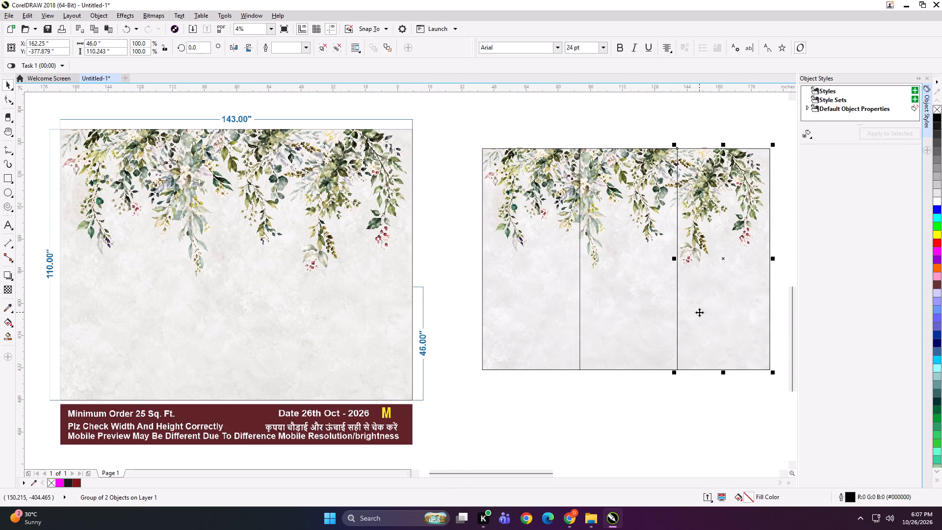
key("ctrl+e")
key("ctrl+e")
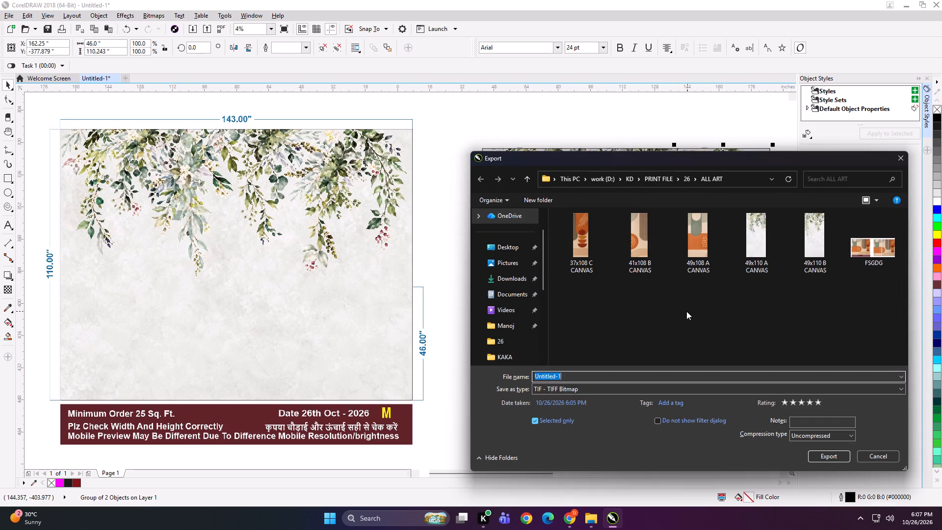
left_click(811, 246)
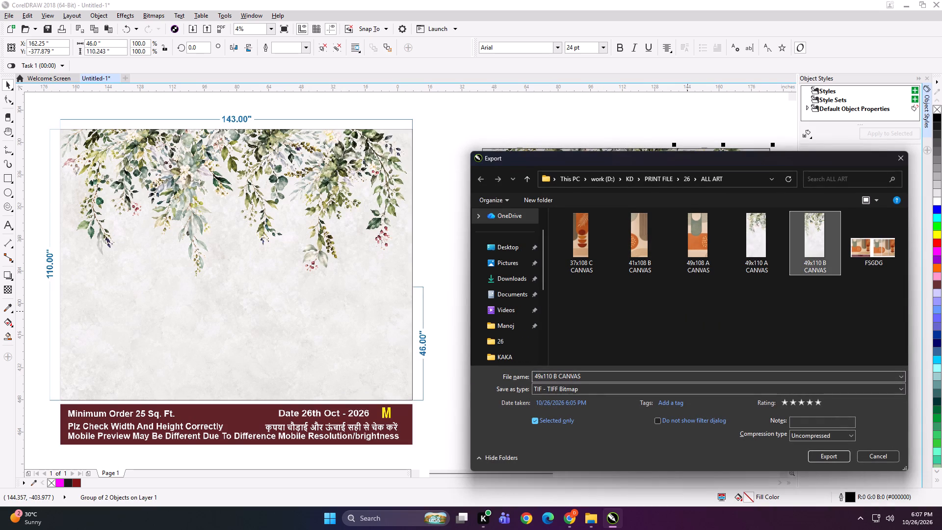
double_click(556, 375)
type("C")
key("space")
key("Left")
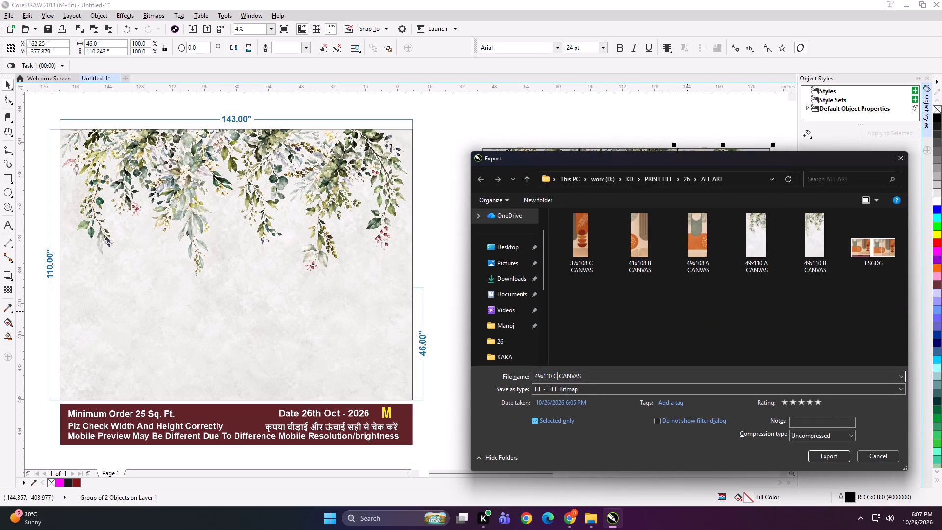
key("Left")
key("Left")
key("Left")
key("Left")
key("Left")
key("Left")
key("BackSpace")
key("6")
key("Return")
key("Return")
Space the three hanging-leaves panels apart horizontally into a row about 157.5 inches wide.
scroll(480, 319, "down", 2)
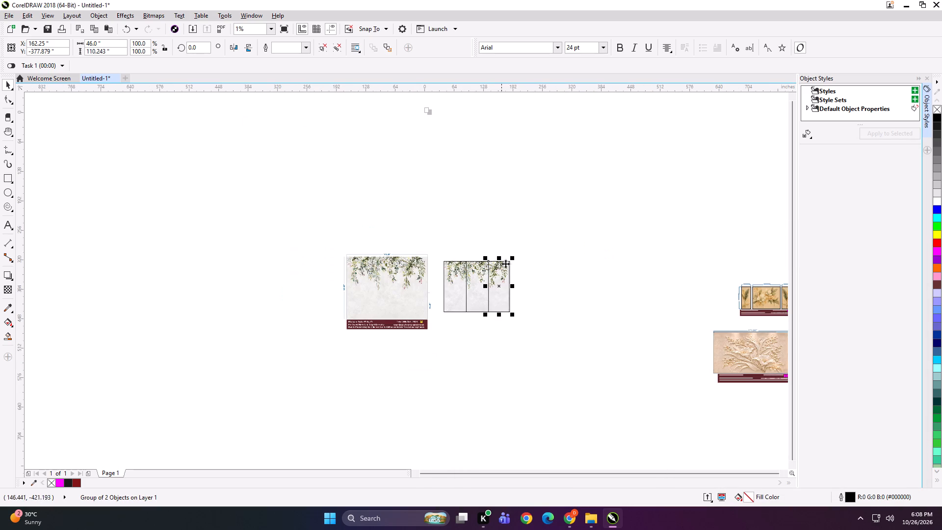
left_click_drag(455, 234, 571, 362)
key("Right")
key("Right")
key("Right")
key("Right")
key("Right")
key("Right")
key("Right")
key("Right")
key("Right")
key("Right")
key("Right")
key("Right")
key("Right")
key("Right")
key("Right")
key("Right")
key("Right")
key("Right")
key("Right")
key("Right")
left_click_drag(476, 244, 552, 340)
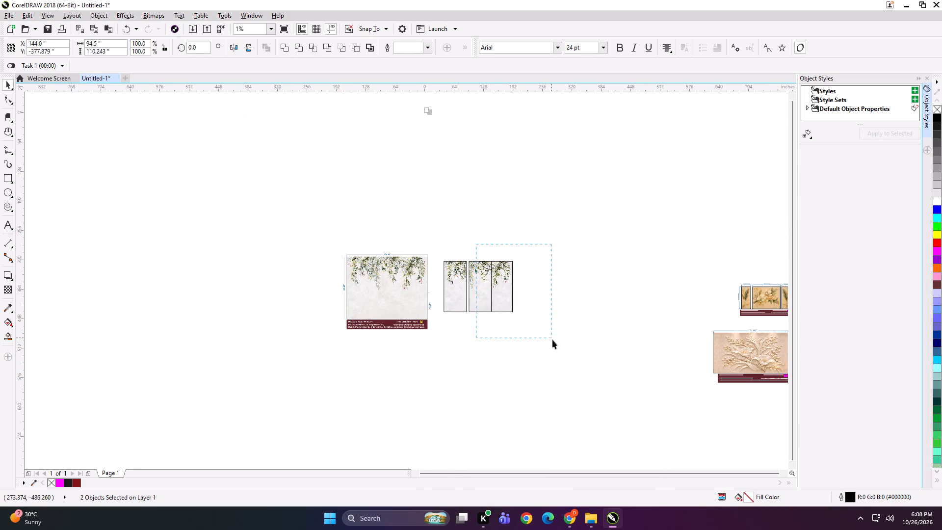
left_click_drag(552, 340, 553, 341)
left_click_drag(547, 230, 457, 357)
key("Right")
key("Right")
key("Right")
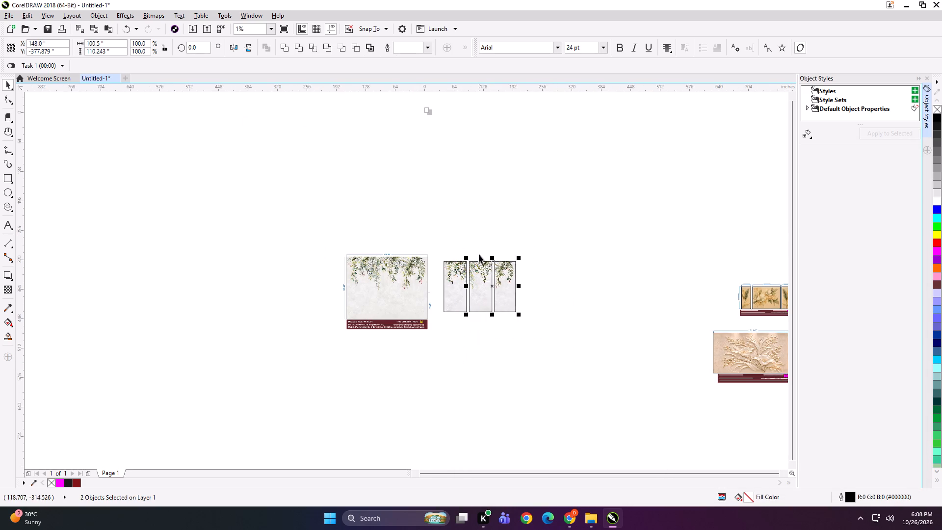
key("Right")
left_click_drag(479, 241, 550, 359)
key("Right")
key("Right")
key("Right")
Enlarge the three panels together to about 197 by 138 inches and place them close beside the dimensioned mural.
left_click_drag(539, 220, 430, 338)
scroll(462, 272, "up", 1)
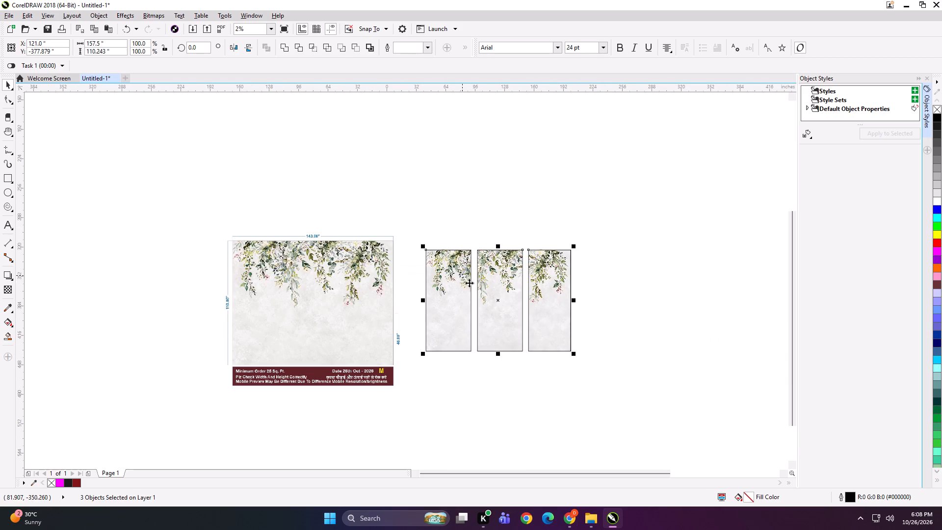
left_click_drag(575, 354, 593, 373, "shift")
left_click_drag(426, 283, 429, 294)
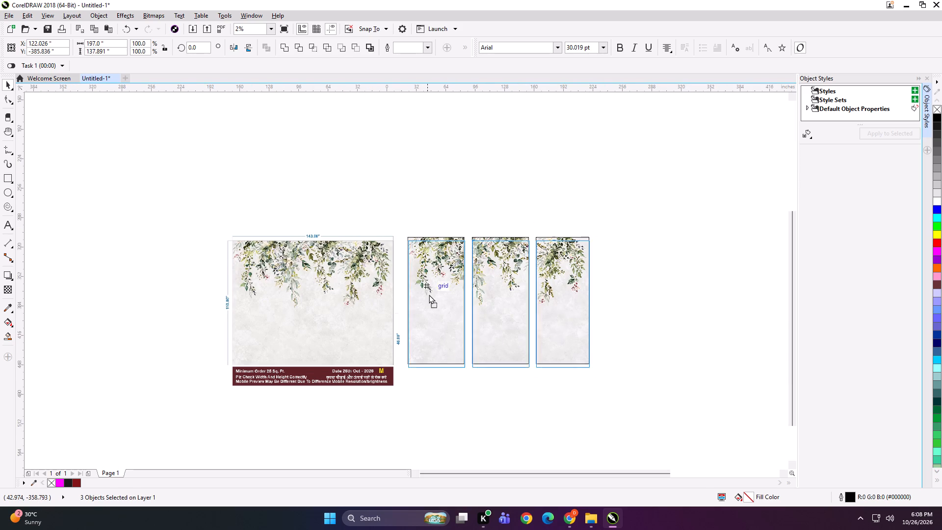
left_click_drag(429, 294, 429, 290)
Group the dimensioned mural with the three panels and shrink the whole group to a few inches wide.
left_click(375, 292, "shift")
key("ctrl+g")
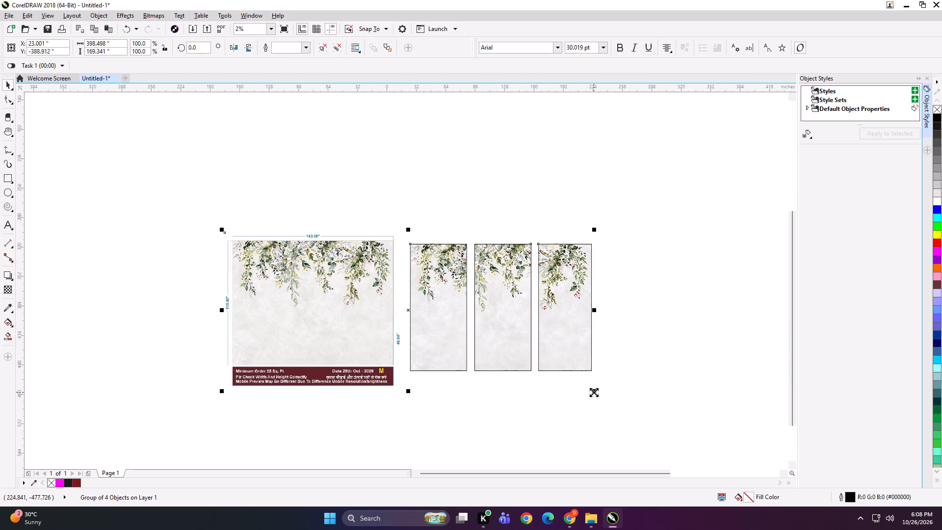
left_click_drag(594, 392, 416, 322, "shift")
scroll(410, 311, "up", 5)
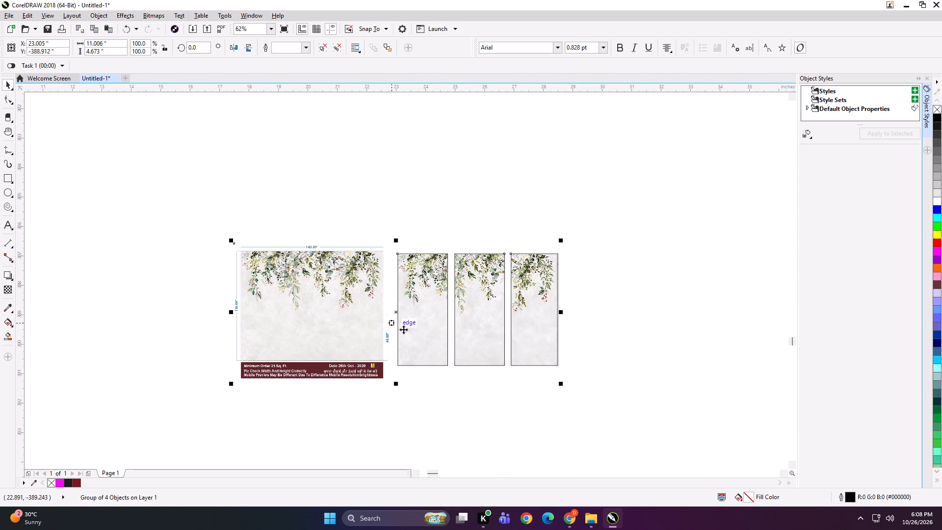
left_click_drag(561, 386, 456, 354, "shift")
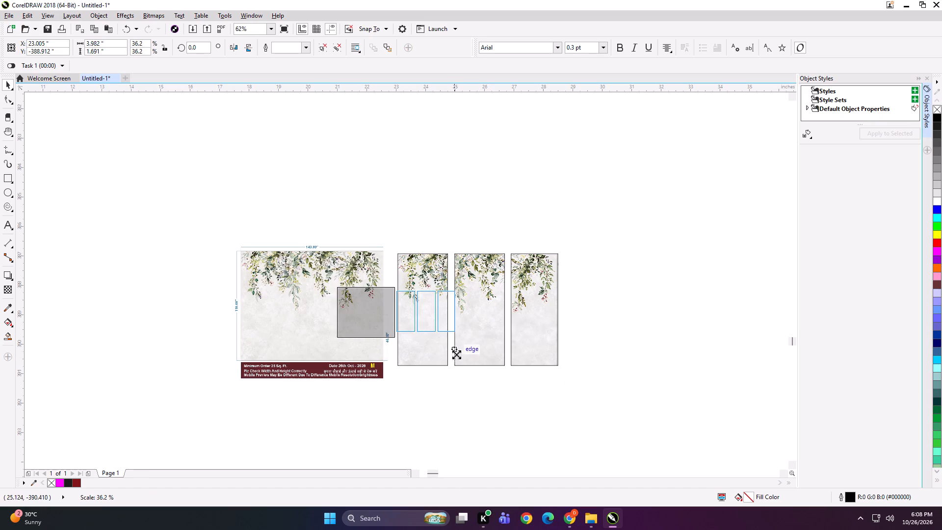
left_click_drag(456, 354, 472, 352, "shift")
Export the shrunken mural-and-panels preview under the name FSFD.
key("ctrl+e")
type("FSFD")
key("Return")
key("Return")
key("Return")
Delete the grouped mural-and-panels preview from the drawing.
key("Delete")
key("F4")
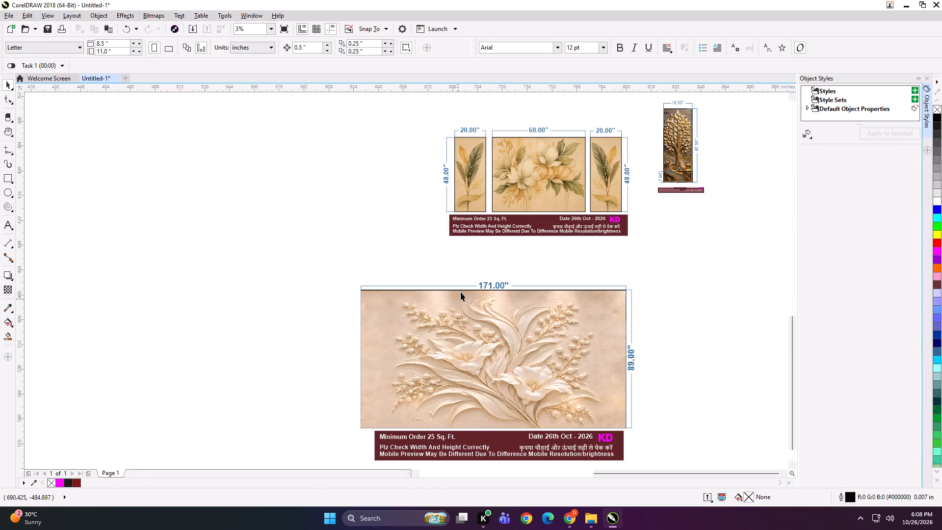
scroll(572, 302, "down", 3)
Switch to the open File Explorer windows.
left_click(588, 519)
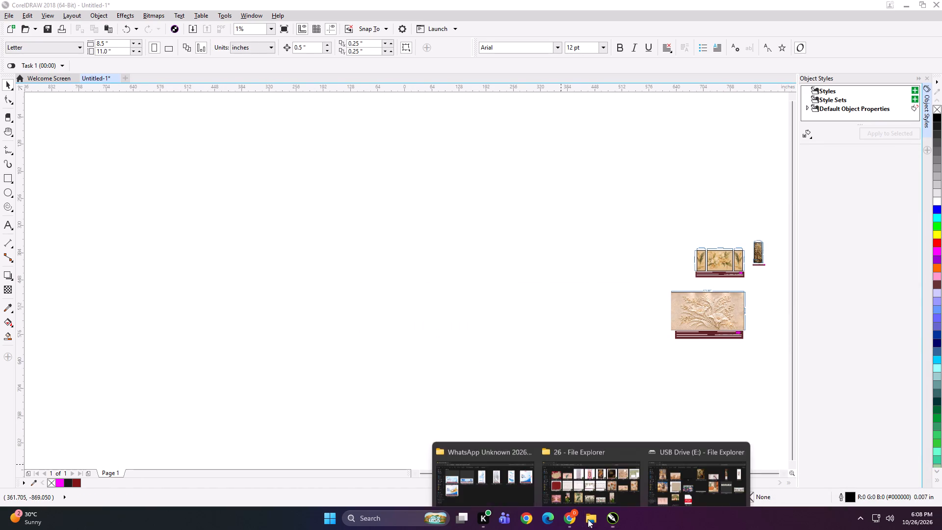
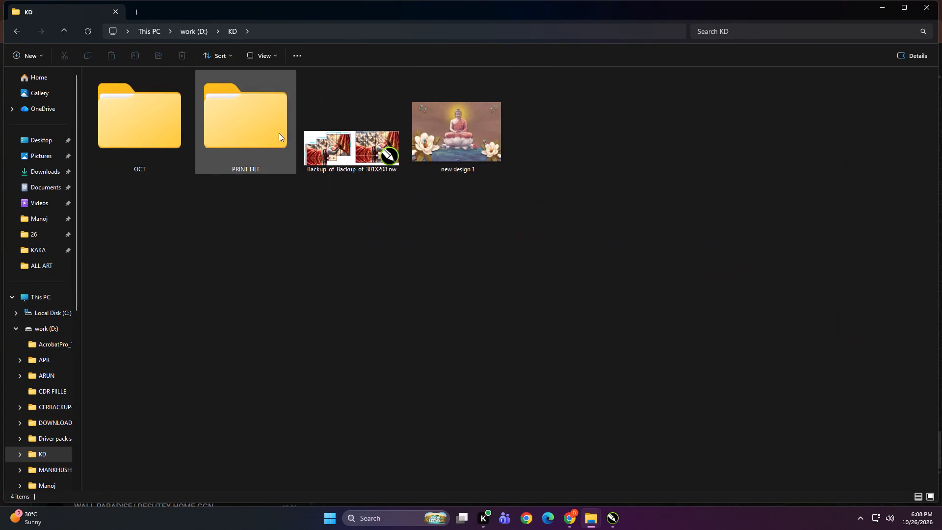
Cut all seven order folders, ALL ART through KAKA, from PRINT FILE/26 and open the OK PRINT folder.
double_click(272, 132)
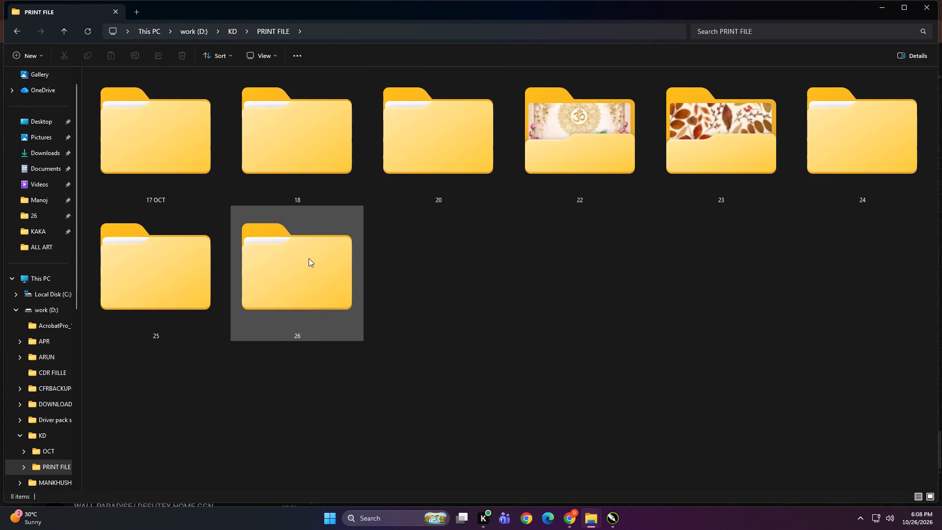
double_click(309, 258)
left_click(189, 143)
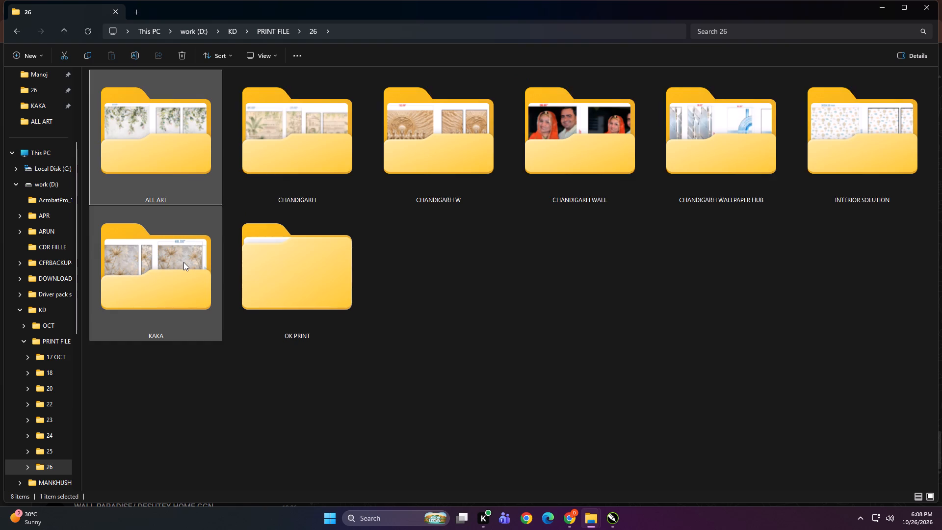
left_click(183, 262, "shift")
key("ctrl+x")
double_click(277, 272)
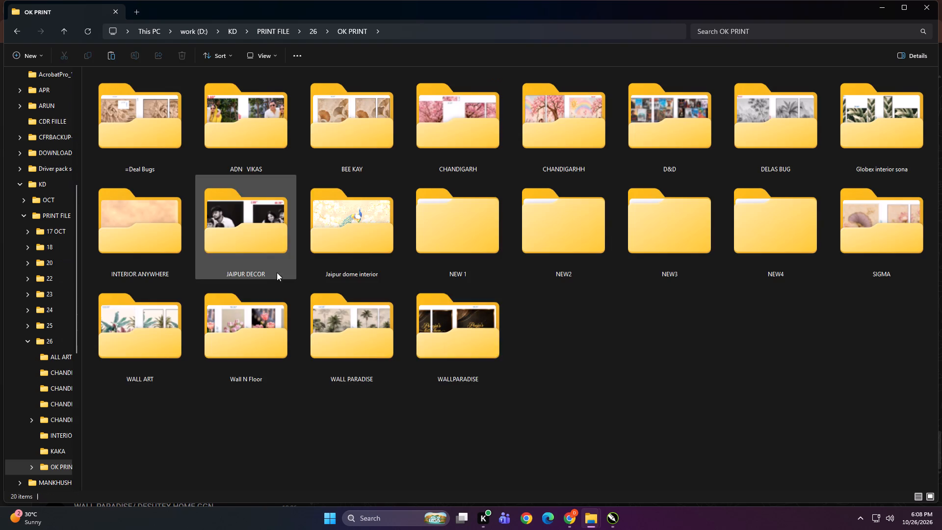
Create a new folder named NEW 5 inside OK PRINT.
left_click(565, 317)
left_click(32, 53)
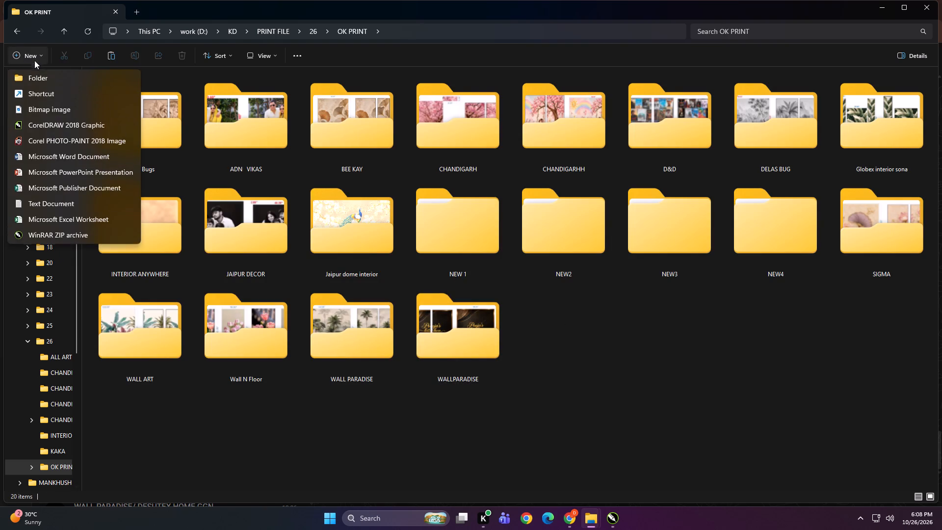
left_click(36, 77)
type("NEW")
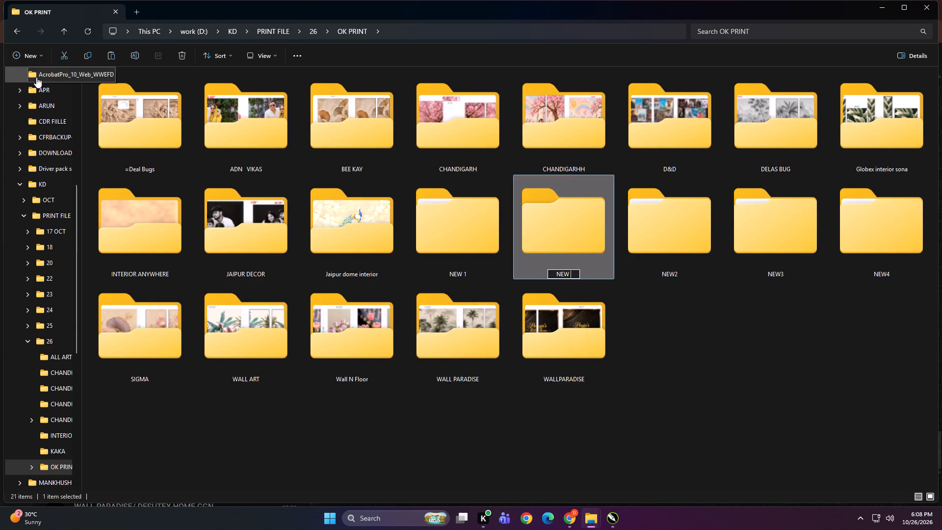
key("space")
key("5")
key("Return")
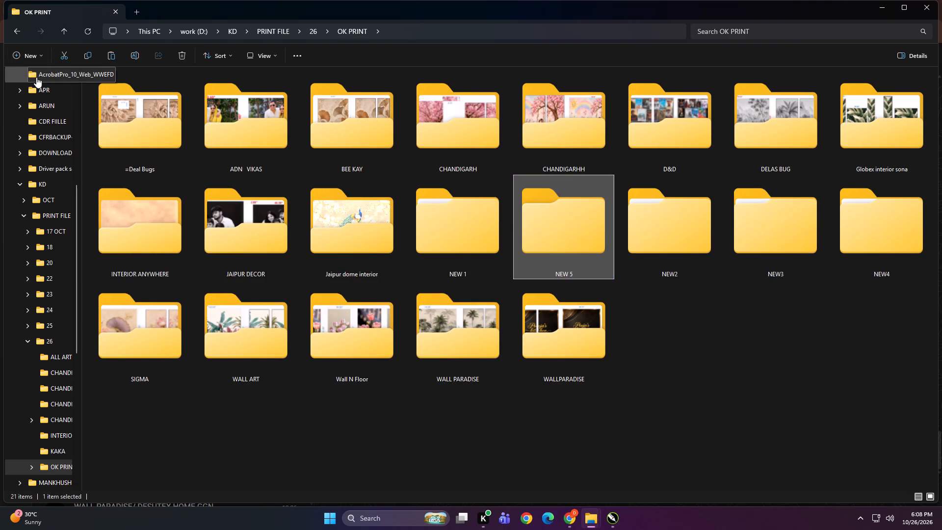
Paste the seven cut order folders into the NEW 5 folder.
double_click(562, 225)
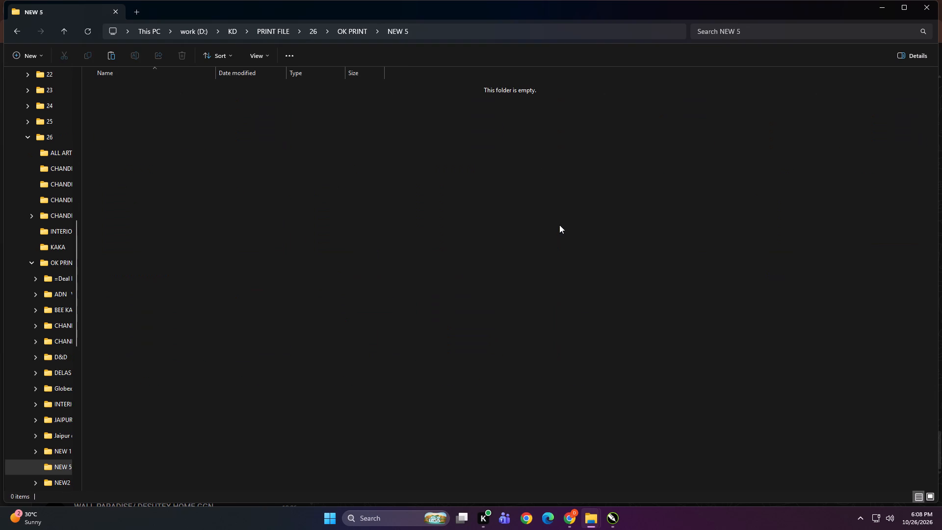
right_click(417, 238)
left_click(430, 245)
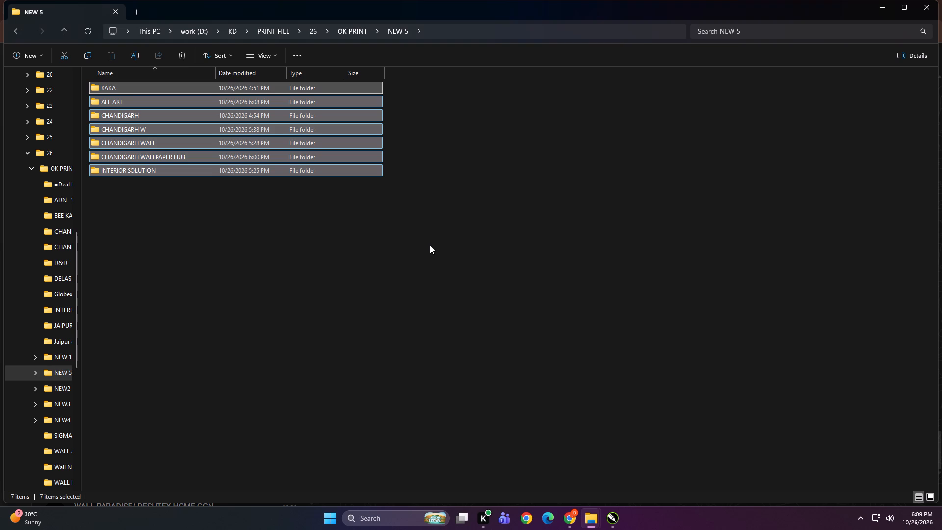
left_click(430, 245)
Copy the NEW 5 folder from OK PRINT into Print/26 on the DIGITECH_SHAREDRIVE network drive.
key("BackSpace")
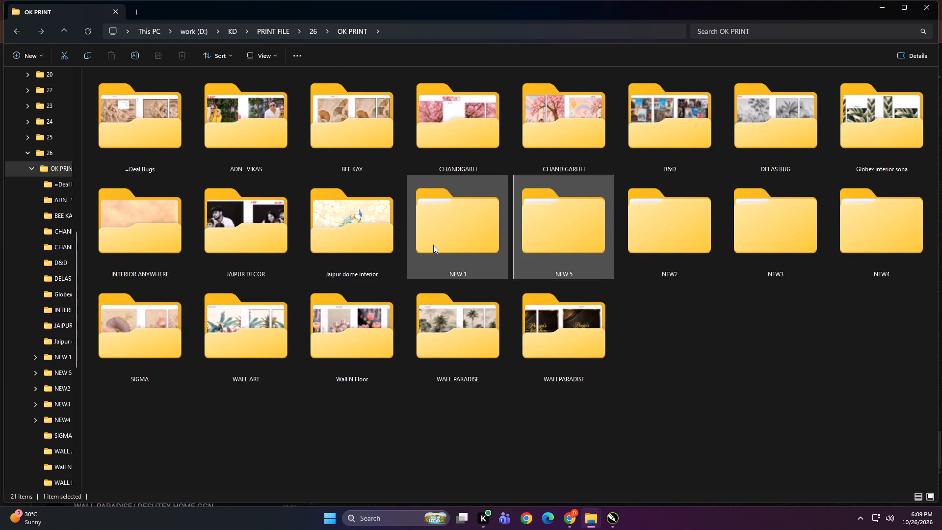
left_click(665, 350)
left_click(554, 241)
key("ctrl+c")
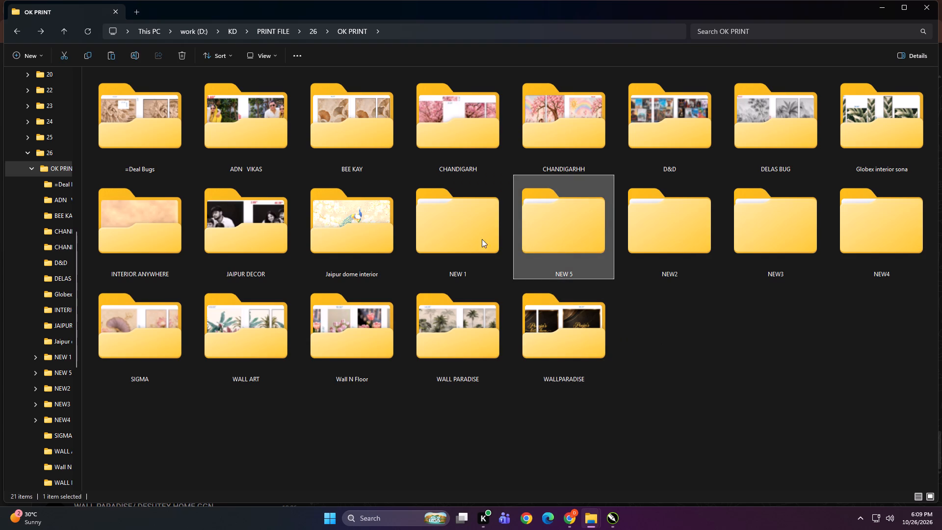
scroll(49, 291, "up", 4)
double_click(47, 304)
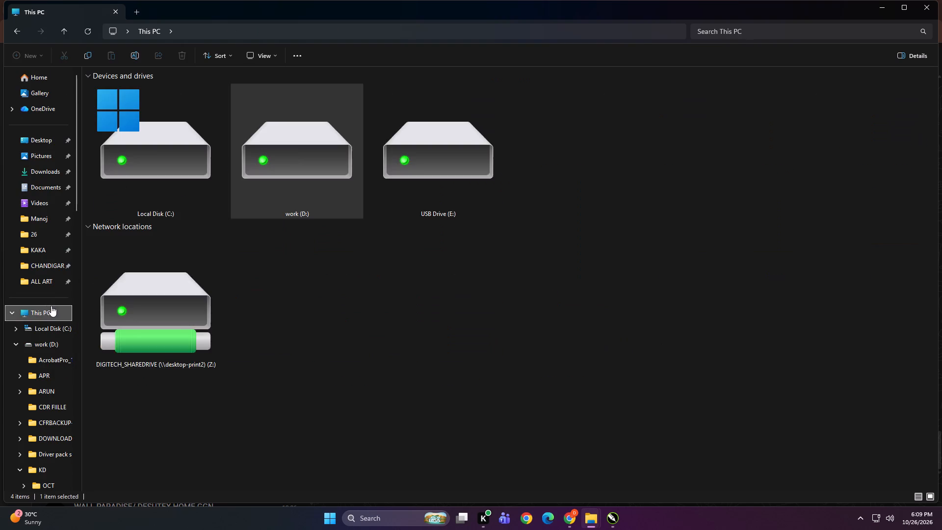
double_click(170, 306)
double_click(706, 123)
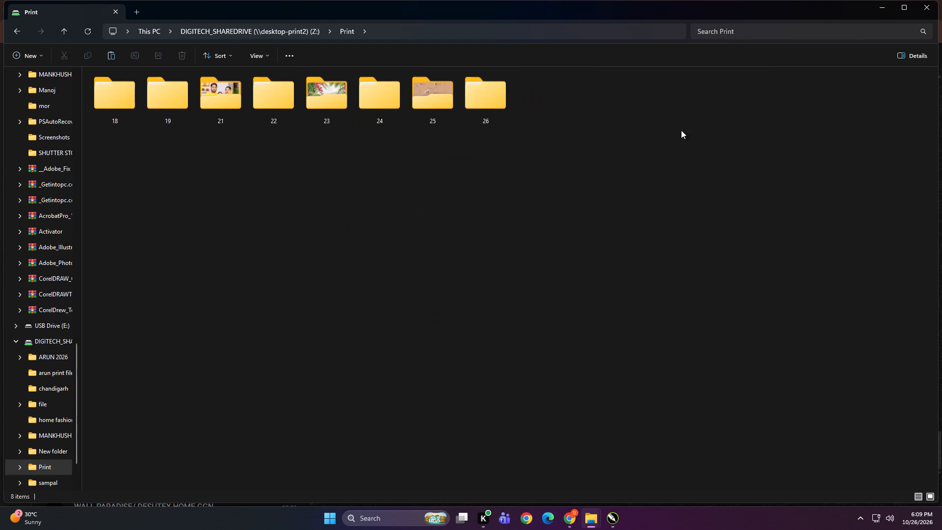
double_click(508, 104)
right_click(466, 286)
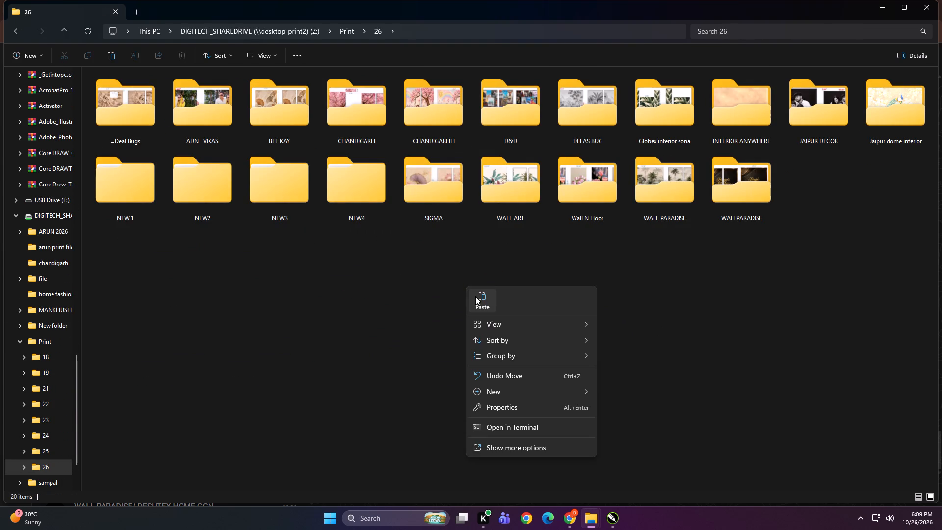
left_click(478, 296)
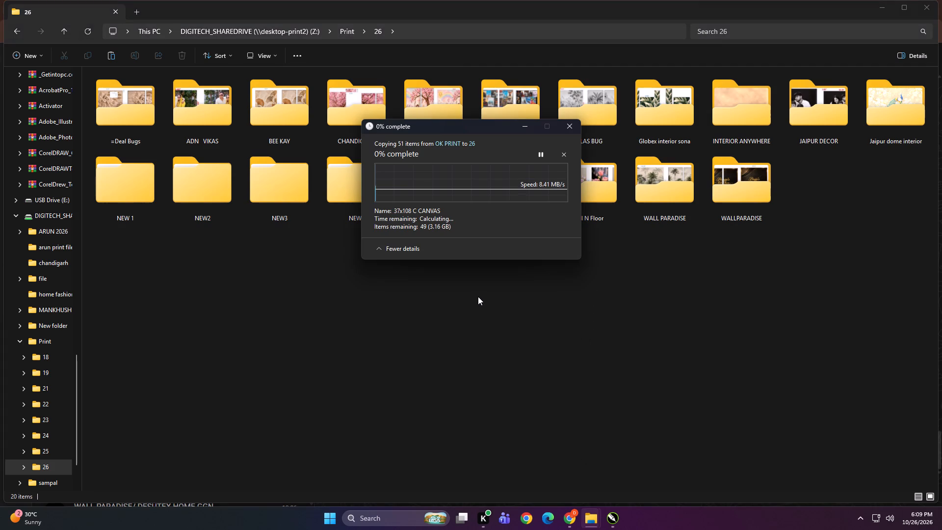
left_click(478, 296)
left_click(469, 305)
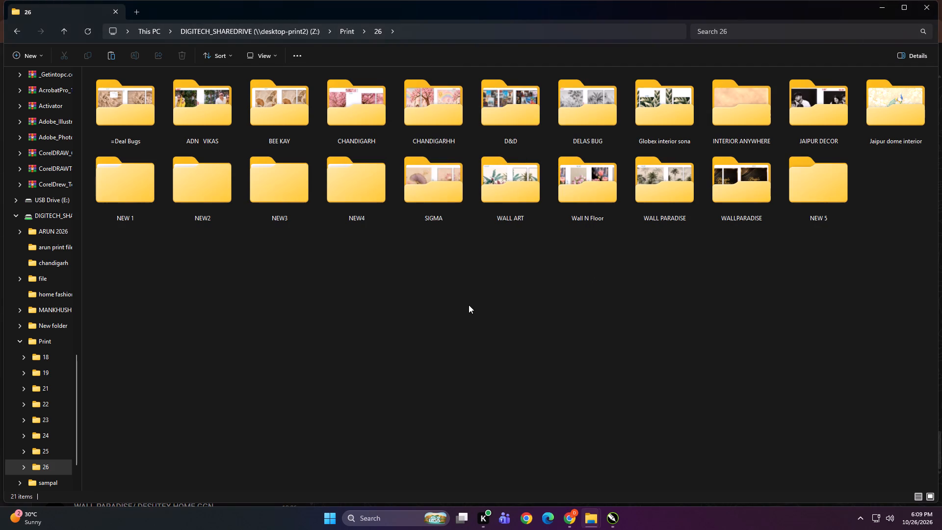
Go back from the shared drive's 26 folder to its parent Print folder.
key("BackSpace")
left_click(469, 305)
key("BackSpace")
left_click(468, 306)
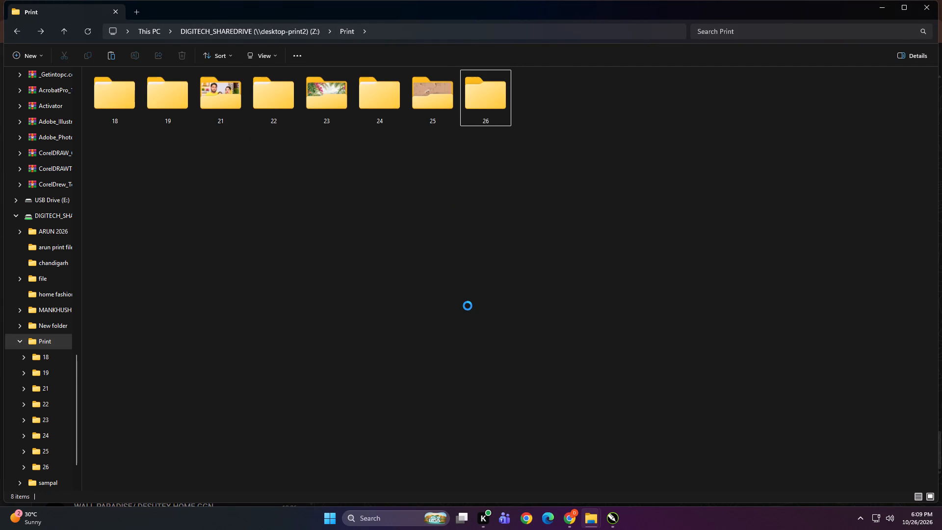
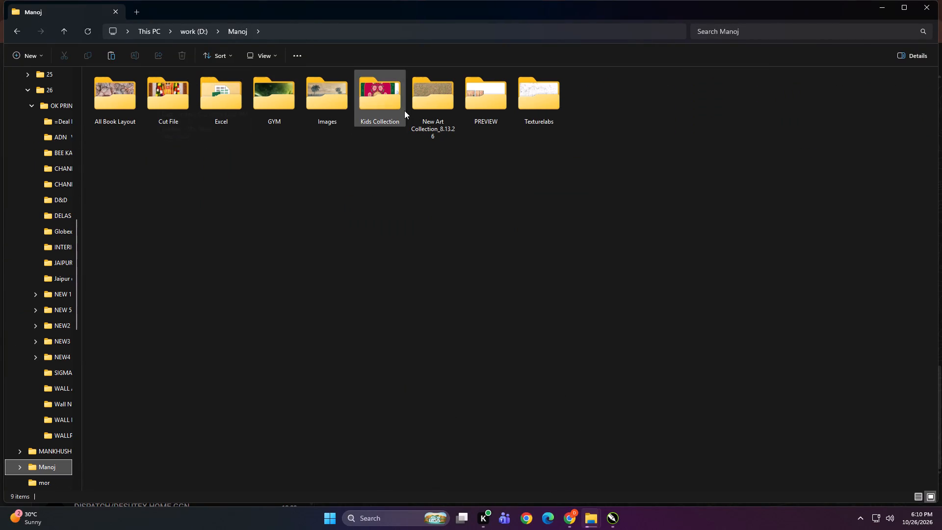
Open the PREVIEW/OCT/14 folder inside Manoj and select the palm-tree wallpaper image H-3.
double_click(489, 106)
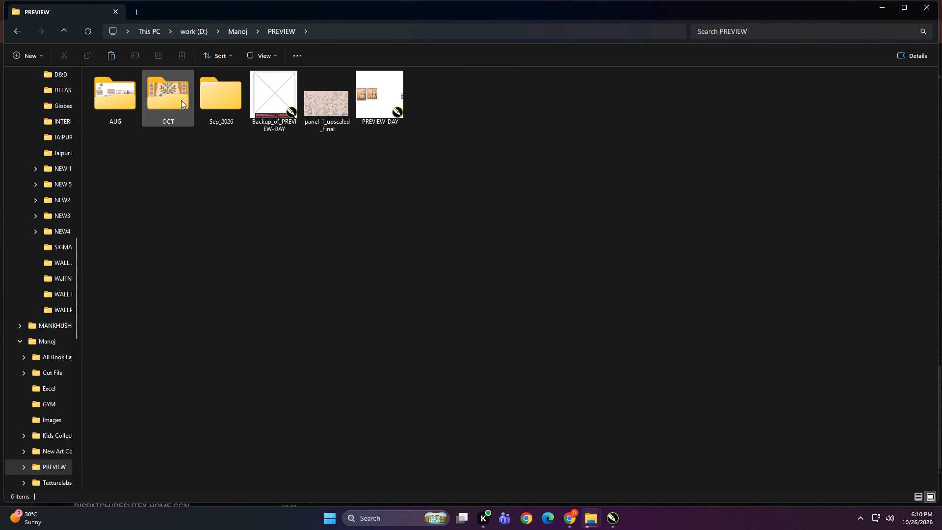
double_click(181, 100)
double_click(530, 84)
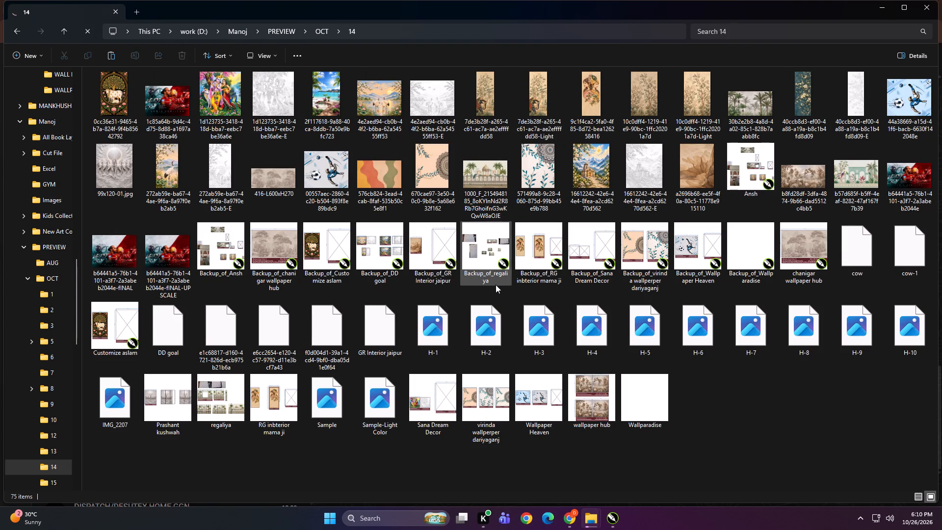
left_click(753, 99)
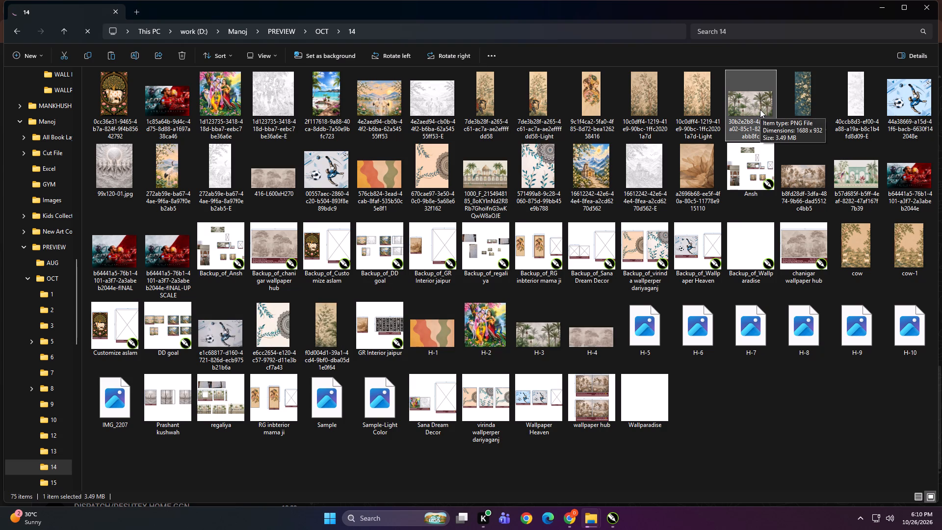
left_click(533, 331)
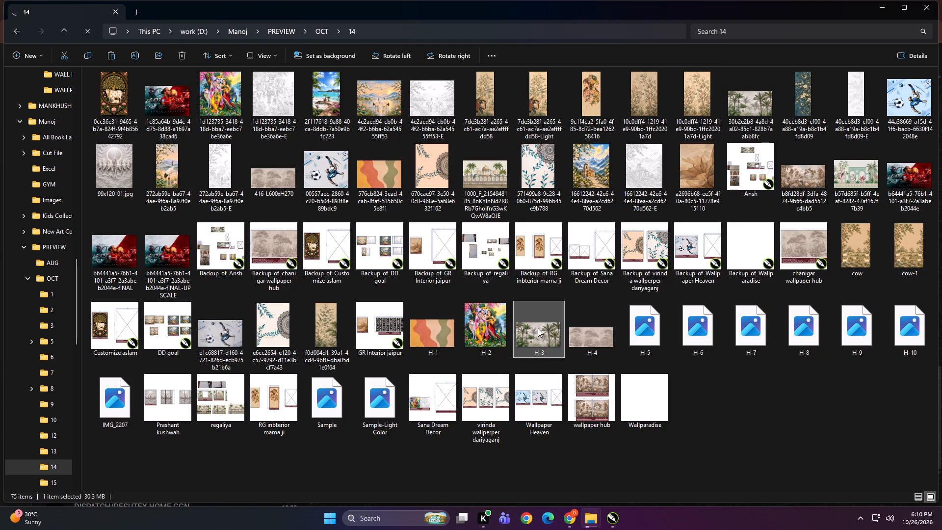
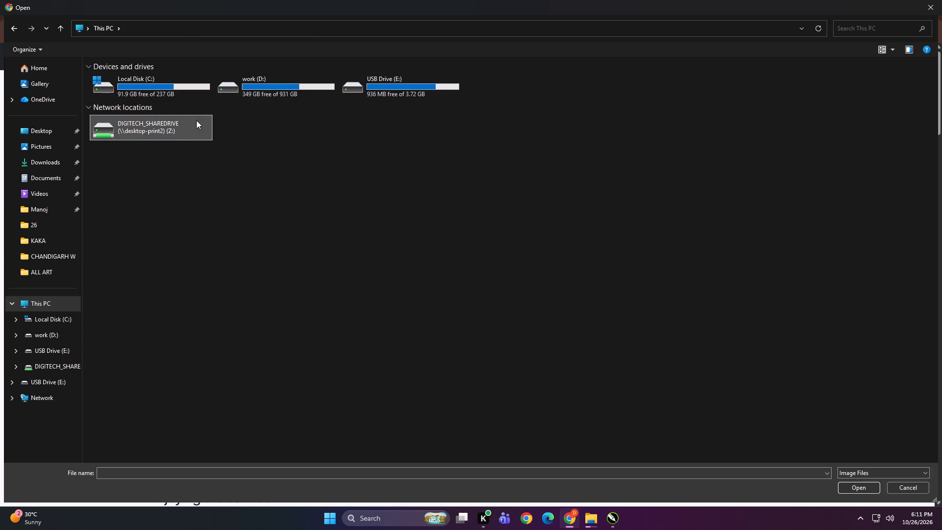
Open the arun print file folder on DIGITECH_SHAREDRIVE (Z:) to look through its artwork images.
left_click(192, 132)
double_click(145, 78)
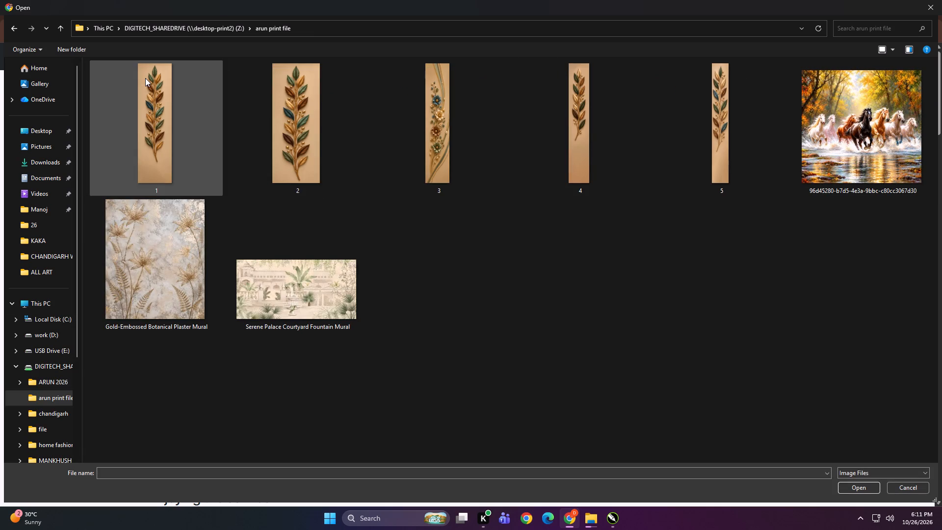
left_click(750, 342)
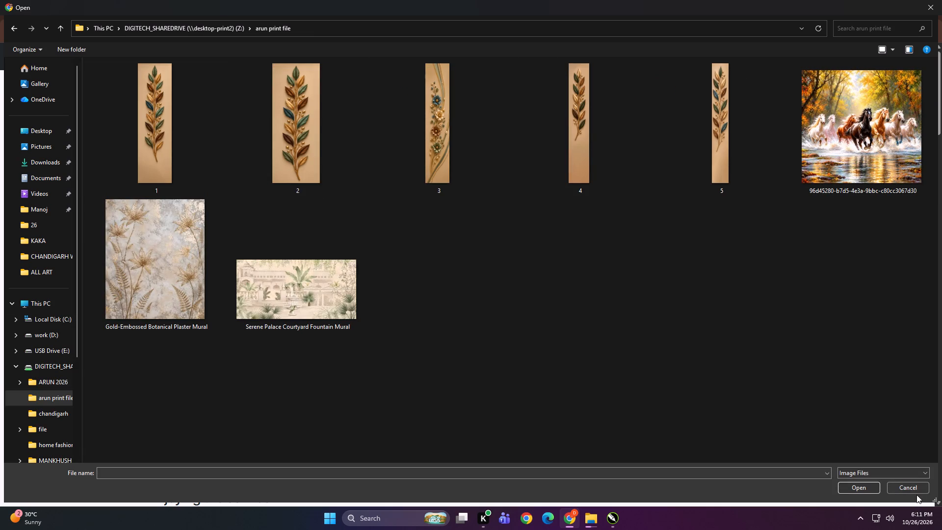
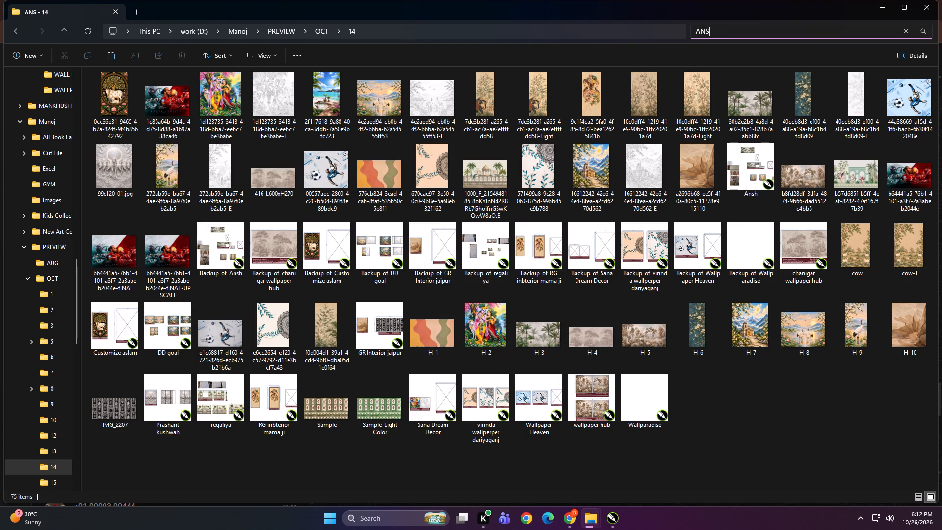
Import the Ansh drawing from the folder 14 search results into the open CorelDRAW document and place it beside the existing artwork.
scroll(147, 285, "up", 6, "ctrl")
scroll(146, 285, "up", 20, "ctrl")
scroll(146, 285, "up", 5, "ctrl")
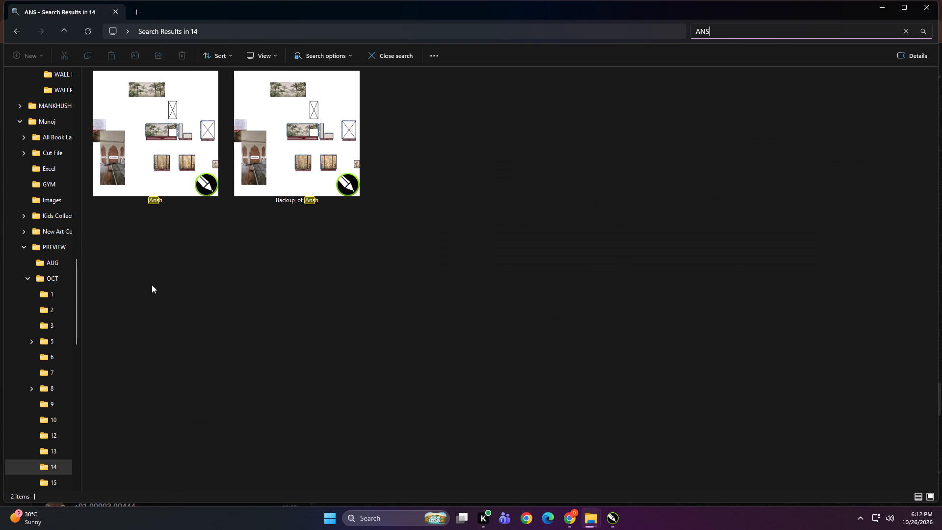
left_click(172, 147)
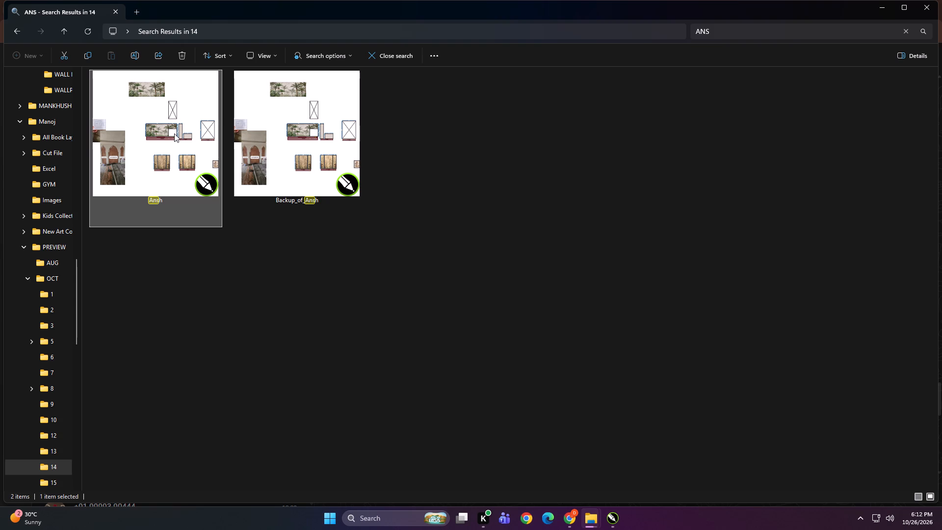
left_click_drag(159, 127, 614, 517)
left_click_drag(614, 517, 190, 201)
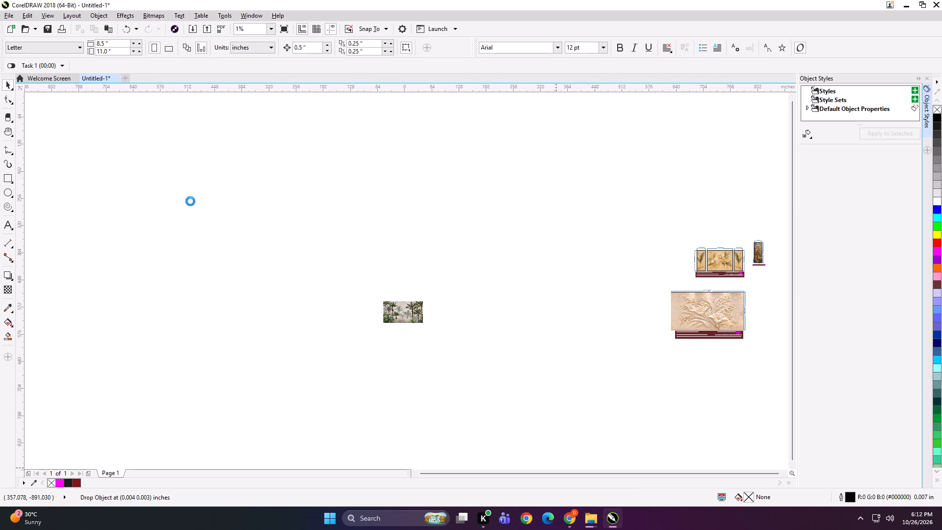
left_click_drag(193, 200, 301, 204)
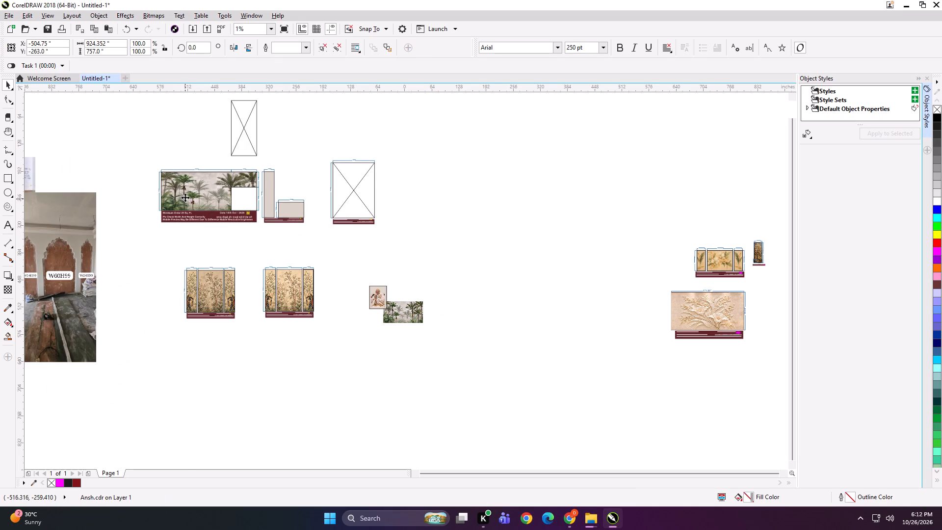
left_click_drag(188, 203, 191, 220)
scroll(392, 227, "down", 1)
scroll(448, 252, "down", 2)
left_click(486, 268)
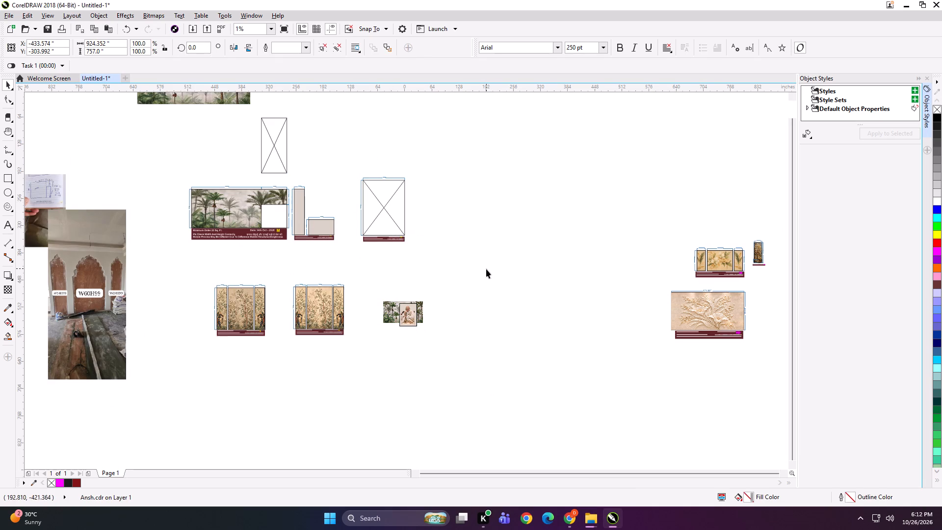
Move the small palm-tree bitmap out from under the imported Ansh artwork into the empty area beside it.
left_click_drag(494, 270, 364, 368)
left_click_drag(391, 310, 540, 205)
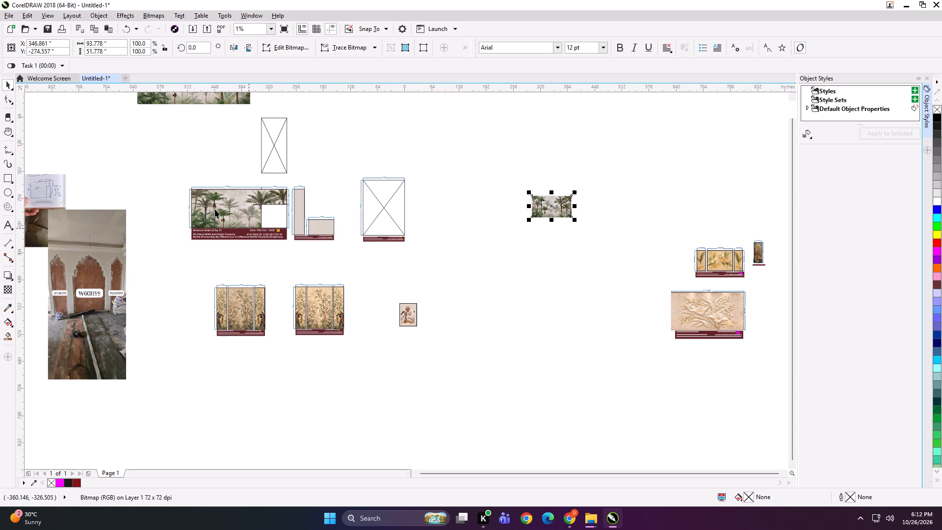
Shift the imported Ansh group down toward the middle of the drawing and ungroup it into separate objects.
left_click_drag(215, 209, 281, 275)
left_click_drag(223, 214, 237, 277)
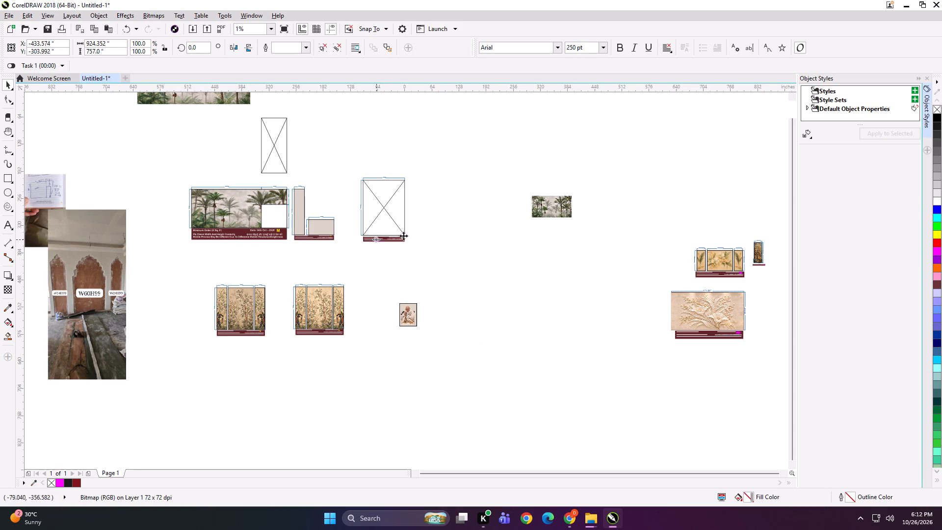
left_click(451, 231)
left_click(290, 229)
left_click(230, 218)
left_click(201, 198)
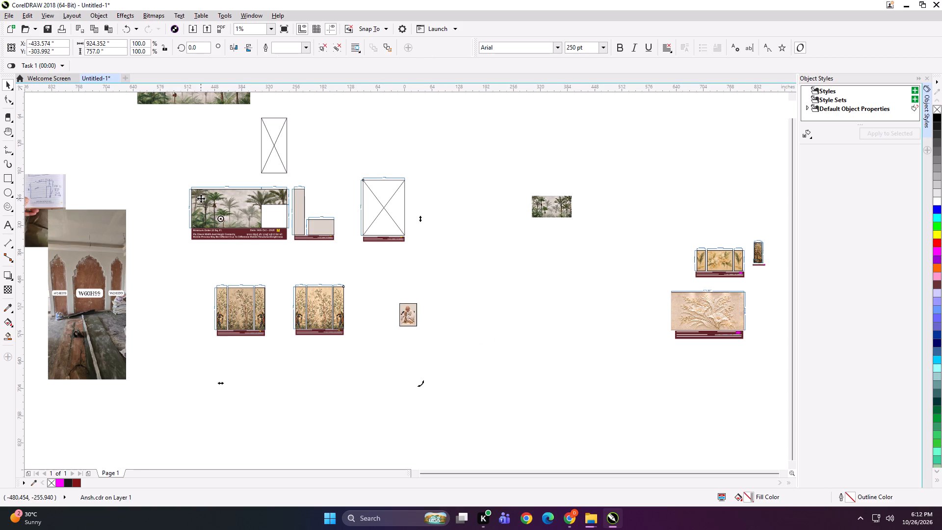
left_click(217, 211)
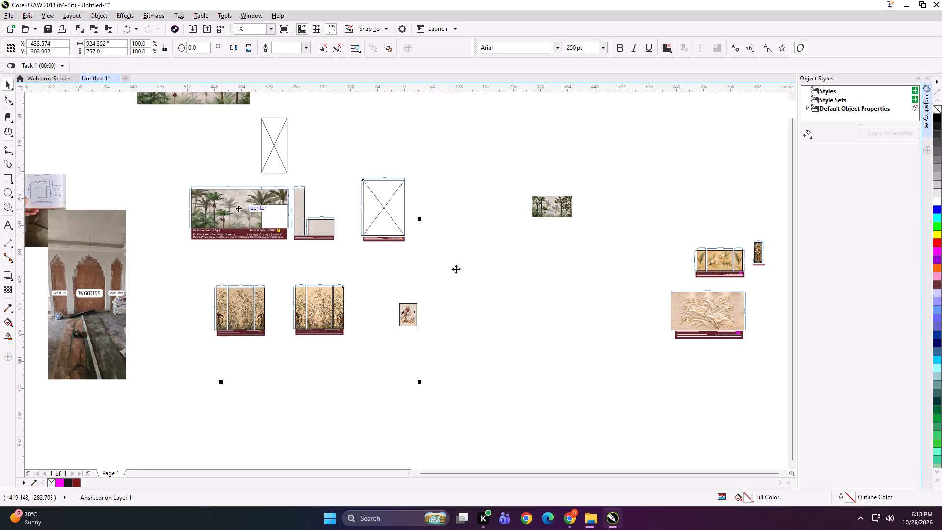
left_click(456, 269)
left_click(232, 214)
left_click(218, 203)
left_click_drag(205, 205, 334, 296)
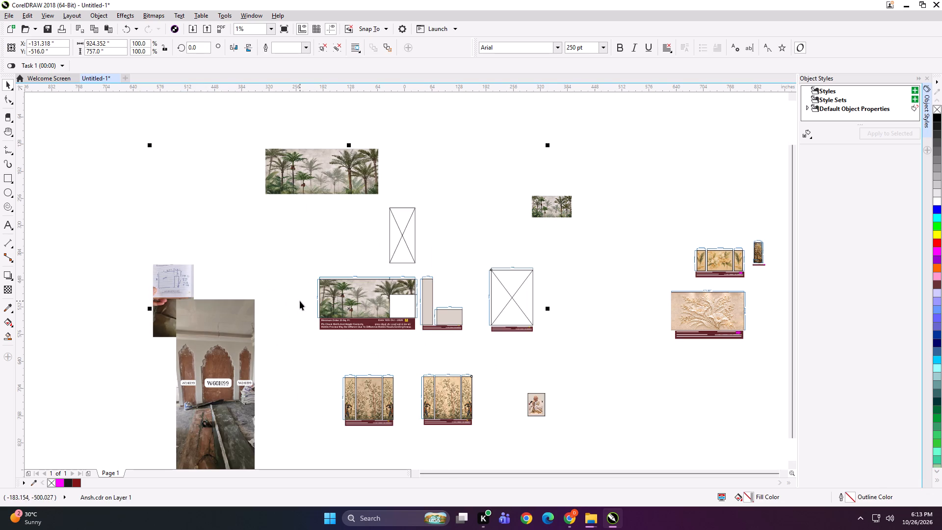
key("ctrl+u")
left_click(186, 225)
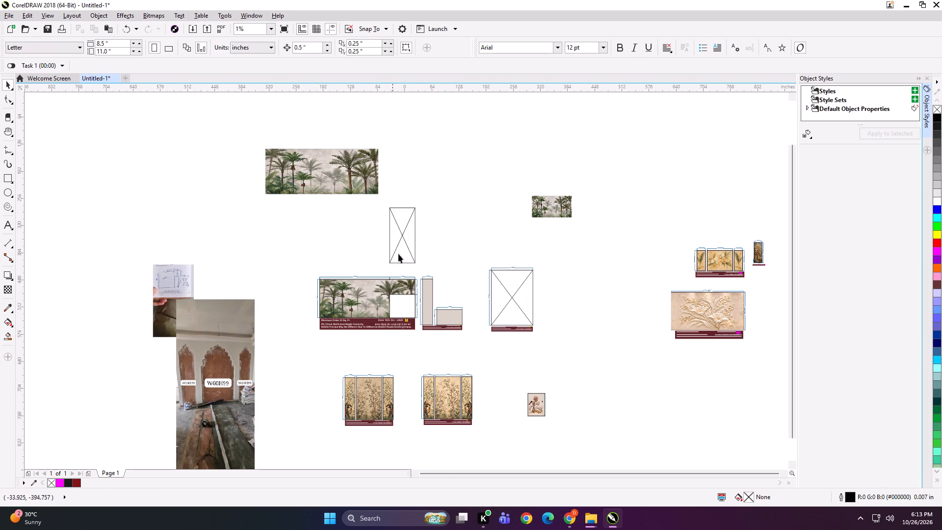
Move the small palm-tree bitmap farther up, clear of the ungrouped Ansh artwork.
left_click(588, 170)
left_click_drag(551, 206, 569, 161)
Delete the crossed 98 × 130 inch placeholder rectangle from the Ansh artwork.
scroll(371, 283, "up", 2)
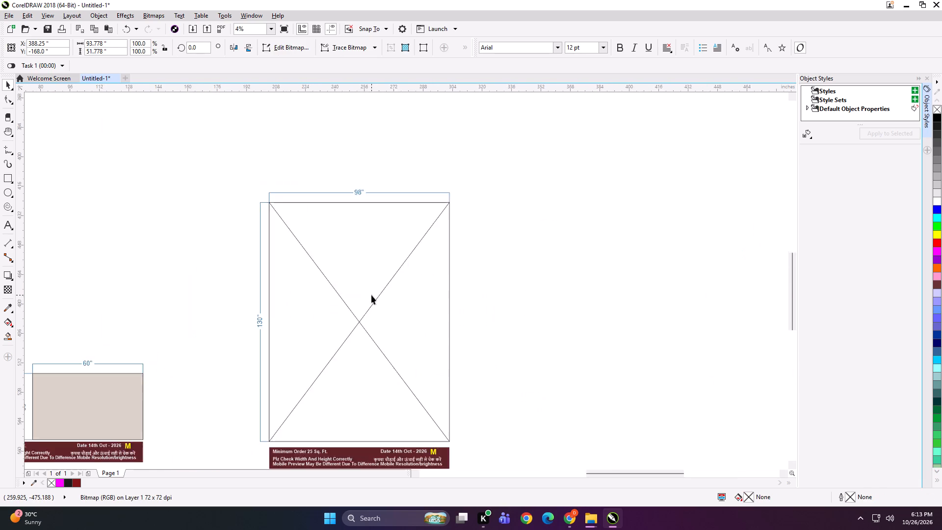
scroll(371, 295, "up", 1)
scroll(483, 265, "down", 2)
left_click(399, 286)
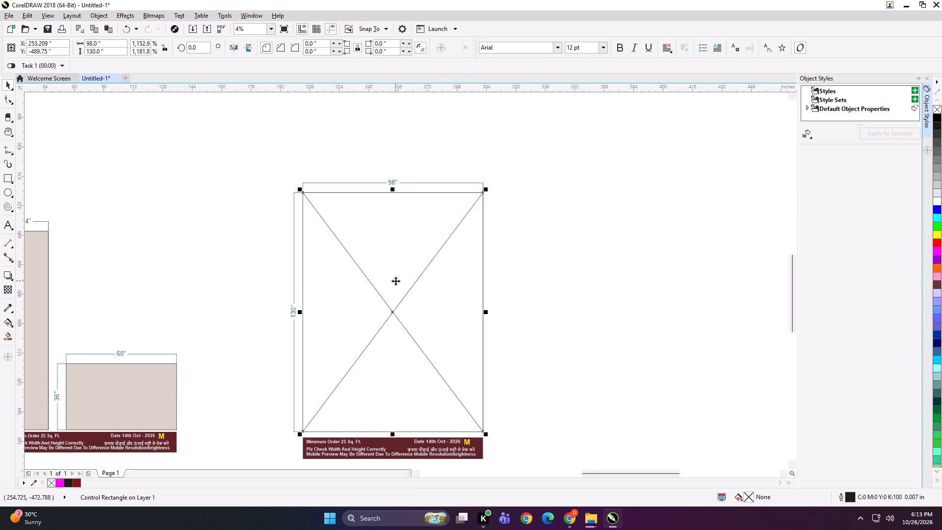
key("Delete")
Move the plain beige 24 × 108 inch panel out of the Ansh layout to sit beside the small palm-tree bitmap.
scroll(427, 261, "down", 1)
scroll(100, 292, "up", 2)
scroll(190, 291, "up", 2)
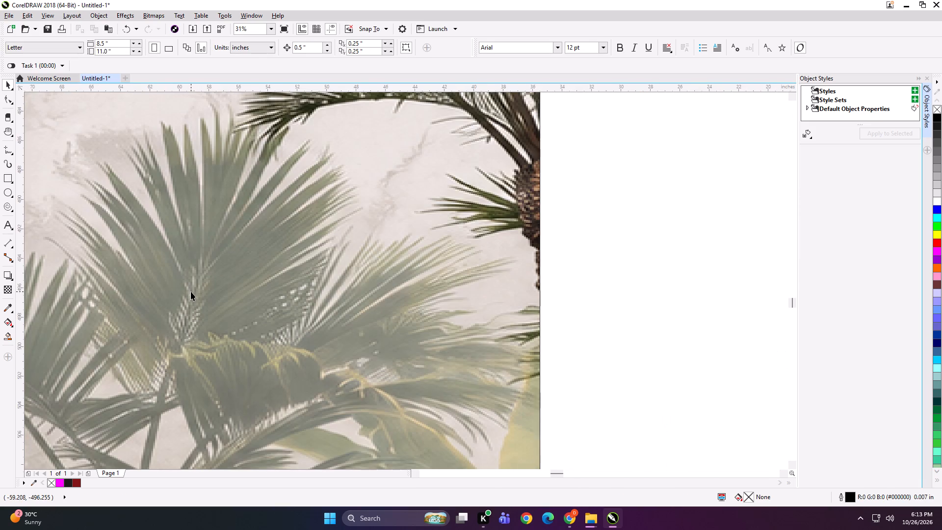
scroll(218, 290, "down", 3)
scroll(284, 271, "down", 3)
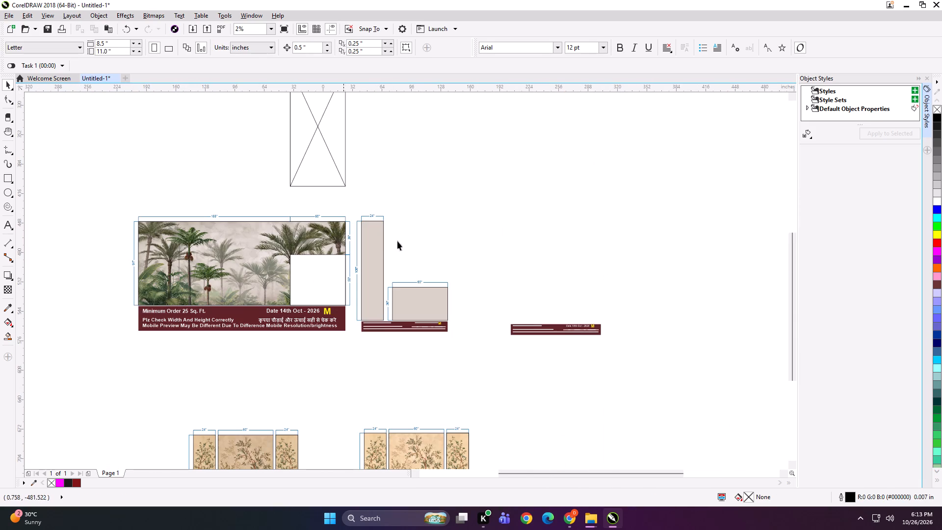
left_click(462, 225)
left_click(375, 243)
scroll(355, 268, "down", 1)
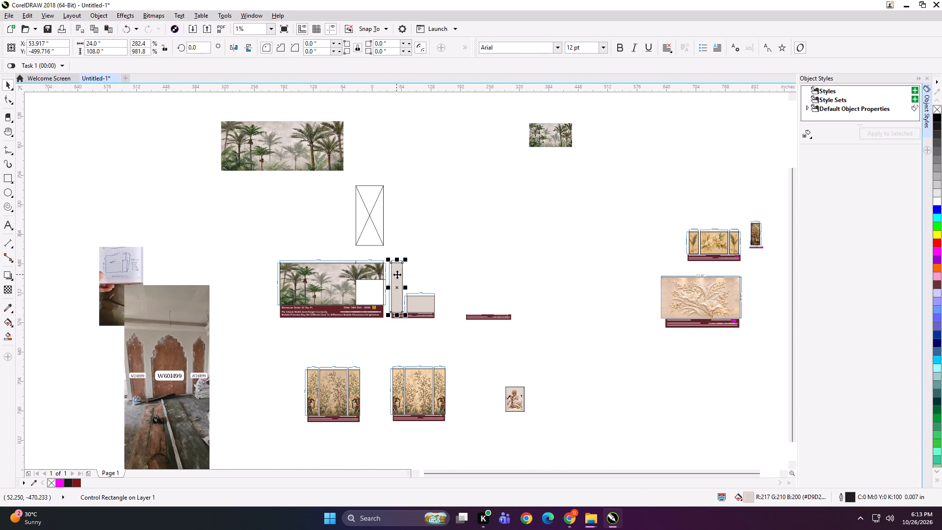
left_click_drag(398, 275, 592, 132)
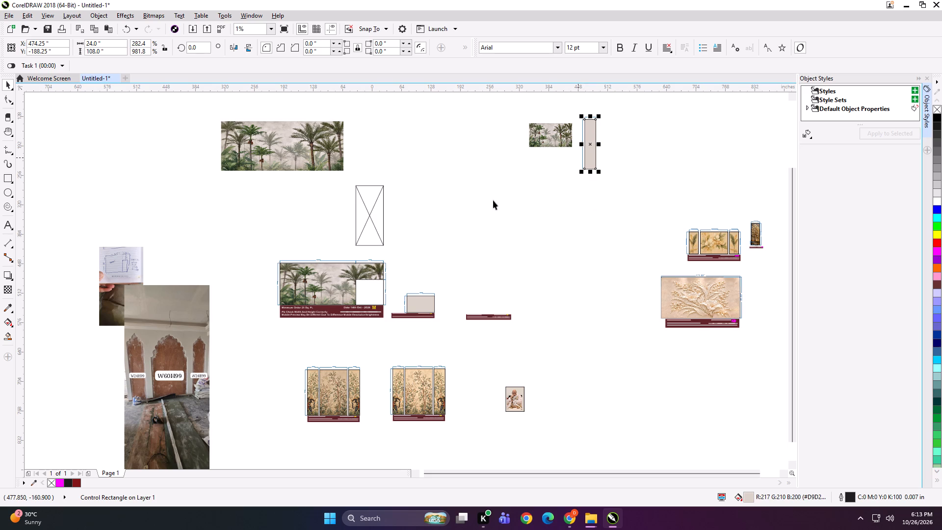
Delete the rest of the imported Ansh objects, including the wall photo, keeping the small palm bitmap, beige panel and floral layouts.
left_click(493, 198)
left_click_drag(45, 106, 523, 418)
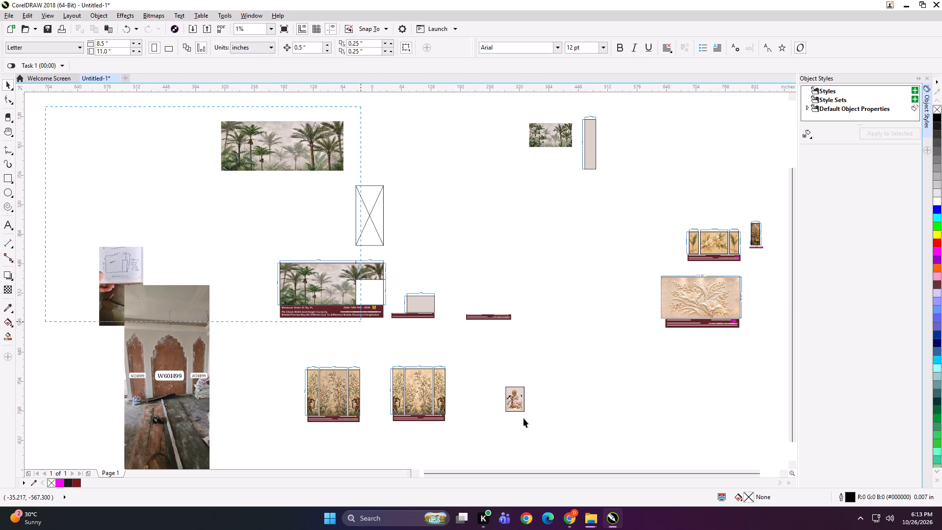
left_click_drag(523, 418, 528, 446)
key("Delete")
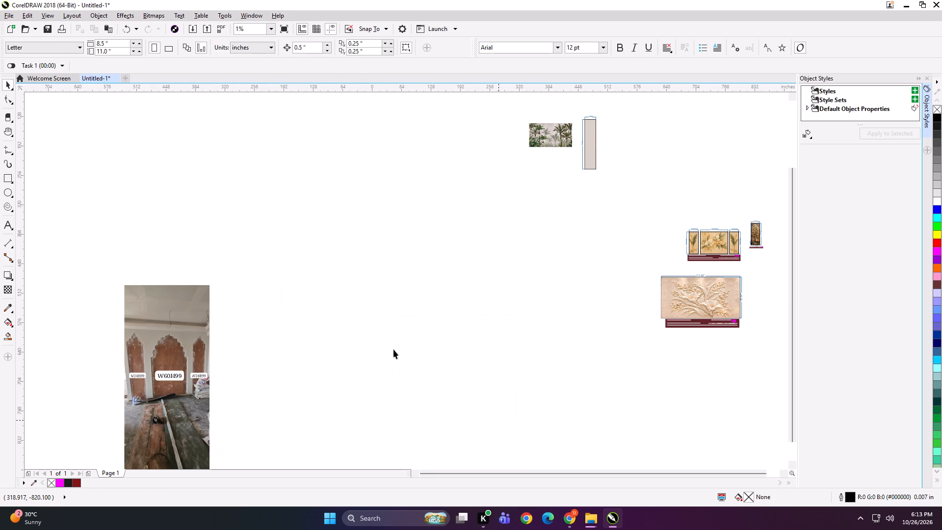
key("F4")
left_click(174, 344)
key("Delete")
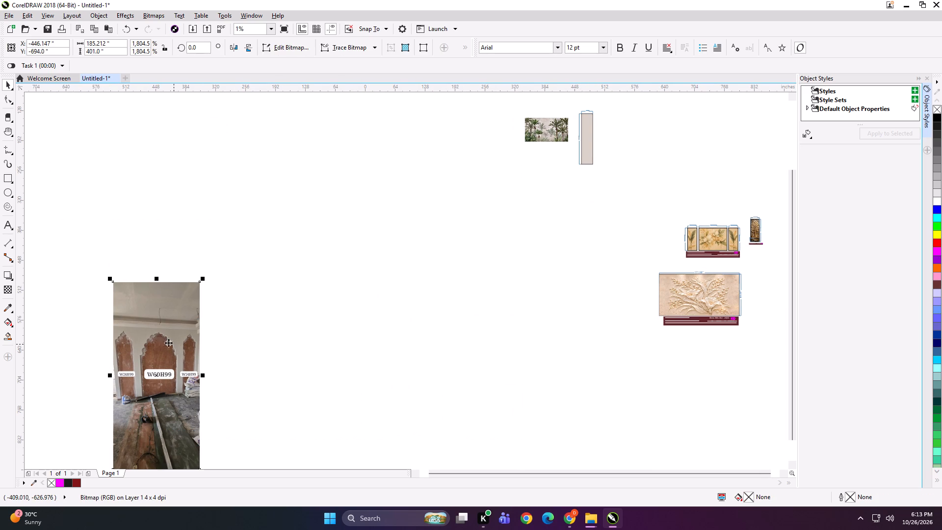
key("F4")
scroll(391, 301, "down", 2)
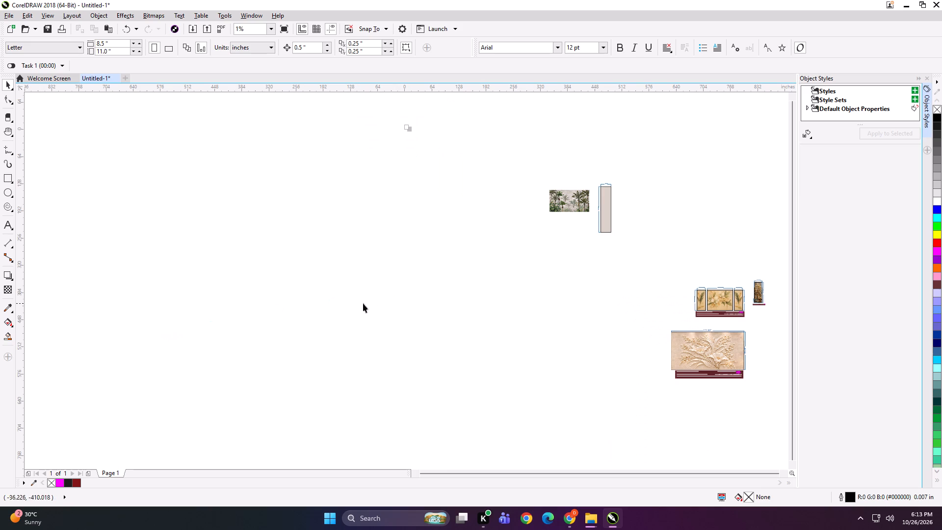
left_click_drag(31, 109, 554, 458)
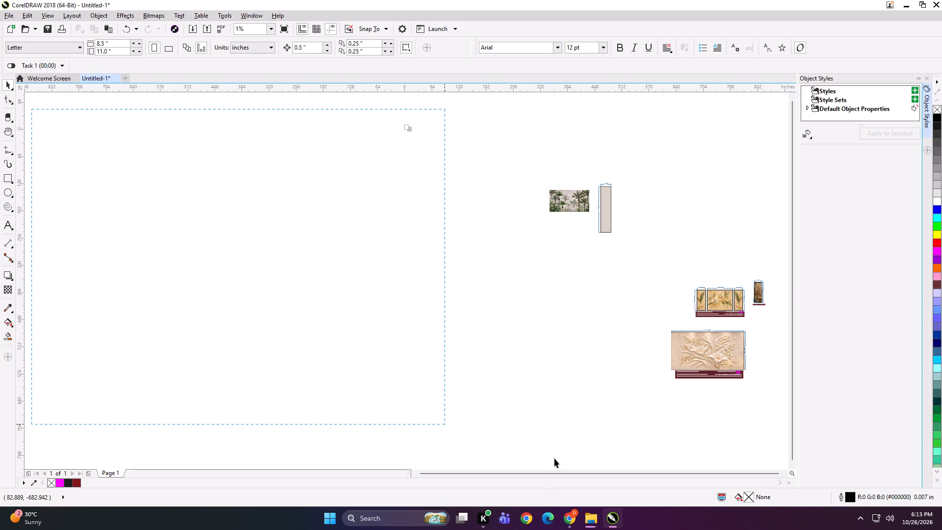
left_click_drag(554, 458, 582, 424)
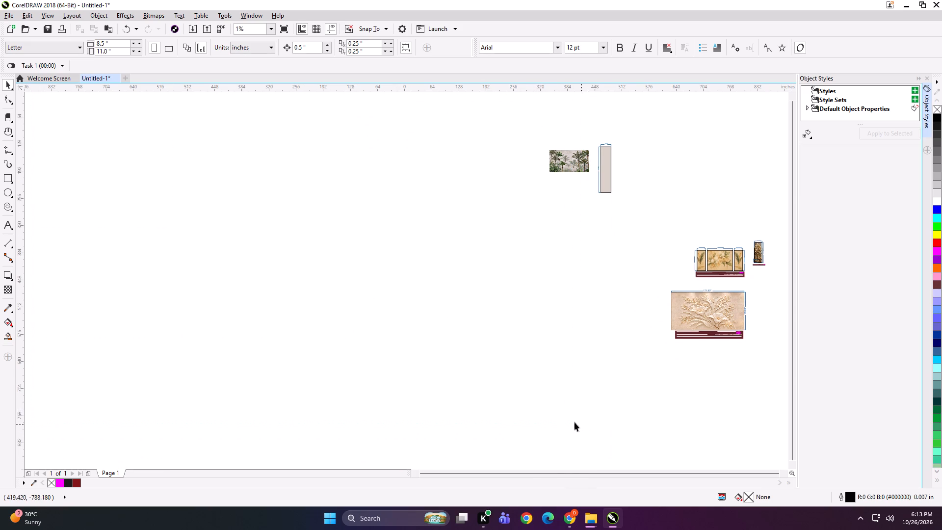
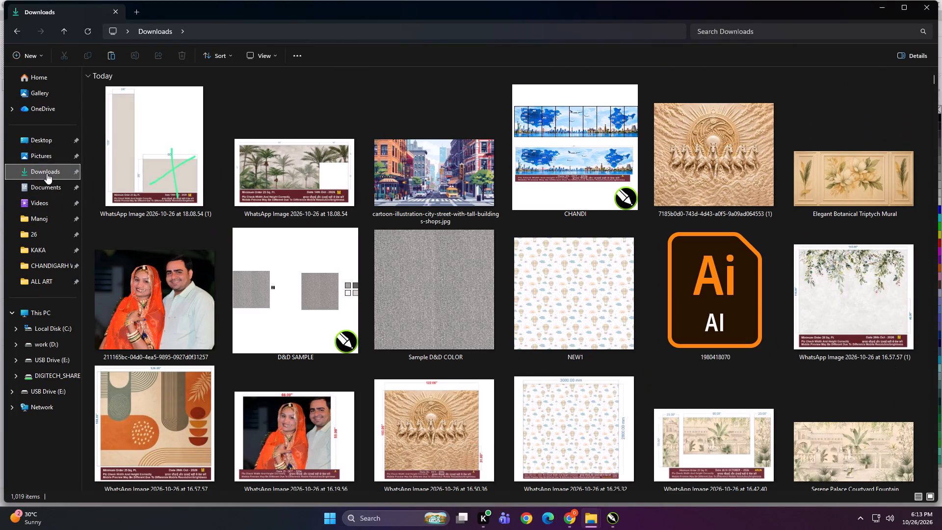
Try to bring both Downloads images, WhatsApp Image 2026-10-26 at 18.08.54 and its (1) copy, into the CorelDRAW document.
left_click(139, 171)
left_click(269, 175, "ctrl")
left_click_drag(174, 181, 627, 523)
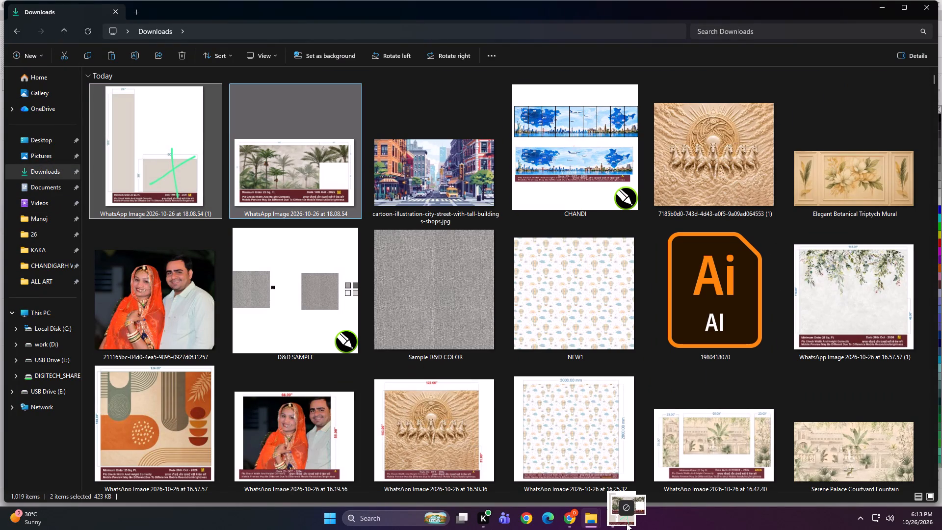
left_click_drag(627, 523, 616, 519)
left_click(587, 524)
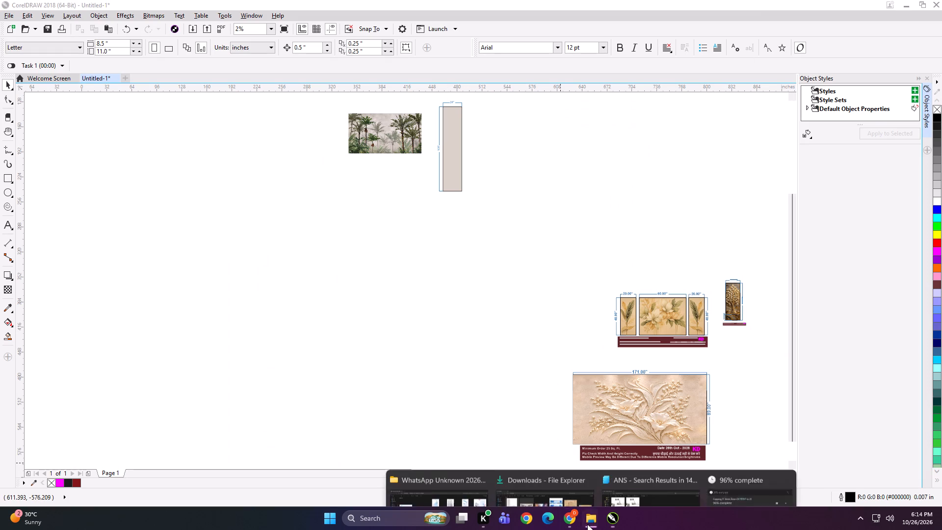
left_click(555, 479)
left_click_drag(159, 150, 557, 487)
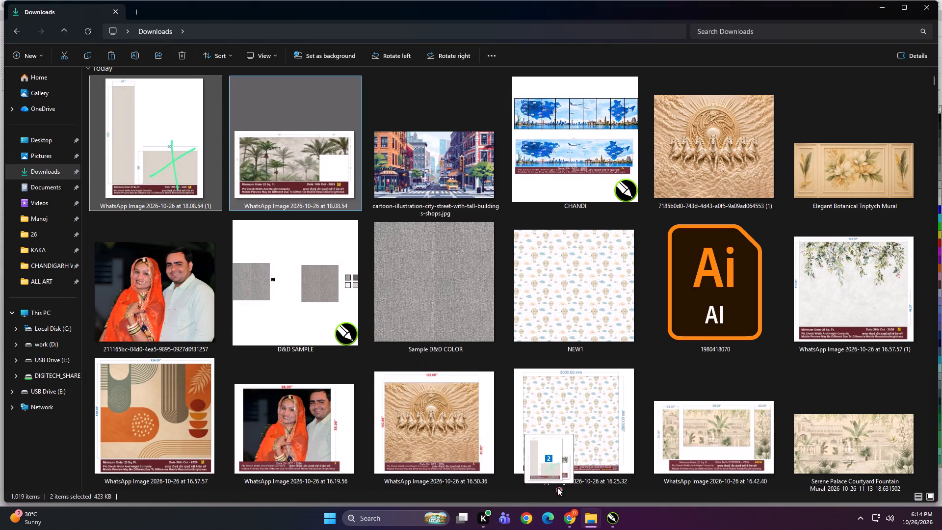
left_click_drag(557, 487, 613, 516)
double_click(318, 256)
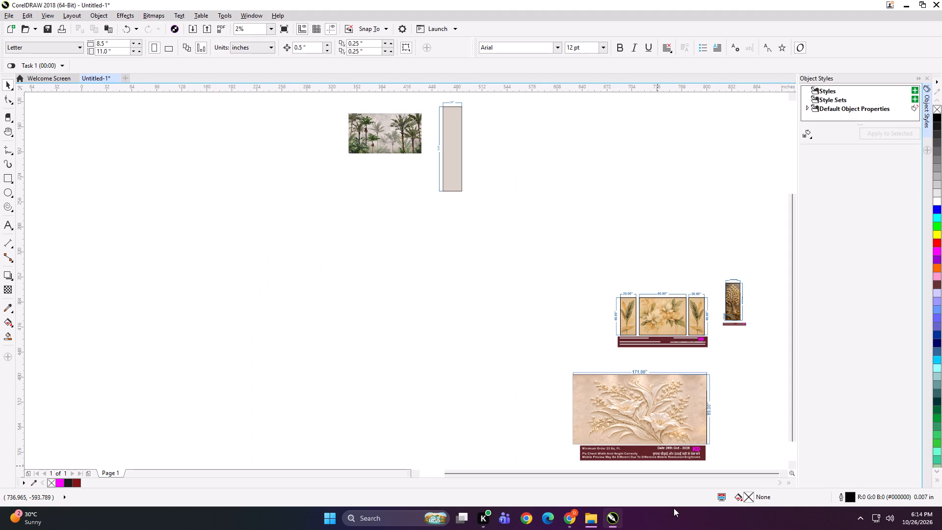
Import both 18.08.54 WhatsApp images from Downloads into the CorelDRAW document, in the empty area below and left of the palm-tree bitmap.
left_click(556, 457)
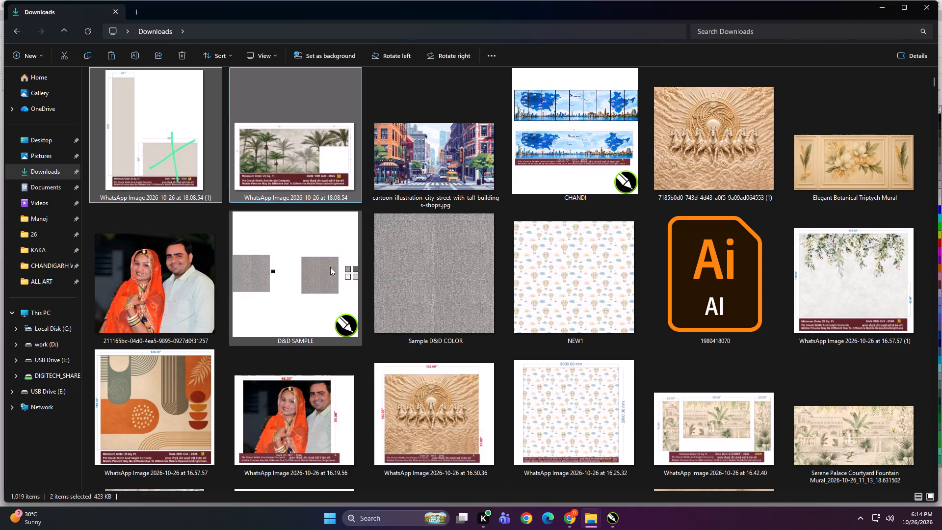
left_click(198, 139)
left_click(263, 158, "ctrl")
left_click_drag(183, 149, 526, 414)
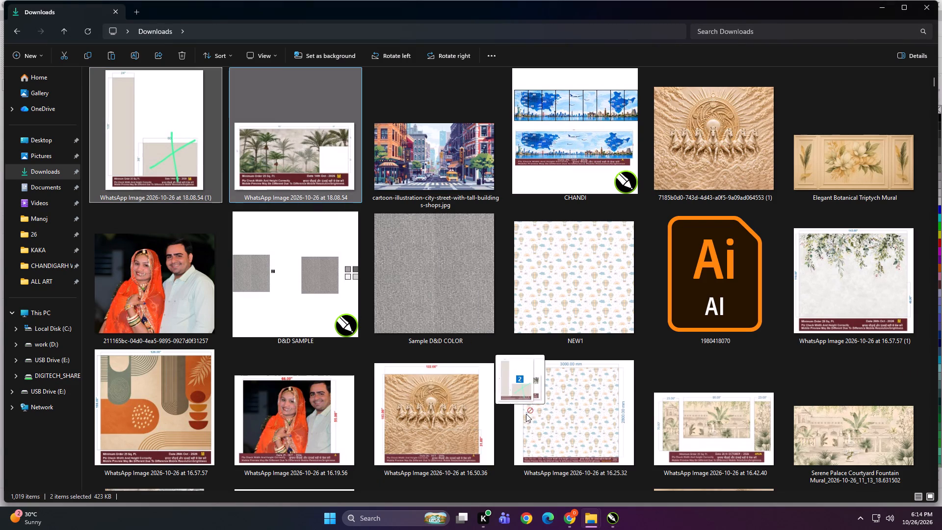
left_click_drag(526, 414, 325, 273)
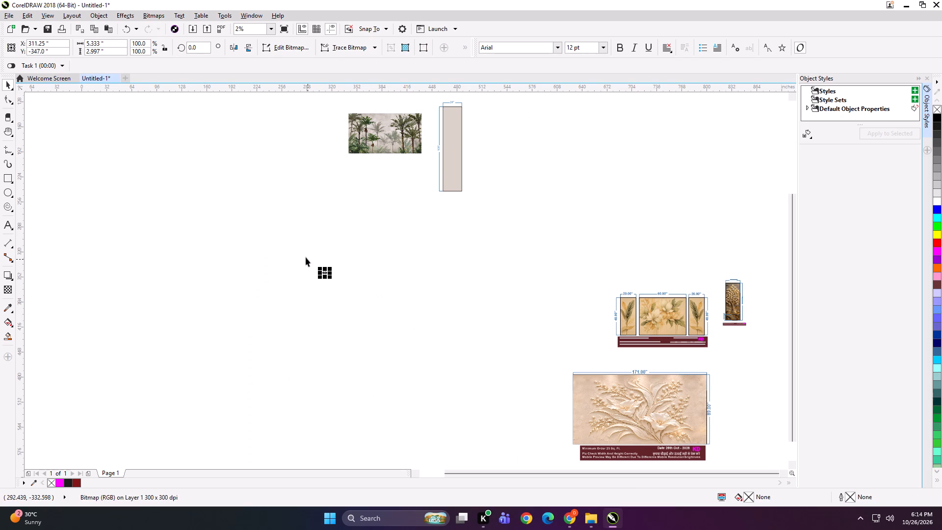
Enlarge the two tiny order preview bitmaps together about their centre to 2,475%, about 132 inches wide overall.
left_click_drag(308, 258, 359, 314)
left_click_drag(329, 279, 379, 343, "shift")
left_click(394, 368, "shift")
left_click(393, 365)
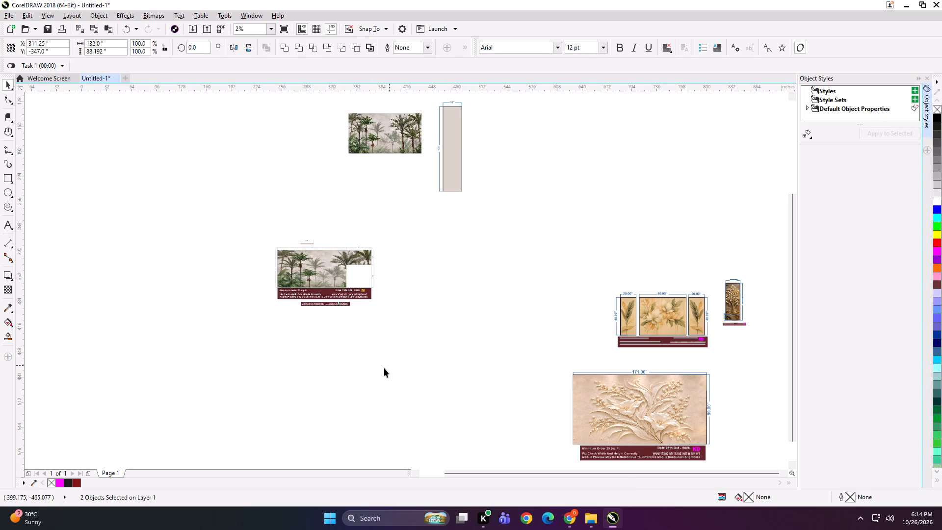
Pair the palm-tree order preview with the palm-tree bitmap, placing the bitmap just below it, away from the beige artwork.
left_click_drag(340, 263, 205, 158)
left_click_drag(384, 135, 190, 241)
Pair the beige order preview with the beige 24 × 108 inch panel by moving them side by side.
left_click_drag(302, 282, 340, 193)
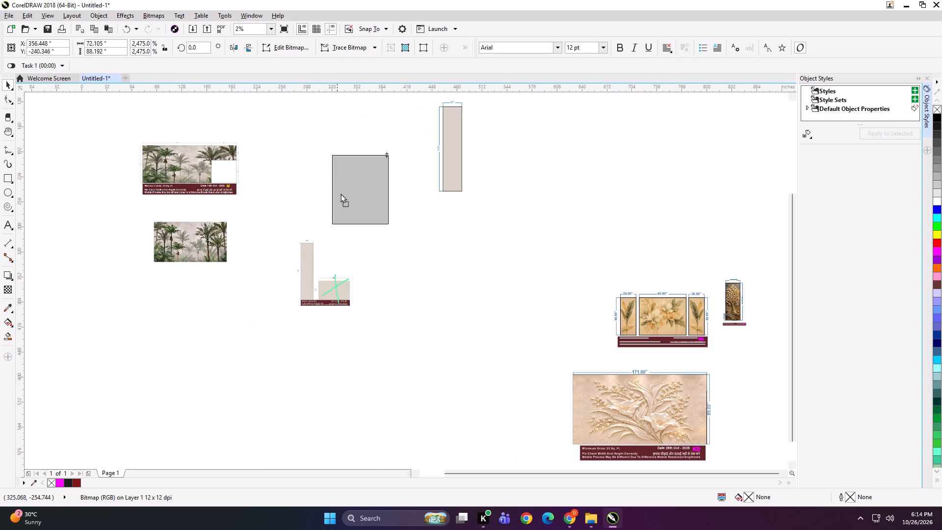
left_click_drag(340, 193, 367, 159)
left_click(446, 175, "shift")
left_click_drag(448, 161, 400, 215)
left_click(374, 289)
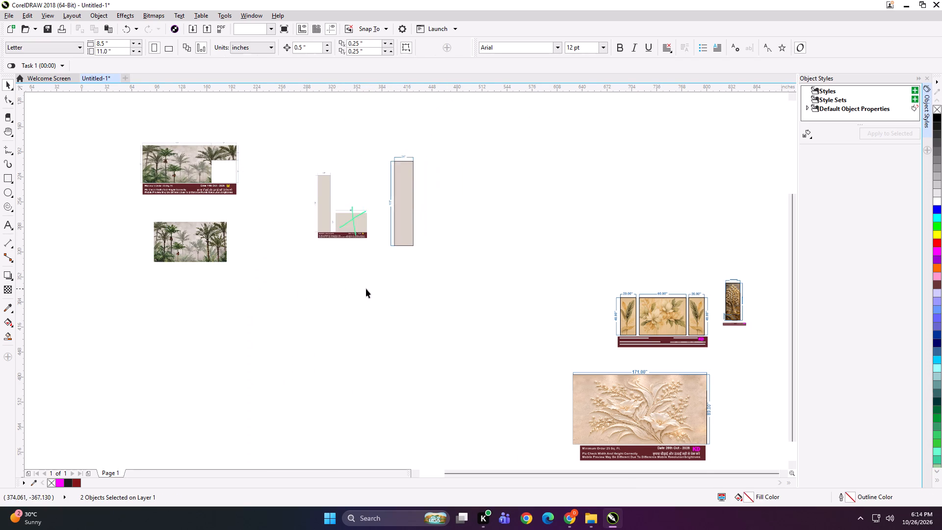
Delete the width and height dimension lines and labels around the large beige panel.
scroll(354, 194, "up", 2)
scroll(429, 225, "down", 1)
left_click_drag(402, 114, 300, 240)
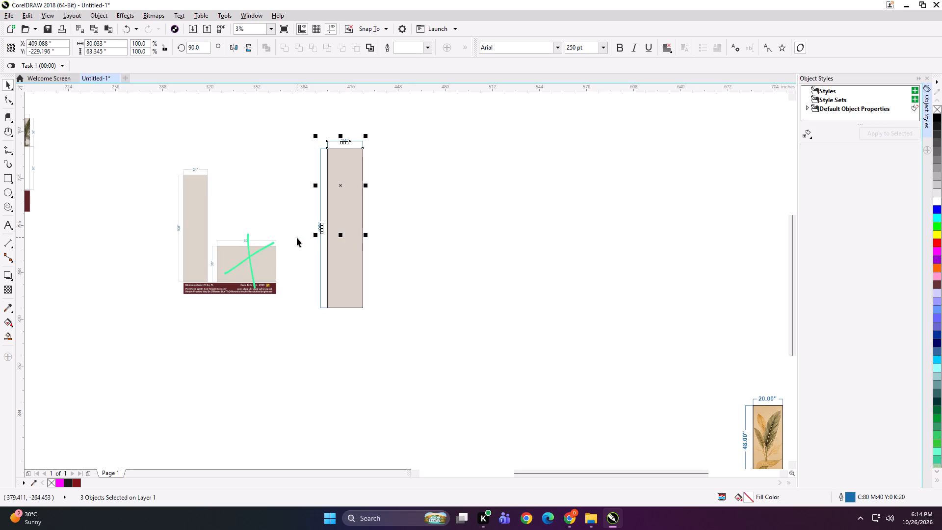
key("Delete")
Shift the beige panel slightly and move the beige order preview across to its other side for size comparison.
left_click_drag(342, 229, 364, 224)
left_click(239, 256)
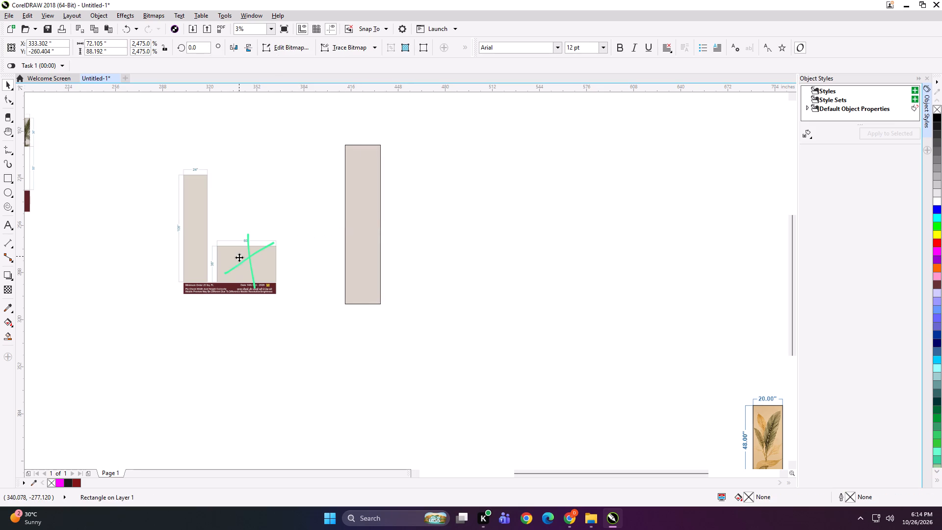
left_click_drag(217, 260, 440, 248)
scroll(395, 211, "up", 1)
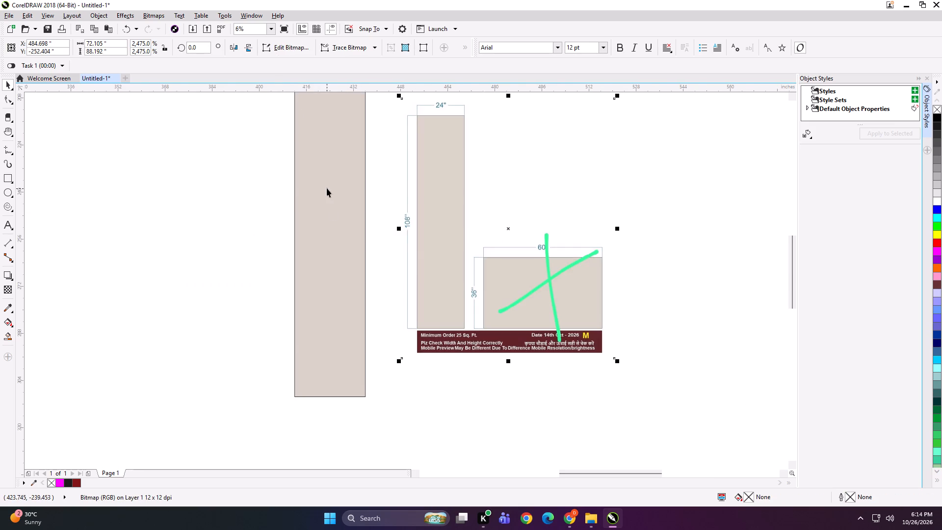
scroll(332, 224, "down", 1)
scroll(346, 196, "up", 1)
Open the beige panel's width value for editing.
left_click(332, 185)
left_click(118, 43)
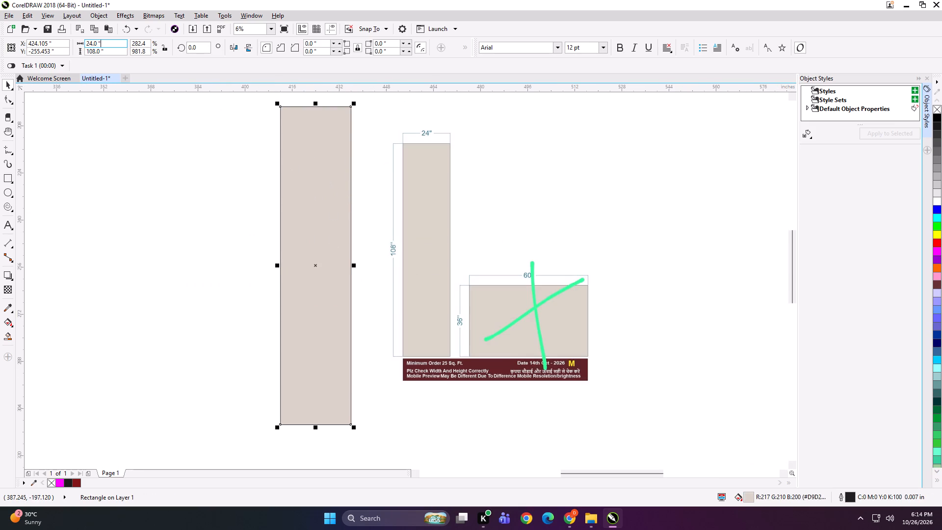
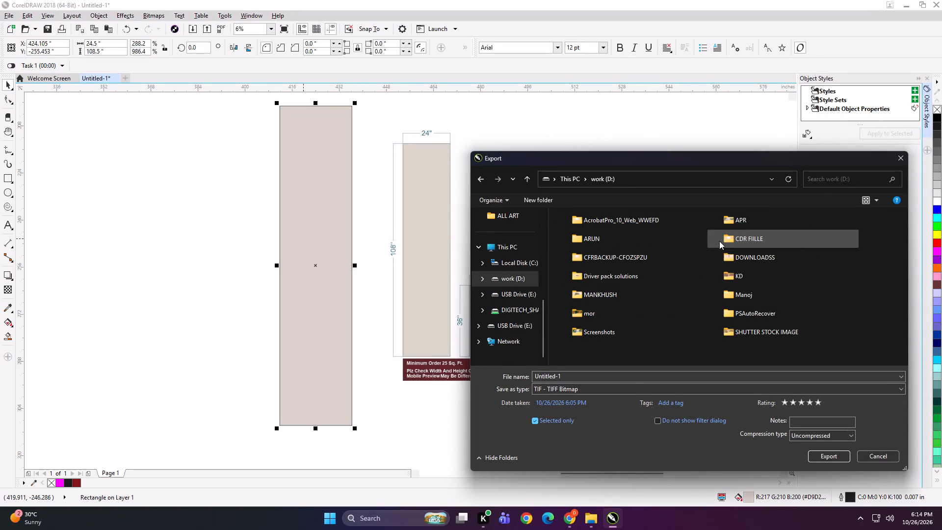
Browse the export location to KD > PRINT FILE > 26 and create a new folder named Ansh.
triple_click(754, 277)
left_click(675, 320)
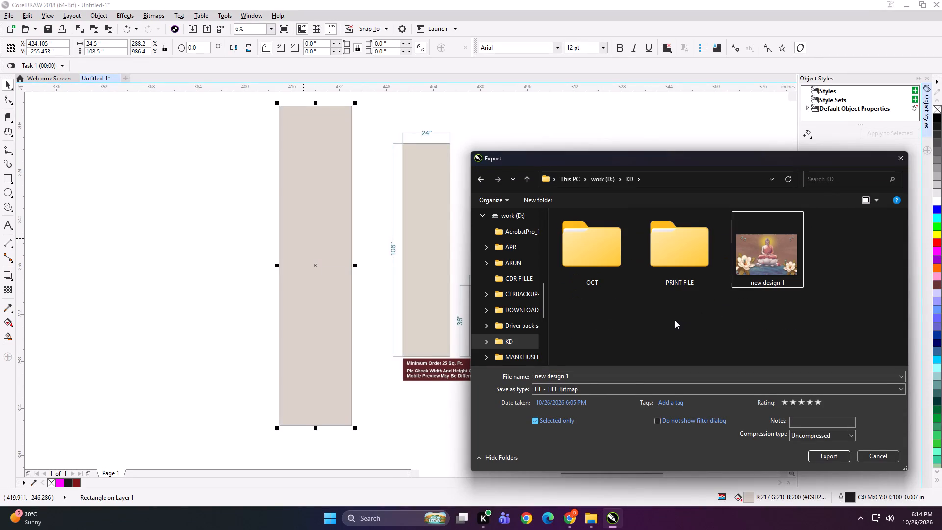
left_click(678, 255)
double_click(678, 255)
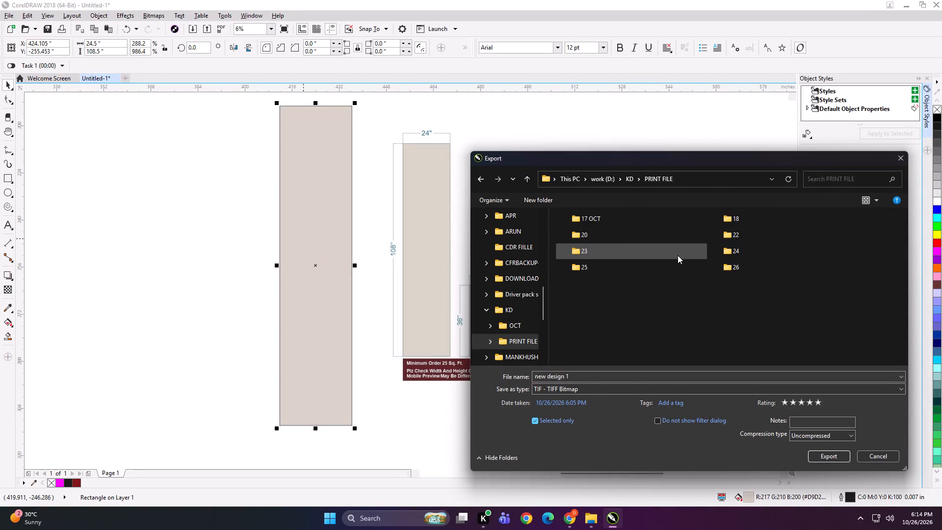
triple_click(741, 265)
left_click_drag(649, 278, 645, 278)
left_click(537, 199)
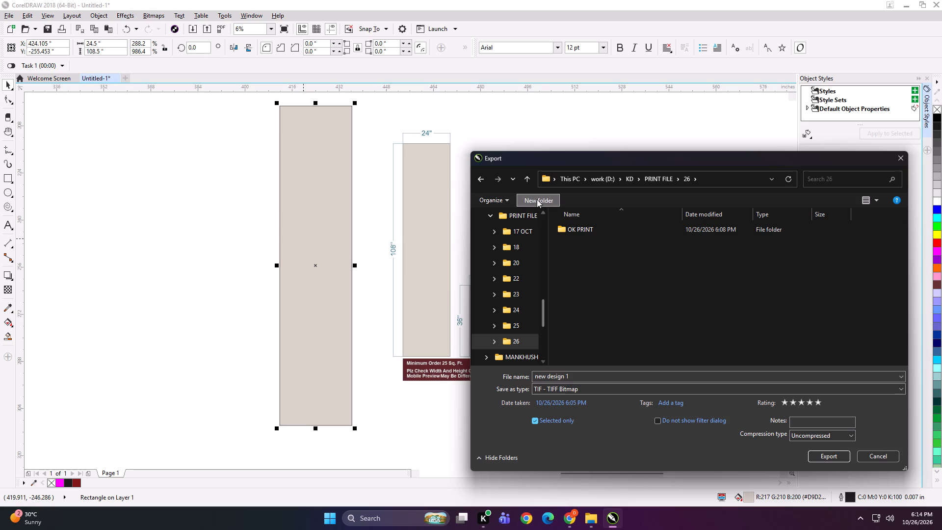
key("ctrl+v")
key("Return")
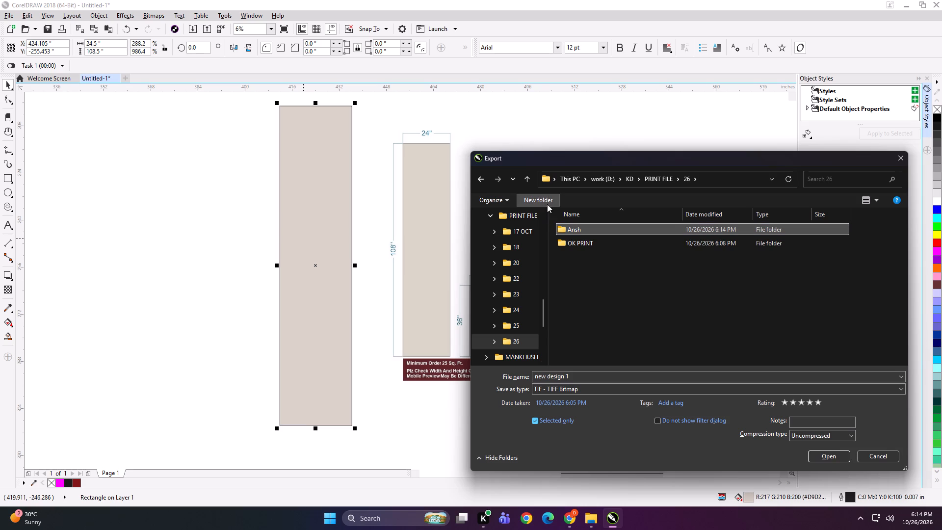
Export the beige panel into the Ansh folder as a TIFF named 24.5x108.5 CANVAS FABC, with RGB colour at 100 dpi.
double_click(593, 227)
left_click(589, 375)
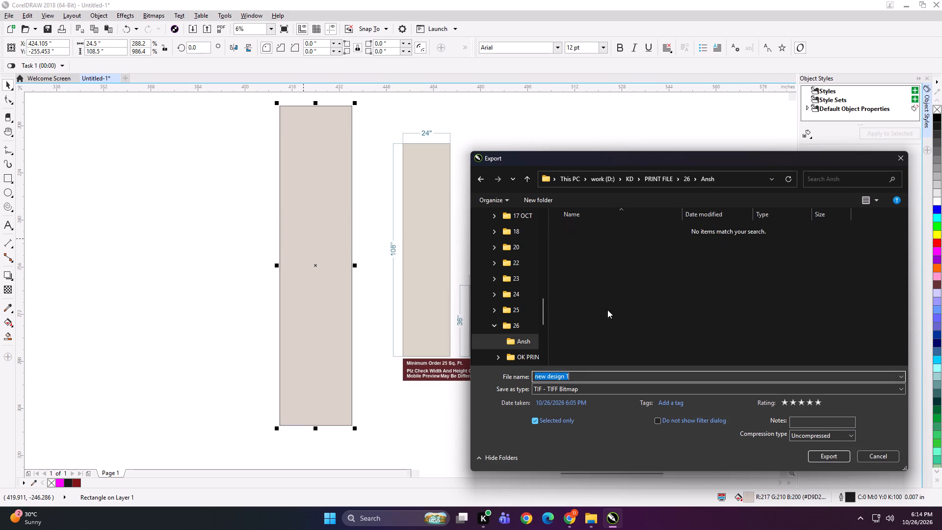
type("24.5x10")
key("space")
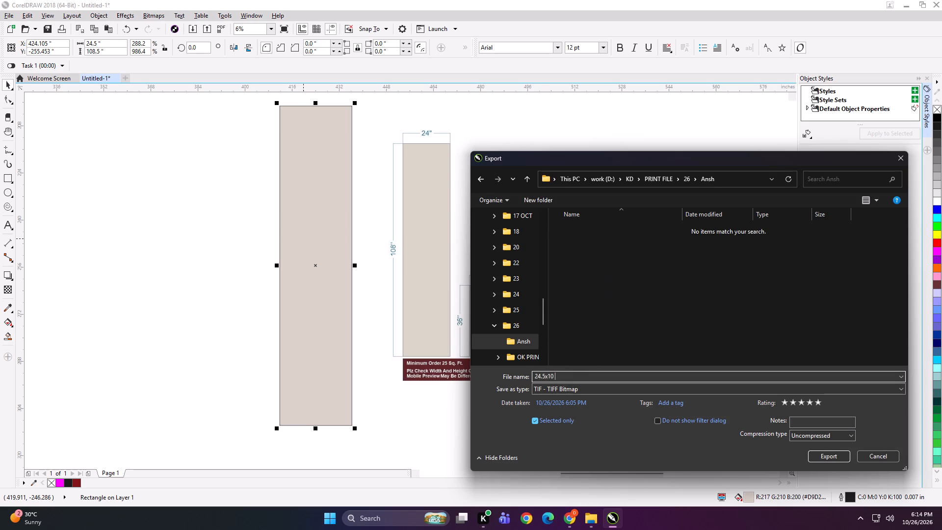
key("BackSpace")
type("8.5")
key("space")
type("CANVAS")
key("space")
type("FABC")
key("Return")
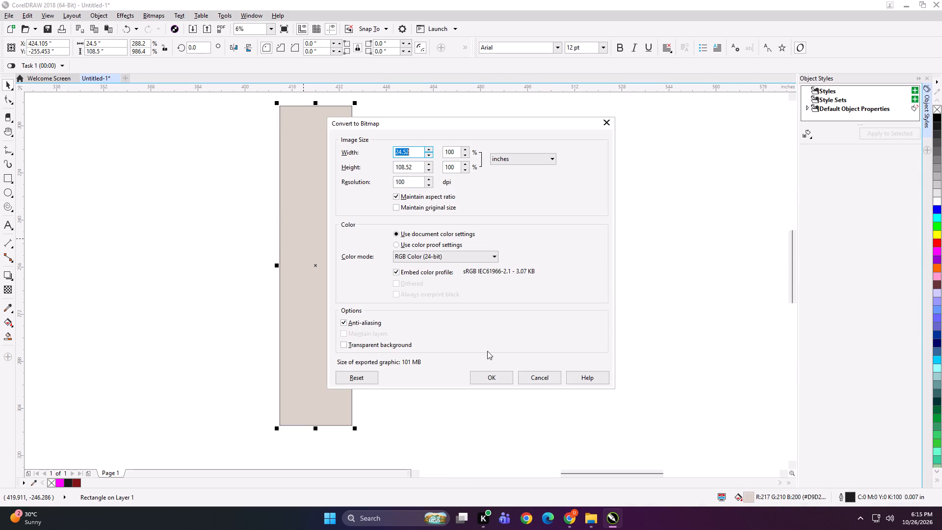
left_click(493, 375)
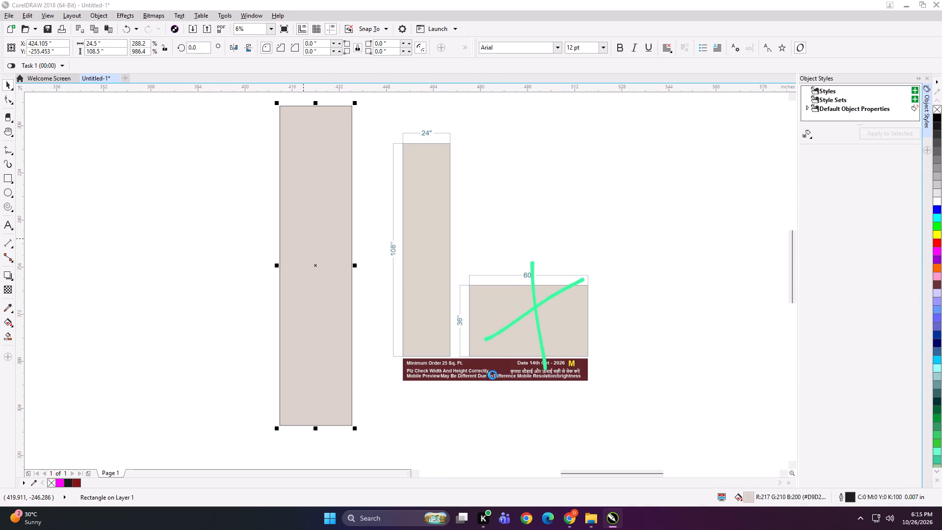
Scale the exported beige panel down, move it closer to its order preview and group the two.
left_click_drag(278, 105, 287, 117, "shift")
left_click_drag(324, 258, 351, 241)
left_click(443, 255, "shift")
key("ctrl+g")
Place the palm-tree mural image beside its dated order preview.
scroll(580, 251, "down", 2)
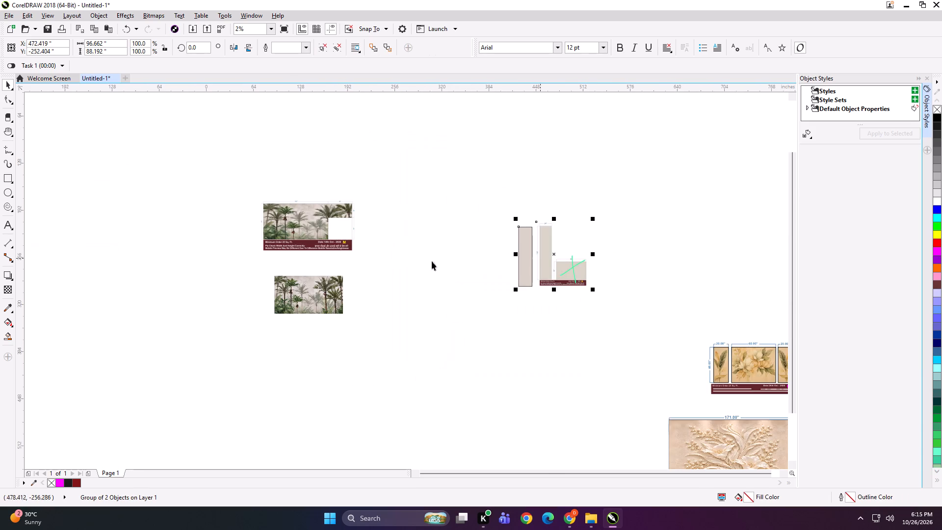
scroll(300, 264, "up", 1)
left_click_drag(314, 319, 486, 192)
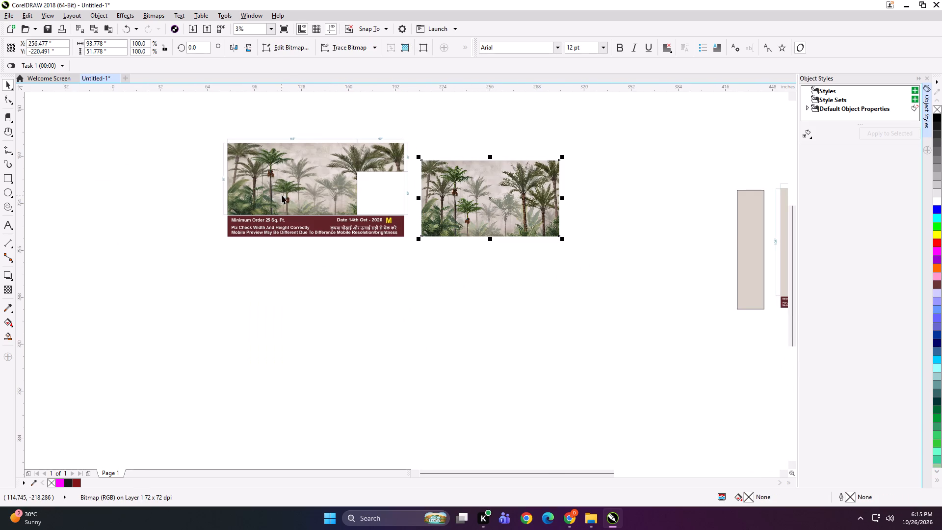
left_click(297, 196, "shift")
key("shift+F2")
left_click(427, 161)
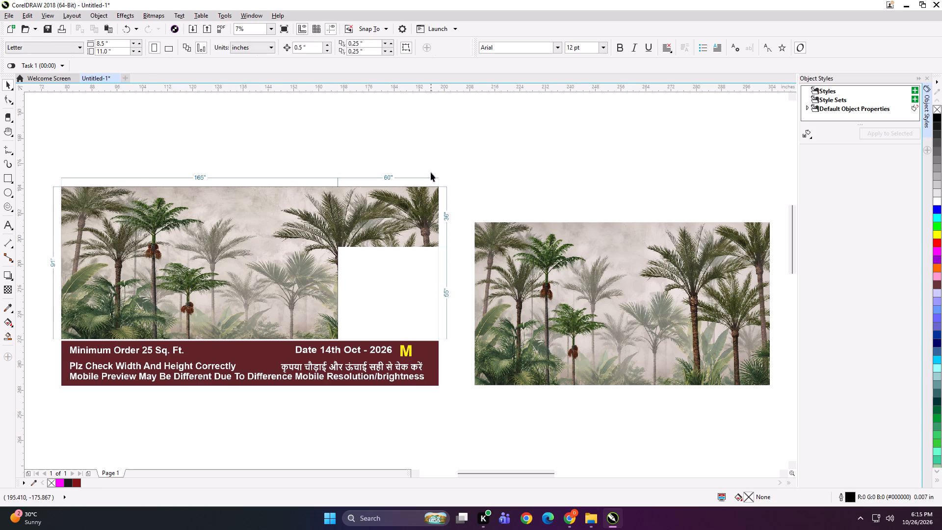
left_click_drag(404, 215, 402, 203)
left_click_drag(523, 265, 519, 243)
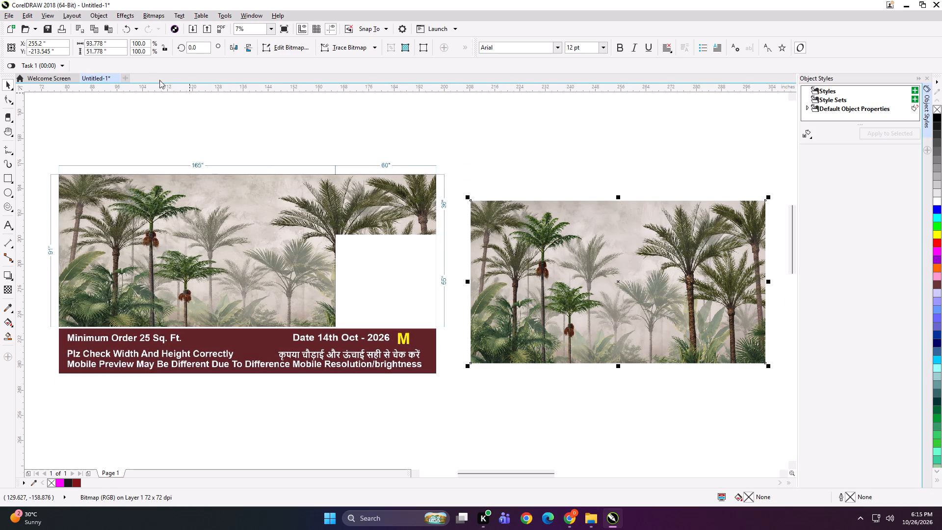
Resize the palm mural to the ordered size, 165+60 inches wide and 91 inches high.
left_click_drag(113, 44, 76, 45)
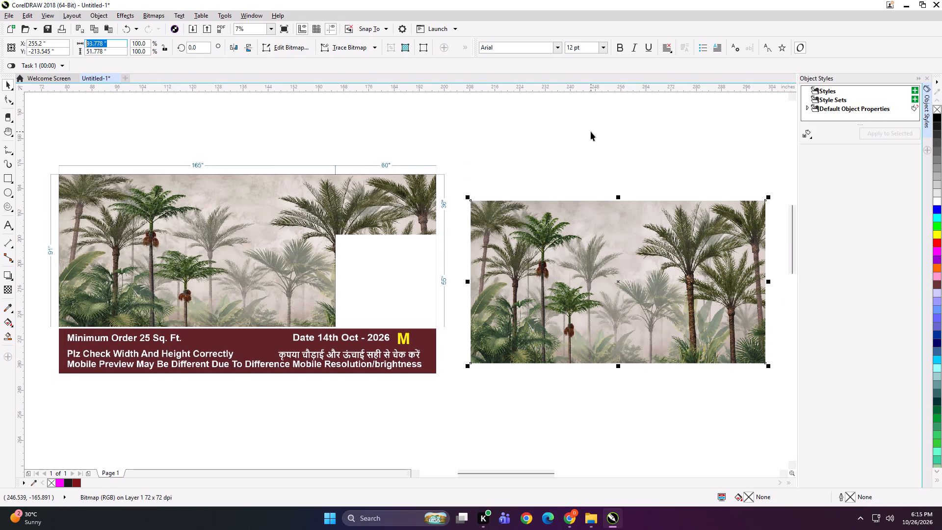
key("1")
type("65+")
type("60")
key("Tab")
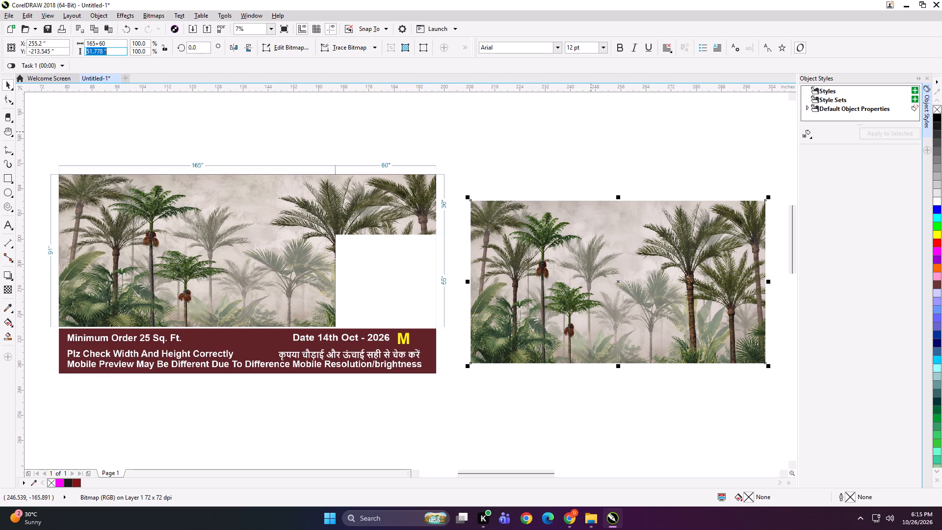
key("1")
key("Return")
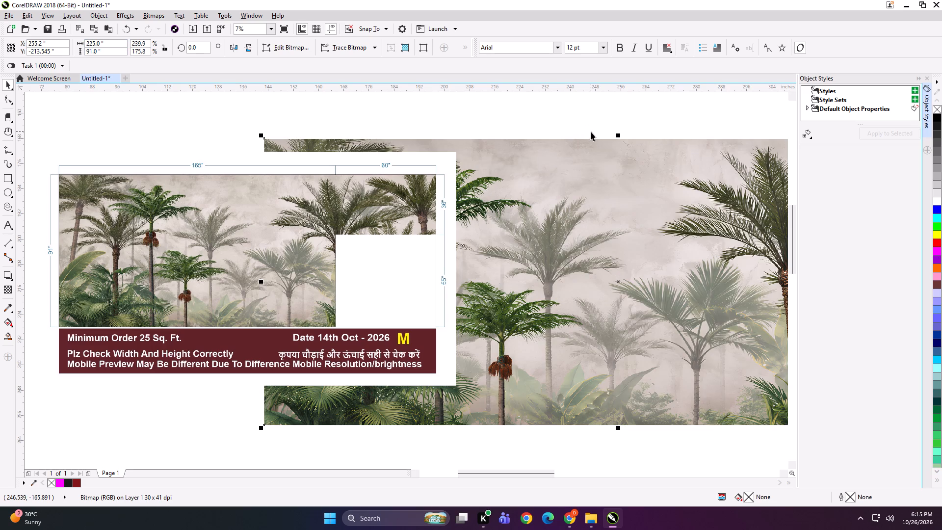
Move the palm order preview clear of the enlarged mural.
scroll(468, 202, "down", 1)
left_click_drag(389, 222, 293, 223)
Add 1 inch to both dimensions of the palm mural, making it 226 × 92 inches.
left_click(431, 217)
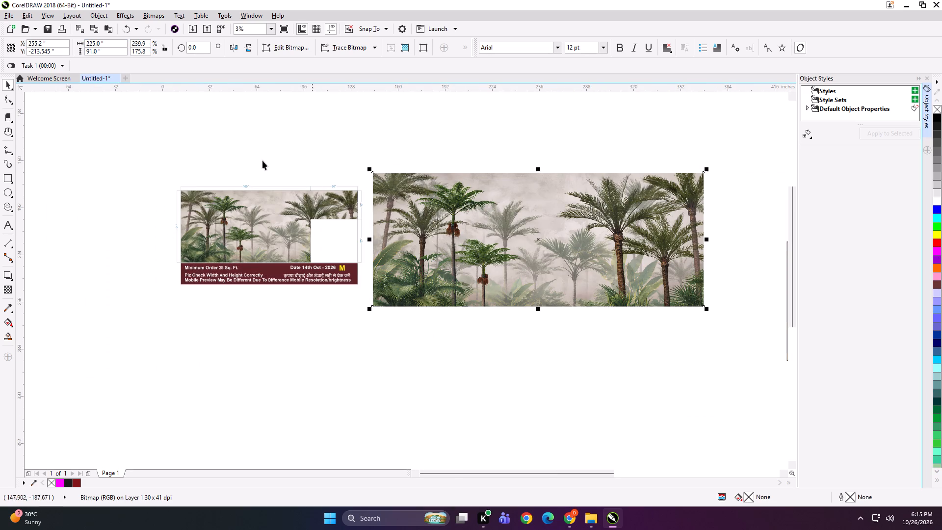
left_click(111, 43)
key("1")
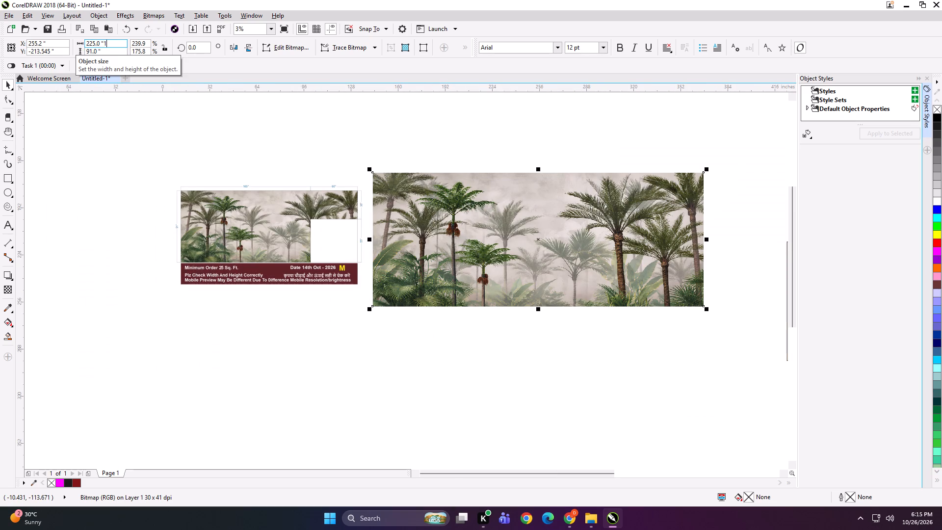
key("Tab")
key("Right")
key("1")
key("Return")
Create a rectangle over the palm mural and size it to the preview's cutout, 60 × 55 inches.
left_click(238, 251, "shift")
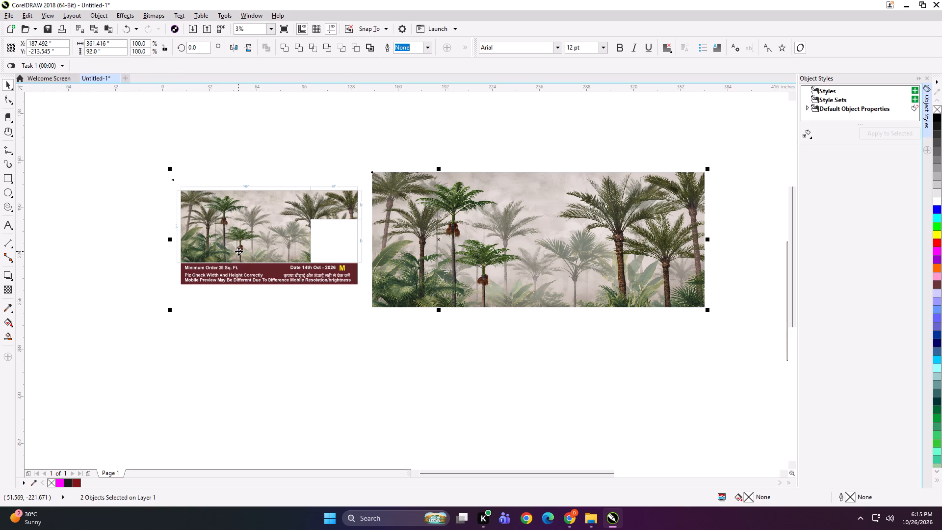
scroll(213, 246, "down", 1)
key("shift+F2")
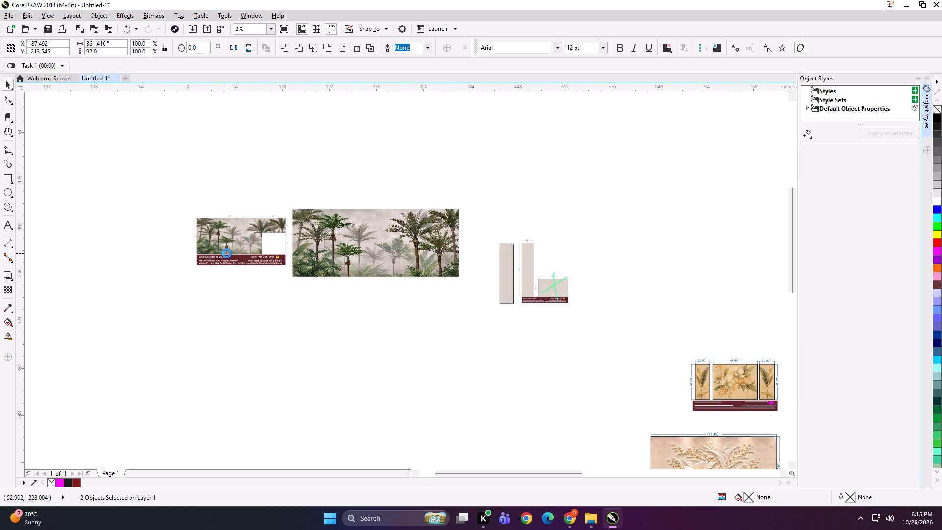
left_click(255, 145)
left_click(337, 217)
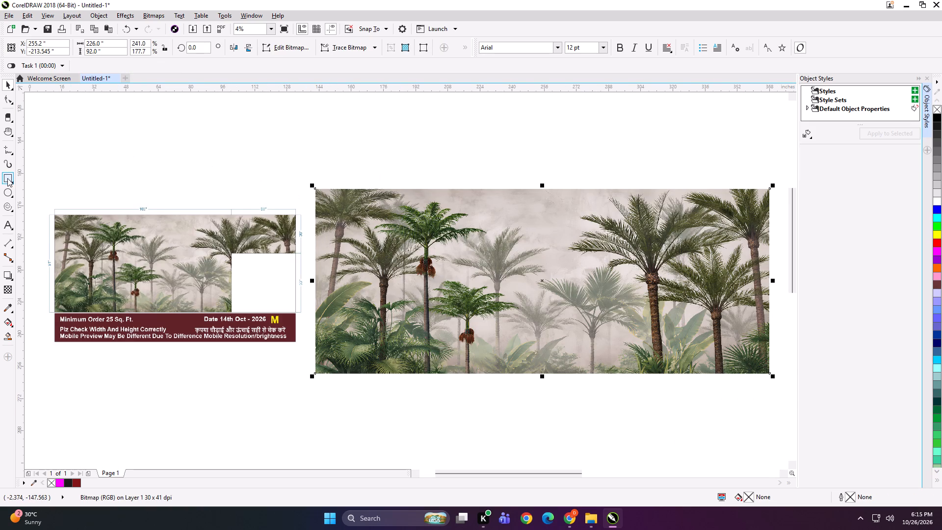
double_click(7, 178, "shift")
key("shift+space")
left_click_drag(113, 44, 69, 47)
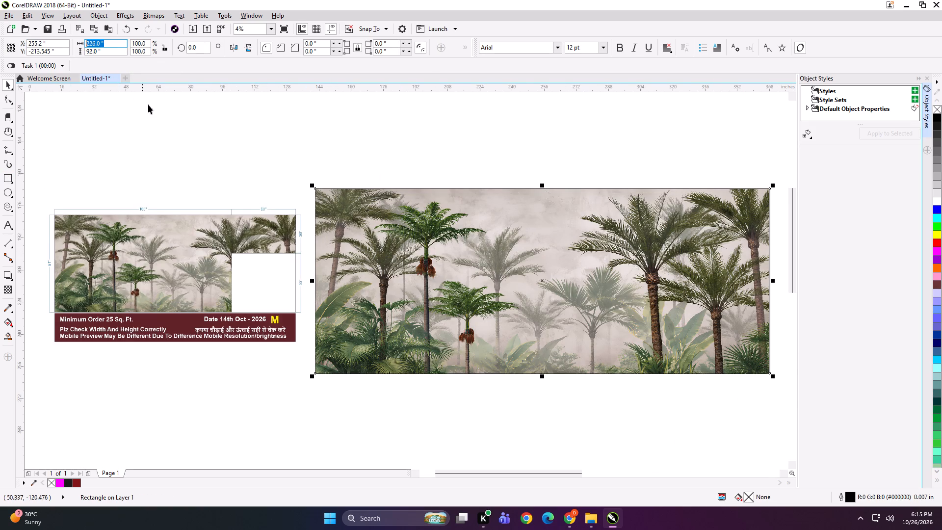
scroll(241, 214, "up", 1)
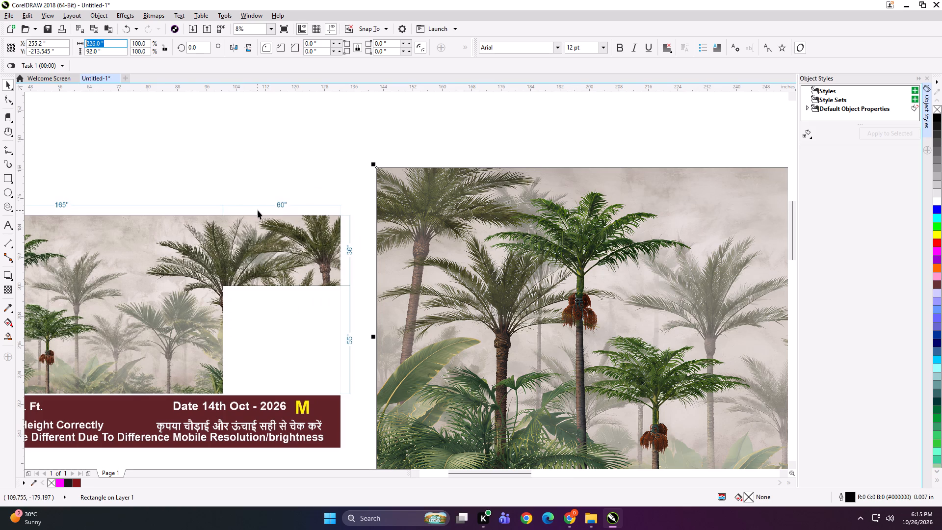
type("60")
key("Tab")
type("55")
key("Return")
Align the 60 × 55 inch rectangle to the bottom right corner of the palm mural.
scroll(242, 169, "down", 1)
left_click(358, 244, "shift")
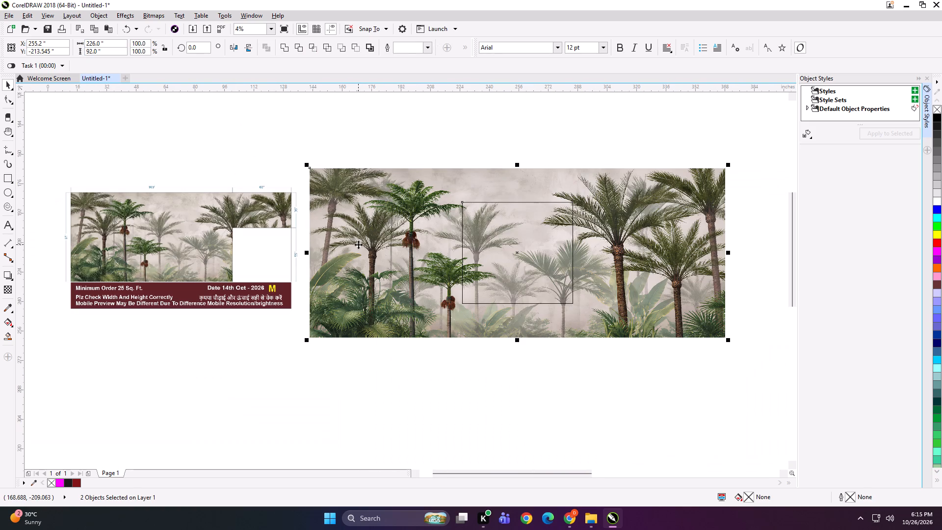
key("b")
key("r")
left_click(536, 80)
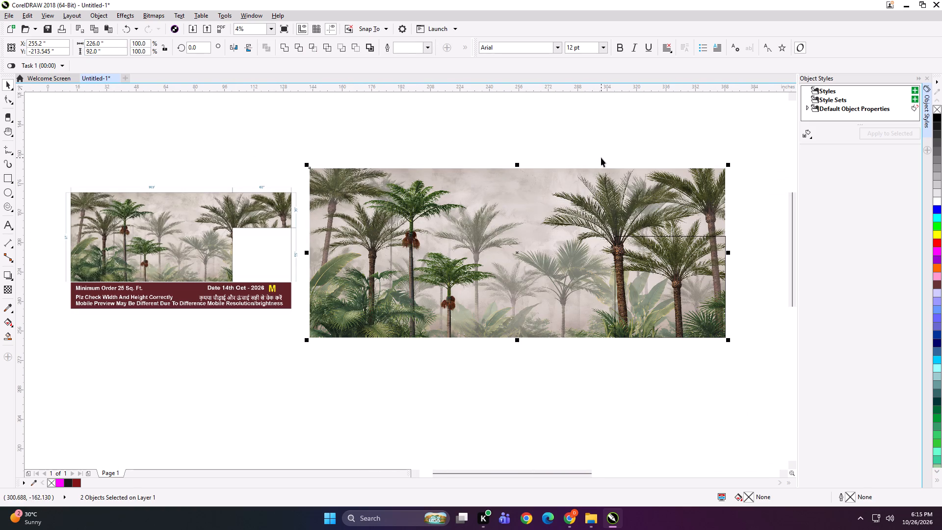
left_click(601, 158)
Fill the 60 × 55 inch cutout rectangle with white.
left_click(632, 274)
left_click(939, 196)
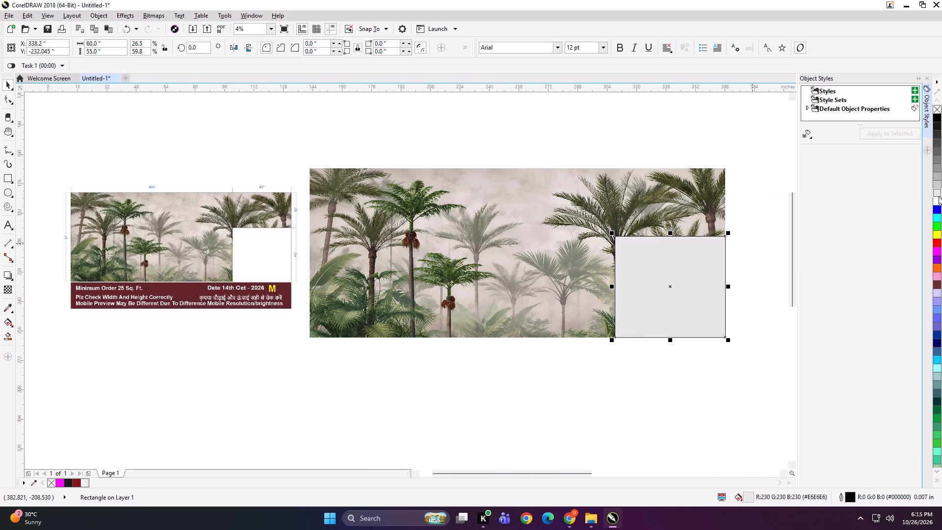
left_click(939, 198)
left_click(632, 141)
Create a full-height rectangle over the palm mural and set its width to 49 inches.
left_click(549, 199)
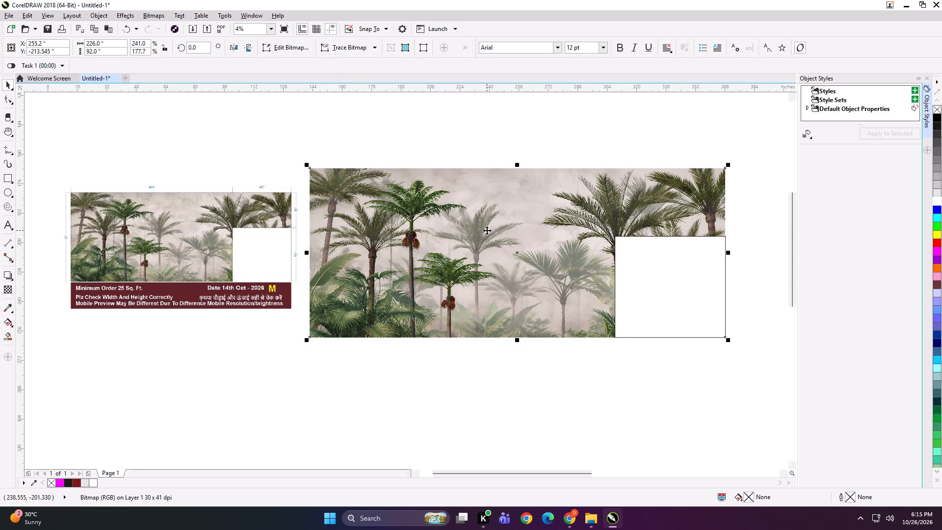
left_click(6, 178, "shift")
key("shift+space")
double_click(5, 176, "shift")
key("shift+space")
left_click_drag(113, 43, 50, 48)
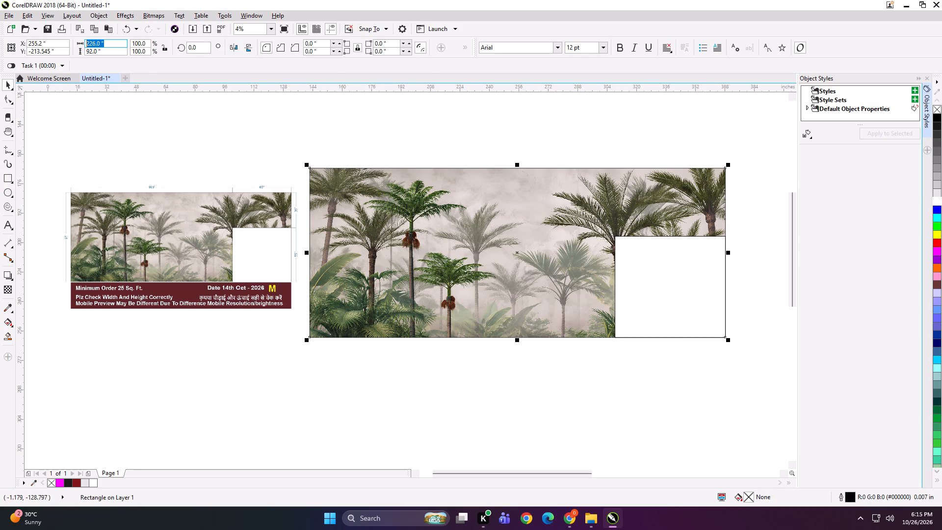
type("49")
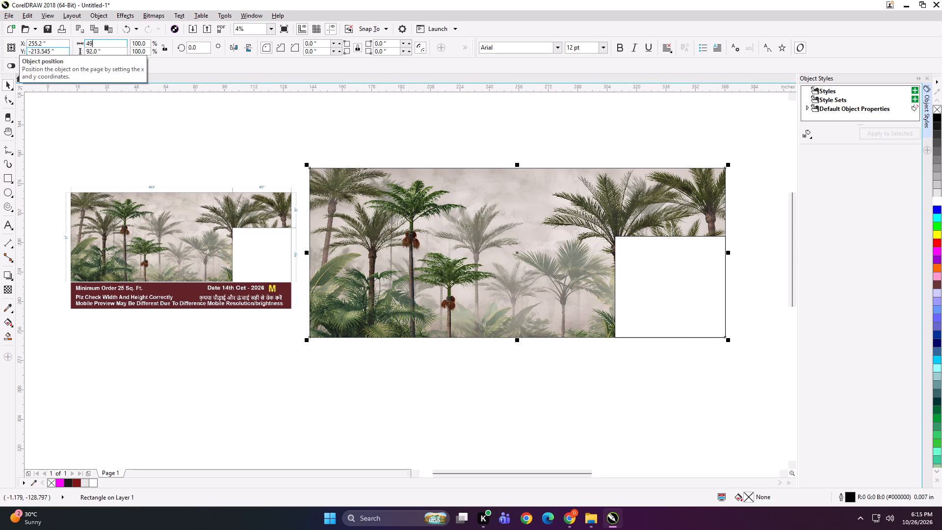
key("Return")
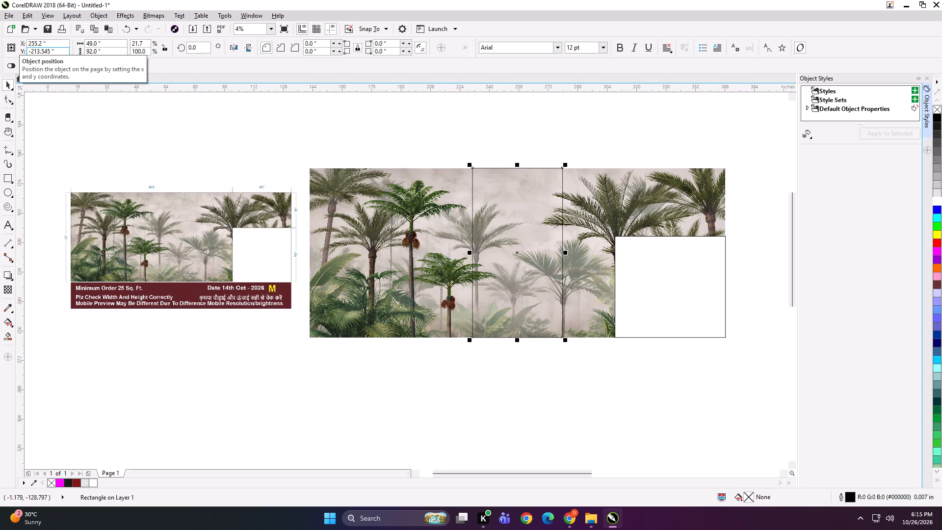
Align the 49-inch-wide rectangle to the left edge of the palm mural.
left_click(360, 231, "shift")
key("l")
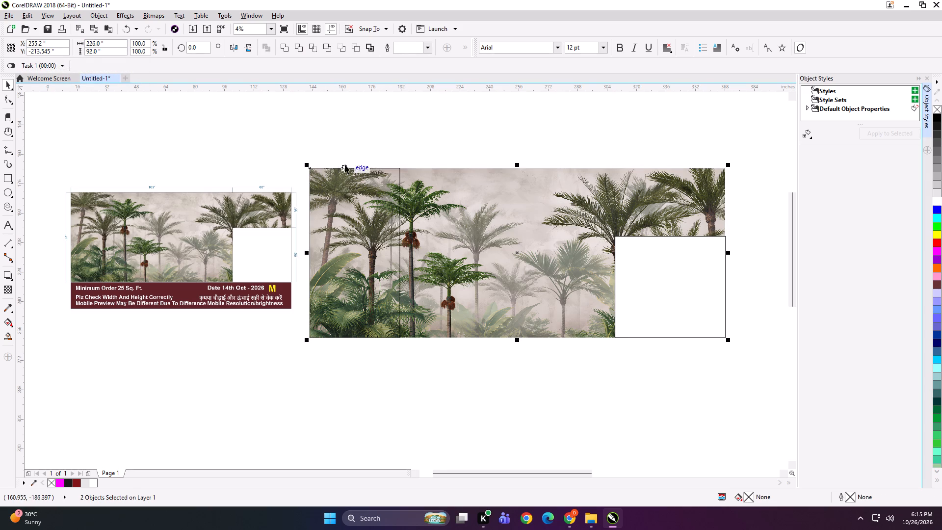
Mirror-copy the 49-inch-wide panel rectangle to its right side and nudge the copy 0.5 inch left to overlap the original.
left_click(349, 150)
left_click(355, 235)
left_click_drag(305, 253, 437, 256)
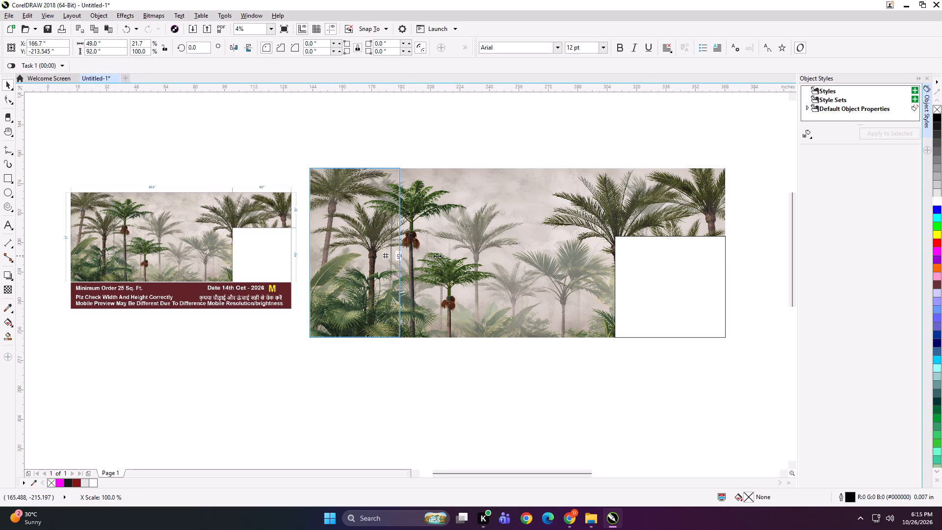
left_click_drag(437, 256, 440, 256)
right_click(440, 256, "ctrl")
key("Left")
Mirror-copy the pair of 49-inch panel rectangles to the right and nudge the copies 0.5 inch left to overlap.
left_click(362, 251, "shift")
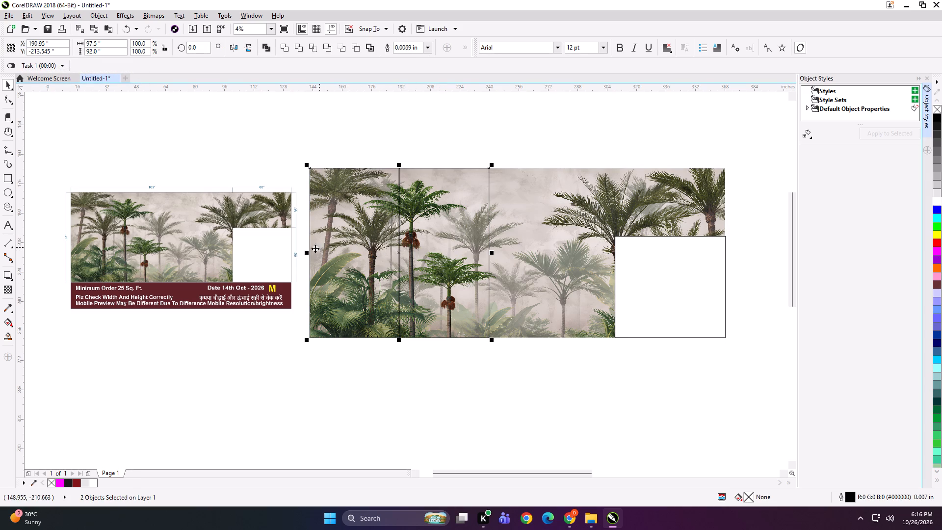
left_click(310, 252)
left_click(318, 248)
left_click_drag(307, 252, 523, 265)
right_click(523, 265, "ctrl")
key("Left")
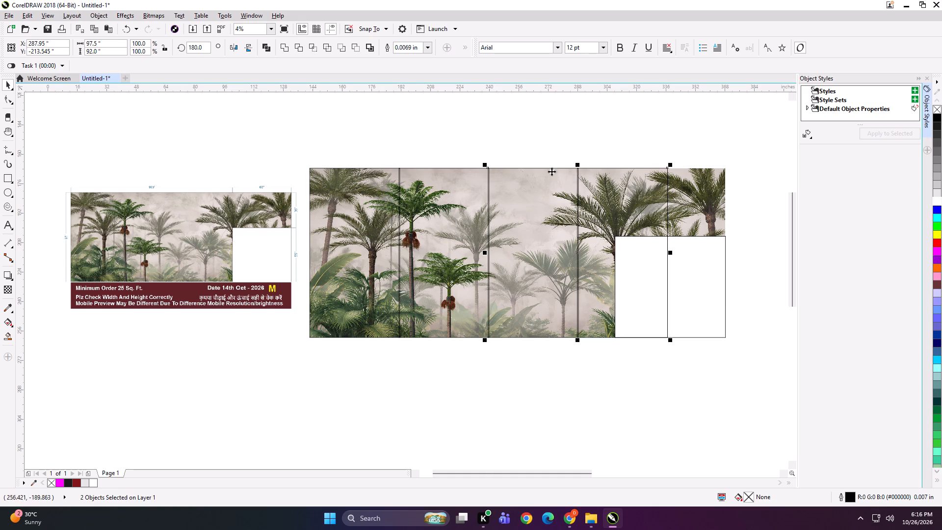
Narrow the fourth panel rectangle to about 20.5 inches so its right edge meets the white cutout's left edge.
left_click(573, 143)
left_click(607, 197)
left_click_drag(674, 253, 630, 256)
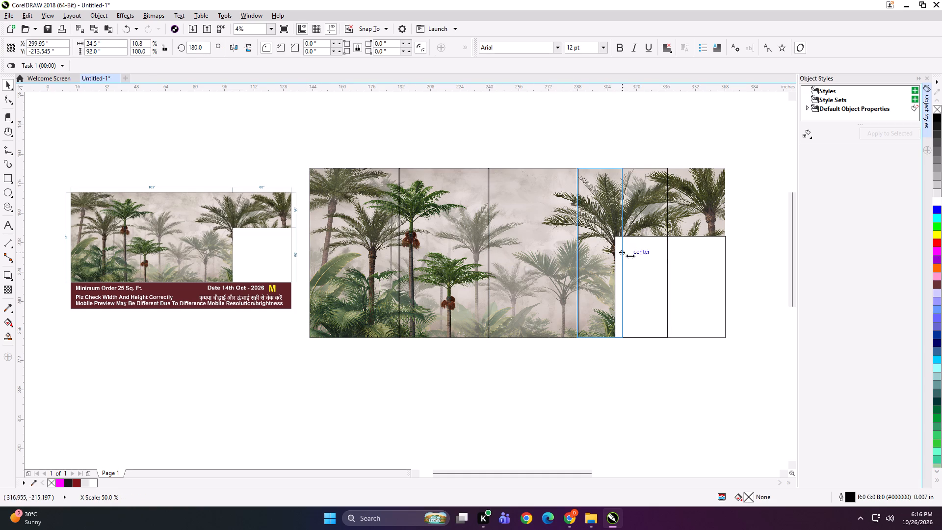
left_click_drag(630, 256, 621, 255)
Convert the narrow fourth panel to curves and shift its right-edge nodes 1 inch right, over the cutout.
key("F10")
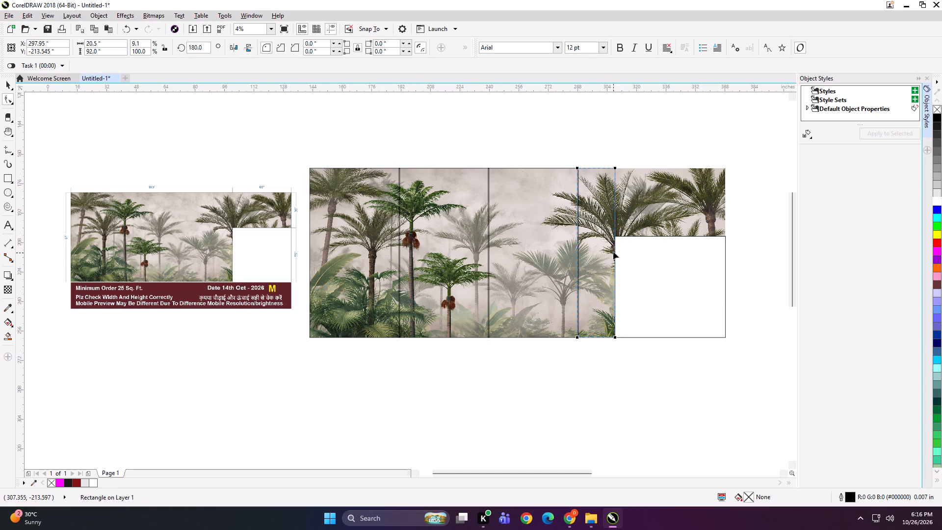
key("ctrl+q")
left_click_drag(602, 135, 650, 381)
key("Right")
key("Right")
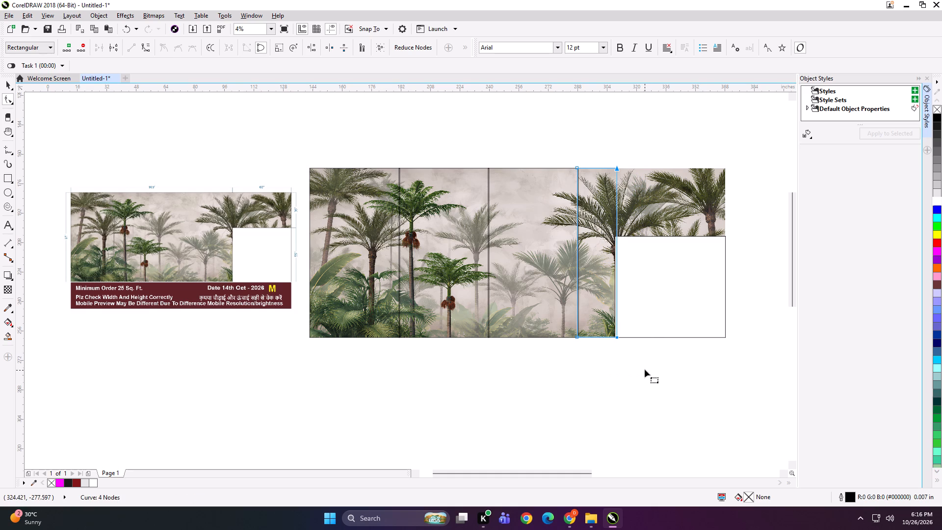
Mirror-copy the white cutout rectangle upward with a 1-inch overlap and resize the copy to 60 × 38 inches, flush with the mural's top.
key("space")
left_click(647, 313)
left_click_drag(672, 342, 649, 216)
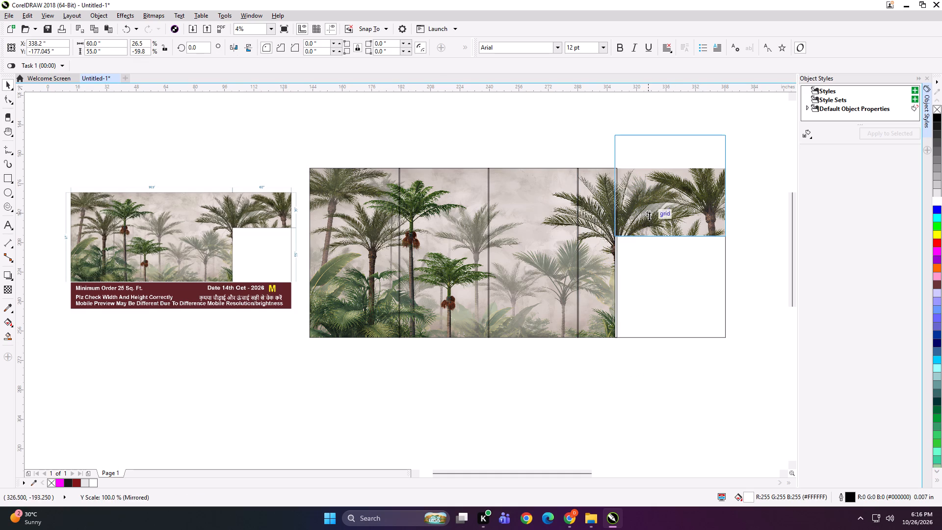
left_click_drag(649, 216, 649, 215)
right_click(649, 215, "ctrl")
key("Down")
key("Down")
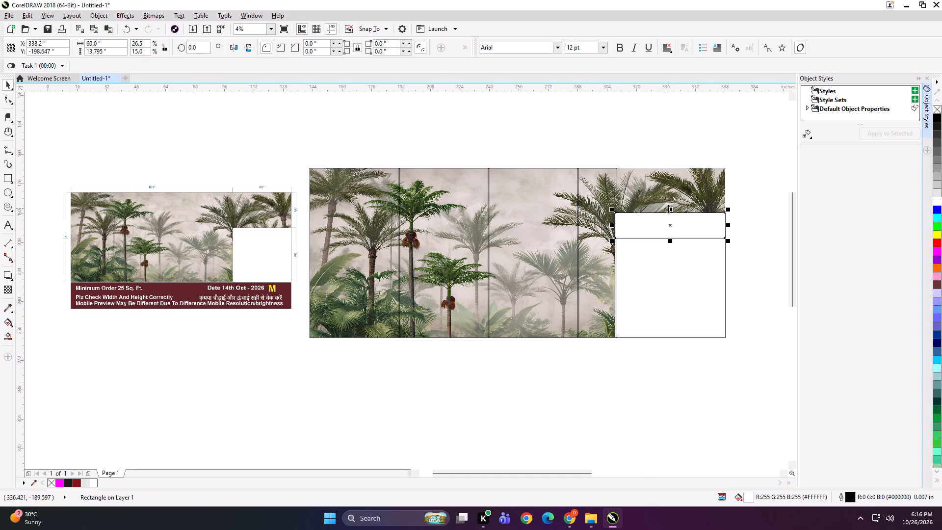
left_click_drag(672, 210, 670, 164)
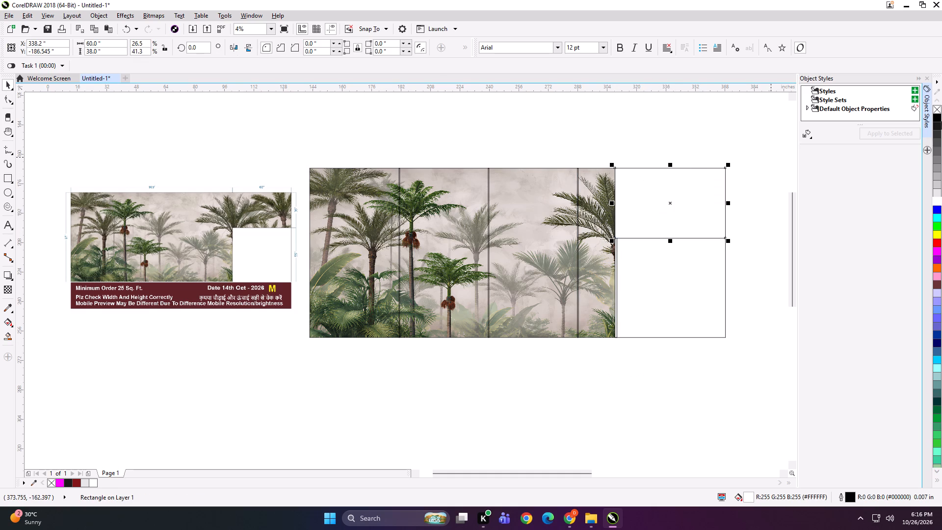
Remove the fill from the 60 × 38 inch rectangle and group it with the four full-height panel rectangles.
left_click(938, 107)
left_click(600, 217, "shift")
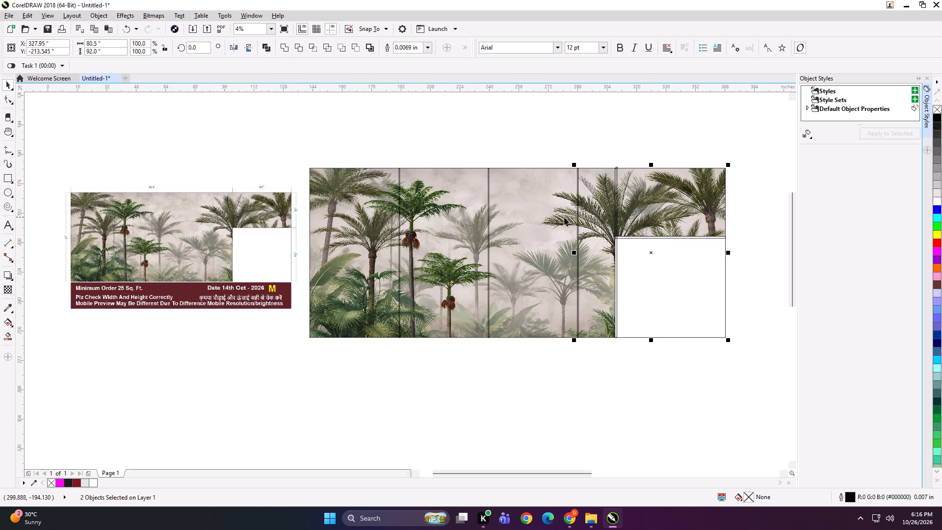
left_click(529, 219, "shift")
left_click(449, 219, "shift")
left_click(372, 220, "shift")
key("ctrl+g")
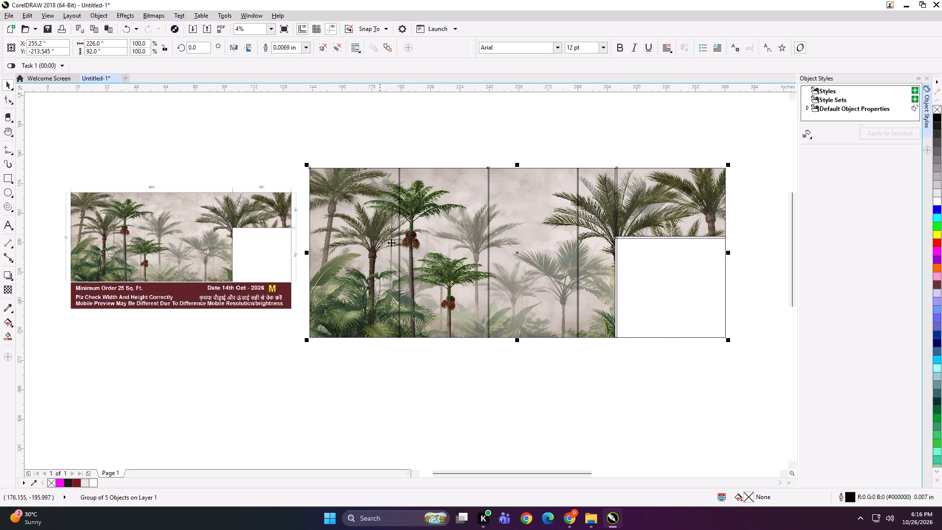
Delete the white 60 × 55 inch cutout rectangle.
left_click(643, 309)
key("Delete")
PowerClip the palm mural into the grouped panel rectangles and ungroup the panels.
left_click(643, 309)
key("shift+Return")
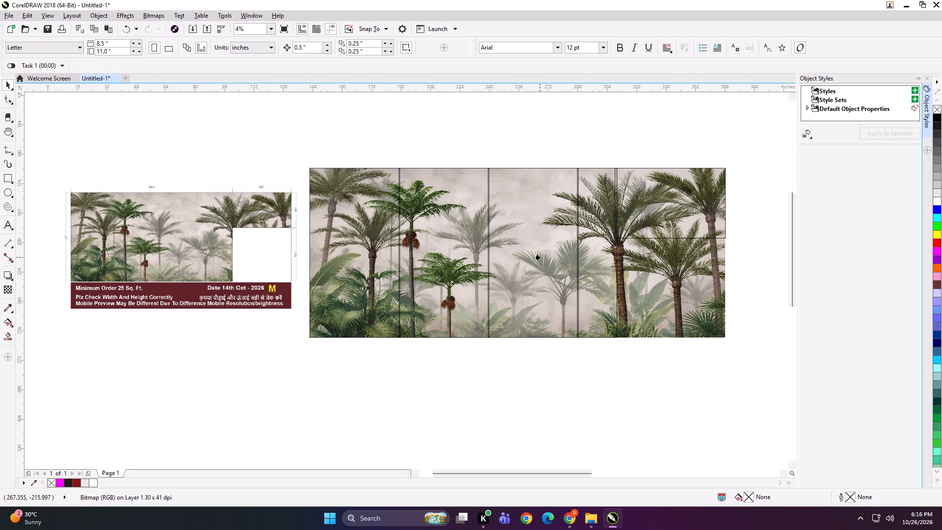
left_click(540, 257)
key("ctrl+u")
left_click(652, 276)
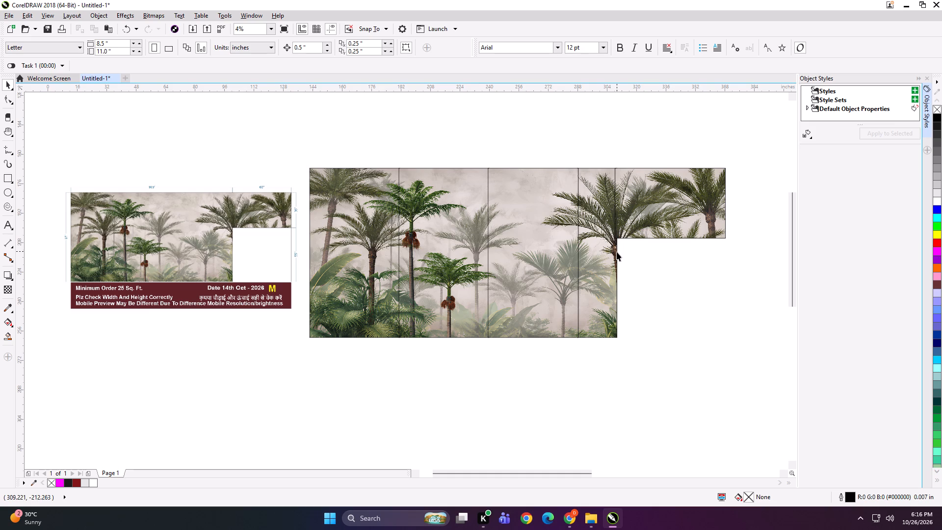
Check the combined size of all five panels and of the four full-height panels against the order preview's dimensions.
left_click(420, 128)
left_click(372, 200)
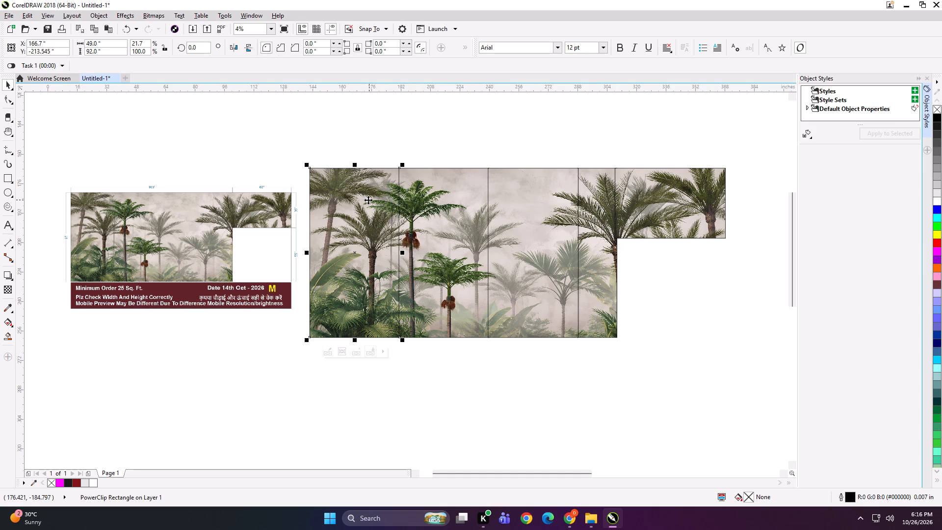
left_click(436, 188, "shift")
left_click(555, 196, "shift")
left_click(590, 194, "shift")
left_click(647, 187, "shift")
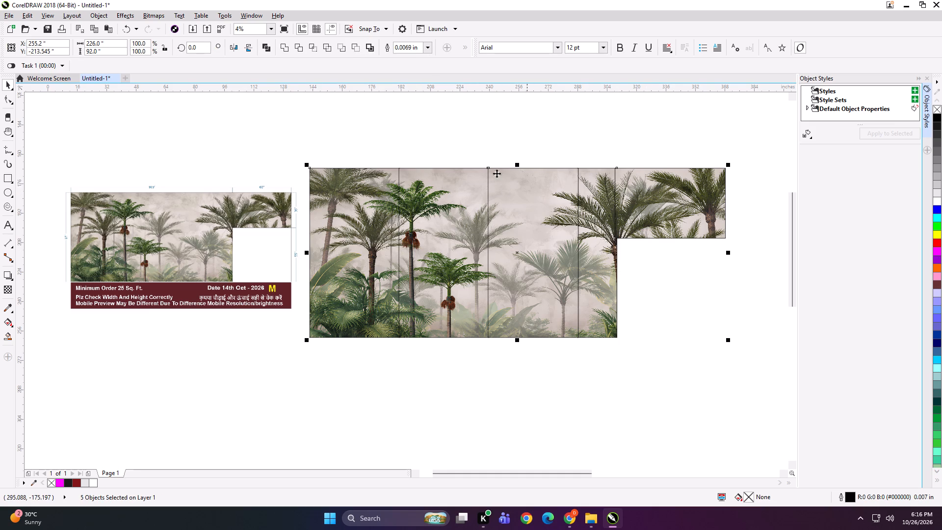
scroll(168, 183, "up", 1)
scroll(256, 153, "down", 1)
left_click_drag(395, 129, 404, 129)
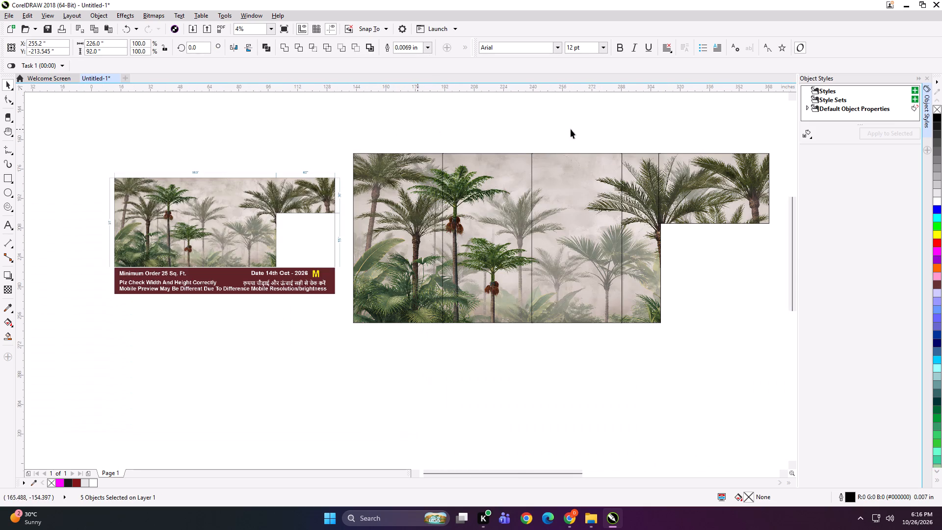
left_click_drag(674, 137, 333, 360)
scroll(233, 226, "up", 1)
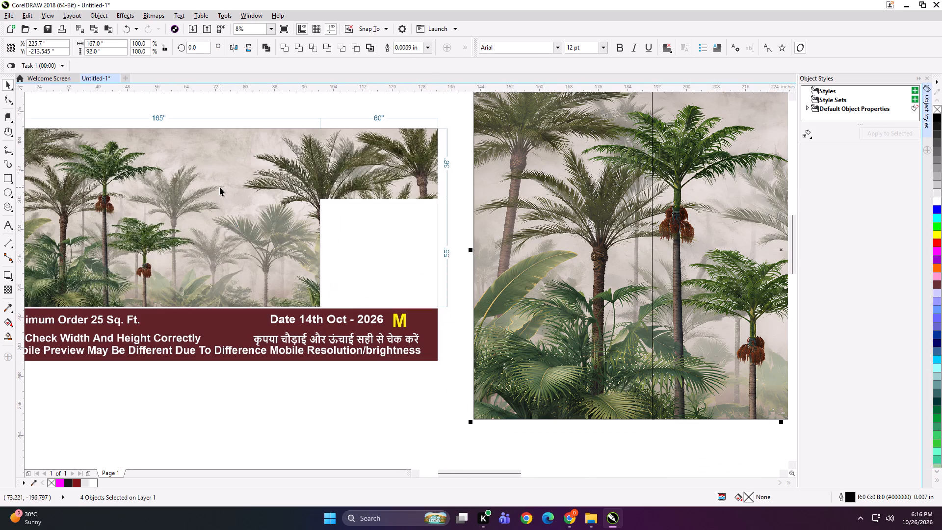
scroll(293, 200, "down", 1)
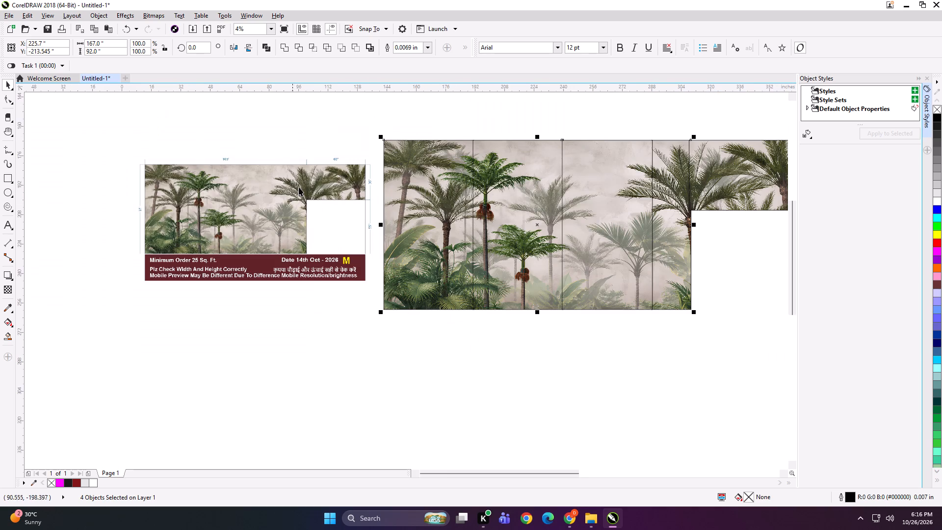
left_click(599, 124)
scroll(460, 187, "down", 1)
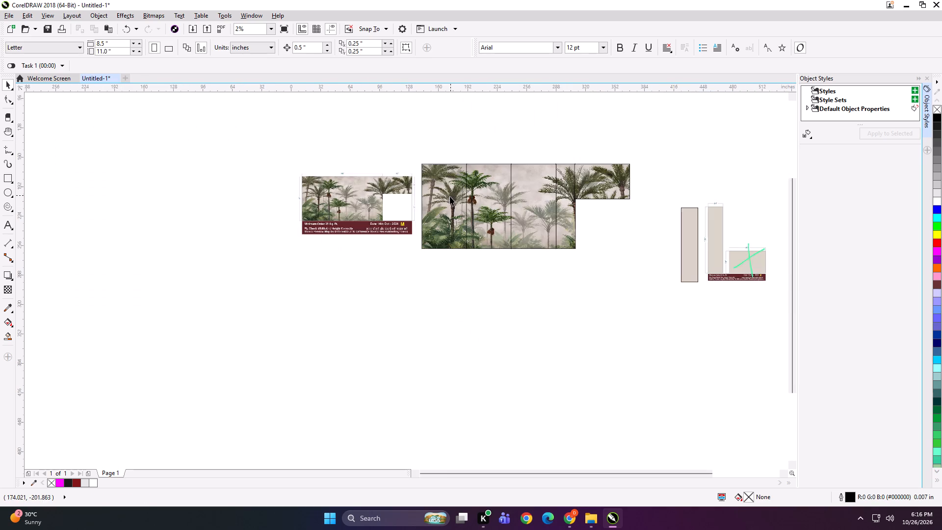
scroll(601, 175, "up", 1)
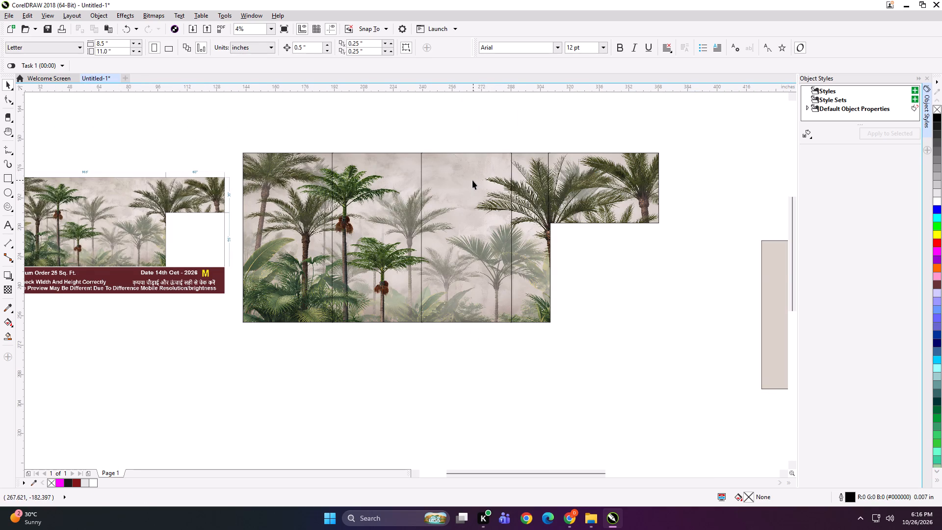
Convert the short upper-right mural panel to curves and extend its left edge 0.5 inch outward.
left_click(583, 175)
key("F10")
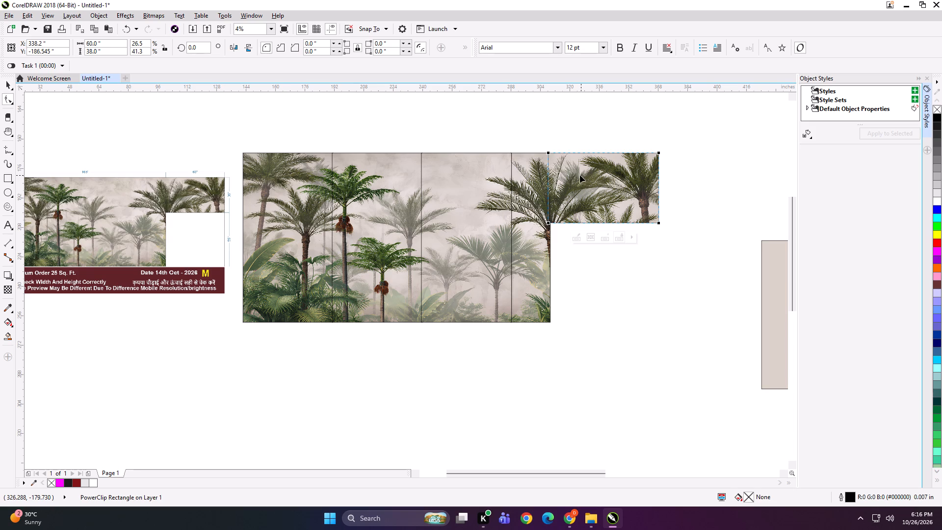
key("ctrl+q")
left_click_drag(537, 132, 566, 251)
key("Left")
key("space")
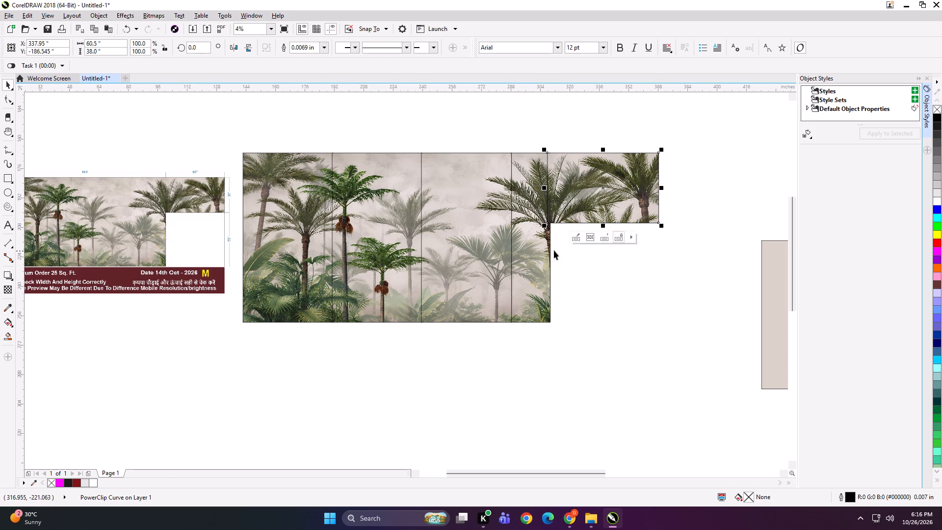
Recheck the panel widths and heights, together and individually, against the dimensions marked on the palm order preview.
left_click(463, 121)
scroll(477, 151, "down", 1)
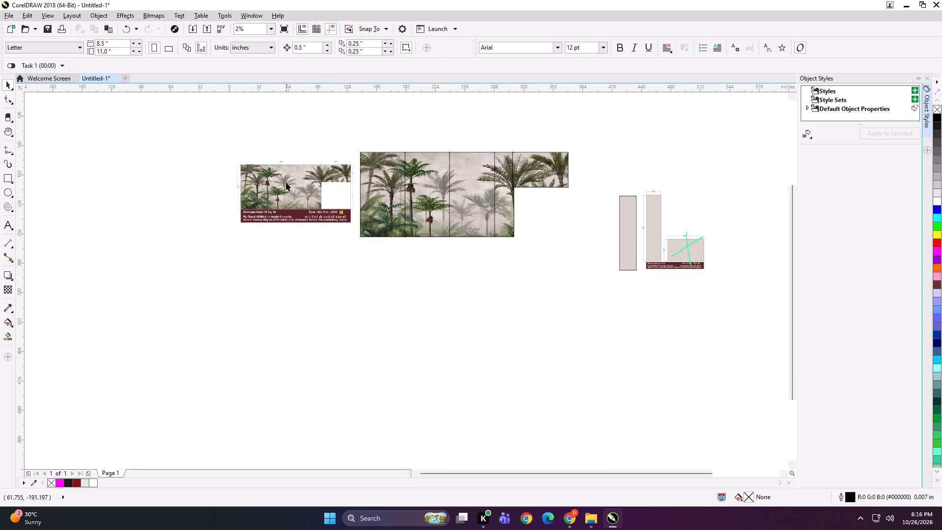
left_click(286, 182)
left_click_drag(358, 120, 586, 313, "shift")
scroll(361, 167, "up", 1)
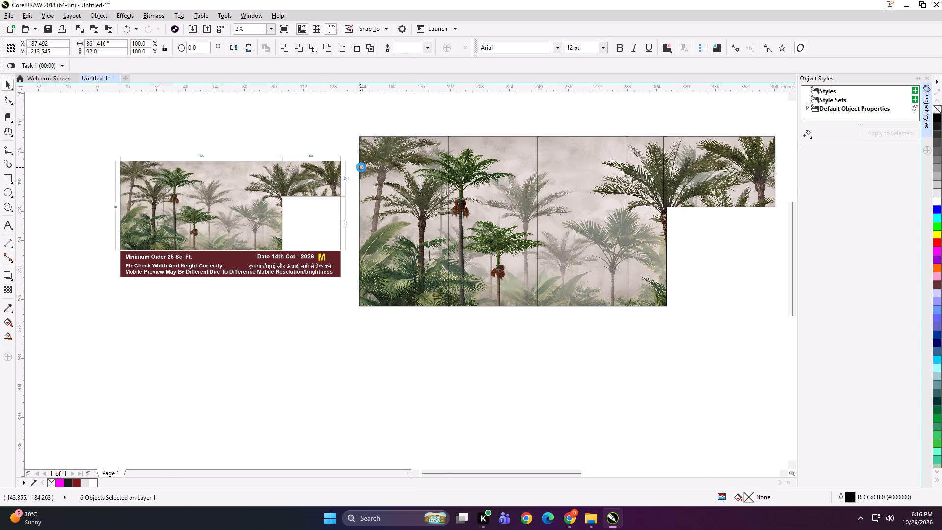
left_click(470, 125)
left_click(703, 178)
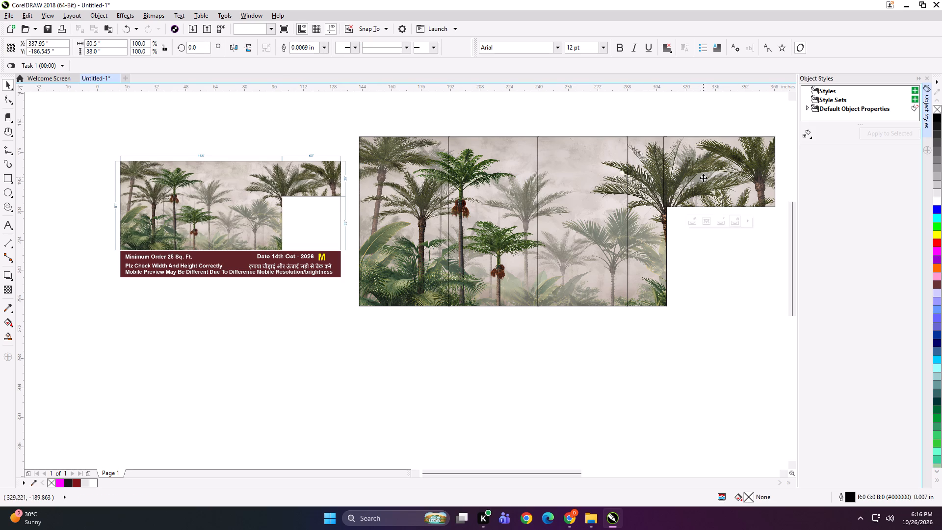
left_click(640, 174, "shift")
left_click(600, 180, "shift")
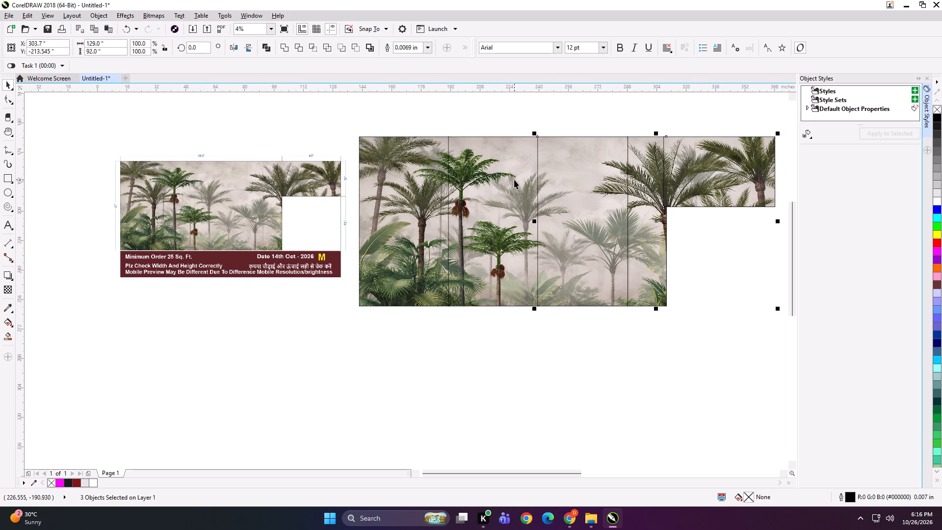
left_click(514, 180, "shift")
left_click(445, 177, "shift")
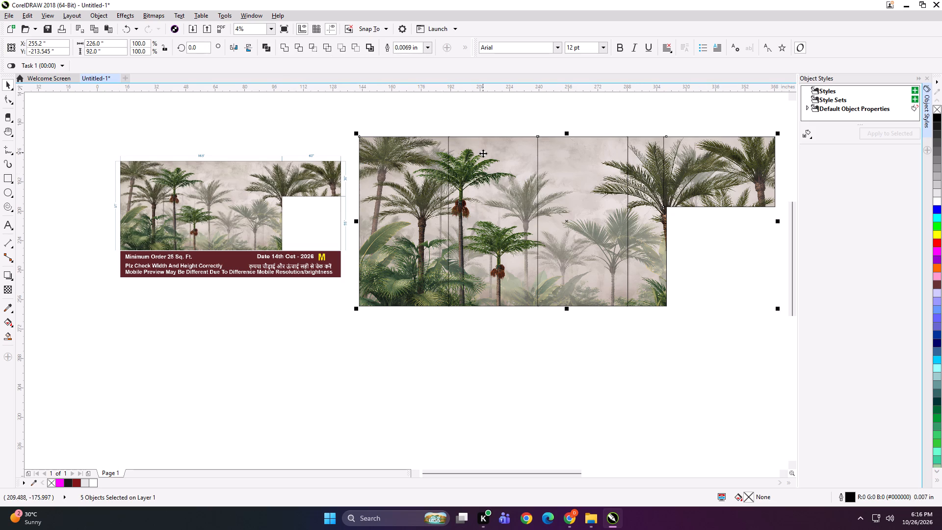
left_click(624, 118)
left_click_drag(679, 124, 296, 368)
scroll(197, 165, "up", 1)
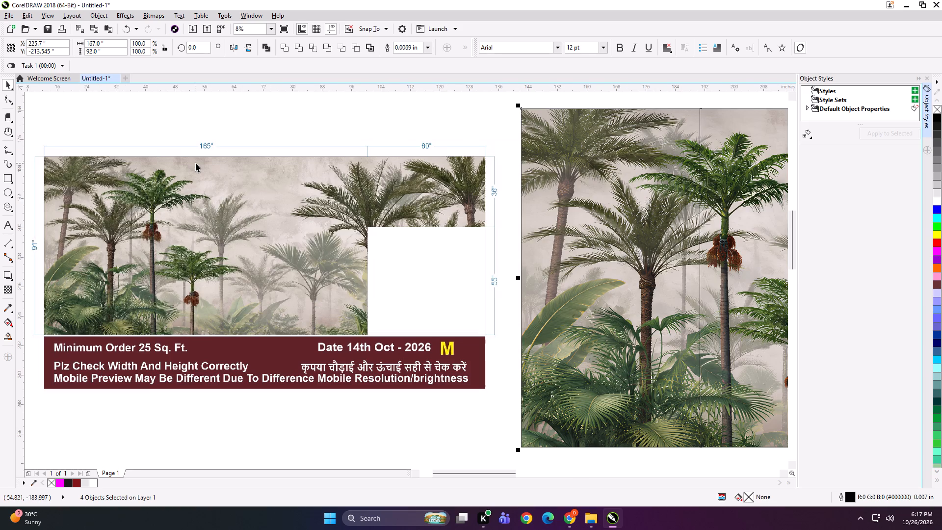
scroll(196, 162, "down", 1)
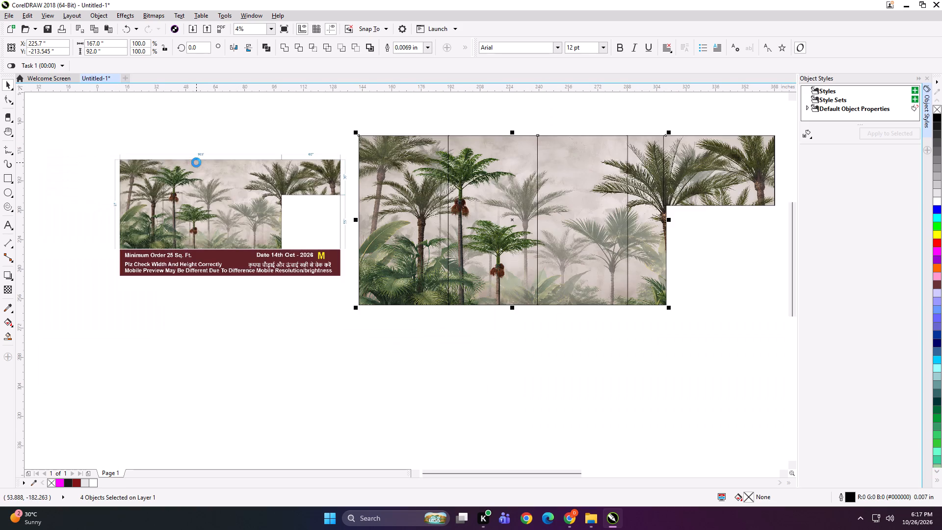
scroll(196, 162, "up", 1)
scroll(196, 162, "down", 1)
left_click(708, 170)
scroll(257, 157, "up", 1)
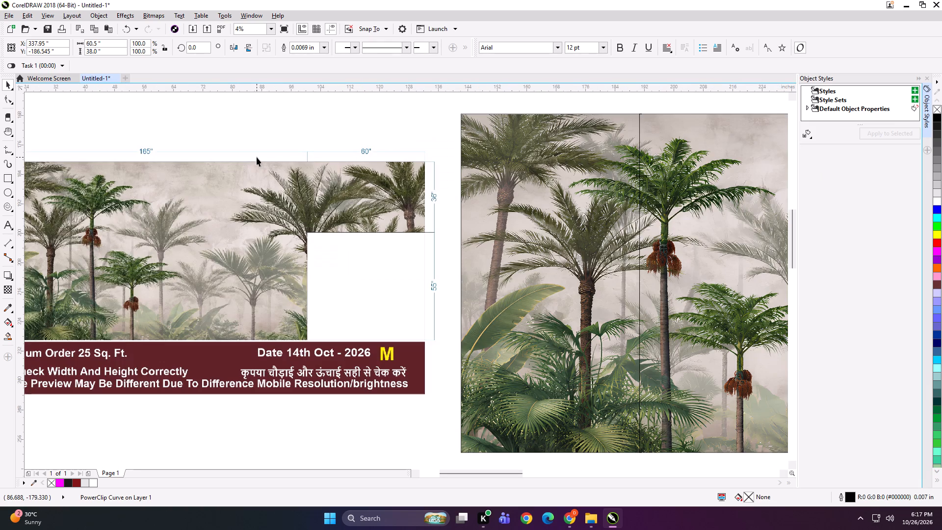
scroll(257, 157, "down", 1)
left_click(423, 172)
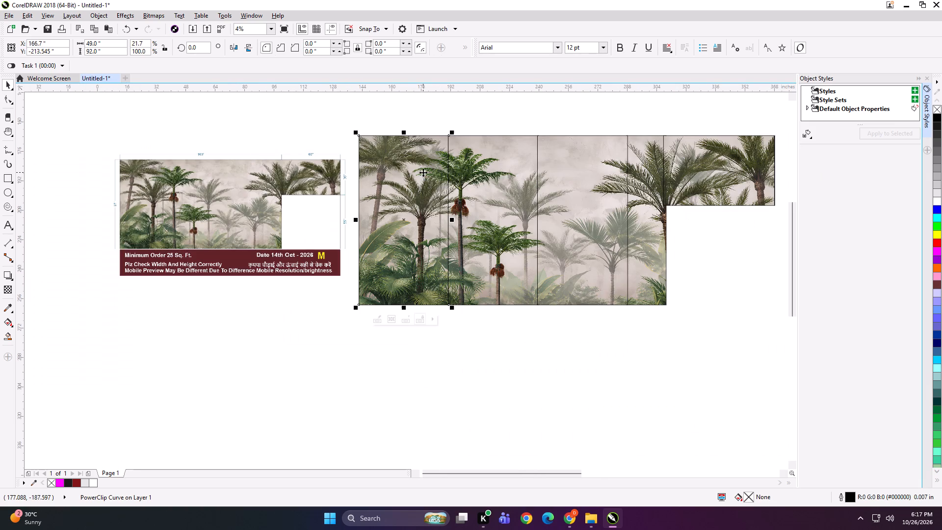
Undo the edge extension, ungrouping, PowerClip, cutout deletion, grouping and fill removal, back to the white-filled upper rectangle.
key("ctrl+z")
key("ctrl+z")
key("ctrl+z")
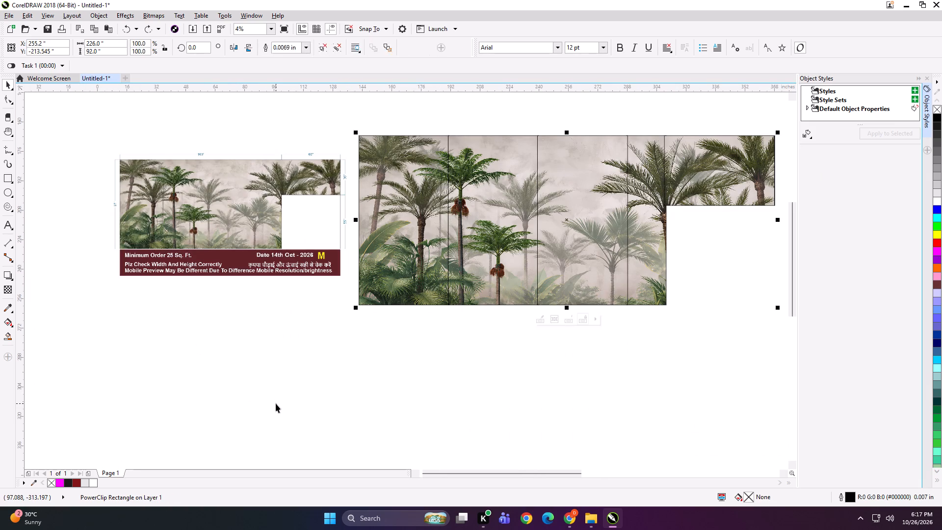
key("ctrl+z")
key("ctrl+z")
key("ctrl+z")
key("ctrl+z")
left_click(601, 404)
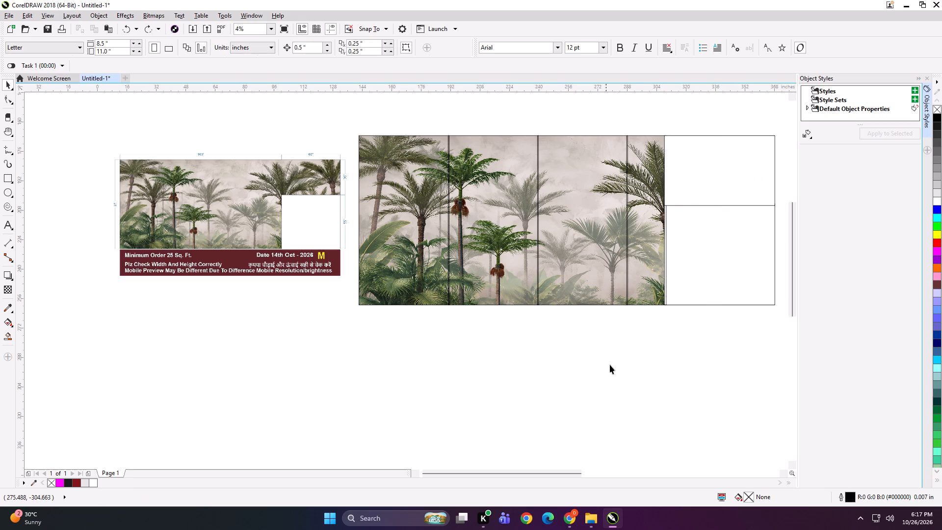
Delete the four full-height panel rectangles lying over the palm mural.
left_click(654, 249)
left_click(590, 241, "shift")
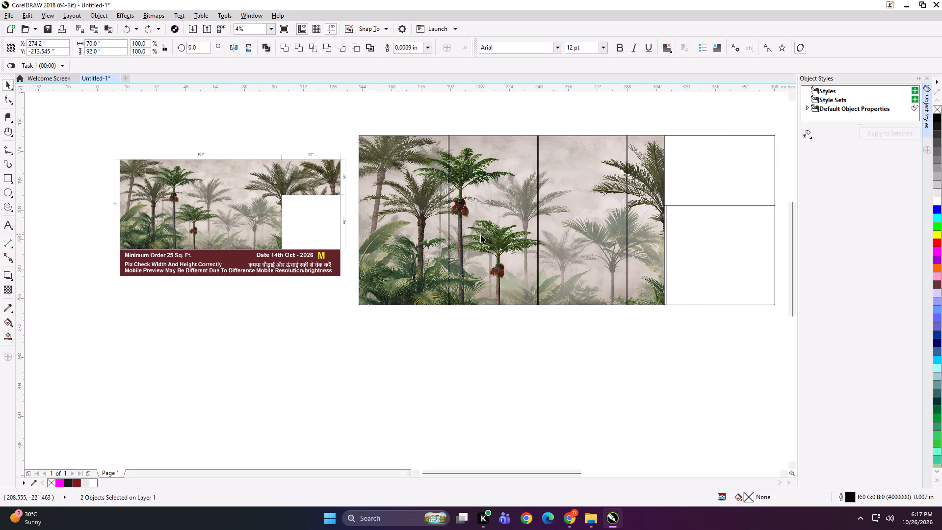
left_click(481, 235, "shift")
left_click(397, 228, "shift")
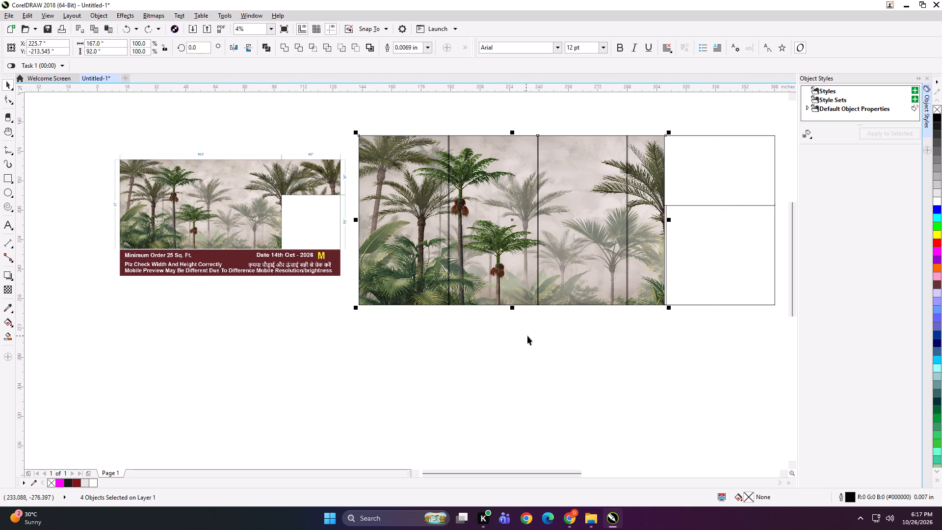
key("Delete")
Set the palm mural bitmap's width to 165+60 inches plus a 1-inch allowance, 226 inches in all.
left_click(519, 229)
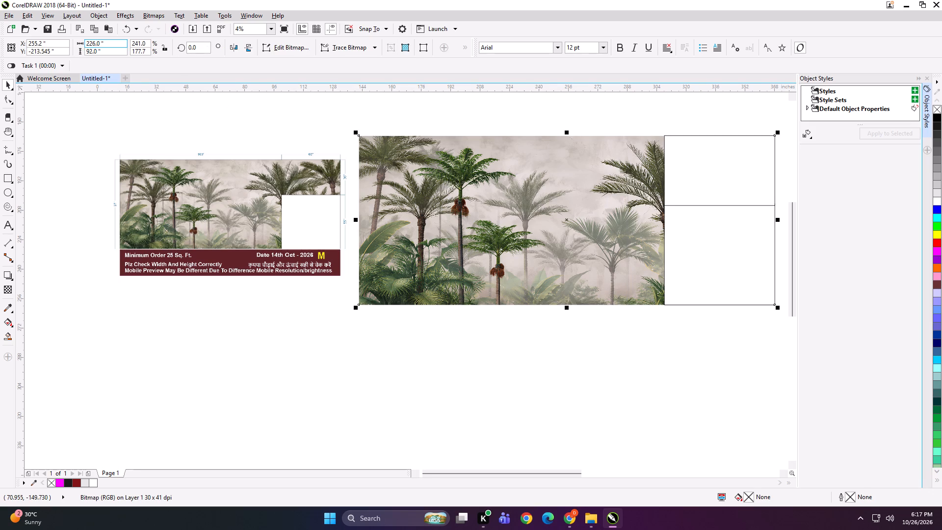
left_click_drag(110, 44, 80, 43)
scroll(194, 132, "up", 2)
type("165+60")
key("Return")
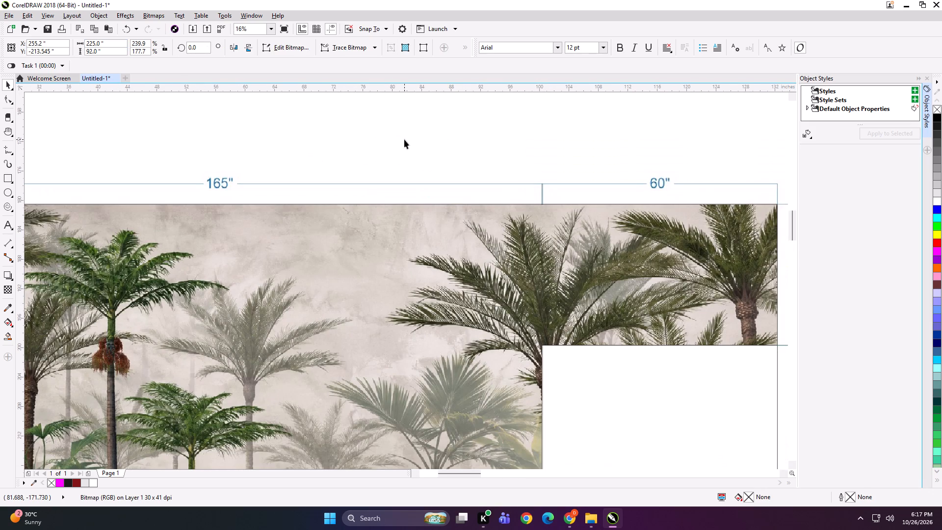
left_click(114, 44)
key("1")
key("Return")
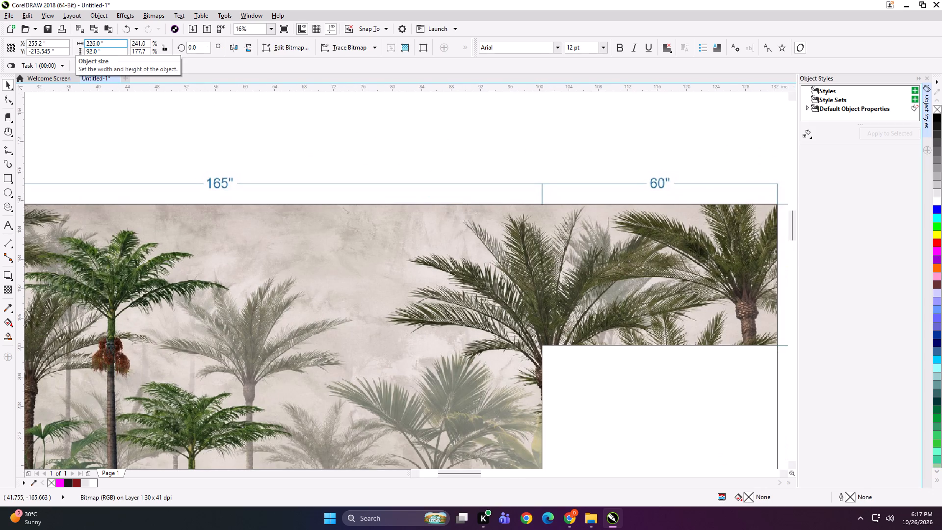
Delete the white upper rectangle covering the mural's top-right section.
scroll(197, 91, "down", 2)
scroll(176, 170, "down", 1)
left_click(692, 194)
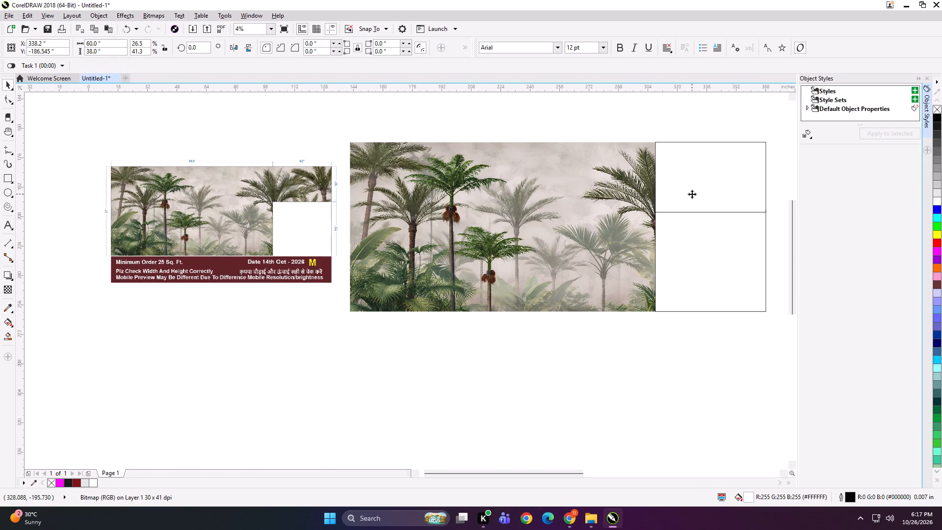
key("Delete")
Align the white lower cutout rectangle and the palm mural at their bottom and right edges.
left_click(688, 230)
left_click(591, 229, "shift")
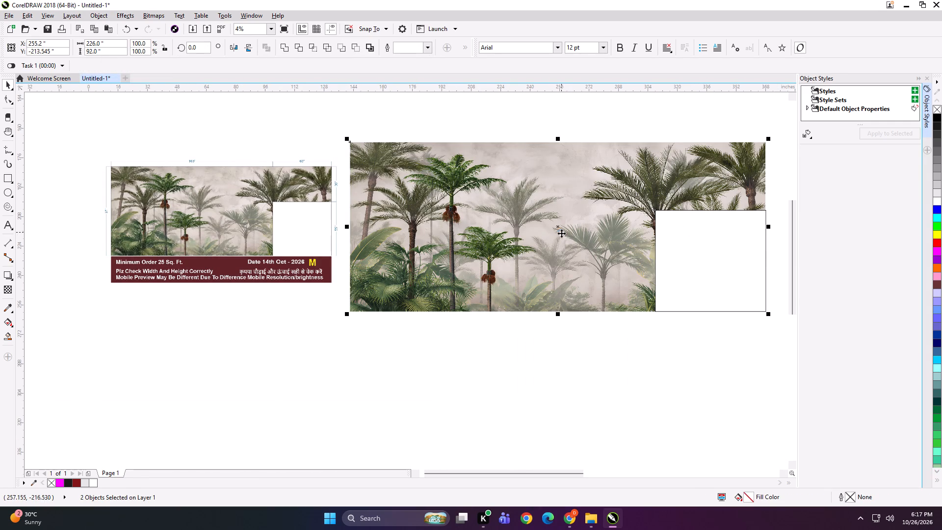
key("b")
key("r")
left_click(614, 369)
Create a full-height rectangle over the mural, set its width to 49 inches and align it to the mural's left edge.
left_click(551, 248)
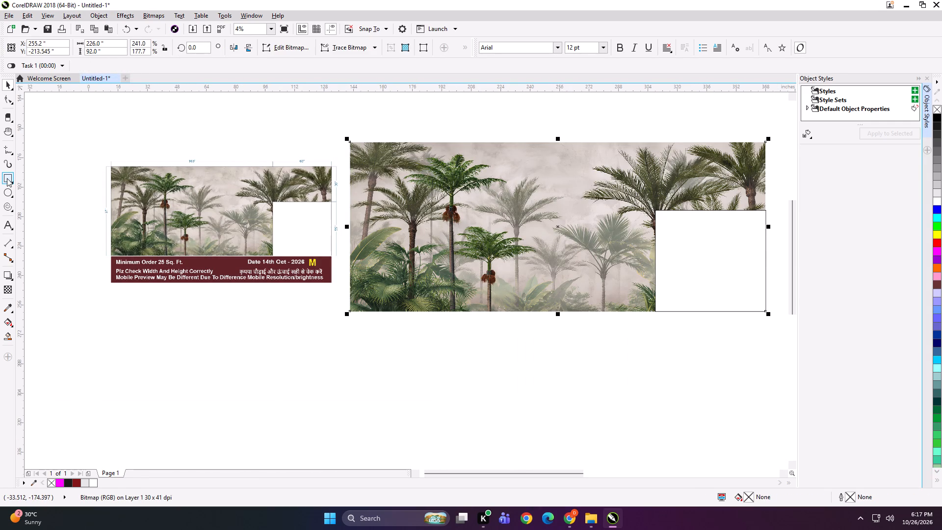
double_click(7, 178, "shift")
key("shift+space")
left_click_drag(116, 44, 64, 44)
type("49")
key("Return")
left_click(423, 212, "shift")
key("l")
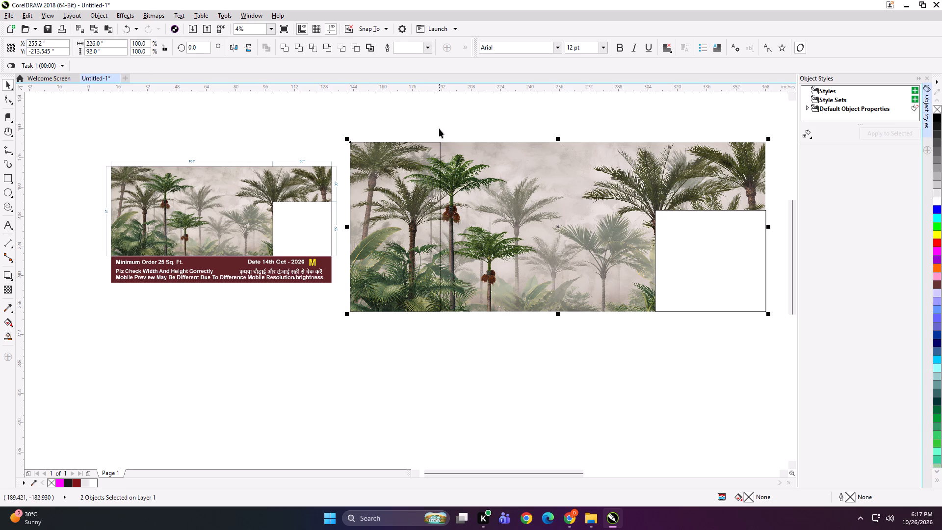
left_click(437, 123)
Duplicate the 49-inch panel across the mural into four full-height panels, each overlapping its neighbour by 0.5 inch.
left_click(435, 203)
left_click_drag(346, 227, 518, 239)
right_click(518, 239, "ctrl")
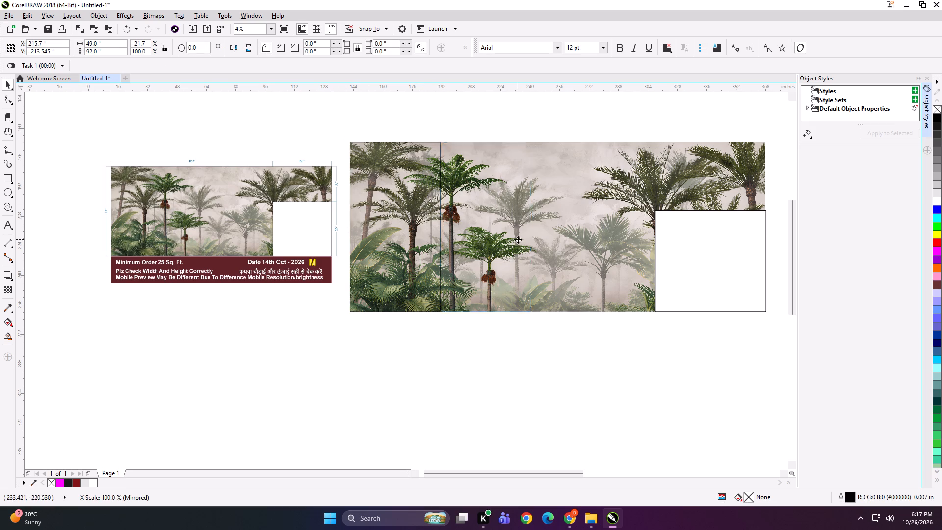
key("Left")
left_click(412, 198, "shift")
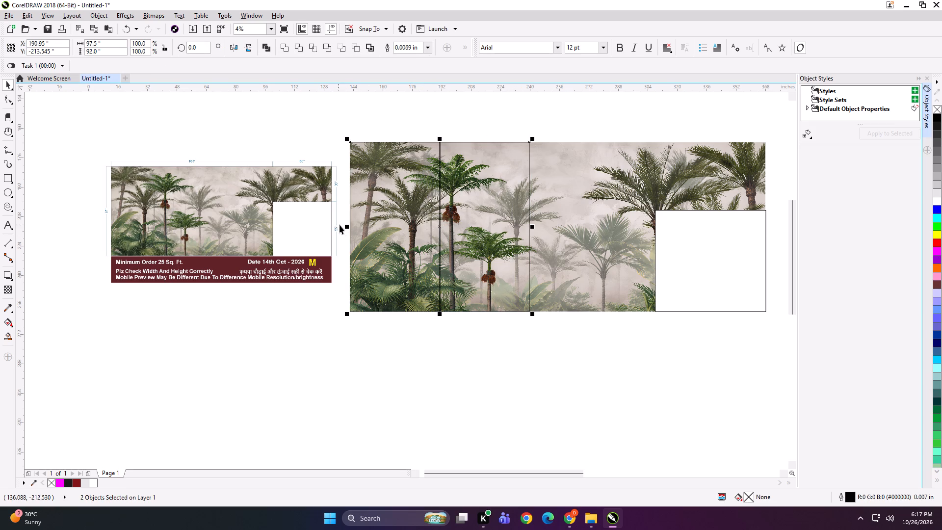
left_click_drag(346, 227, 550, 238)
right_click(550, 238, "ctrl")
key("Left")
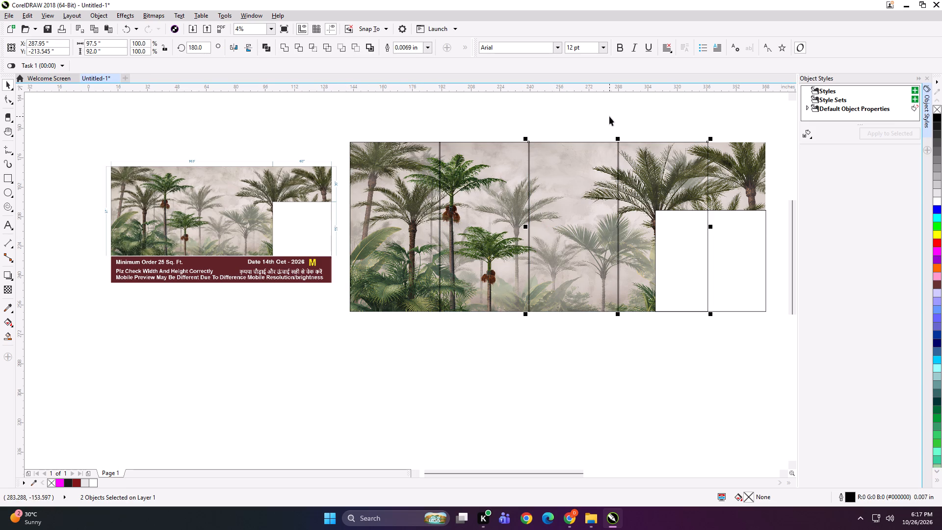
left_click(609, 116)
Narrow the fourth panel to the cutout's left edge, convert it to curves and extend its right edge 1 inch outward.
left_click(640, 202)
left_click_drag(710, 228, 678, 227)
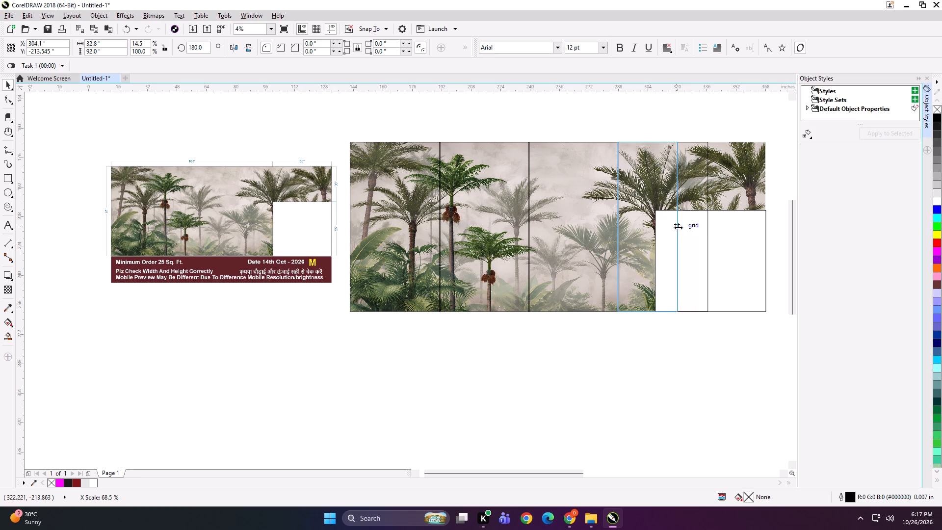
left_click_drag(678, 227, 657, 225)
key("F10")
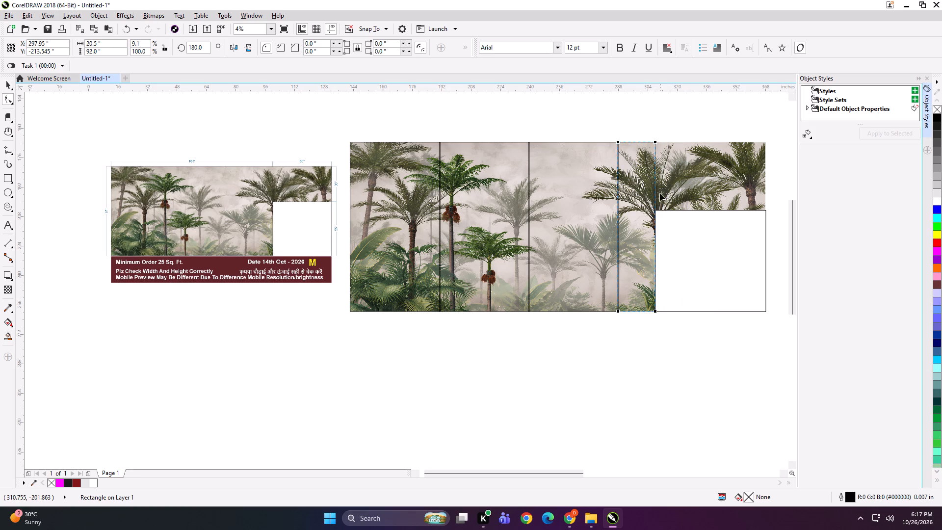
key("ctrl+q")
left_click_drag(648, 119, 684, 350)
key("Right")
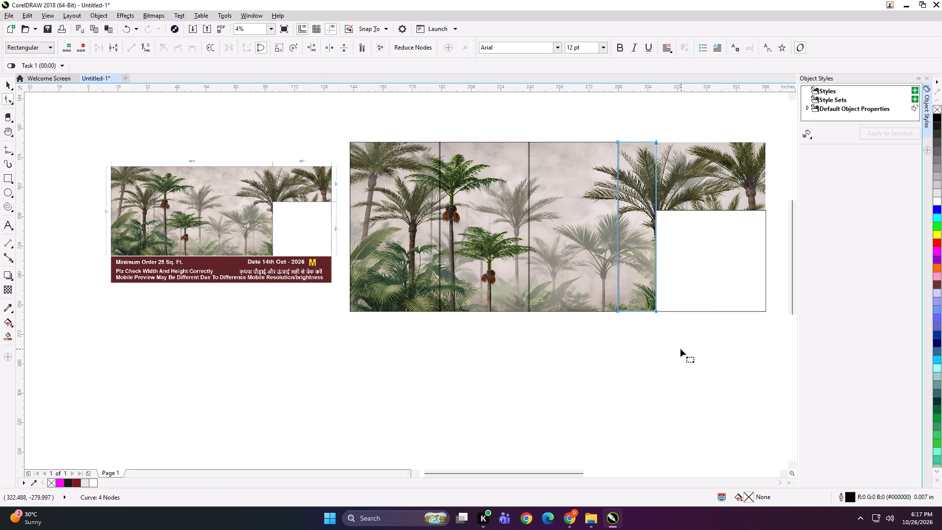
key("Right")
key("space")
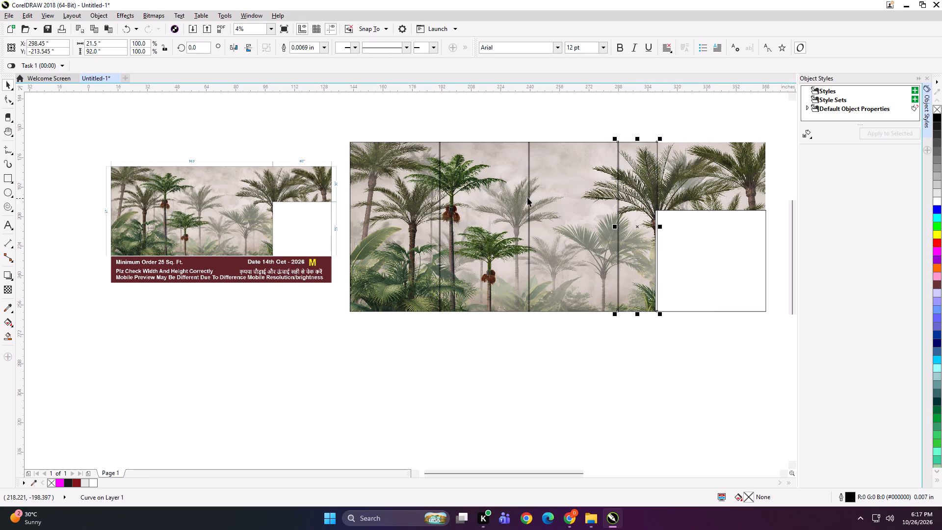
Check the combined size of the four full-height panels against the palm order preview's dimensions.
left_click(543, 197, "shift")
left_click(463, 200, "shift")
left_click(397, 199, "shift")
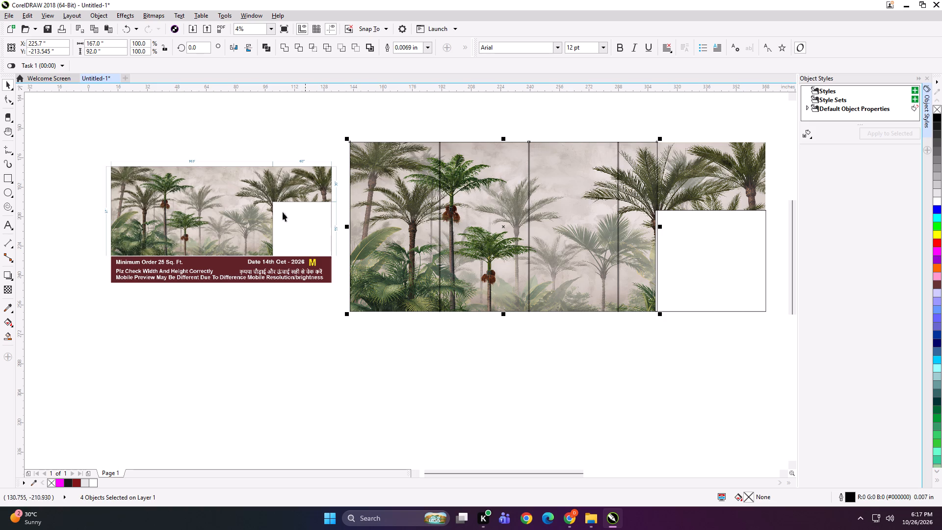
scroll(113, 198, "up", 1)
scroll(105, 202, "down", 1)
scroll(194, 191, "down", 1)
left_click(450, 283)
Place a mirrored copy of the cutout rectangle directly above it, moved down 1.5 inches and left 1 inch.
left_click(450, 219)
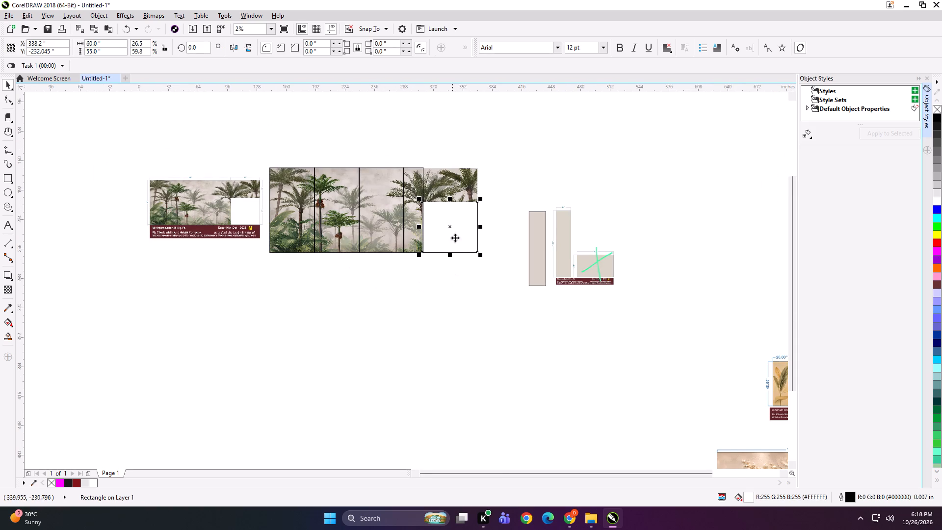
left_click_drag(450, 255, 446, 181)
right_click(446, 181, "ctrl")
scroll(446, 181, "up", 1)
key("Down")
key("Down")
key("Down")
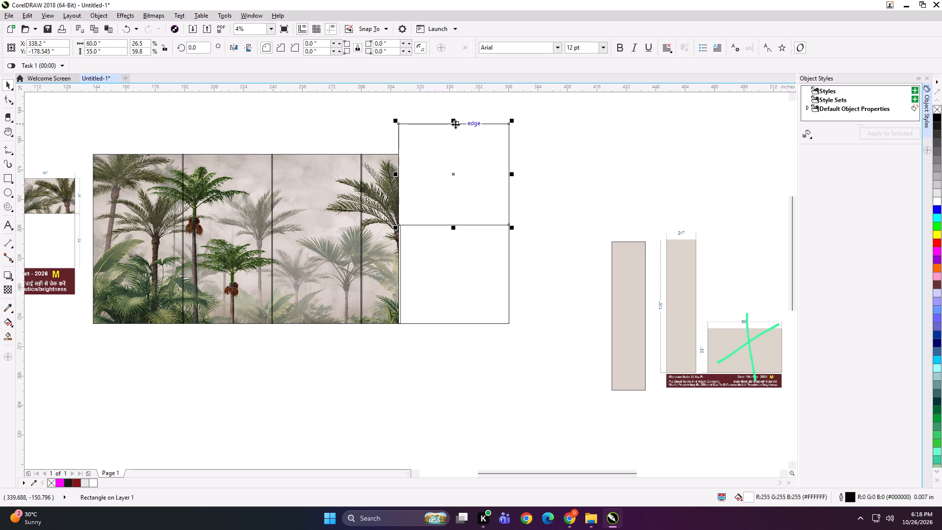
key("Left")
key("Left")
Resize the upper rectangle to 61 by 38.5 inches, reaching the mural's right and top edges, and remove its fill.
scroll(511, 177, "up", 2)
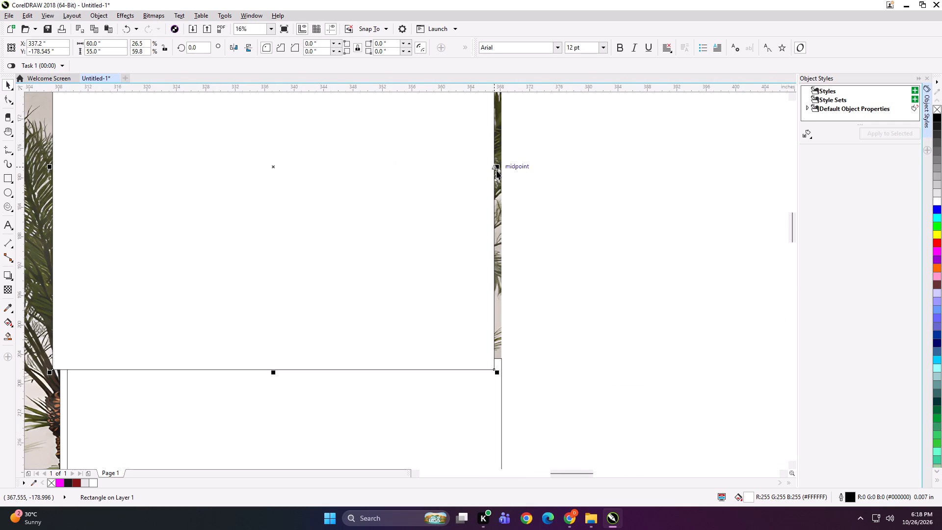
left_click_drag(497, 169, 503, 168)
scroll(509, 179, "down", 2)
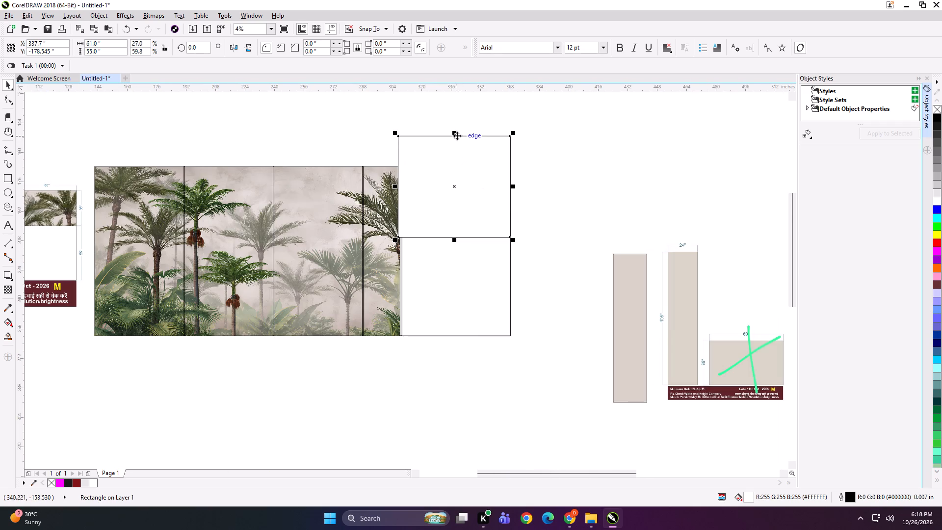
left_click_drag(455, 133, 459, 163)
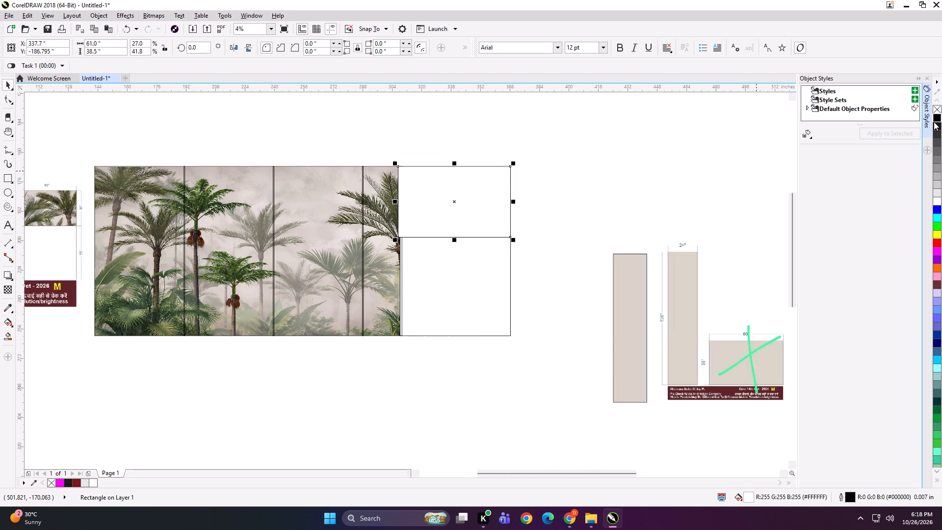
left_click(937, 109)
scroll(363, 165, "down", 1)
scroll(244, 185, "up", 1)
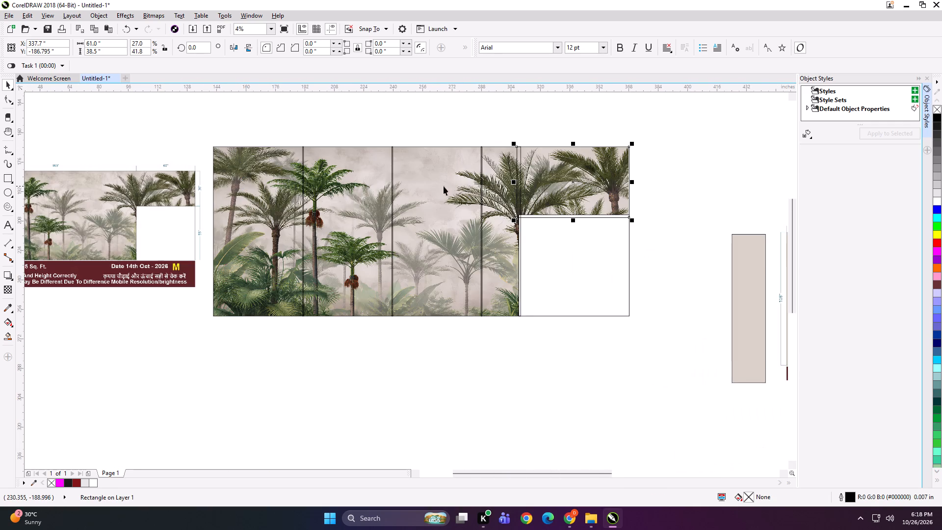
Shift the short upper-right panel 1 inch to the right and shorten its right side back to the mural's edge.
scroll(520, 166, "up", 2)
key("Right")
key("Right")
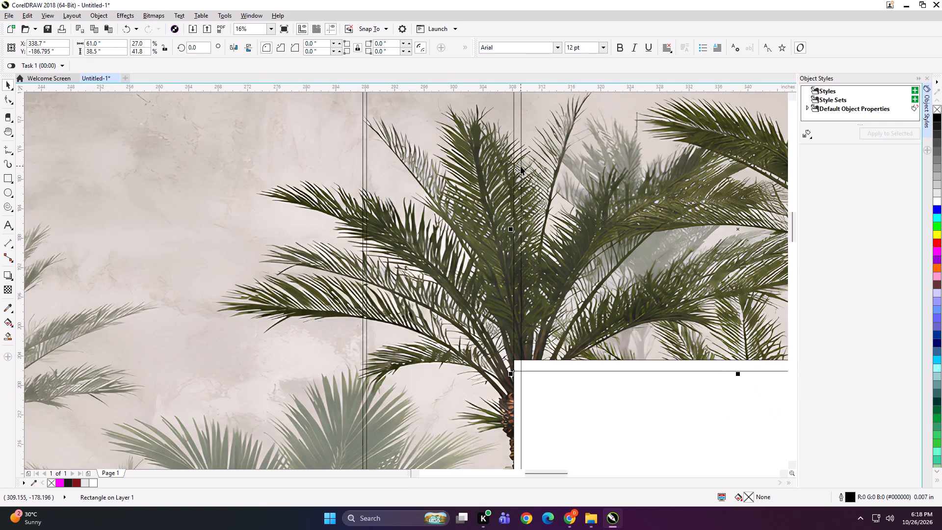
key("Right")
key("Right")
key("Left")
key("Left")
scroll(465, 182, "down", 1)
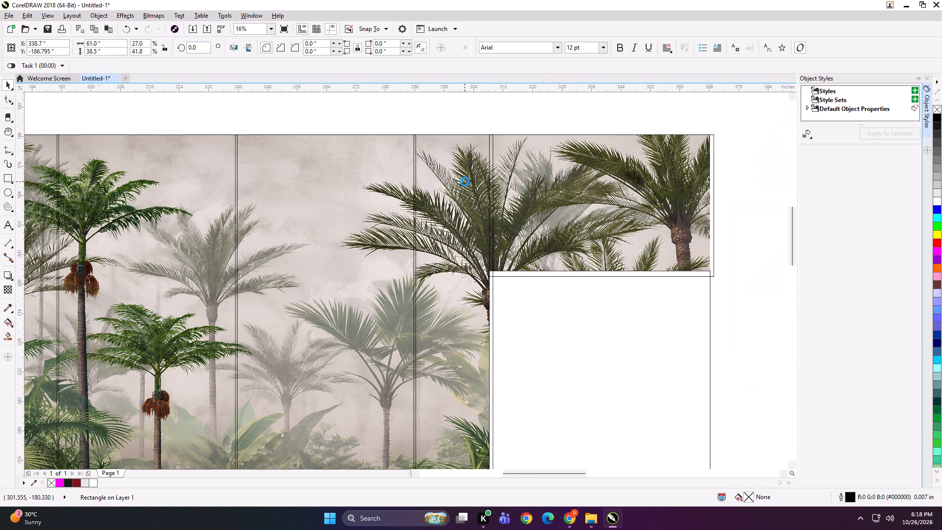
key("Right")
key("Right")
left_click(452, 120)
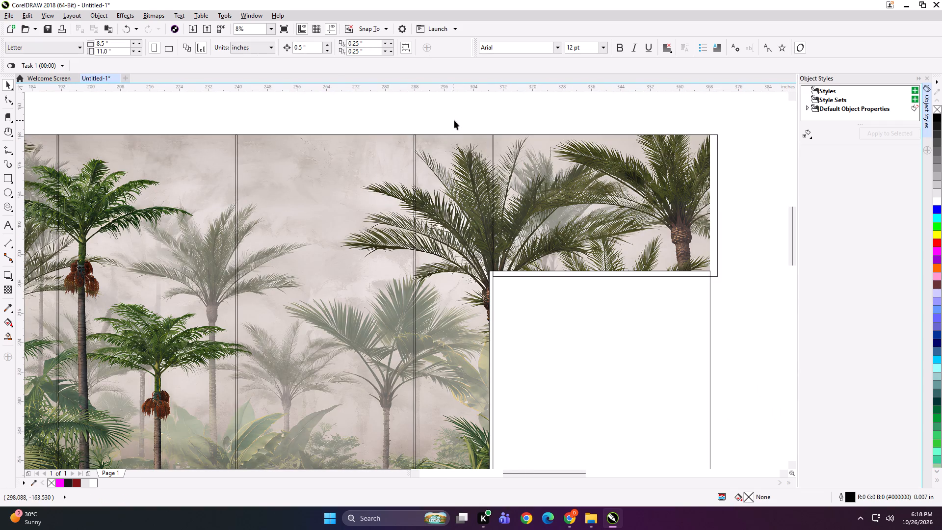
left_click(533, 159)
key("Left")
scroll(482, 167, "up", 1)
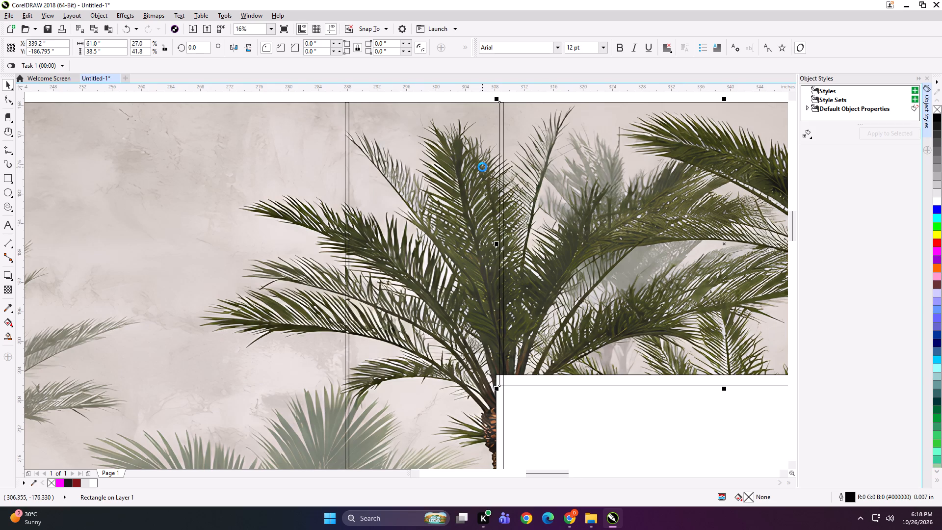
scroll(475, 169, "down", 1)
key("Left")
scroll(711, 204, "up", 1)
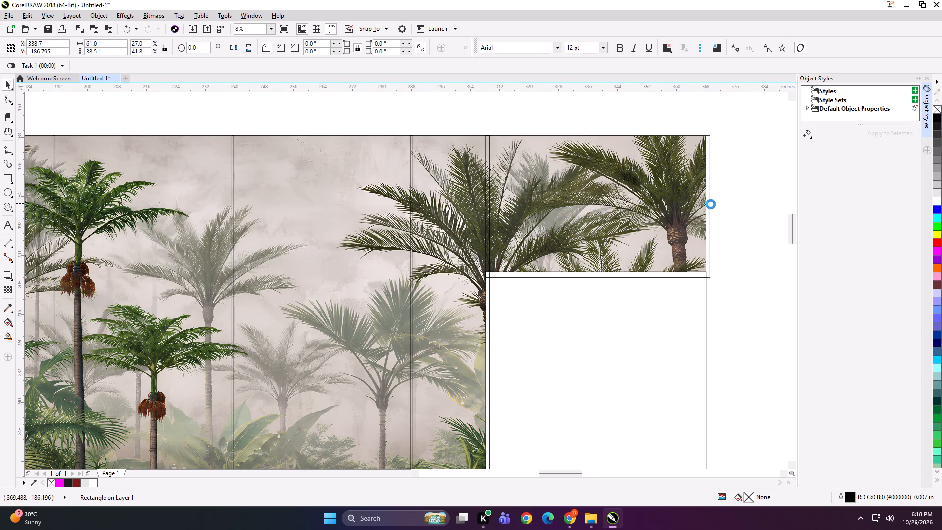
left_click_drag(713, 211, 703, 209)
Group the five palm mural panels.
scroll(673, 192, "down", 2)
left_click(557, 211, "shift")
left_click(507, 213, "shift")
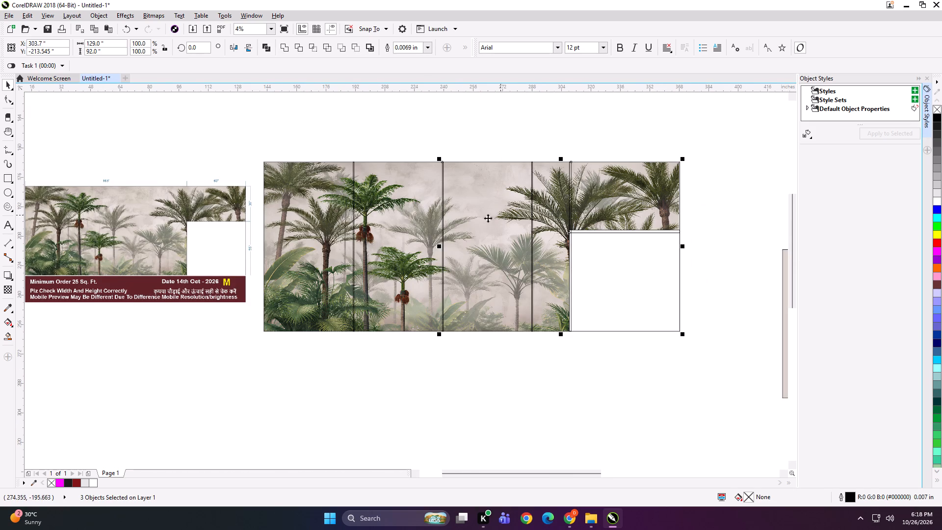
left_click(425, 218, "shift")
left_click(320, 216, "shift")
key("ctrl+g")
Delete the white cutout rectangle below the short upper-right panel.
left_click(613, 300)
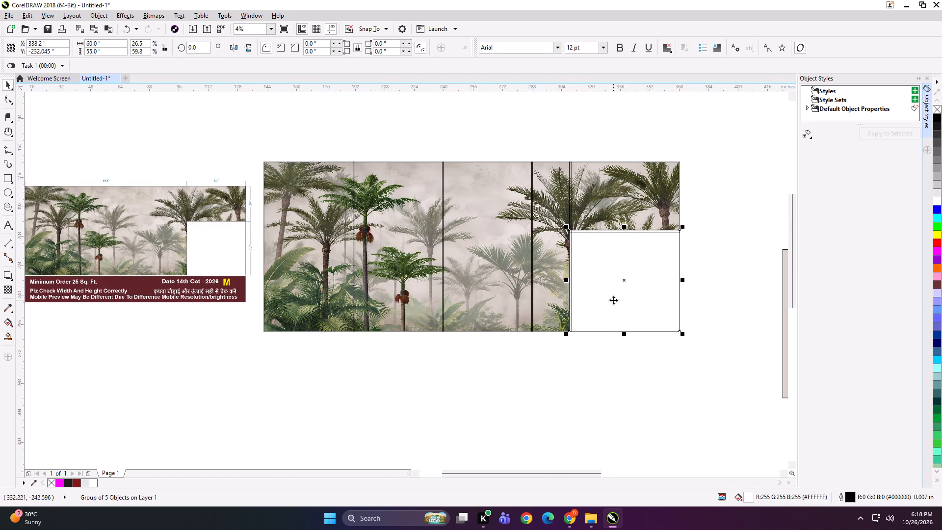
key("Delete")
PowerClip the palm mural bitmap into the group of five panels and ungroup the panels.
left_click(613, 300)
key("shift+Return")
left_click(512, 266)
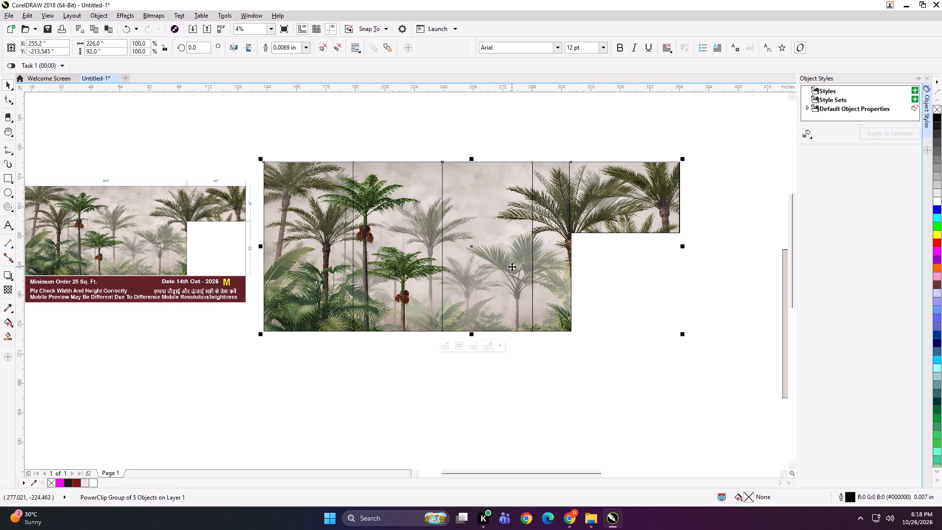
key("ctrl+u")
left_click(619, 297)
Add the text label "165*91 PANEL 1" at the top edge of the first palm mural panel and copy its text.
left_click(216, 198, "shift")
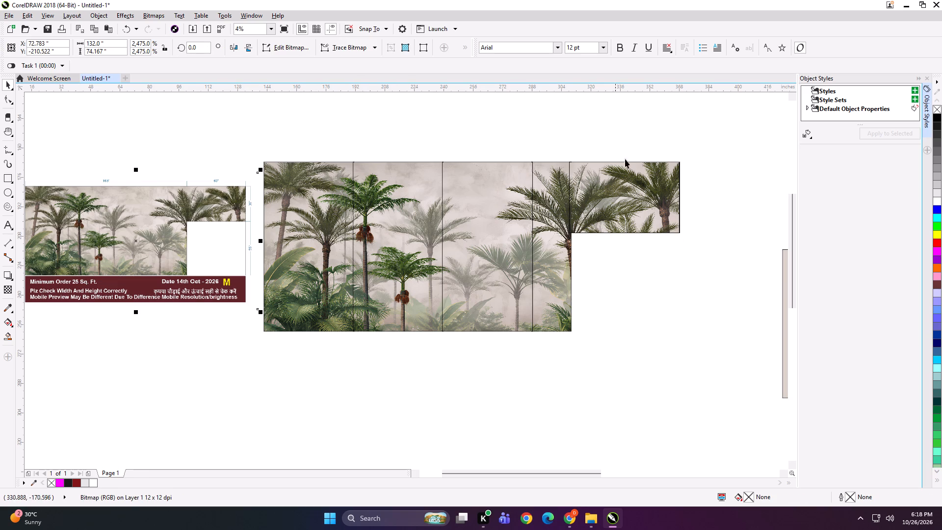
left_click_drag(687, 149, 253, 371, "shift")
key("shift+F2")
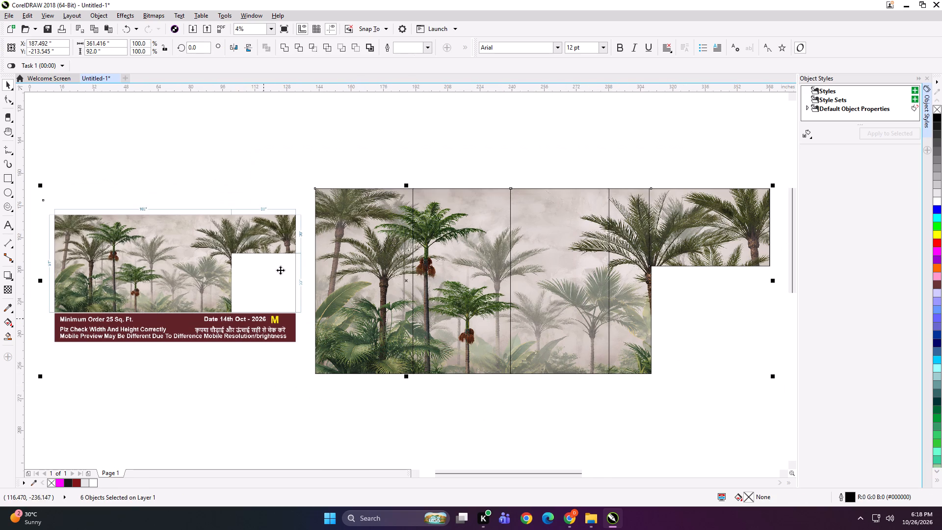
left_click(429, 161)
left_click(3, 224)
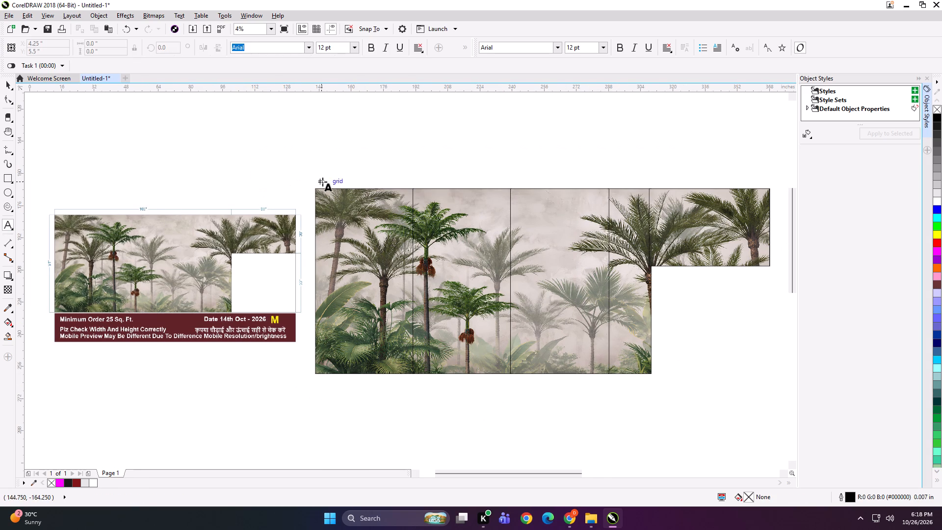
scroll(80, 260, "up", 1)
scroll(140, 249, "down", 1)
scroll(89, 256, "up", 1)
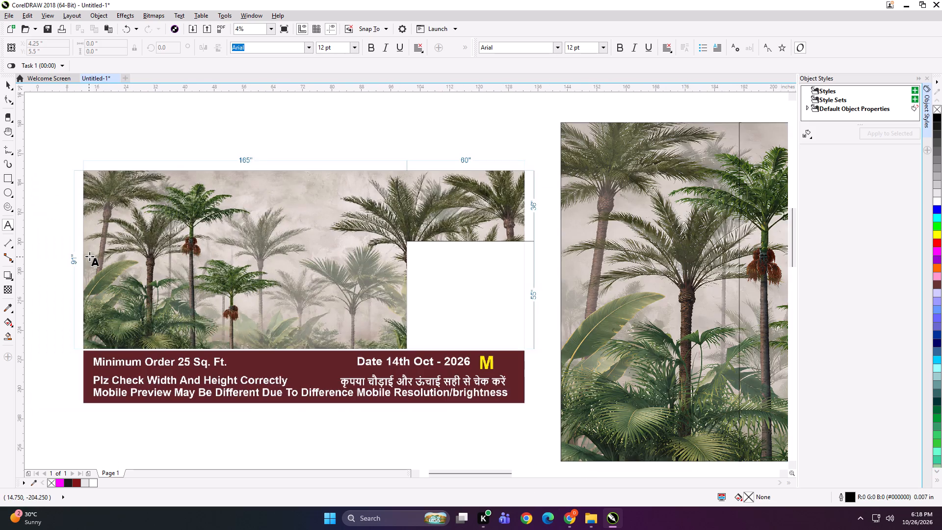
scroll(65, 256, "down", 1)
left_click(342, 188)
scroll(350, 188, "up", 2)
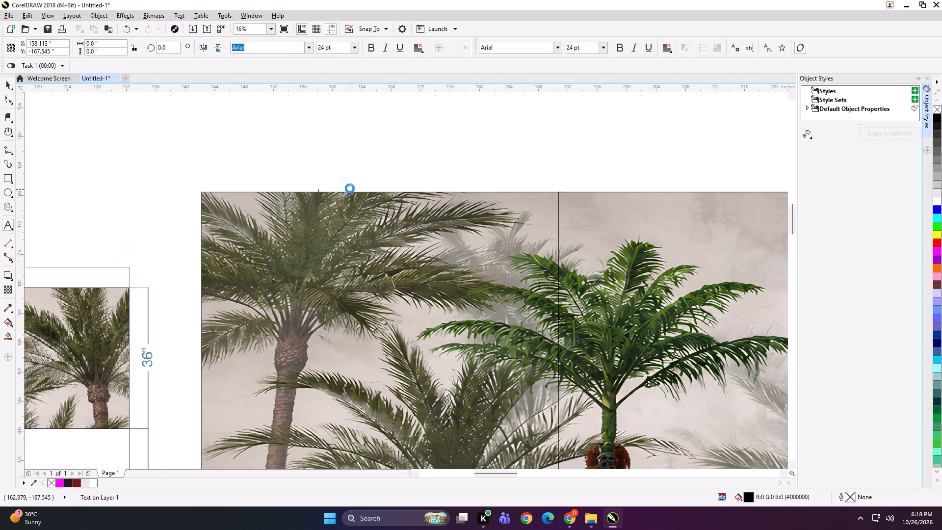
type("165*")
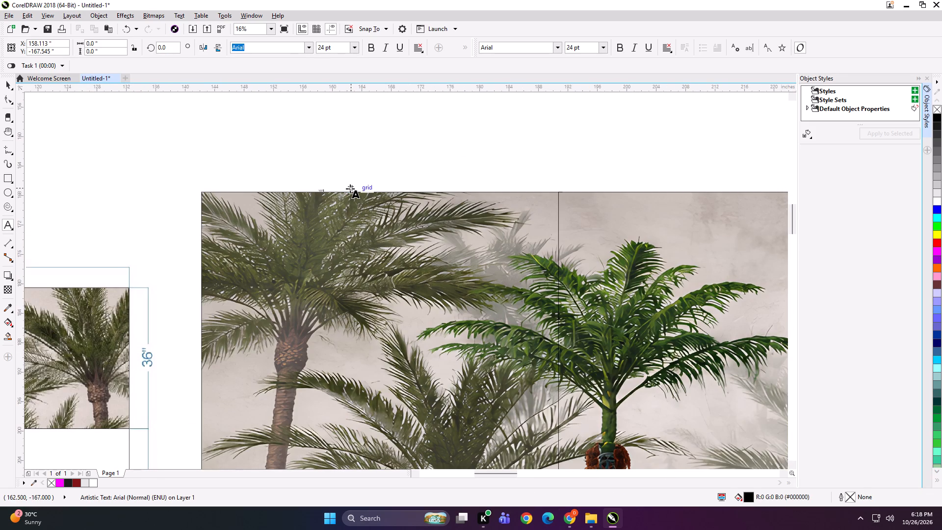
type("91")
key("space")
type("PANEL 1")
key("ctrl+a")
key("ctrl+c")
Paste the copied label at the top edges of the second and third panels, numbering them PANEL 2 and PANEL 3.
left_click(588, 191)
key("ctrl+v")
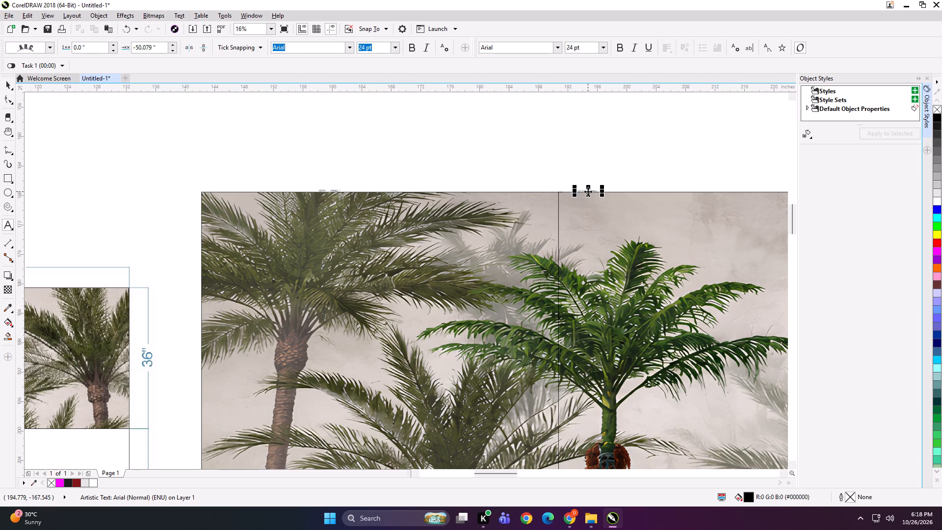
key("BackSpace")
key("2")
scroll(603, 149, "up", 2)
scroll(448, 191, "down", 5)
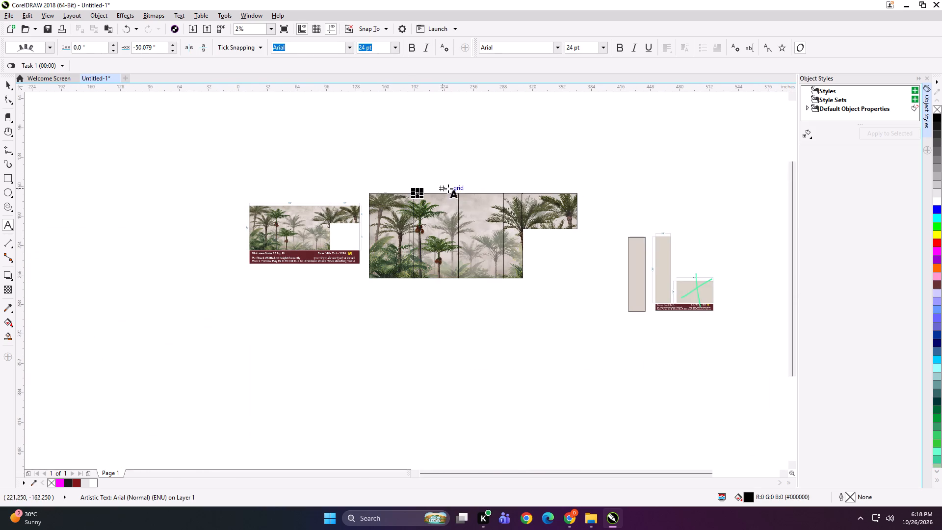
left_click(467, 192)
key("ctrl+v")
key("BackSpace")
key("3")
Paste the copied label at the top edges of the fourth and fifth panels, numbering them PANEL 4 and PANEL 5.
scroll(507, 192, "up", 5)
left_click(478, 234)
key("ctrl+v")
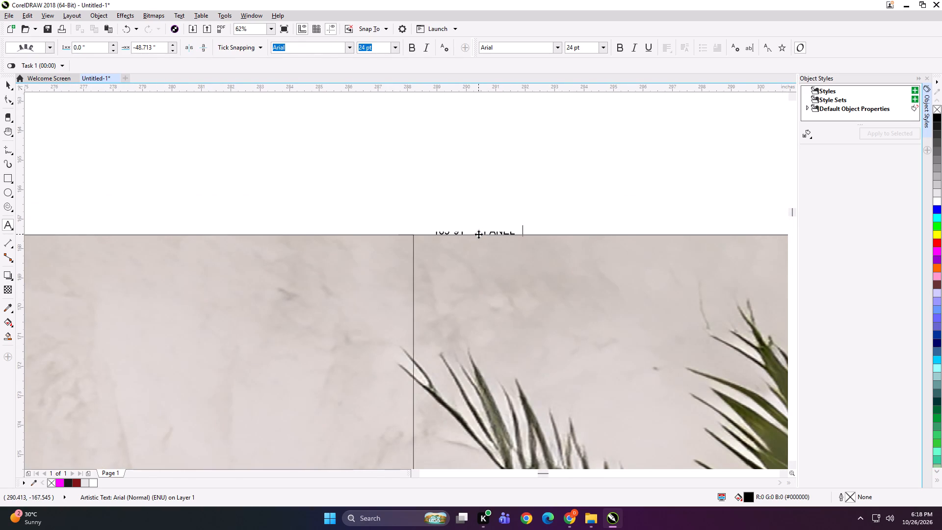
key("BackSpace")
key("4")
scroll(478, 234, "down", 4)
scroll(463, 234, "up", 2)
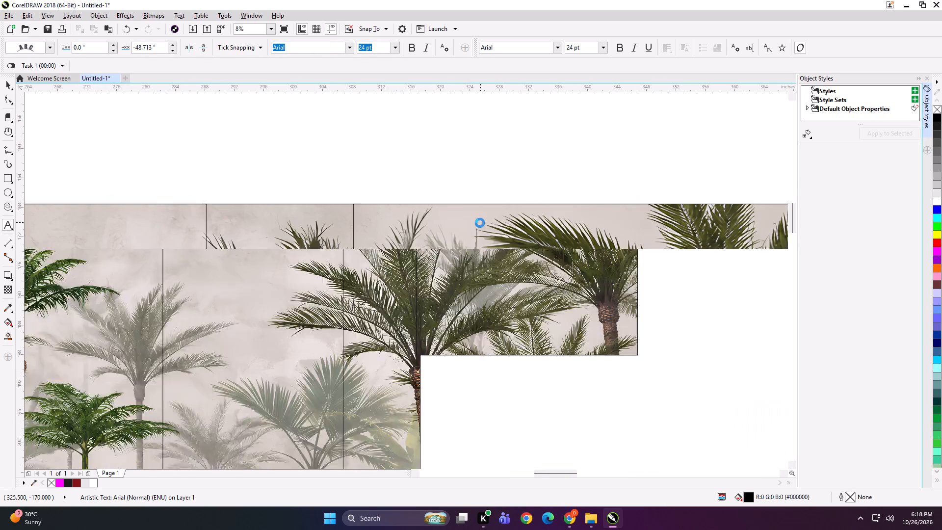
left_click(491, 202)
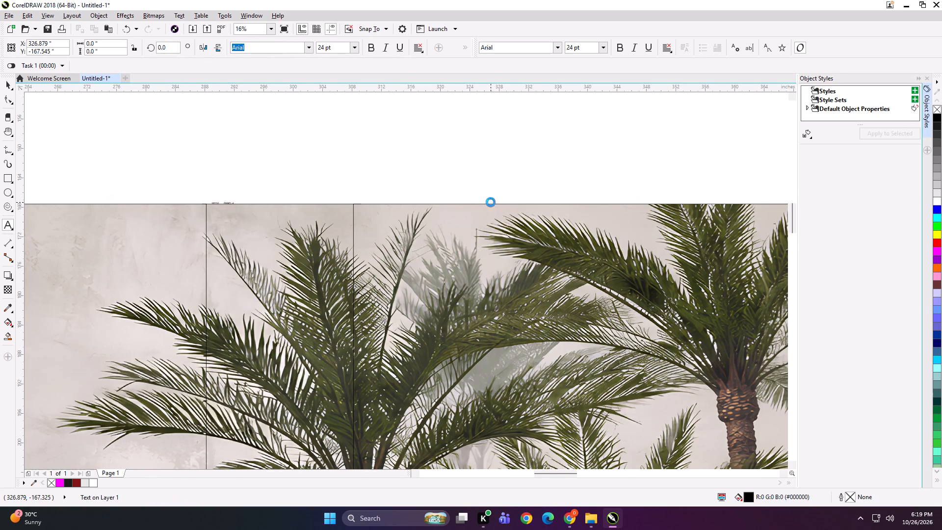
key("ctrl+v")
key("BackSpace")
key("5")
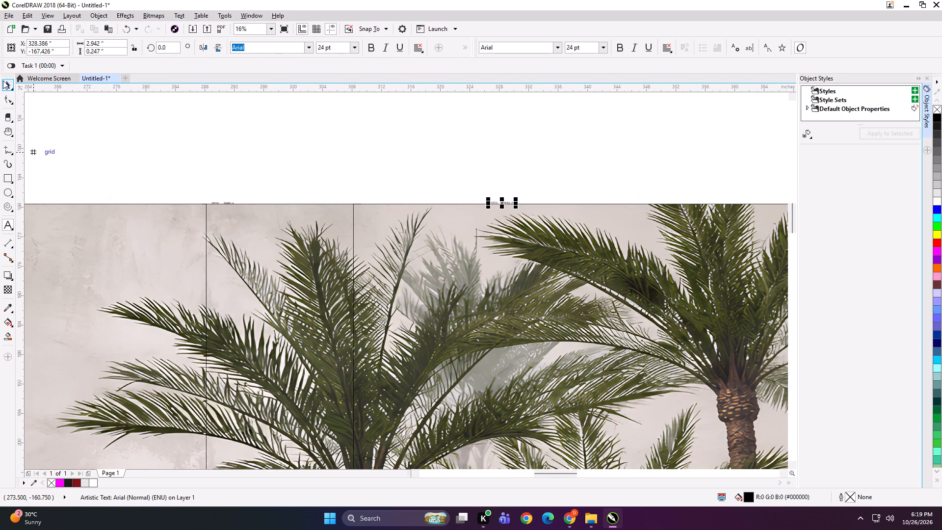
Group the short upper-right panel with its PANEL 5 label.
left_click(7, 79)
left_click(491, 250, "shift")
scroll(508, 198, "up", 2)
scroll(512, 196, "down", 2)
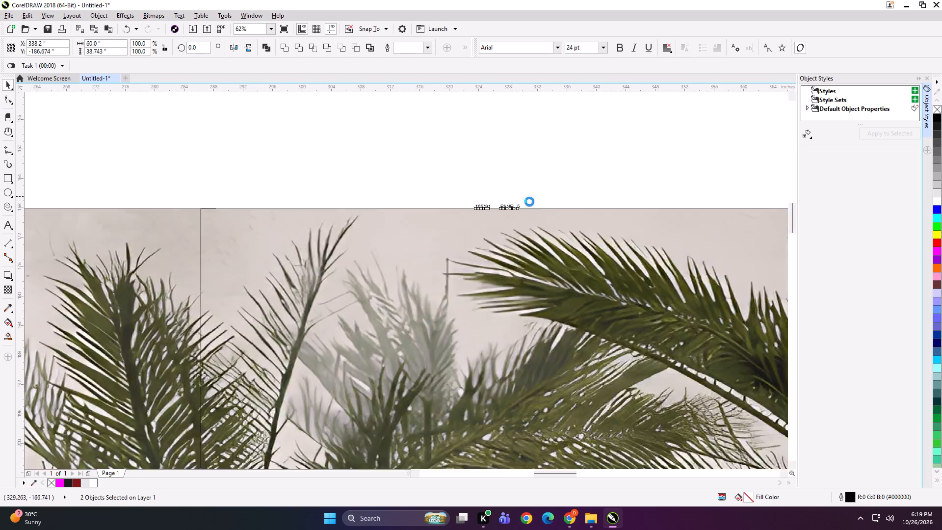
scroll(529, 202, "down", 1)
key("ctrl+g")
key("ctrl+g")
Group each of the four full-height panels with its own label, working from the fourth panel back to the first.
scroll(566, 179, "down", 1)
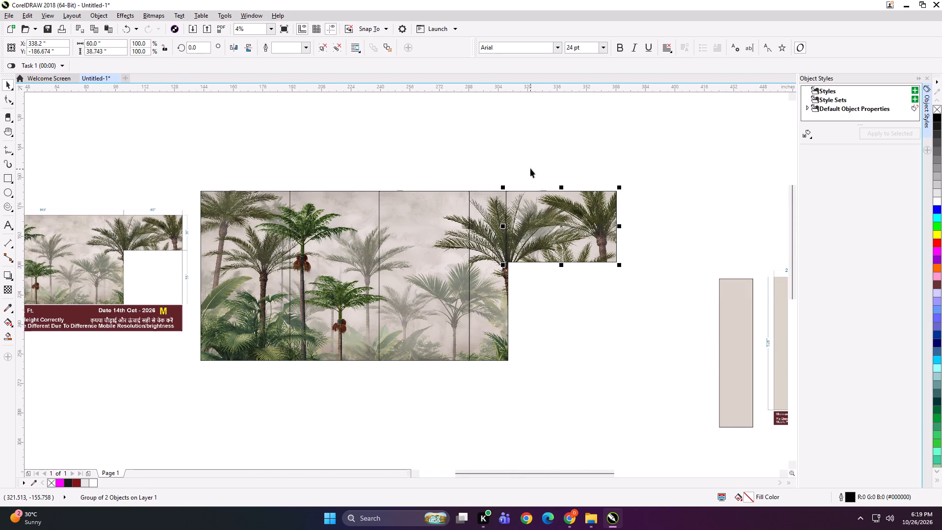
left_click_drag(529, 168, 447, 385)
key("ctrl+g")
left_click_drag(426, 152, 388, 276)
left_click(420, 271, "shift")
key("ctrl+g")
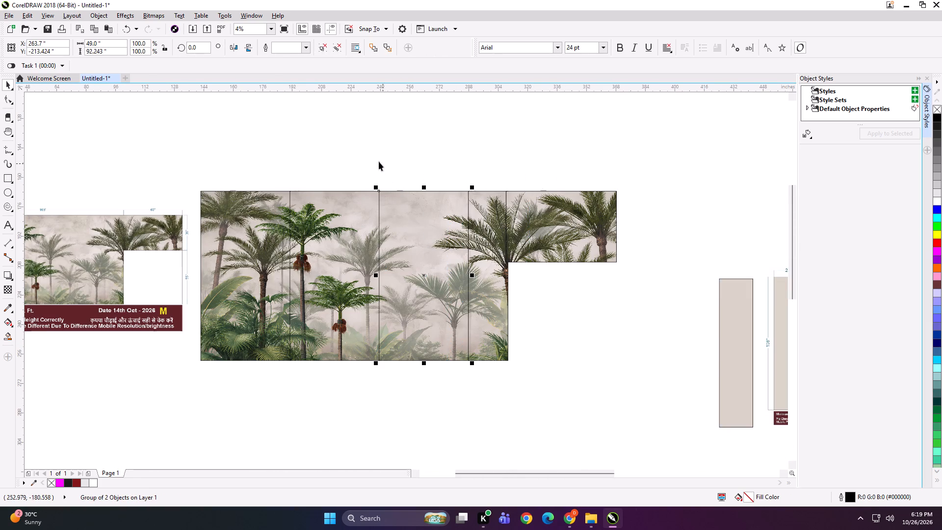
left_click_drag(361, 154, 287, 279)
key("ctrl+g")
left_click_drag(304, 161, 173, 442)
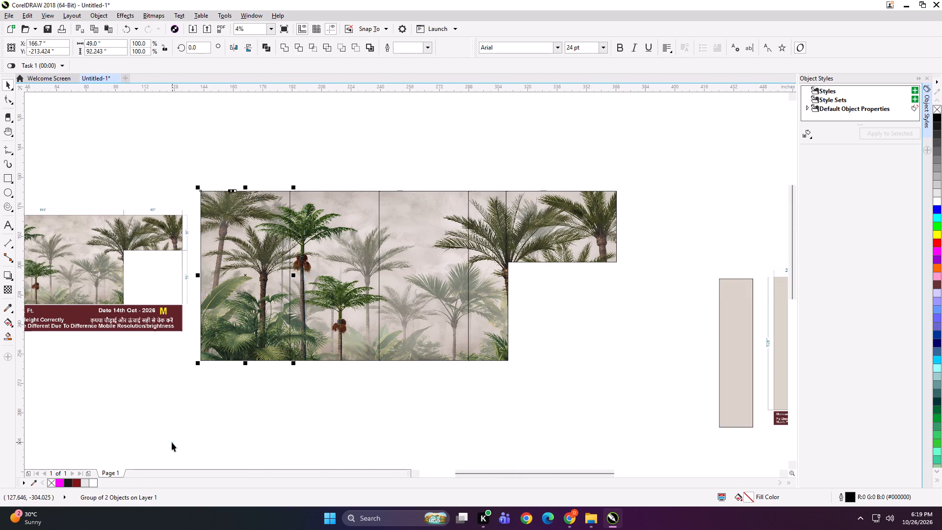
key("ctrl+g")
Export the first panel as a 100 dpi RGB TIFF named "49x92 A CANAVS FEBC" in the 26 > Ansh folder.
key("ctrl+e")
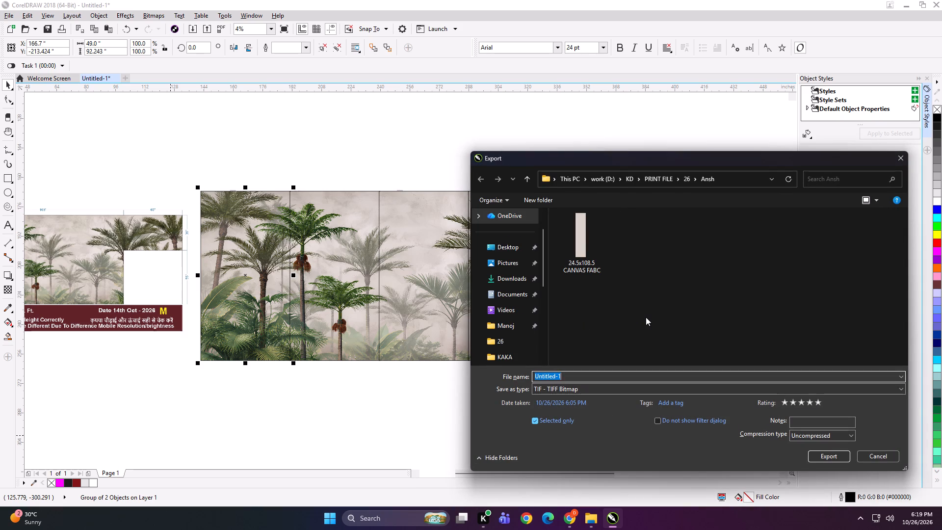
type("49x2 A")
key("space")
type("CANAVS")
key("space")
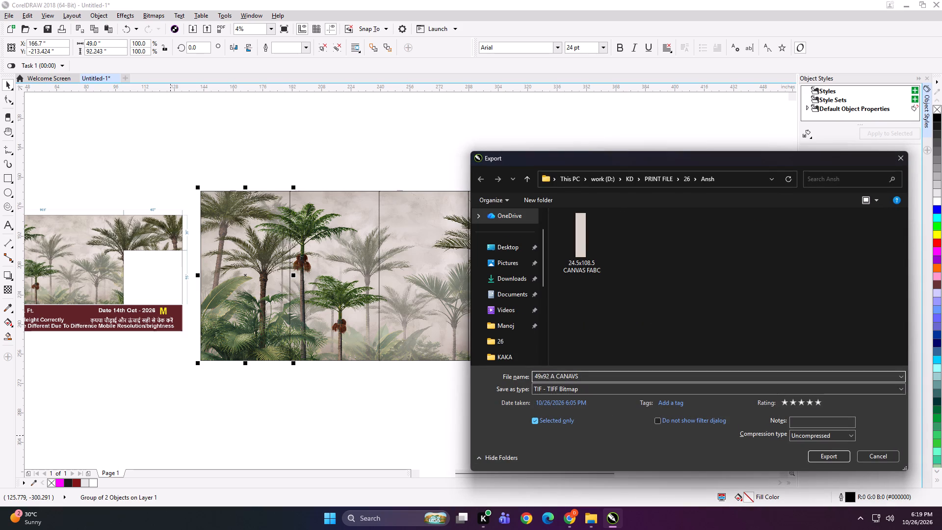
type("FEBC")
key("Return")
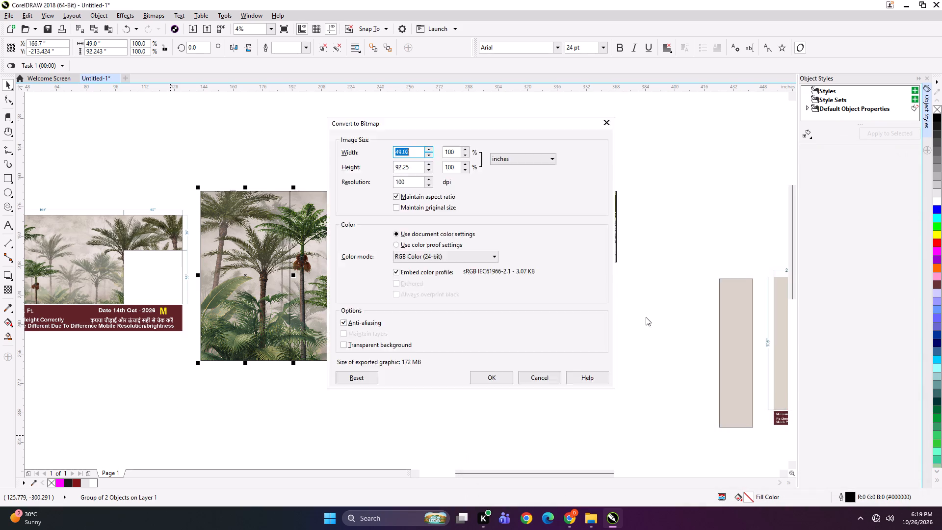
key("Return")
Export the second panel as a TIFF named "49x92 B CANAVS FEBC" in the same folder.
left_click(324, 223)
key("ctrl+e")
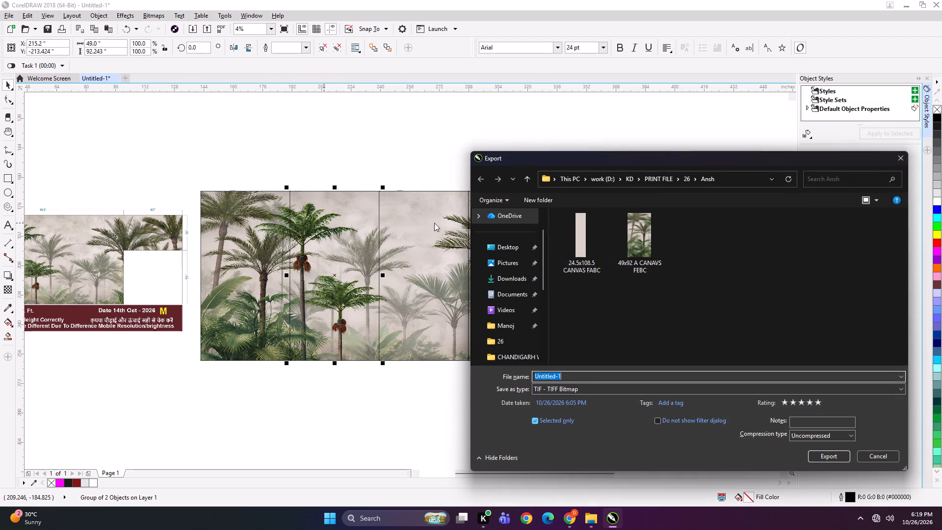
left_click(631, 247)
double_click(553, 374)
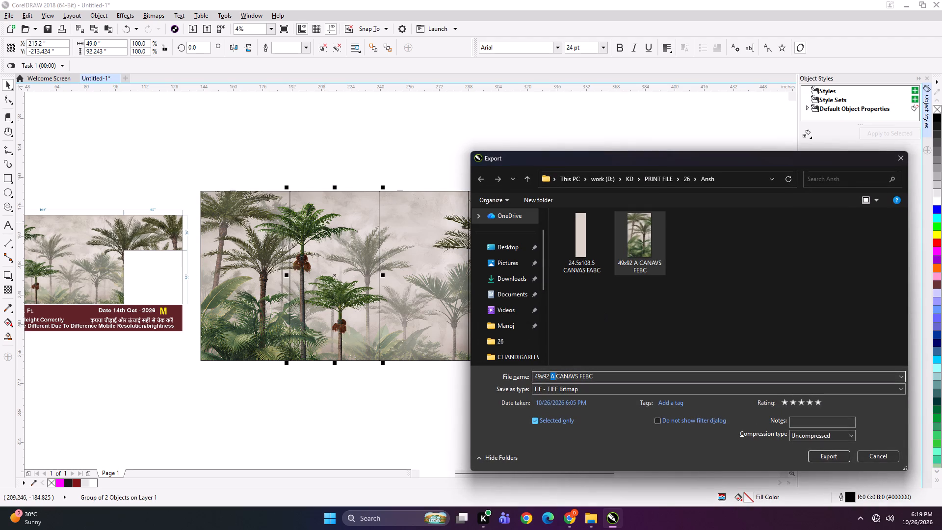
type("B")
key("space")
key("Return")
key("Return")
Export the third panel as a TIFF named "49x92 C CANAVS FEBC" in the same folder.
left_click(461, 316)
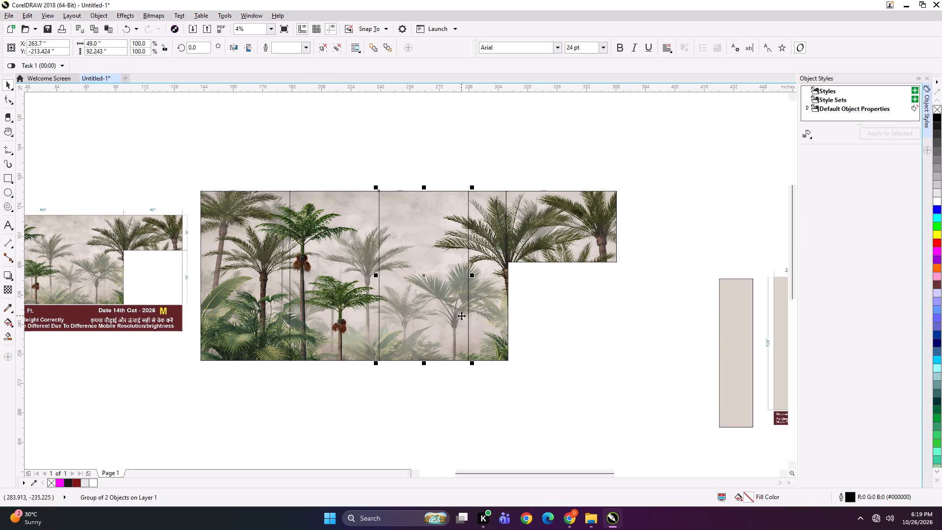
key("ctrl+e")
left_click(695, 250)
double_click(555, 377)
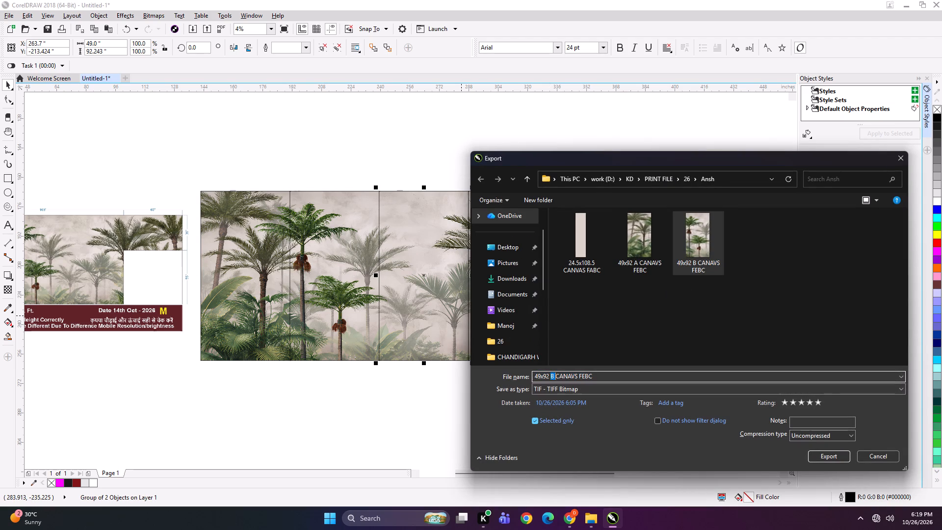
type("C")
key("space")
key("Return")
key("Return")
Export the narrow fourth panel as a TIFF named "21.5x92 D CANAVS FEBC" in the same folder.
left_click(503, 320)
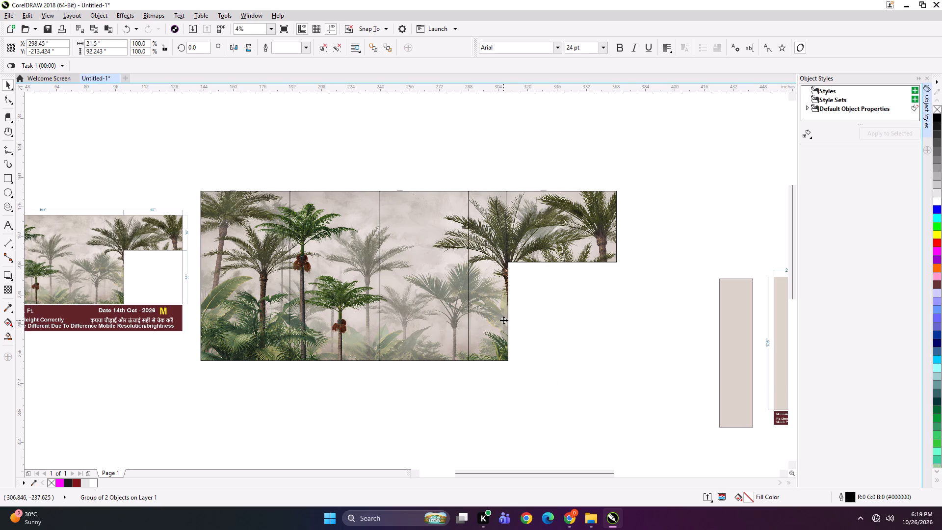
key("ctrl+e")
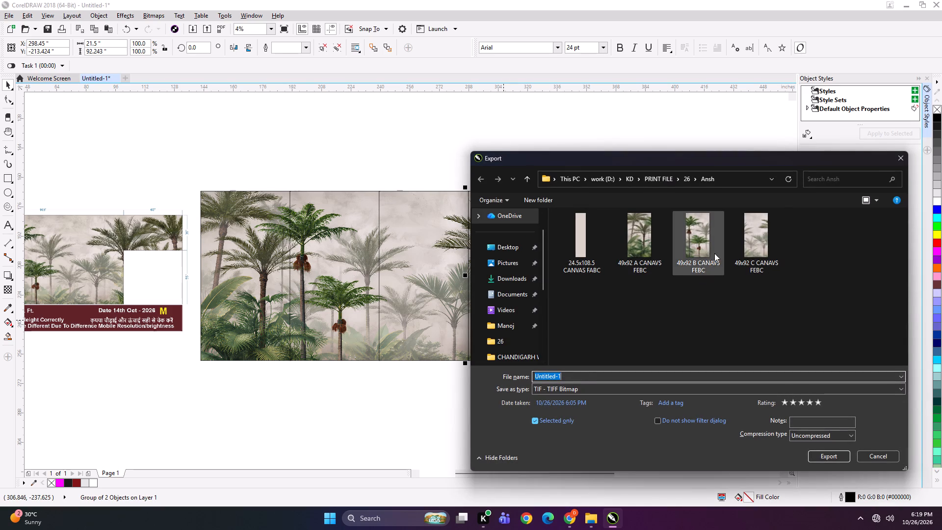
left_click(766, 228)
left_click(554, 376)
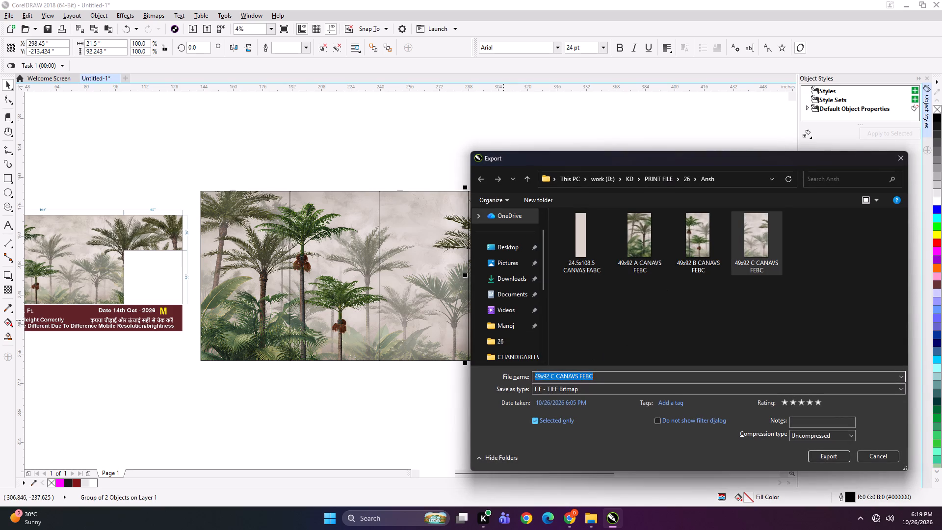
left_click(554, 376)
key("BackSpace")
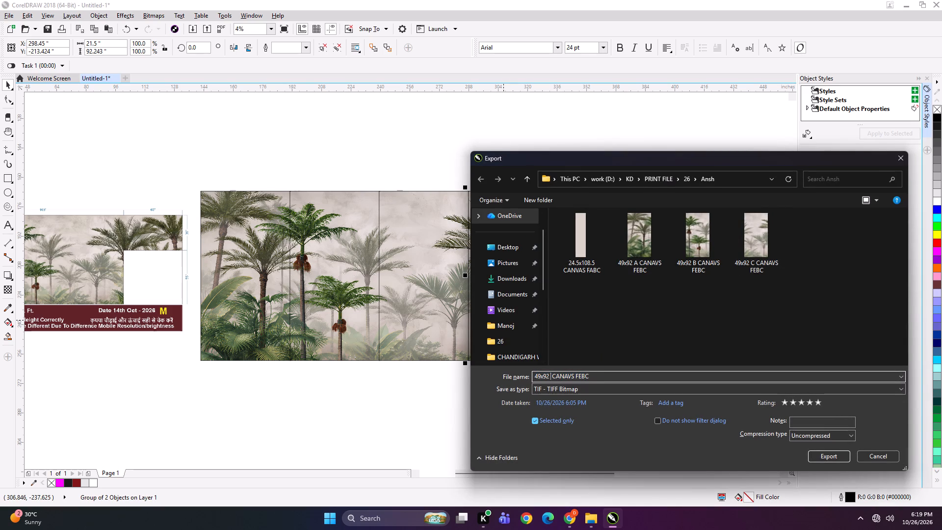
key("d")
key("Left")
key("Left")
key("Left")
key("Left")
key("Left")
key("BackSpace")
key("BackSpace")
key("BackSpace")
type("21.5")
key("Return")
key("Return")
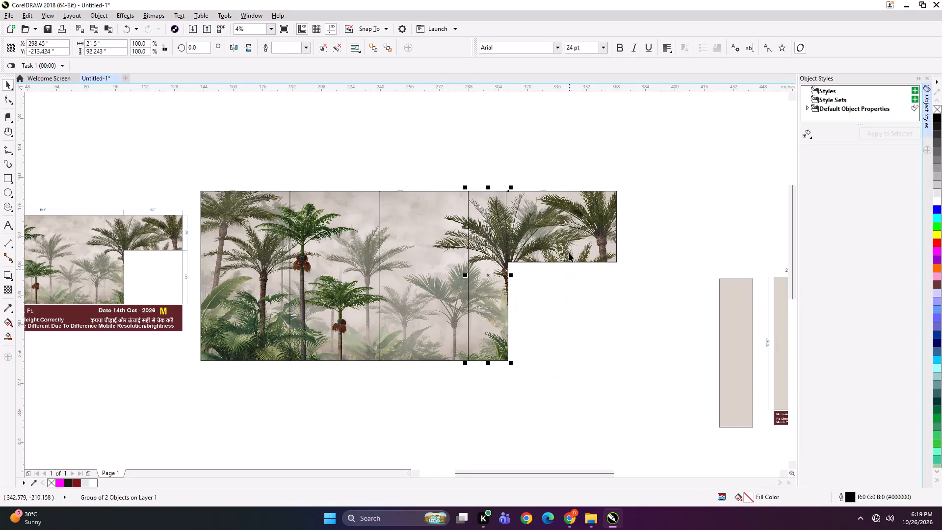
Export the short upper-right panel as a TIFF named "60x38 CANAVS FEBC" in the same folder.
left_click(570, 232)
key("ctrl+e")
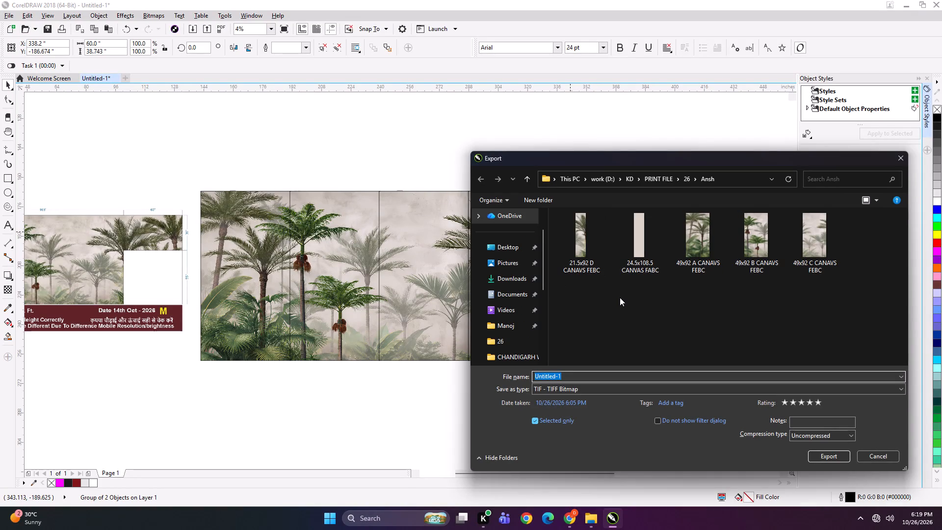
type("60x38")
key("space")
type("CANAVS FEBC")
key("Return")
key("Return")
scroll(578, 288, "down", 1)
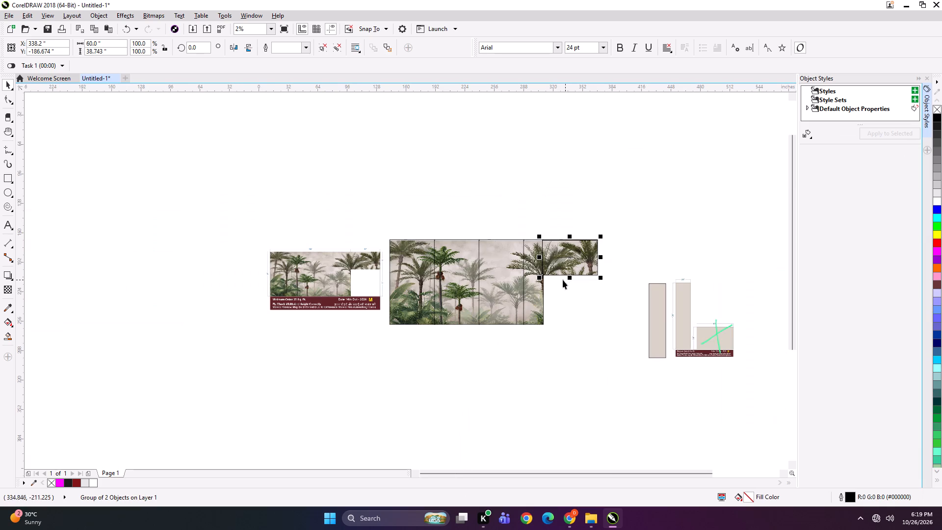
Nudge the second, third, fourth and short upper-right palm panels sideways together, away from the first panel.
left_click_drag(429, 221, 619, 370)
key("Right")
key("Right")
key("Right")
key("Right")
key("Right")
key("Right")
key("Right")
key("Right")
key("Right")
key("Right")
key("Right")
key("Right")
key("Right")
key("Right")
key("Right")
key("Right")
key("Right")
key("Right")
key("Right")
key("Right")
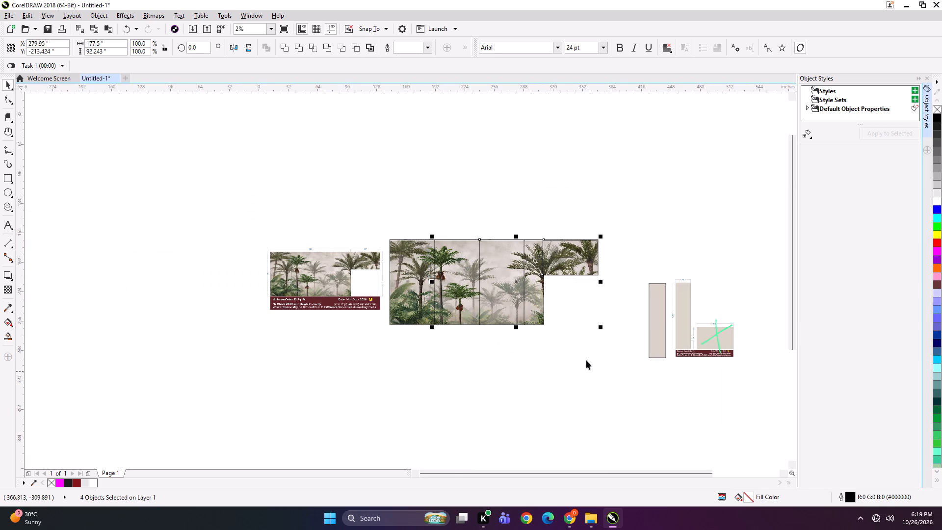
Nudge the third, fourth and short palm panels together away from the second panel.
left_click_drag(473, 223, 617, 354)
key("Right")
key("Right")
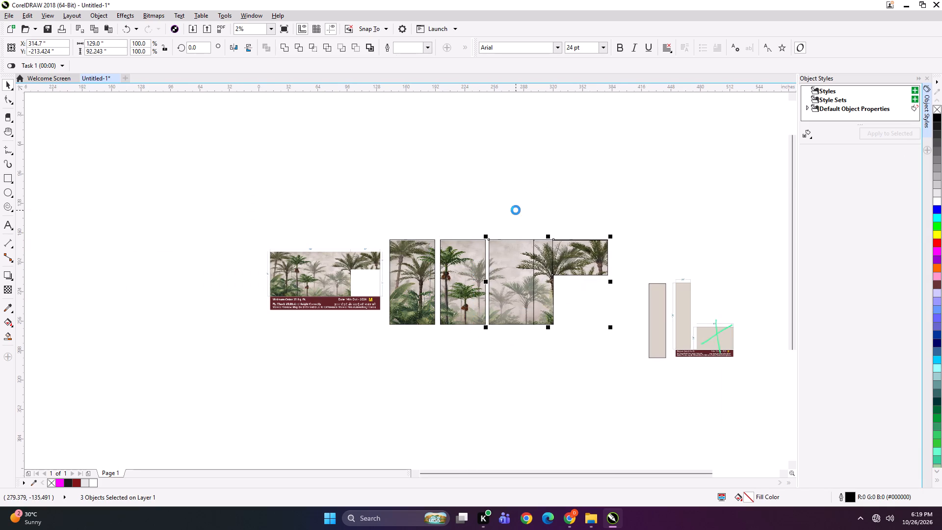
key("Right")
key("Right")
Nudge the fourth and short palm panels together away from the third panel.
left_click_drag(516, 210, 627, 383)
key("Right")
key("Right")
key("Right")
key("Right")
key("Right")
key("Right")
key("Right")
key("Right")
key("Right")
Nudge the short upper-right palm panel clear of the narrow fourth panel.
left_click_drag(545, 211, 612, 284)
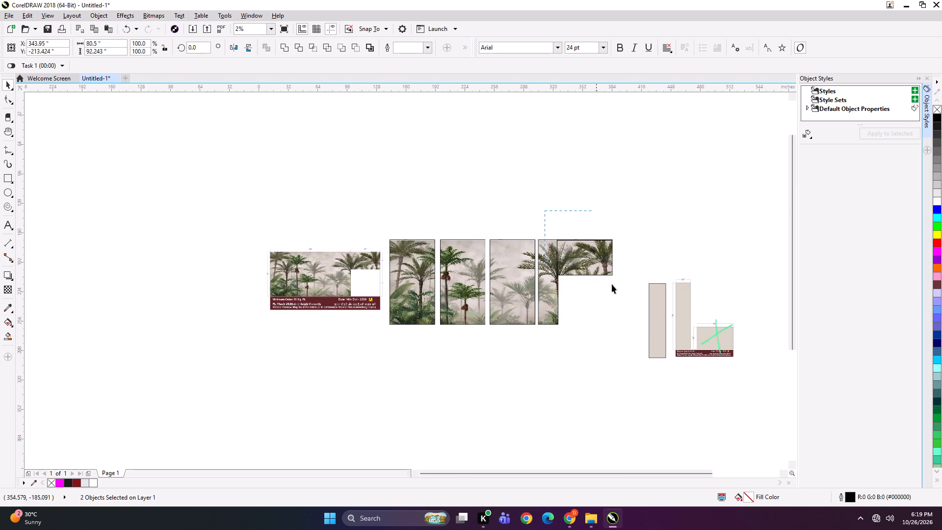
left_click_drag(612, 284, 633, 302)
key("Right")
key("Right")
key("Right")
key("Right")
key("Right")
key("Right")
key("Right")
key("Right")
key("Right")
key("Right")
key("Right")
Scale all five palm panels down together to about 60.4 inches tall and place them beside the palm order preview.
left_click_drag(635, 216, 415, 342)
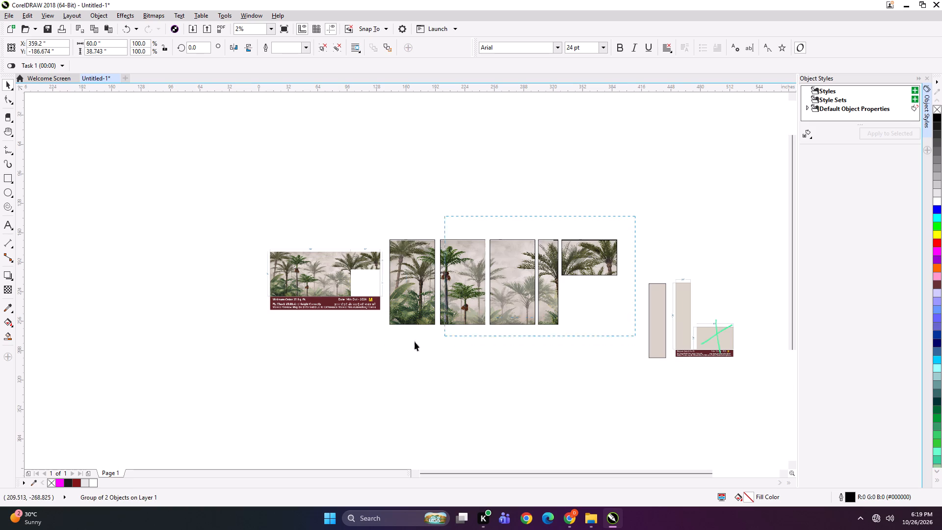
left_click_drag(415, 342, 335, 348)
left_click_drag(387, 238, 397, 248, "shift")
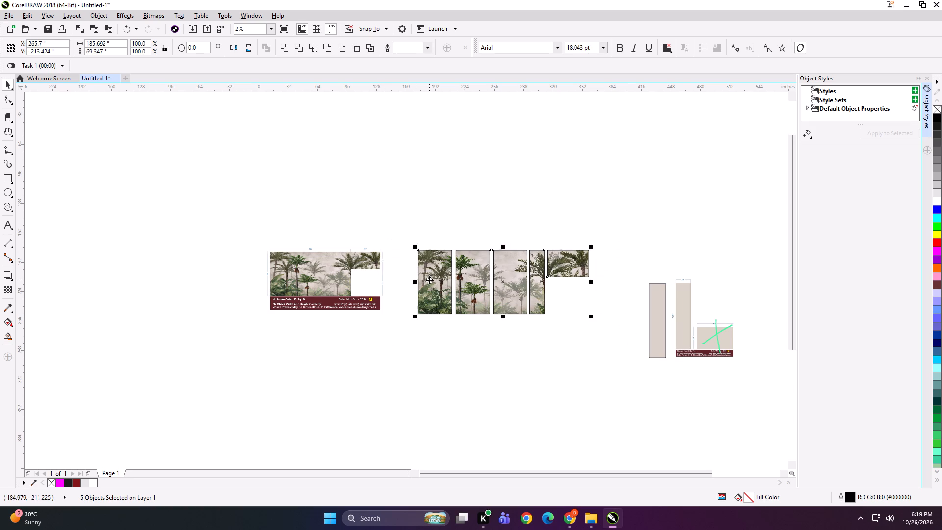
left_click_drag(429, 280, 399, 277)
left_click_drag(385, 241, 395, 245, "shift")
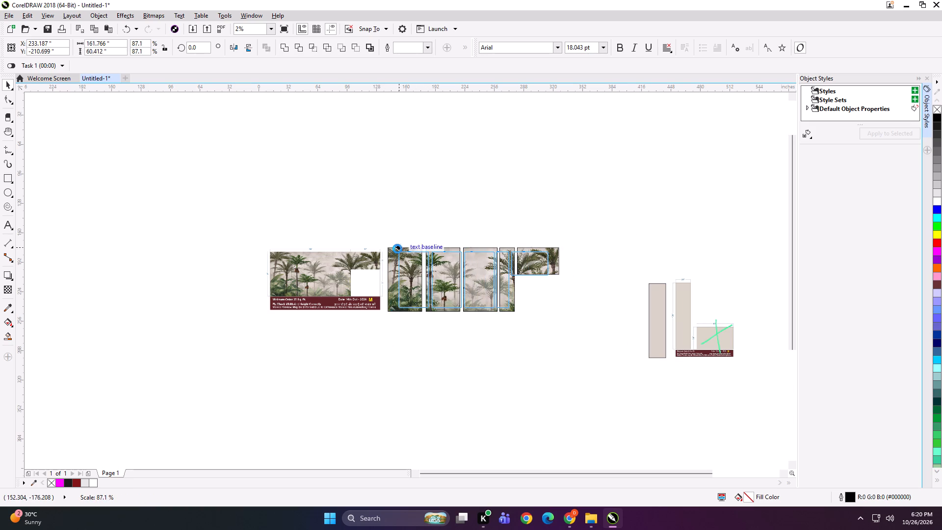
left_click_drag(411, 274, 404, 272)
Group the five palm panels with the palm order preview.
left_click(400, 270, "shift")
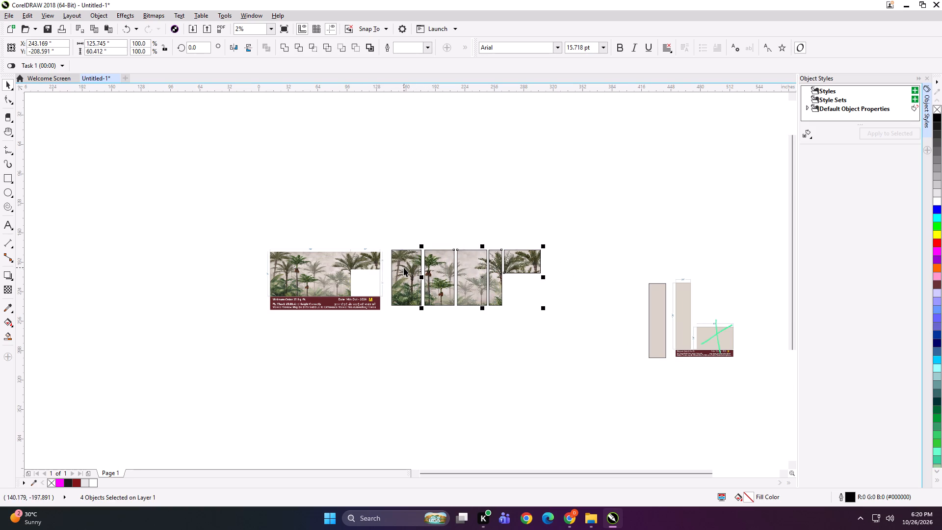
left_click(404, 267, "shift")
left_click(352, 264, "shift")
key("ctrl+g")
Enlarge the grouped palm order and move it down level with the plain beige order.
left_click_drag(542, 317, 557, 326, "shift")
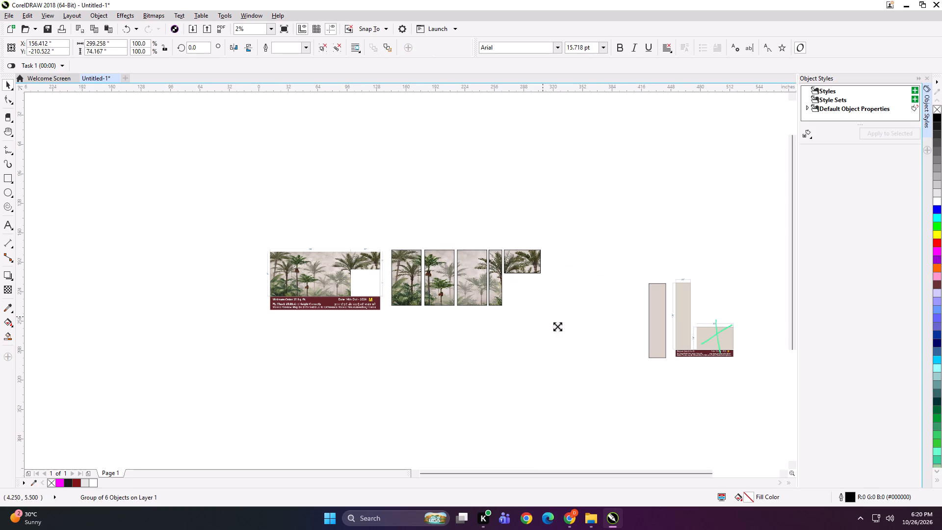
left_click_drag(557, 326, 590, 350, "shift")
left_click_drag(568, 261, 577, 313)
Move the beige panel and its preview next to the palm panels and group both orders together.
left_click_drag(659, 310, 634, 320)
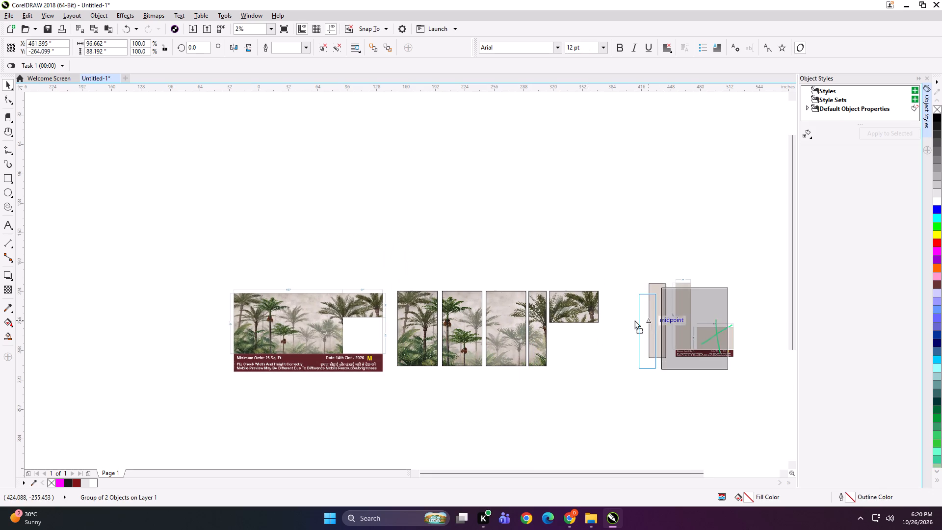
left_click_drag(634, 320, 622, 321)
key("ctrl+g")
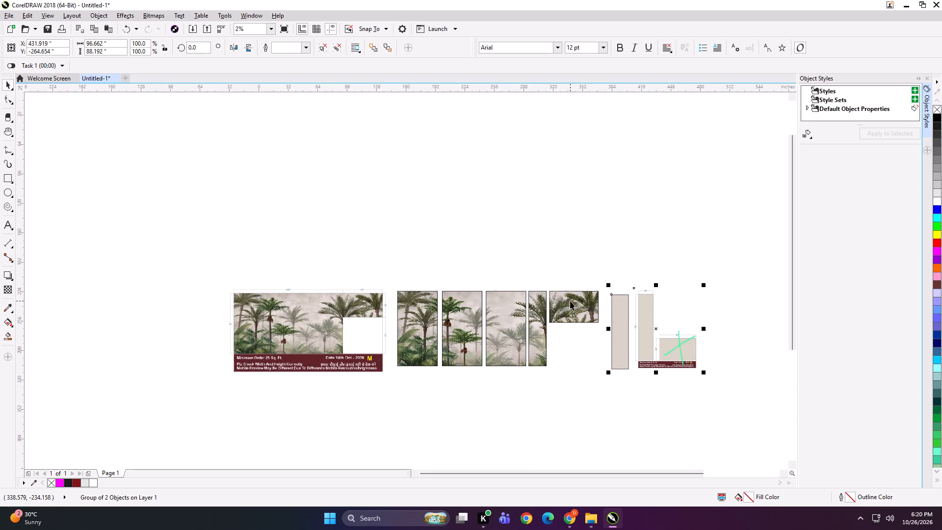
left_click(570, 301, "shift")
key("ctrl+g")
Scale the combined group of both orders down proportionally to about 12 inches wide.
left_click_drag(703, 378, 514, 351, "shift")
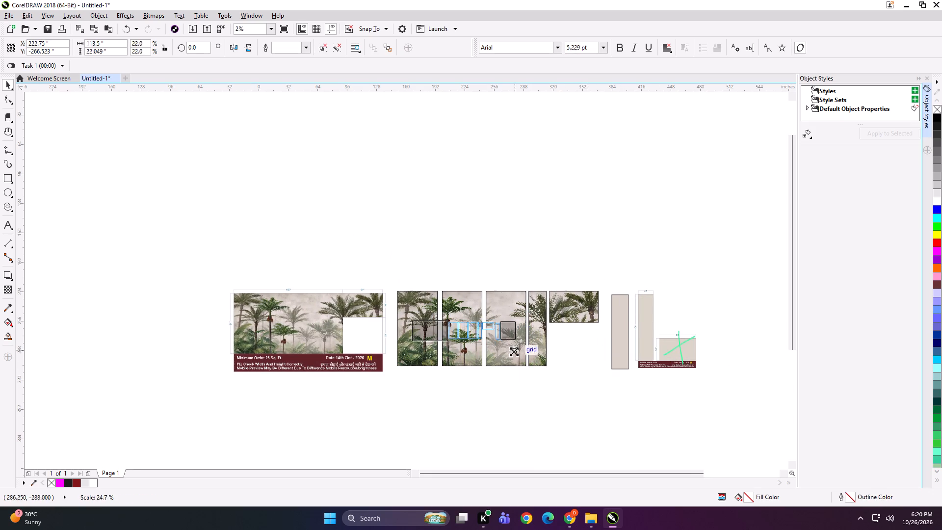
left_click_drag(514, 351, 486, 346, "shift")
scroll(470, 331, "up", 4)
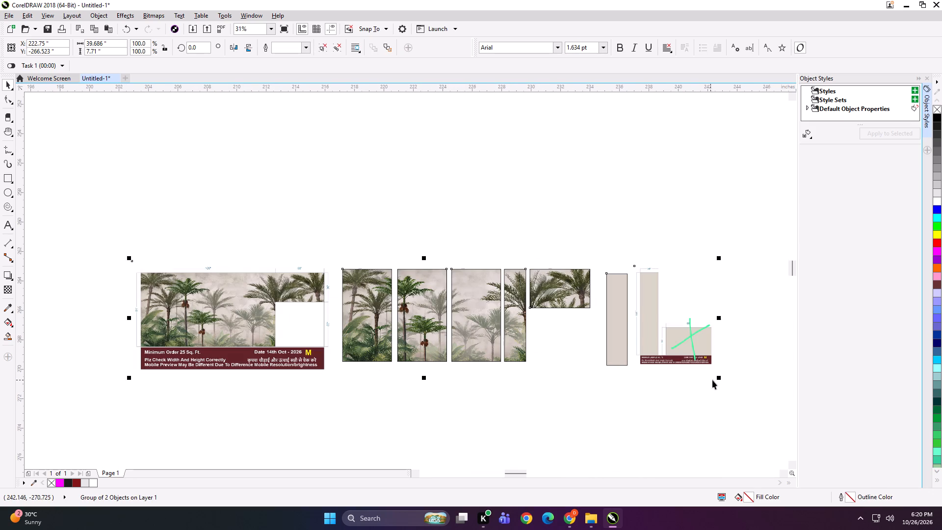
left_click_drag(722, 379, 517, 358, "shift")
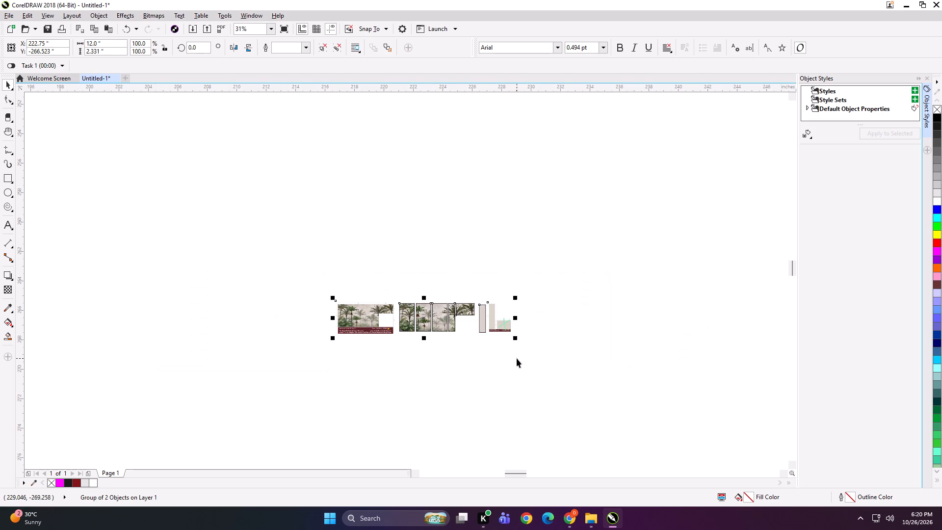
Export the combined reference layout of both orders under the name "SDGFJHJJ".
key("ctrl+e")
type("SDGFJHJJ")
key("Return")
key("Return")
key("Return")
key("Return")
Delete the exported combined layout from the page and bring the remaining orders into view.
key("Delete")
key("F4")
scroll(628, 255, "down", 2)
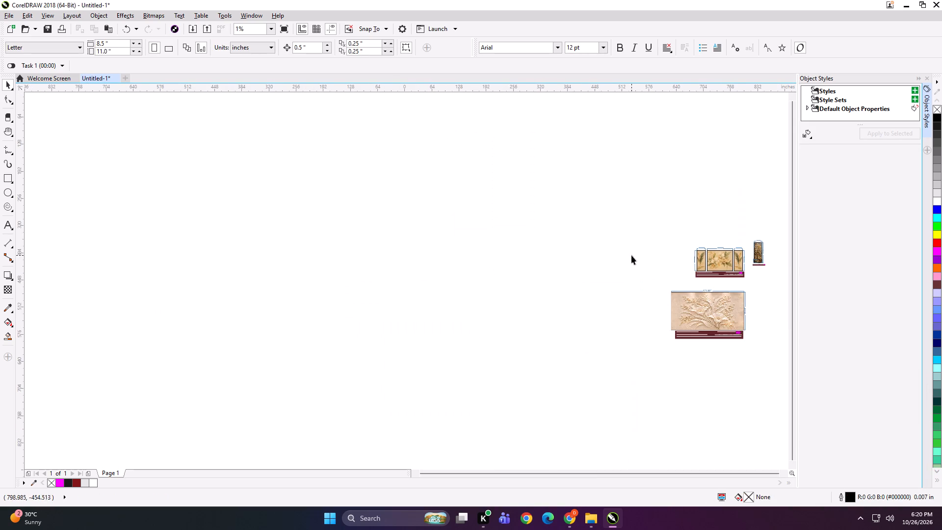
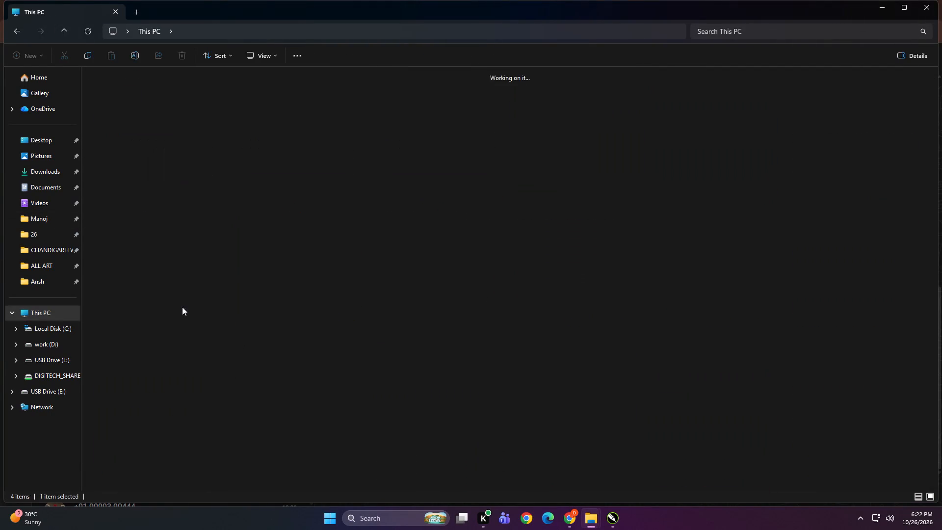
Open the NEW 5 folder inside Print, folder 26, on the DIGITECH_SHAREDRIVE network drive to view its order folders.
double_click(734, 124)
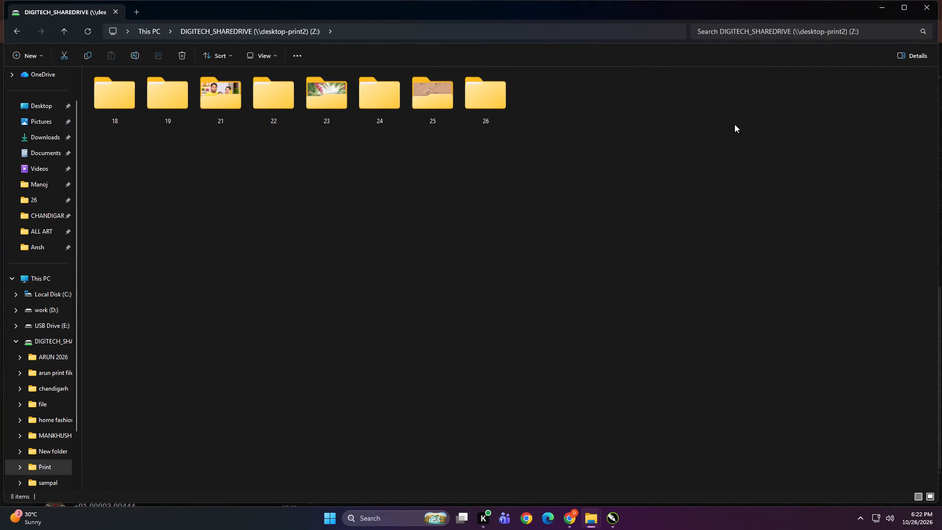
double_click(481, 104)
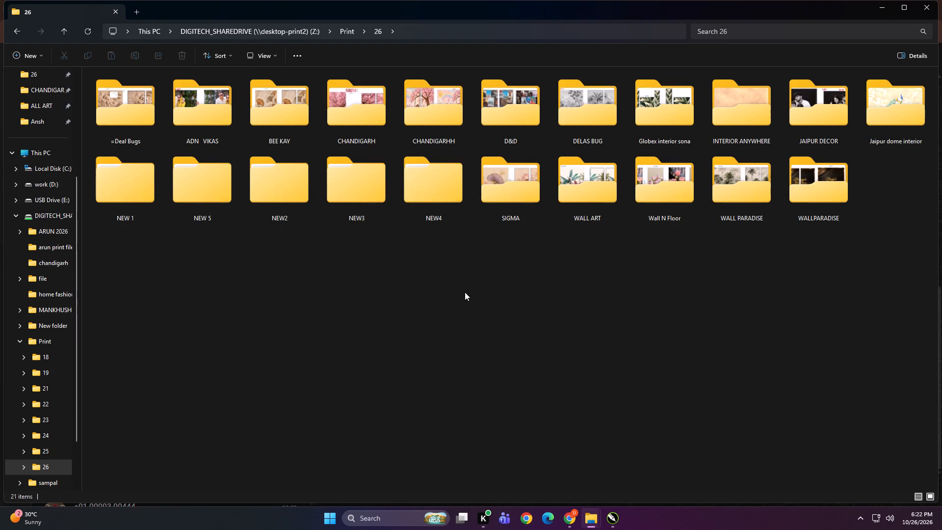
double_click(204, 175)
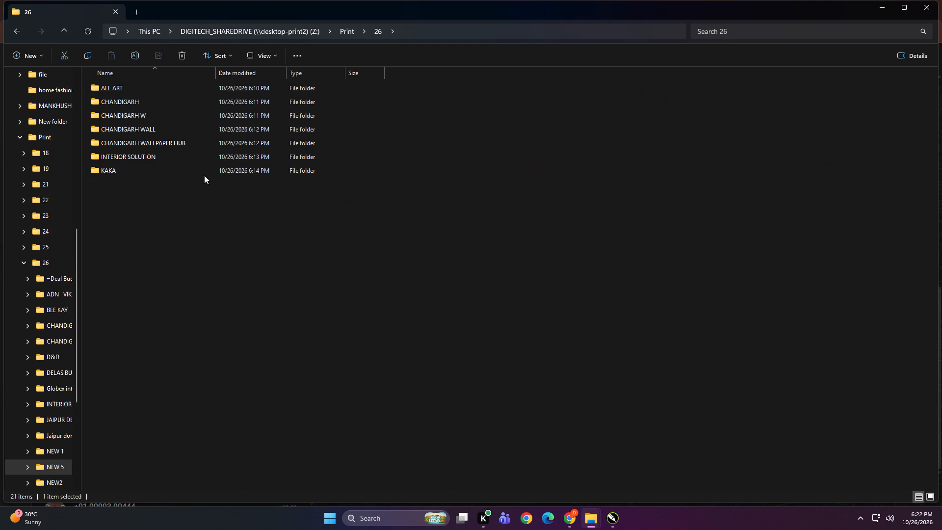
scroll(226, 296, "up", 9, "ctrl")
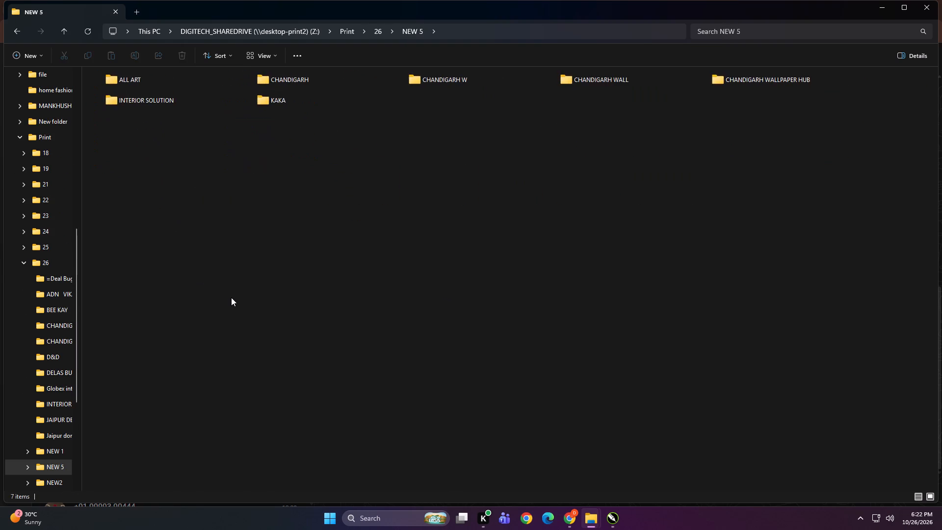
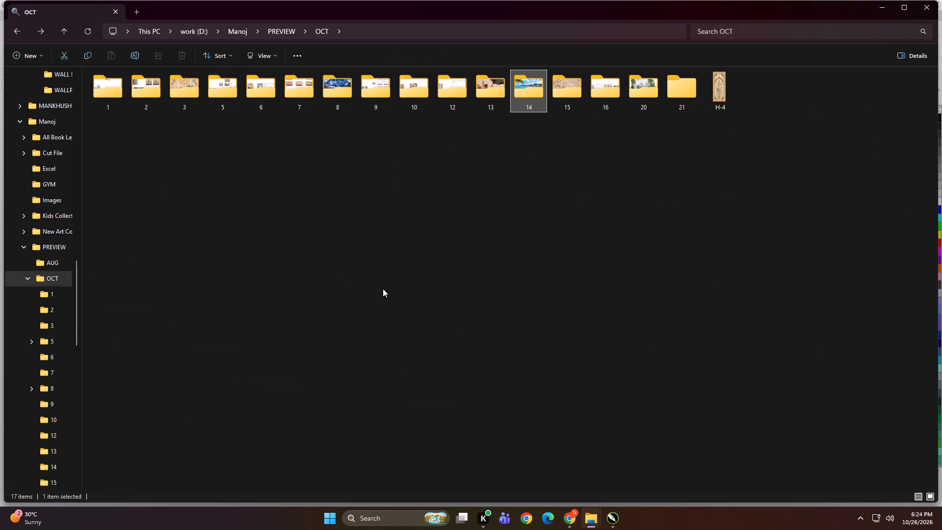
Open folder 26 inside the file folder on the DIGITECH_SHAREDRIVE network drive.
scroll(68, 292, "up", 5)
left_click(49, 311)
double_click(158, 325)
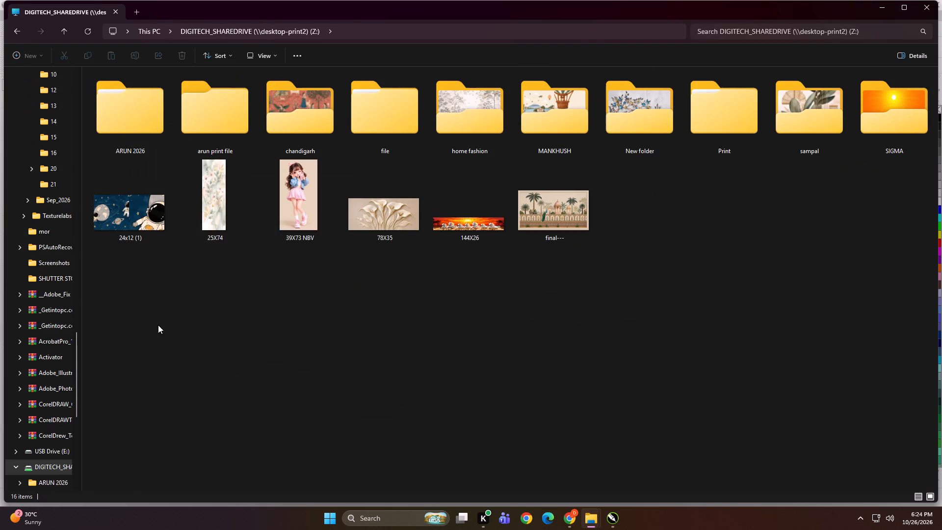
left_click(352, 150)
double_click(379, 126)
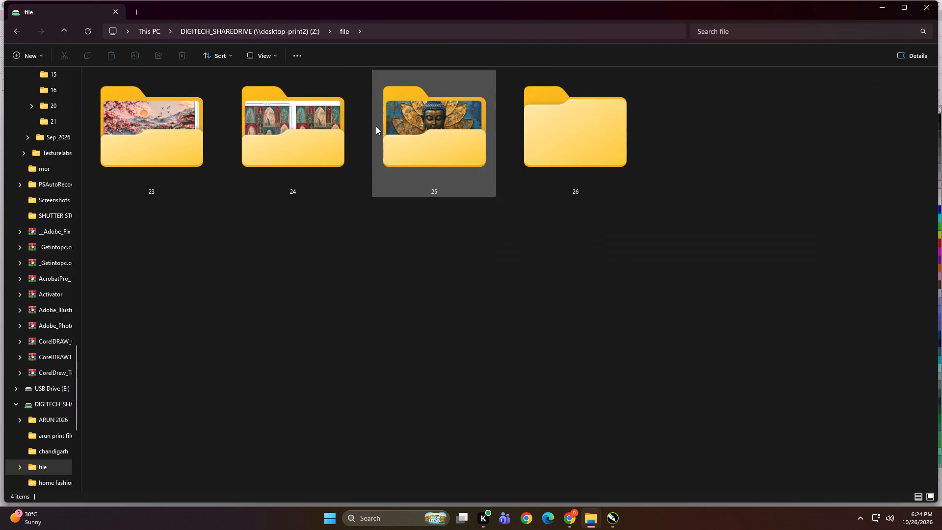
double_click(553, 191)
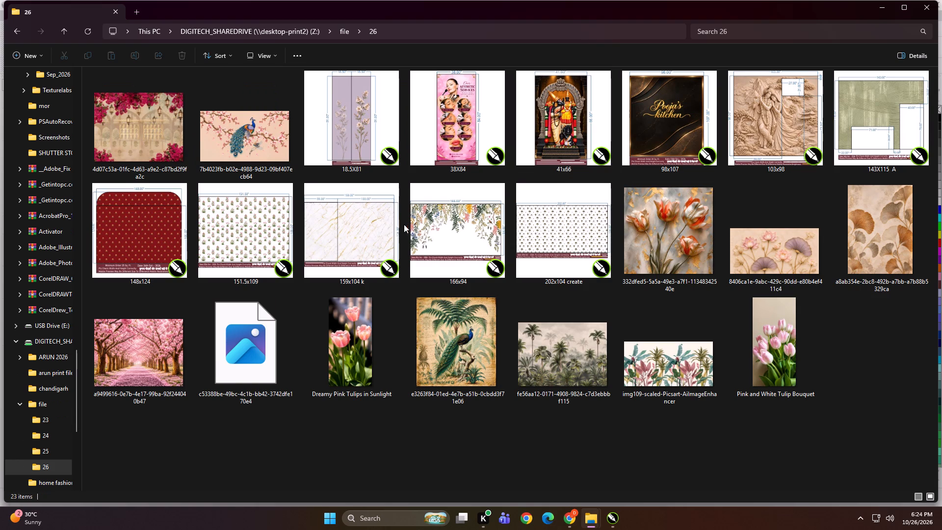
Import the Radha Krishna image starting with c53388be into the Untitled-1 CorelDRAW document, on empty space far left of the existing mural layouts.
scroll(239, 248, "down", 1, "ctrl")
left_click(264, 308)
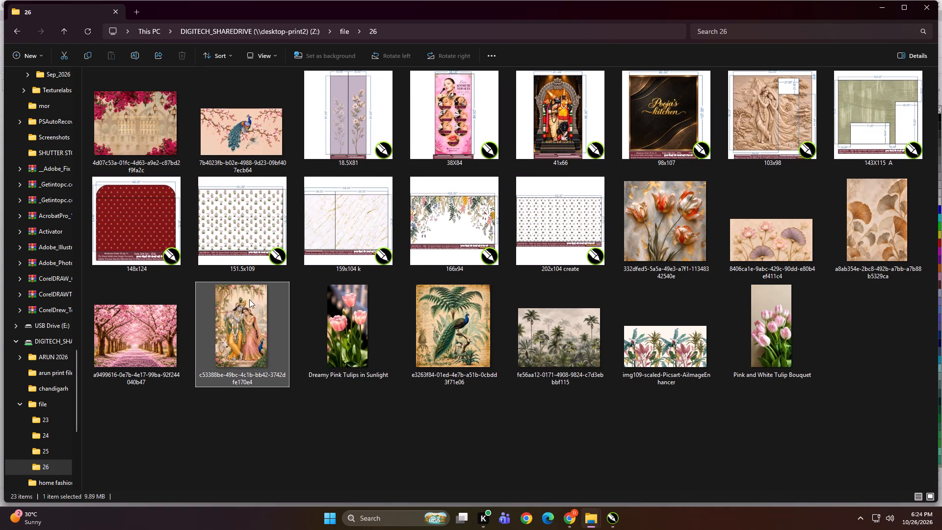
left_click_drag(245, 300, 253, 246)
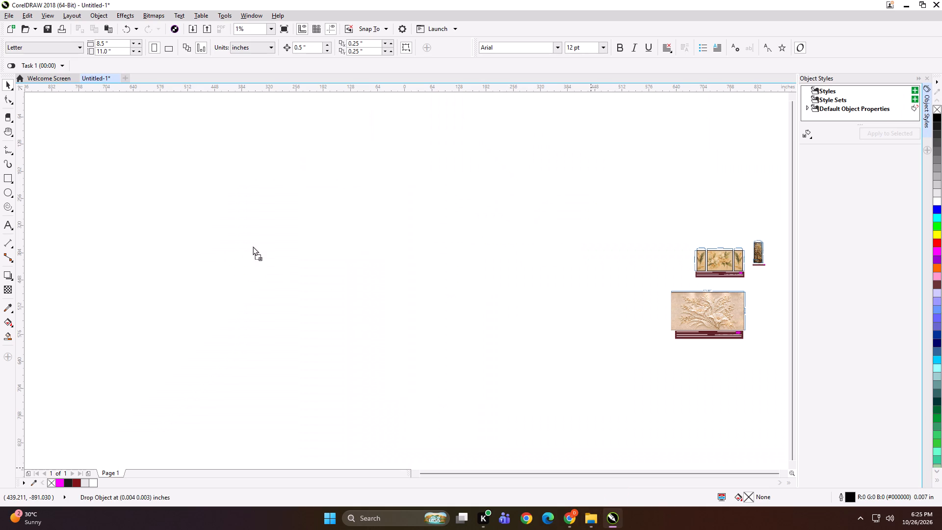
left_click_drag(253, 246, 245, 243)
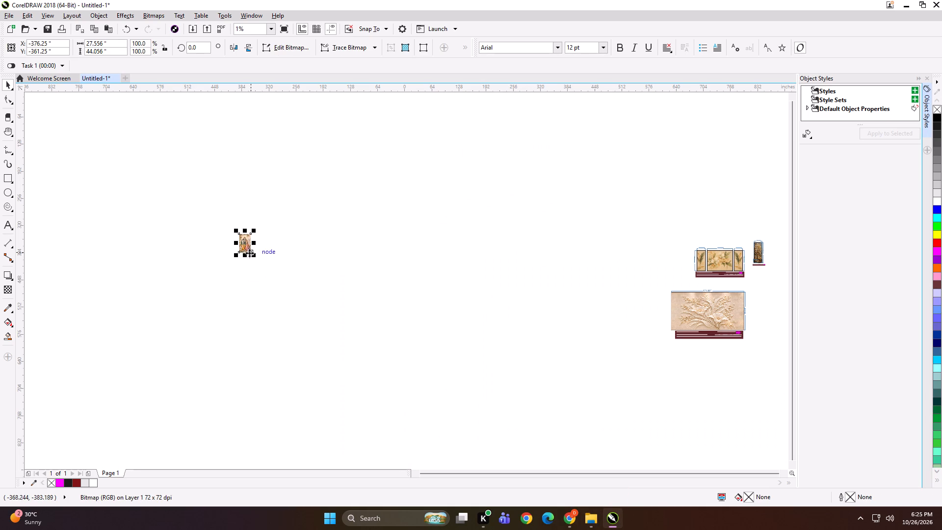
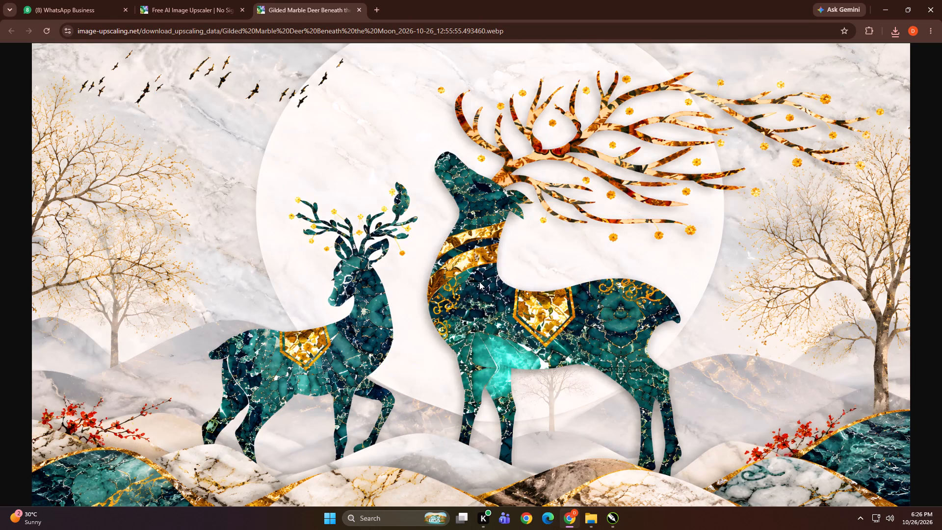
Copy the gilded marble deer image from the browser into the CorelDRAW document, enlarge it, and place it between the Radha Krishna image and mural layouts.
key("Return")
key("Return")
right_click(479, 282)
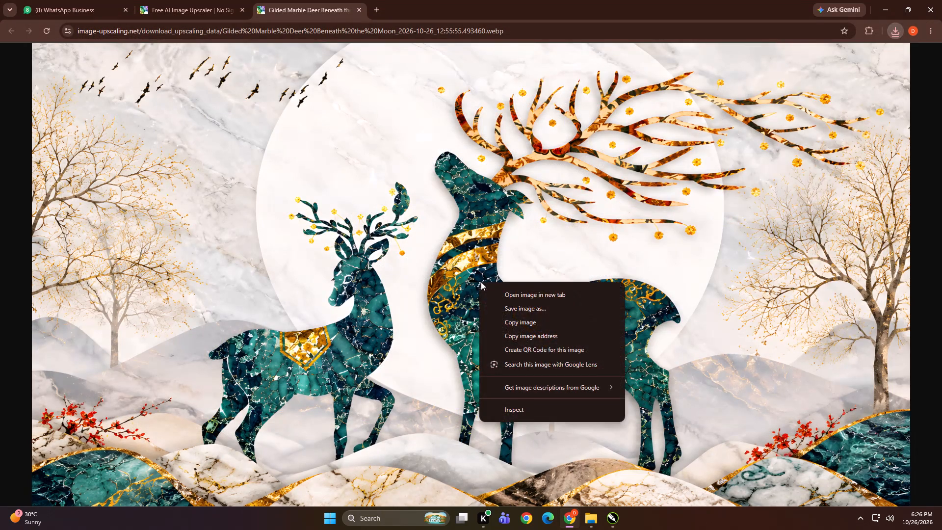
left_click(505, 322)
left_click(612, 525)
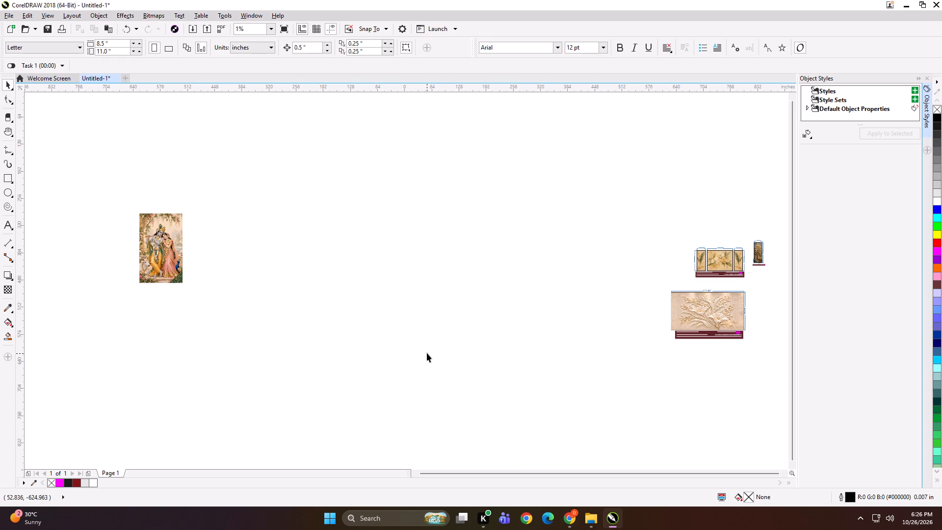
left_click(427, 353)
key("ctrl+v")
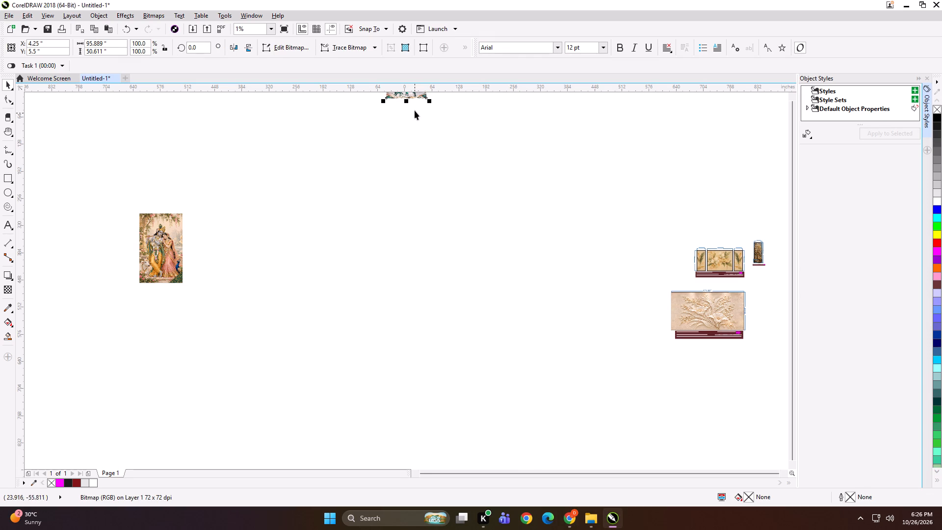
left_click_drag(432, 103, 455, 118, "shift")
left_click_drag(419, 101, 357, 281)
left_click(460, 294)
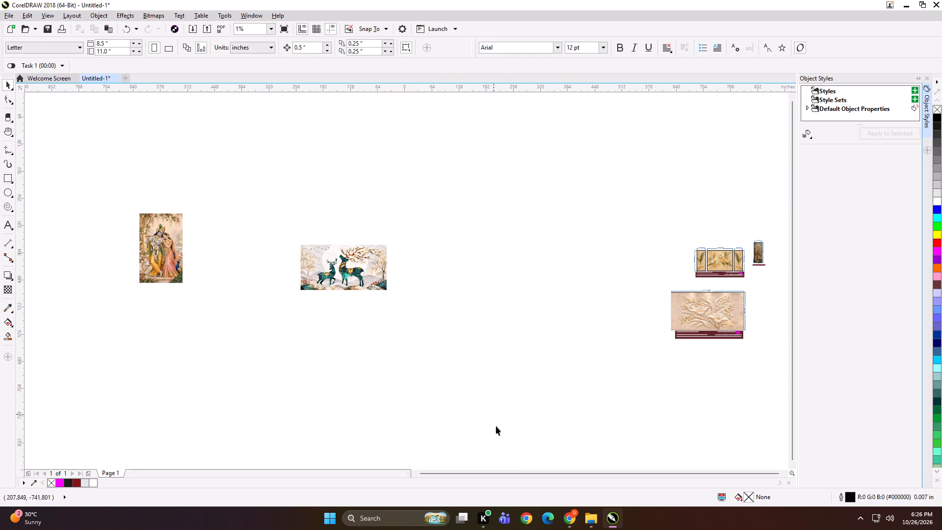
Switch to File Explorer at folder 26 on the share drive and deselect the Radha Krishna image.
left_click(583, 518)
left_click(628, 431)
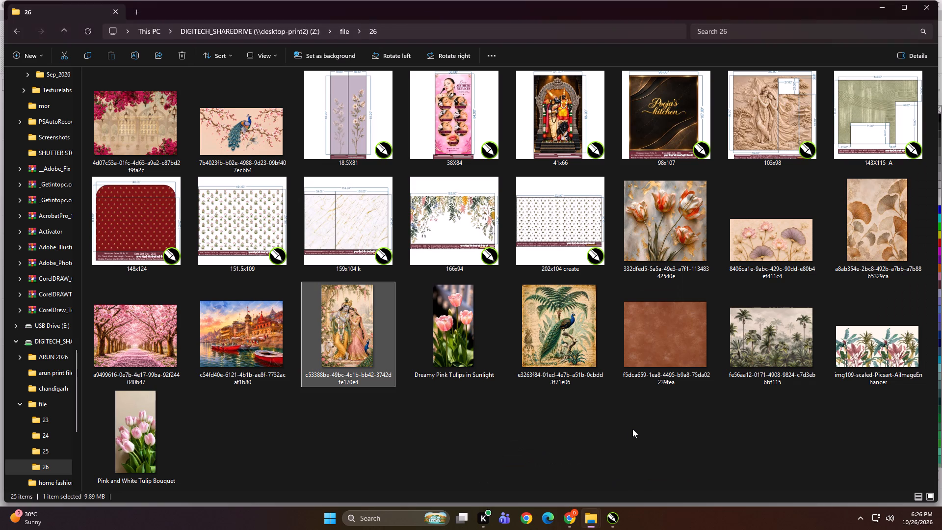
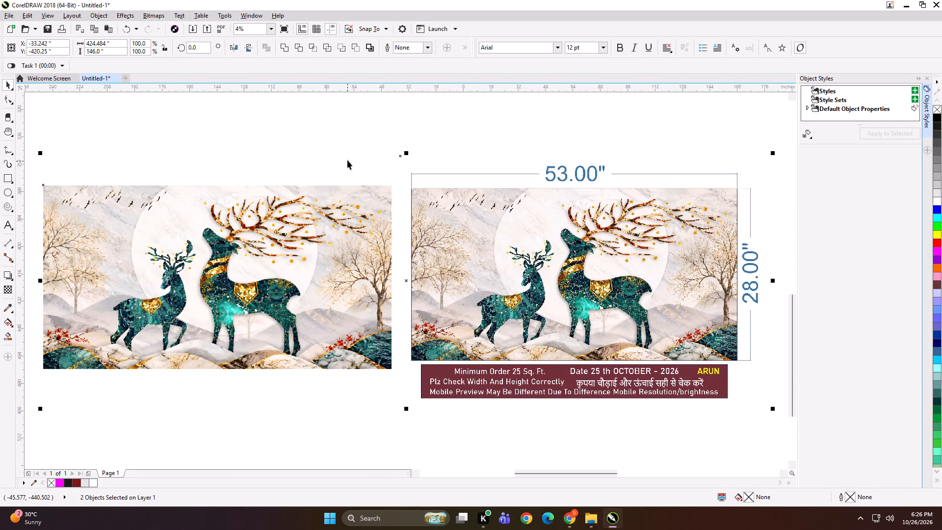
Move the dimensioned deer layout with its order-notice banner slightly farther away from the loose deer image.
left_click(346, 143)
left_click(340, 208)
left_click_drag(460, 227, 476, 225)
Resize the loose deer image to 53 inches wide by 28 inches high.
left_click(364, 237)
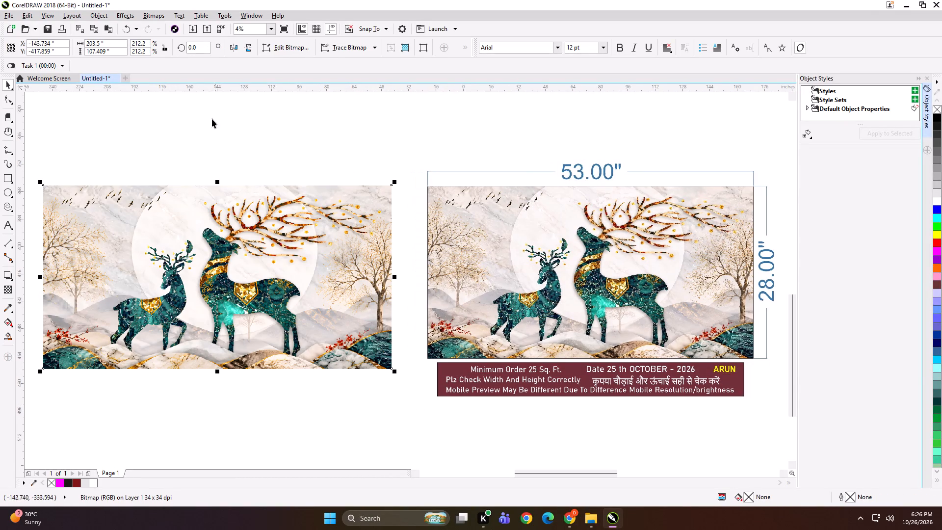
left_click_drag(113, 40, 68, 42)
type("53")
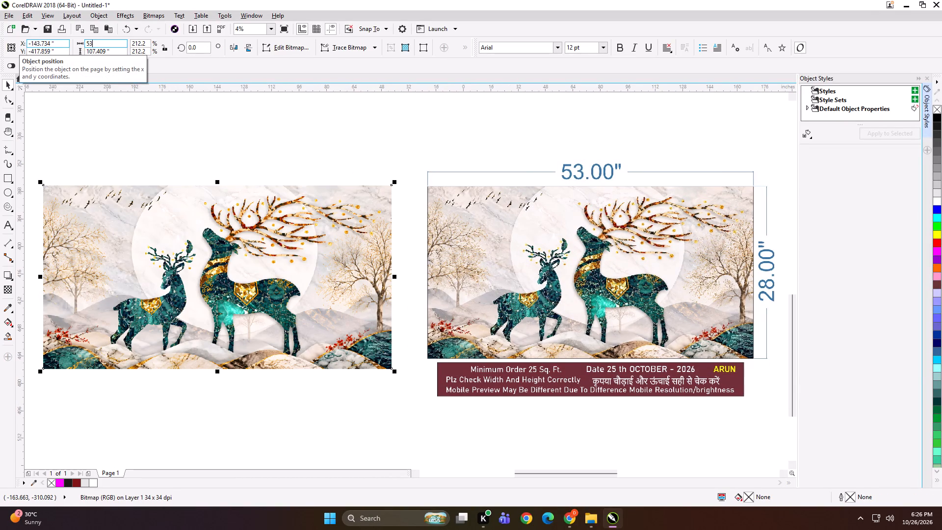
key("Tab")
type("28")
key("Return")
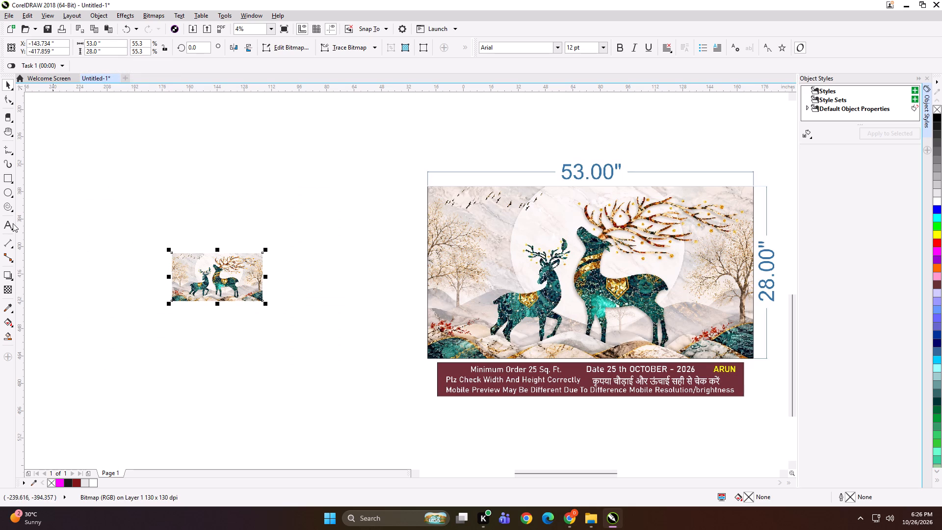
Add a rectangle frame around the 53 x 28 inch deer image and group the frame with the image.
double_click(6, 177, "shift")
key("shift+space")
left_click_drag(99, 212, 297, 359)
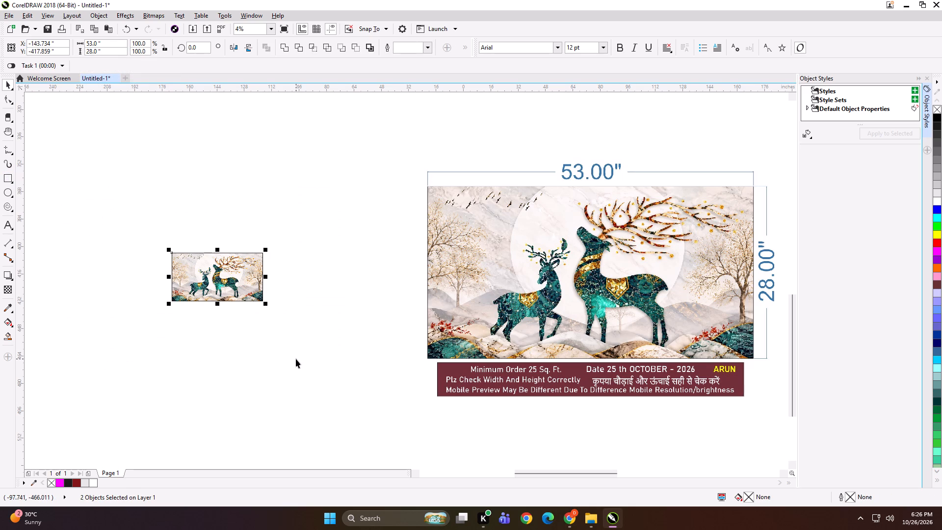
key("ctrl+g")
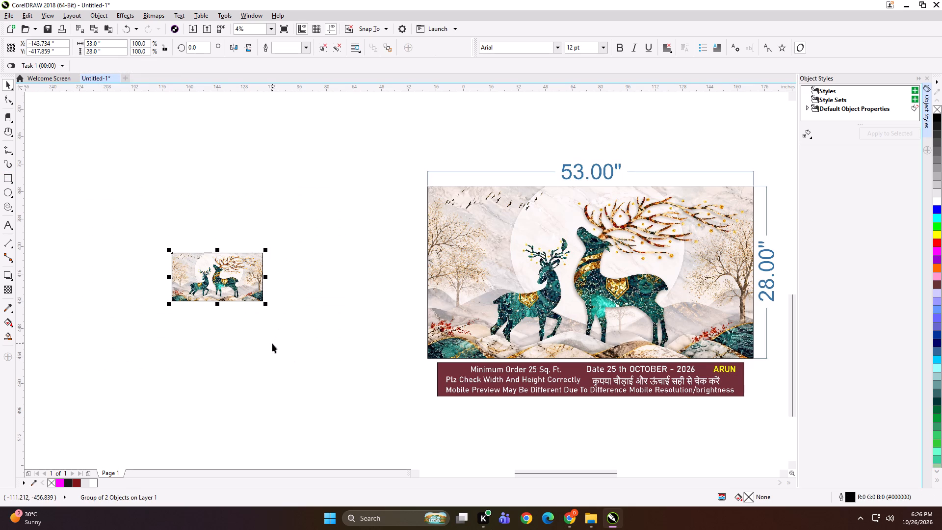
Start exporting only the framed deer panel as a TIFF bitmap, with folder 26 inside PRINT FILE as the destination.
key("ctrl+e")
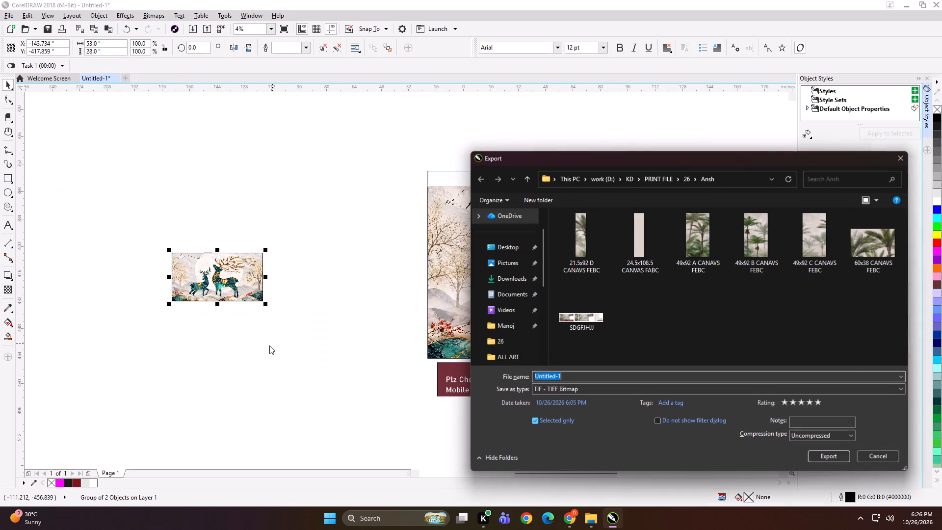
left_click(523, 181)
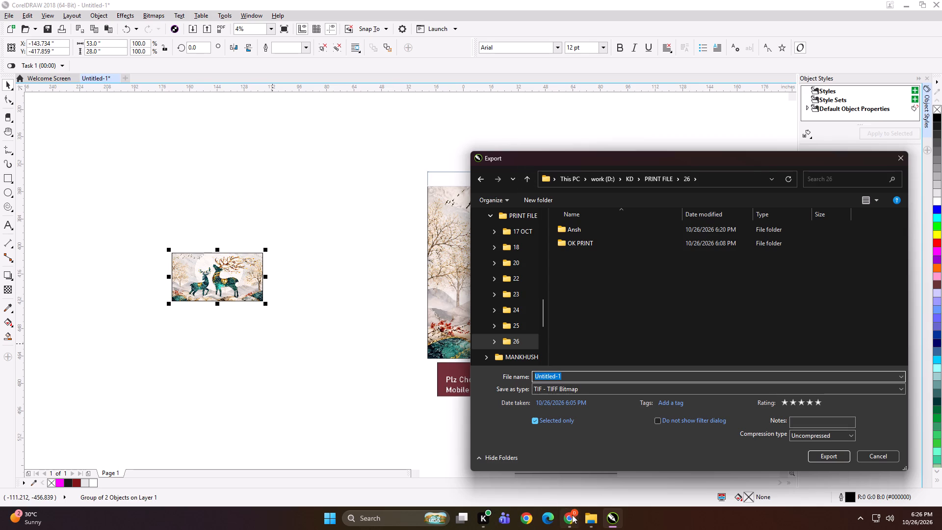
left_click(584, 522)
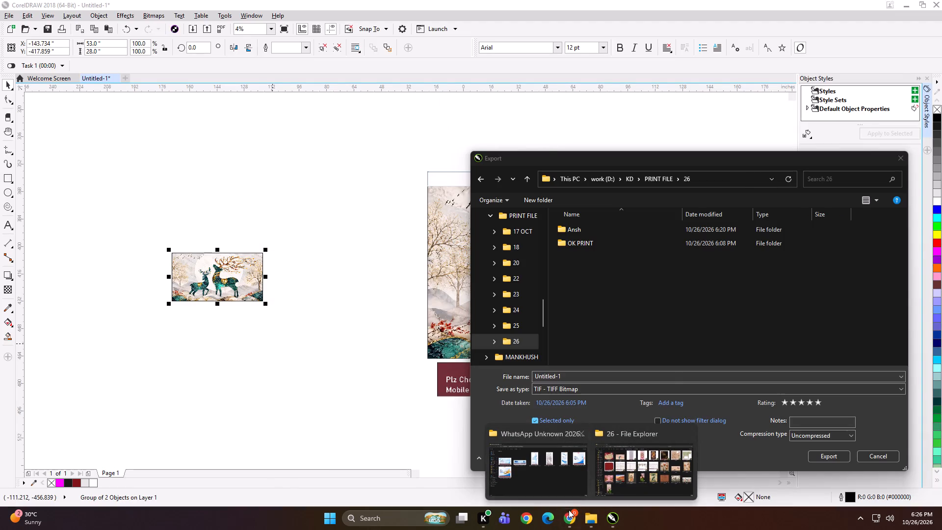
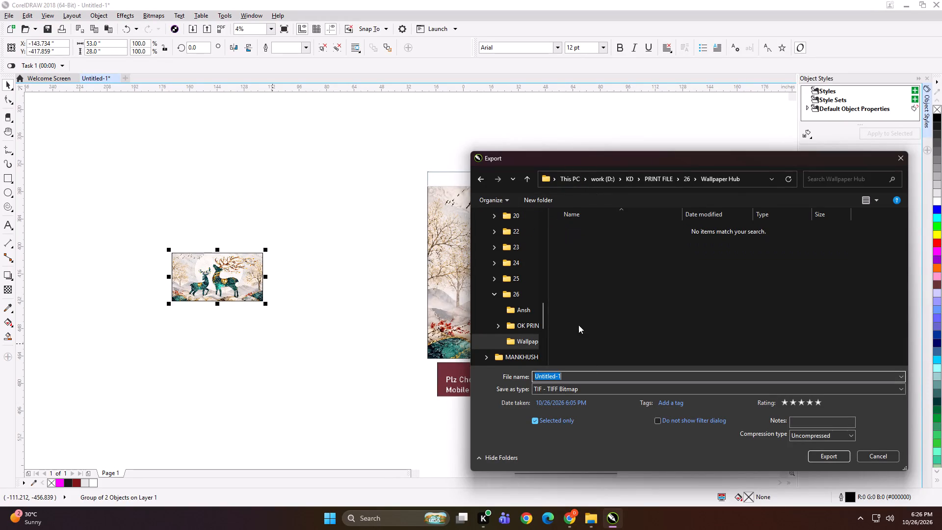
Export the selected 53 x 28 inch deer panel as a TIFF named 53x28 GOLDFOIL in the Wallpaper Hub folder.
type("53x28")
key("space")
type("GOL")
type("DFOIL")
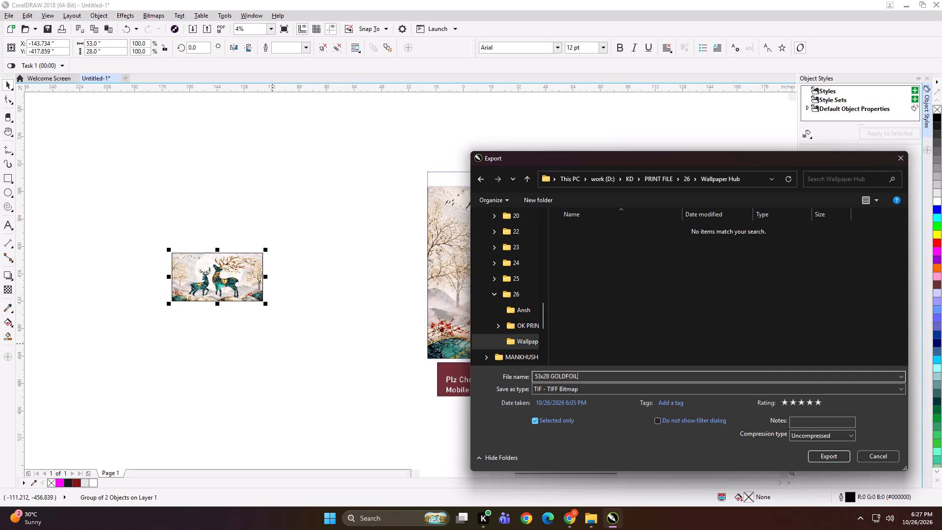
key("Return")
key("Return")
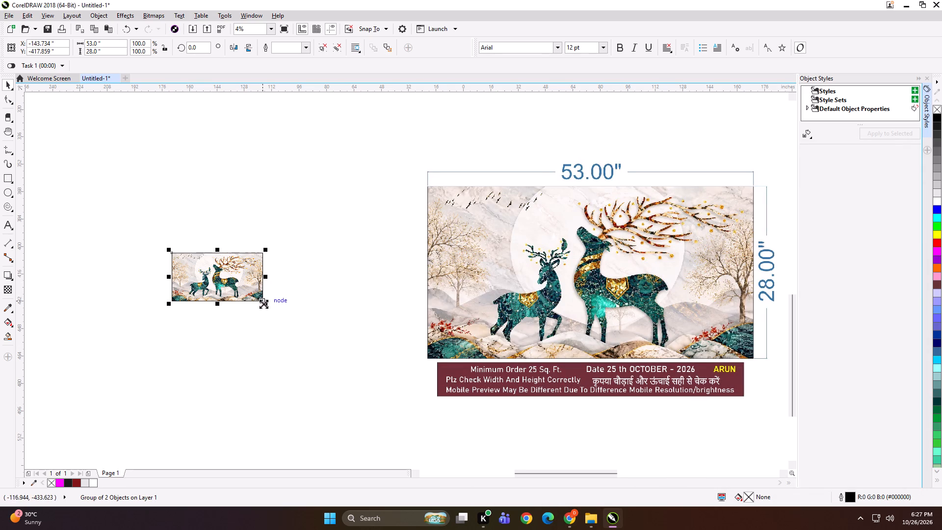
Enlarge the plain deer panel to nearly the size of the bannered deer layout beside it and group the two.
left_click_drag(265, 304, 374, 384, "shift")
left_click(460, 339, "shift")
key("ctrl+g")
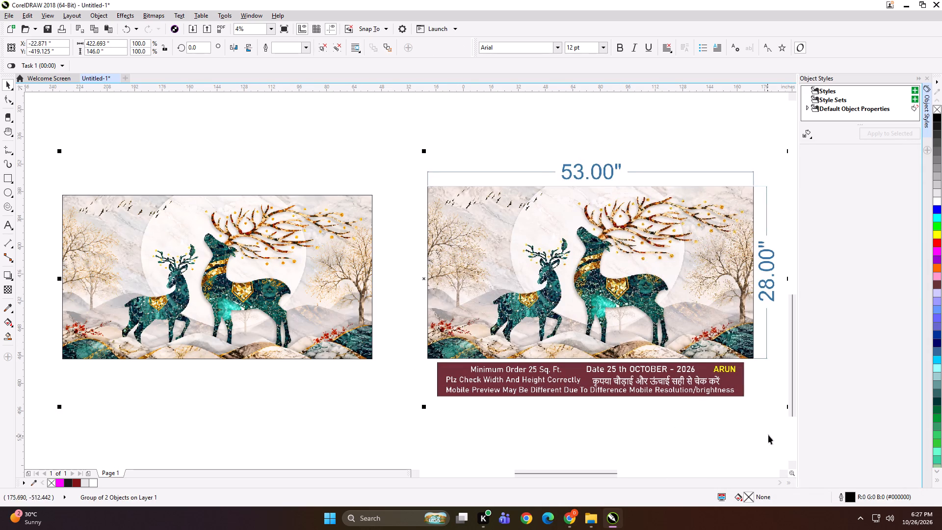
Scale the grouped deer panel and bannered layout down proportionally to about 6.5 x 2.25 inches.
left_click_drag(788, 406, 598, 356, "shift")
left_click_drag(59, 409, 377, 298, "shift")
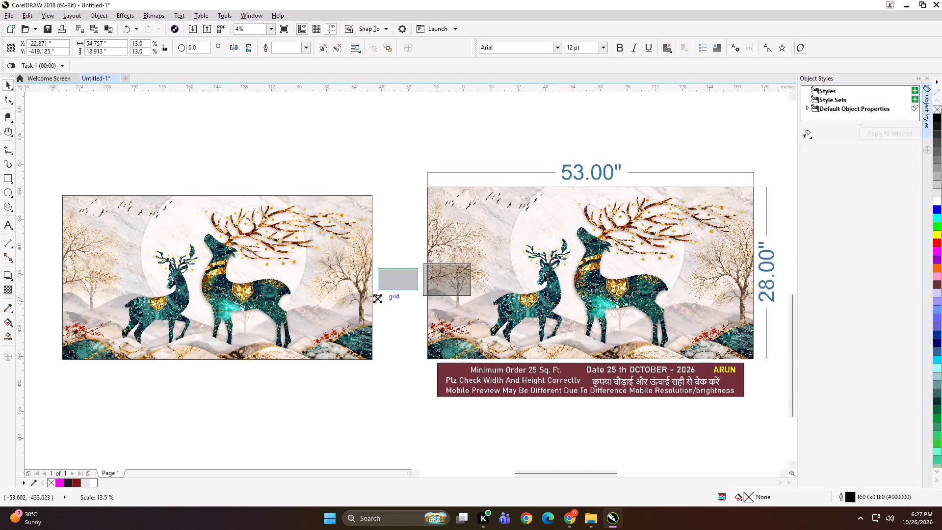
left_click_drag(377, 298, 384, 294, "shift")
scroll(404, 285, "up", 2)
scroll(504, 264, "up", 1)
left_click_drag(578, 283, 521, 295)
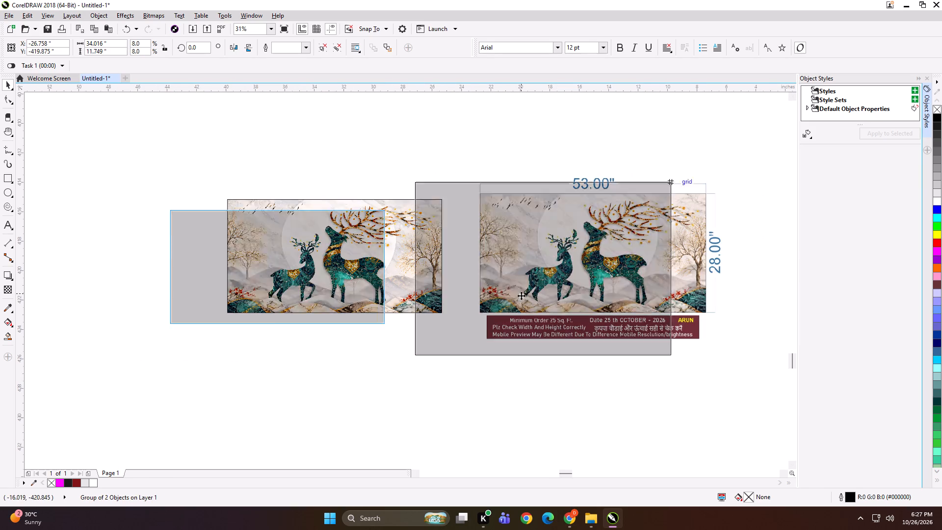
left_click_drag(521, 295, 521, 294)
left_click_drag(677, 357, 562, 325, "shift")
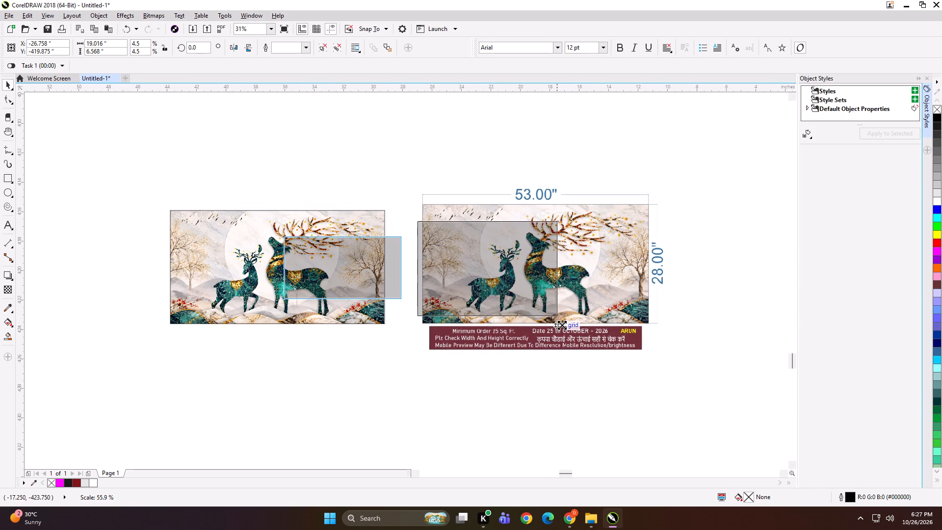
left_click_drag(562, 325, 524, 308, "shift")
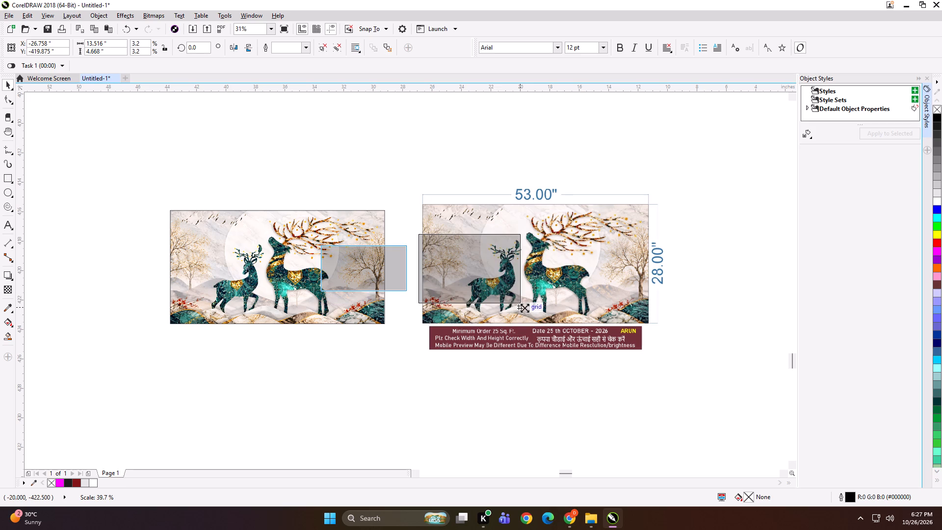
left_click_drag(524, 308, 474, 289, "shift")
Export the reduced deer group as a TIFF named SFF in the Wallpaper Hub folder.
key("ctrl+e")
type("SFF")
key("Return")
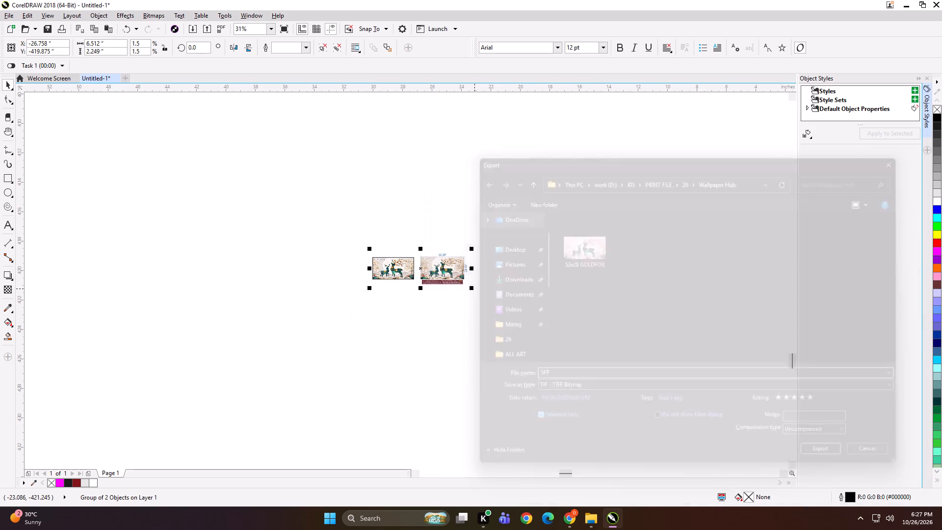
Export the two selected deer layouts as a TIFF named SFF into the Wallpaper Hub folder.
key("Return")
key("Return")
Delete the two deer layouts from the Untitled-1 document.
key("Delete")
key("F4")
left_click(474, 289)
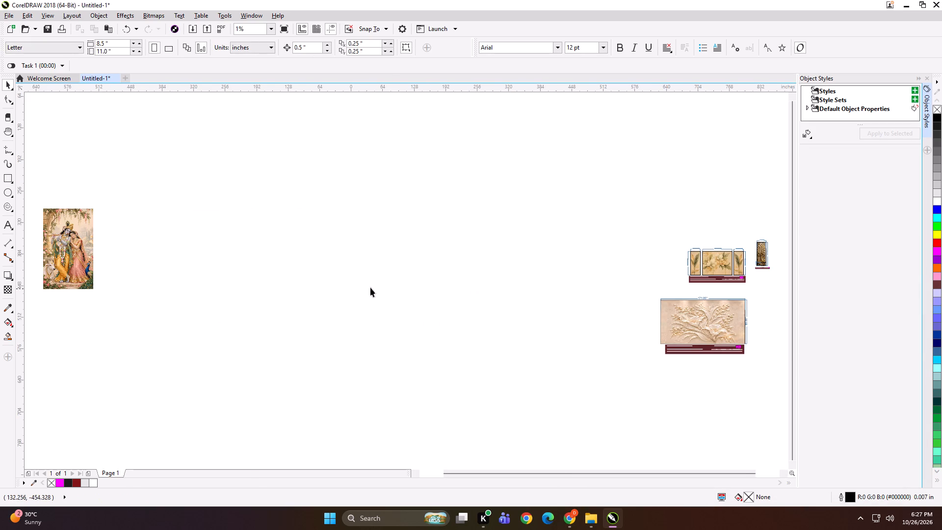
Move the Radha Krishna image from the far side of the canvas toward the existing mural layouts.
left_click_drag(74, 239, 299, 265)
left_click_drag(350, 278, 356, 285)
left_click_drag(301, 284, 258, 275)
left_click(402, 308)
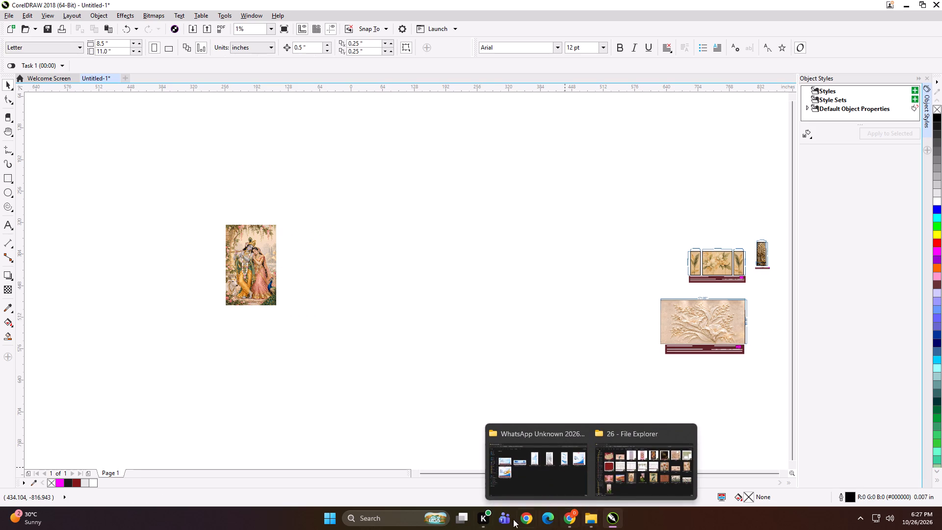
Launch Adobe Photoshop 2020.
left_click(412, 518)
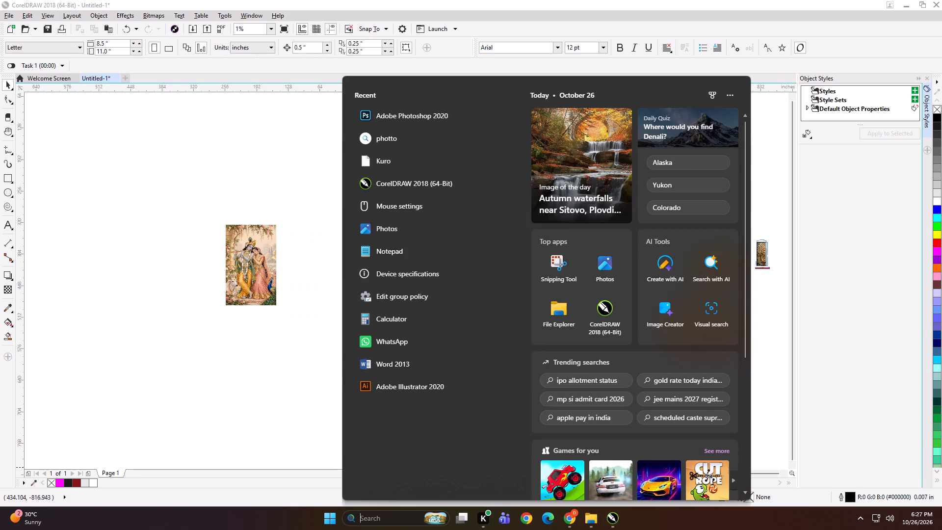
type("PHOTO")
key("Return")
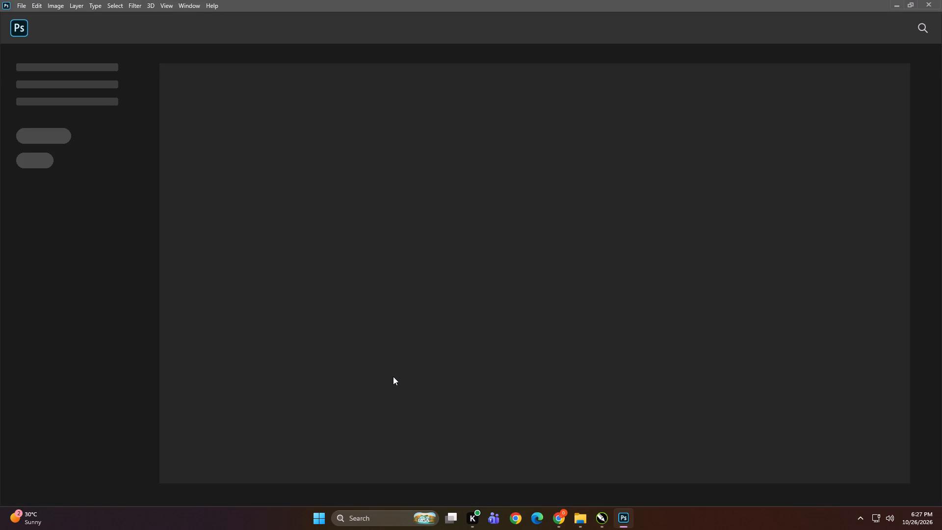
Return to CorelDRAW and move the Radha Krishna image still closer to the mural layouts.
left_click(598, 521)
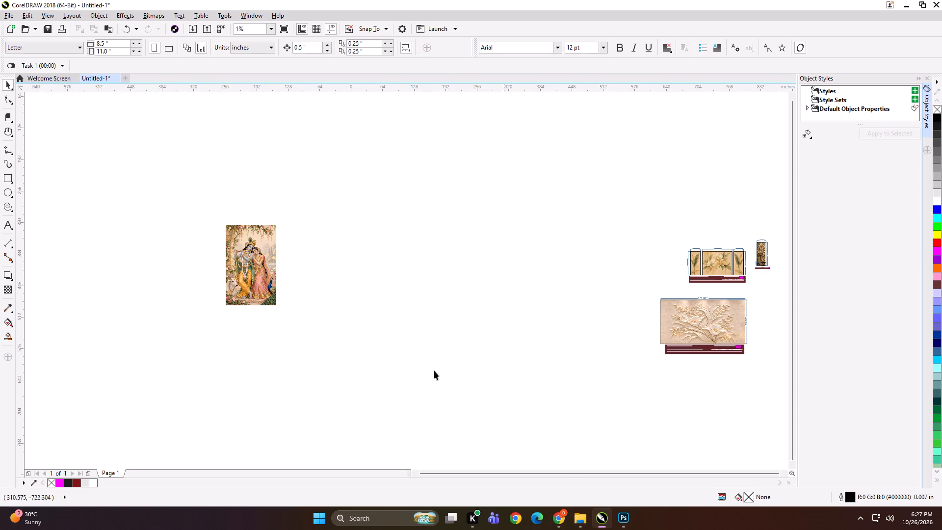
left_click_drag(274, 263, 455, 285)
left_click(264, 309)
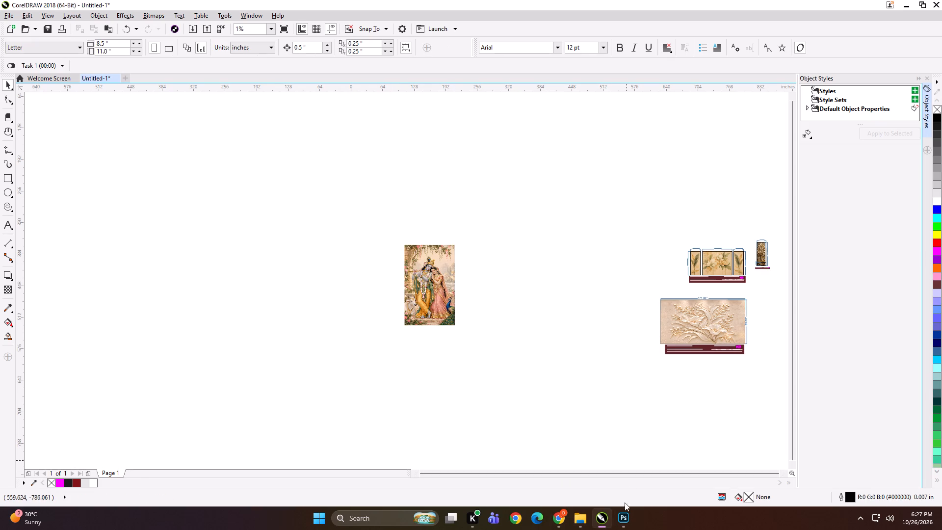
Look through the WhatsApp order folder and the newest Downloads files for the deer artwork, and check whether Photoshop is ready.
left_click(582, 518)
left_click(567, 471)
scroll(26, 143, "up", 3)
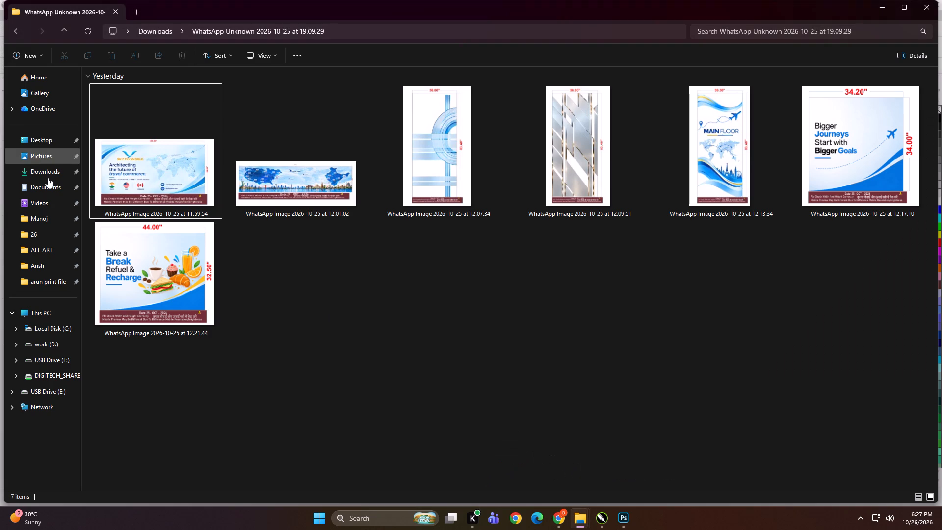
left_click(48, 178)
left_click(146, 181)
scroll(153, 177, "up", 7)
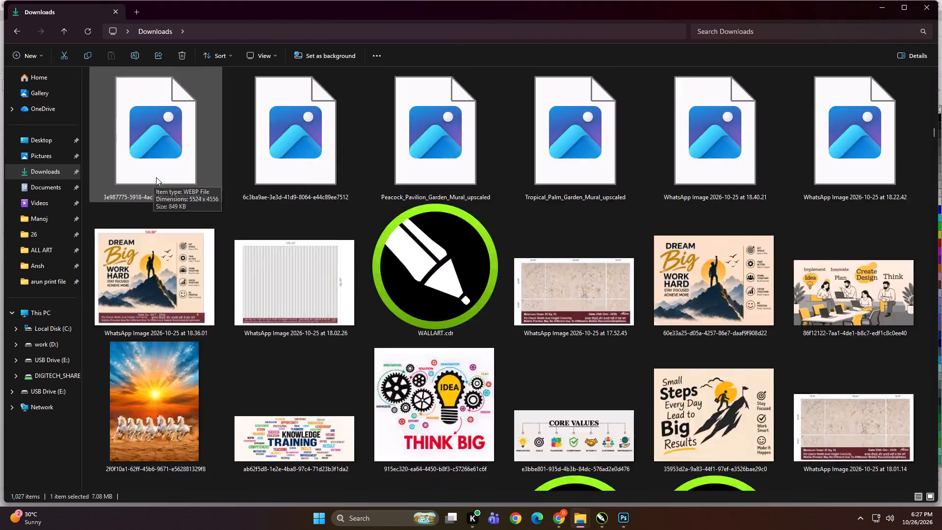
scroll(156, 177, "up", 20)
scroll(156, 177, "up", 17)
left_click(151, 176)
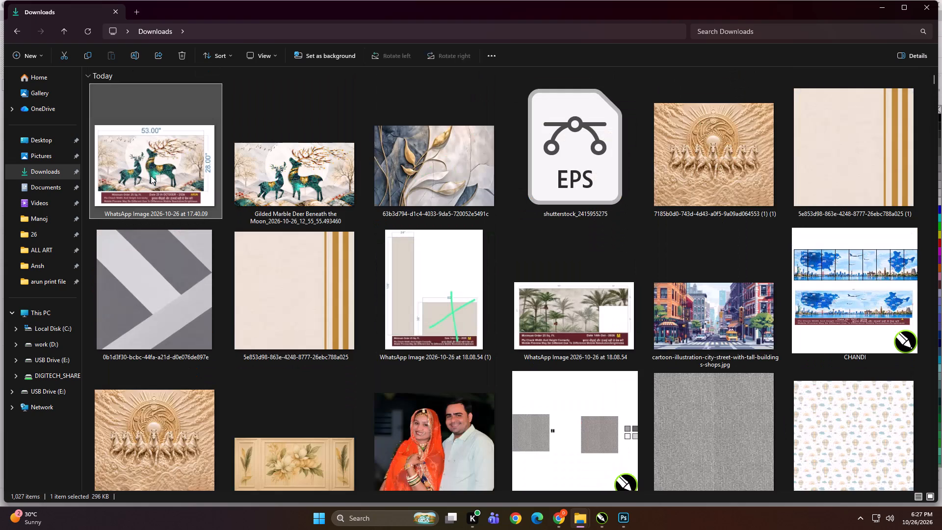
left_click(622, 520)
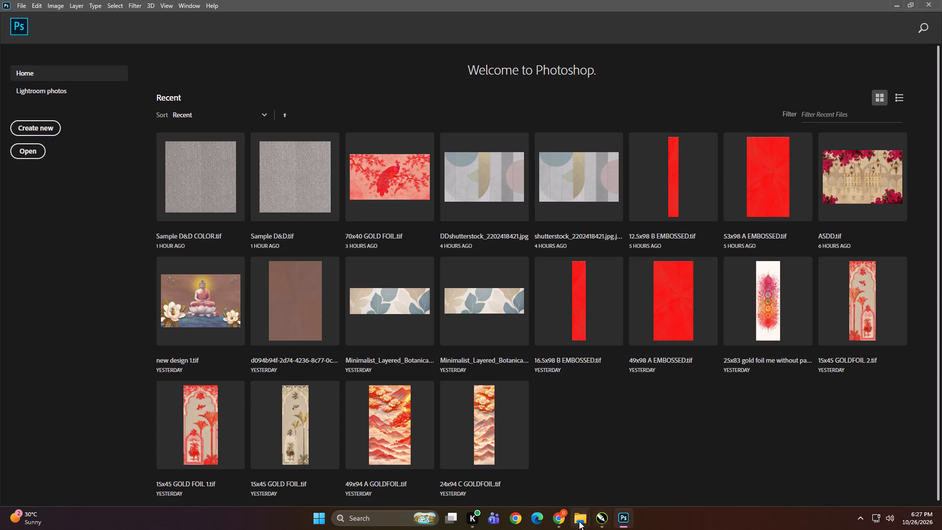
Open 53x28 GOLDFOIL from work (D:) > KD > PRINT FILE > 26 > Wallpaper Hub in Photoshop.
left_click(579, 521)
left_click(615, 468)
scroll(29, 277, "up", 8)
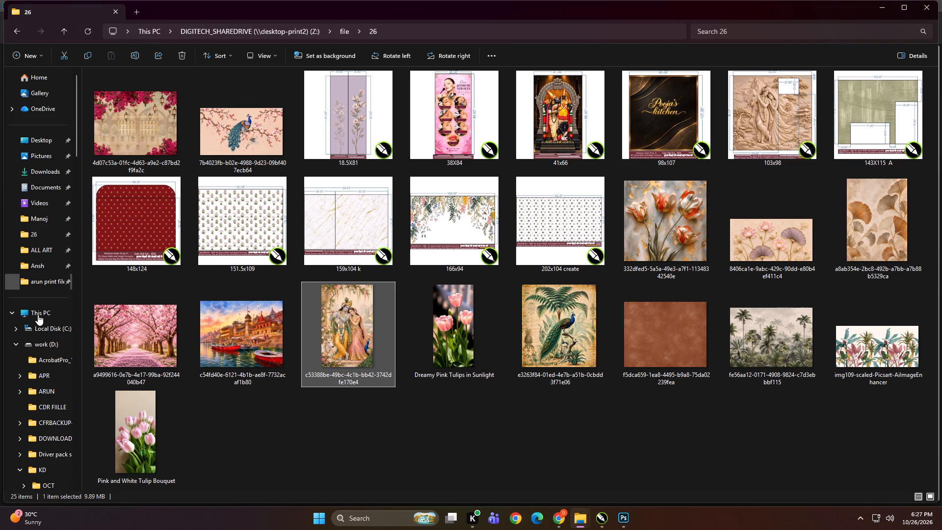
left_click(38, 315)
double_click(358, 173)
triple_click(501, 100)
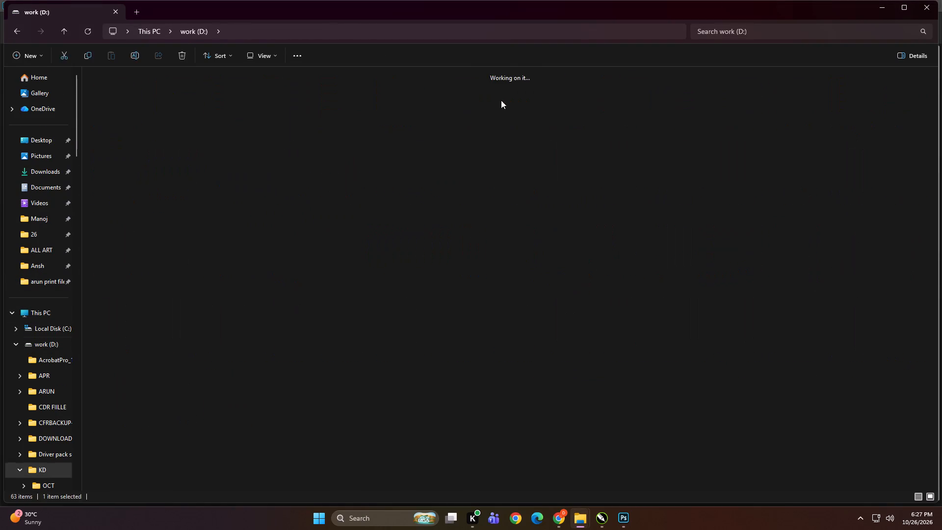
double_click(257, 107)
double_click(301, 253)
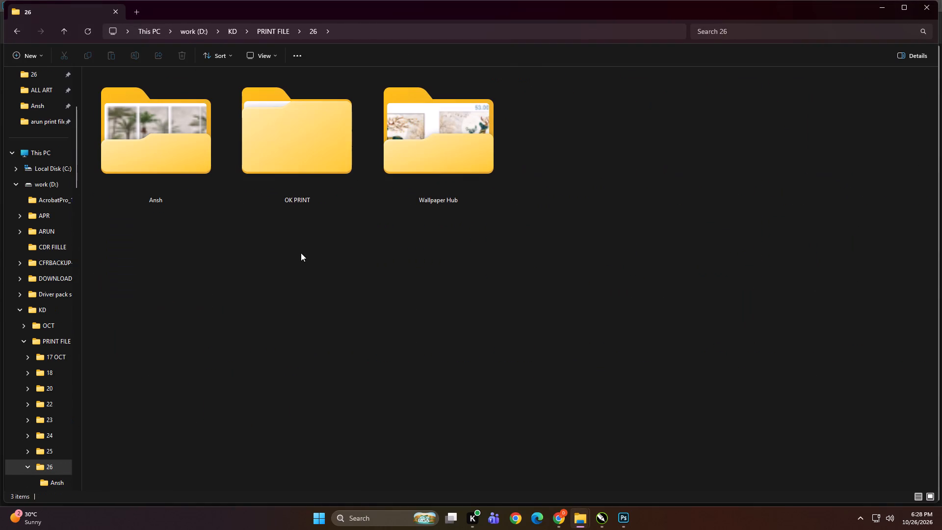
left_click(463, 144)
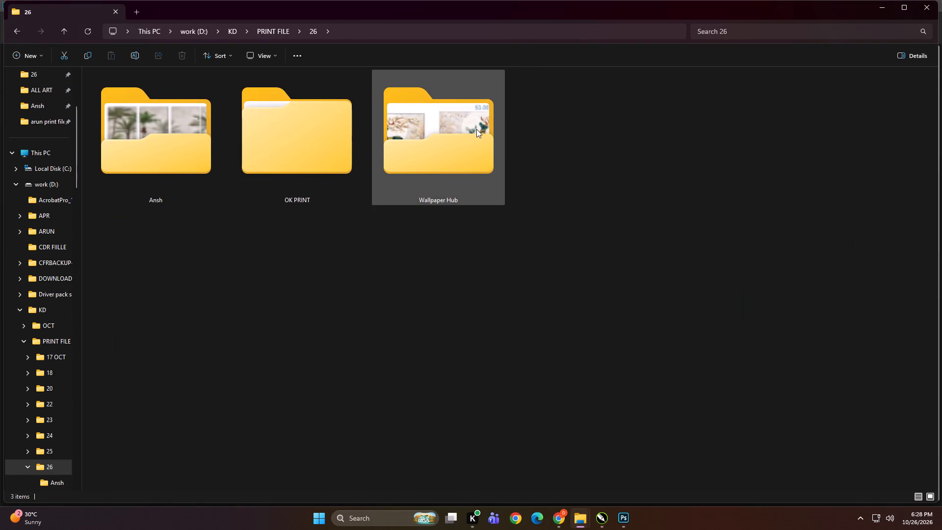
double_click(476, 129)
left_click(126, 122)
left_click_drag(116, 101, 628, 502)
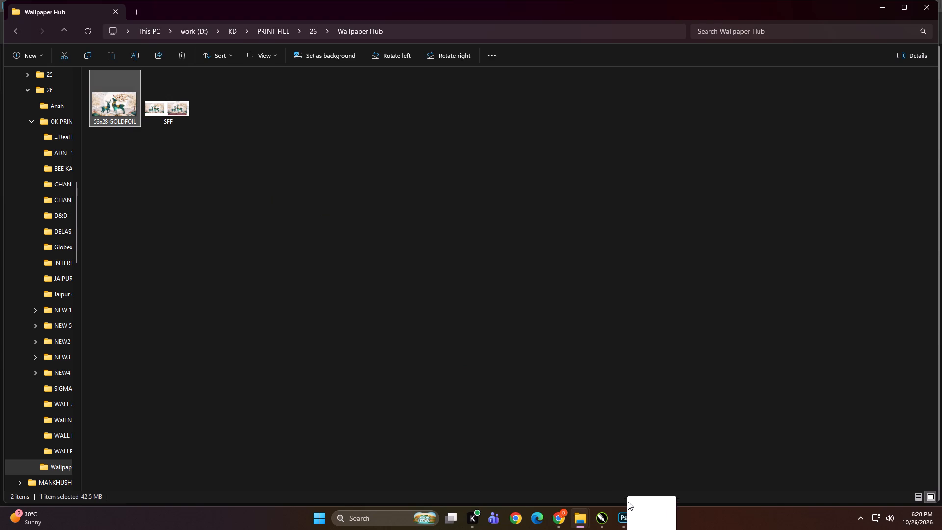
left_click_drag(628, 502, 597, 443)
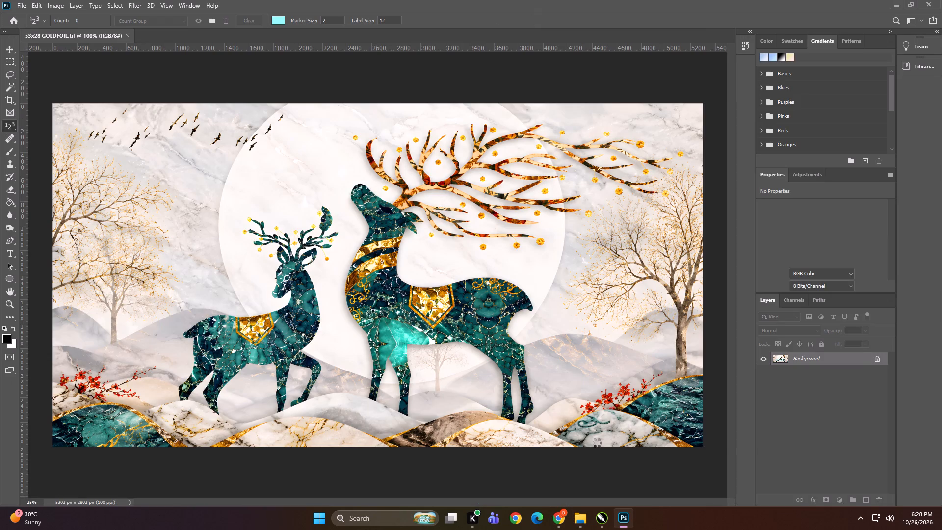
Duplicate the Background layer and apply the Photocopy filter with Detail 3 and Darkness 50 to the copy.
key("ctrl+j")
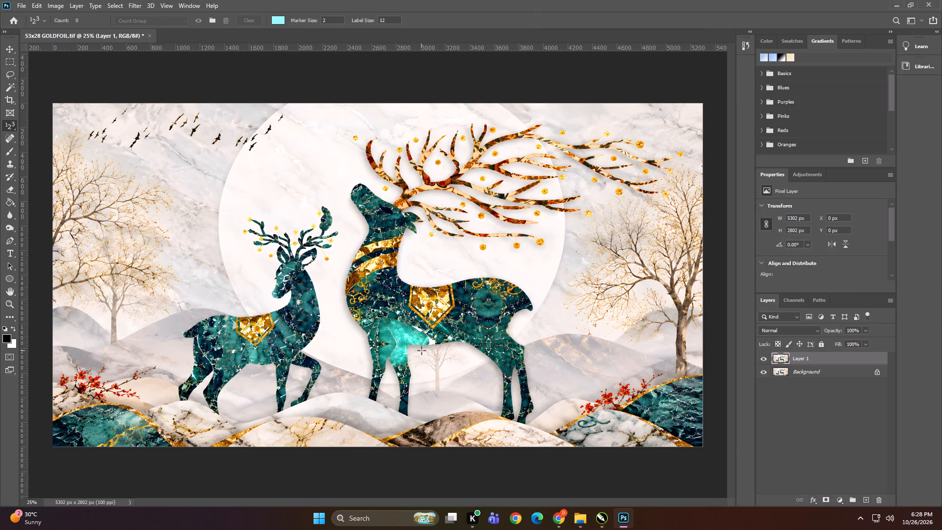
left_click(137, 3)
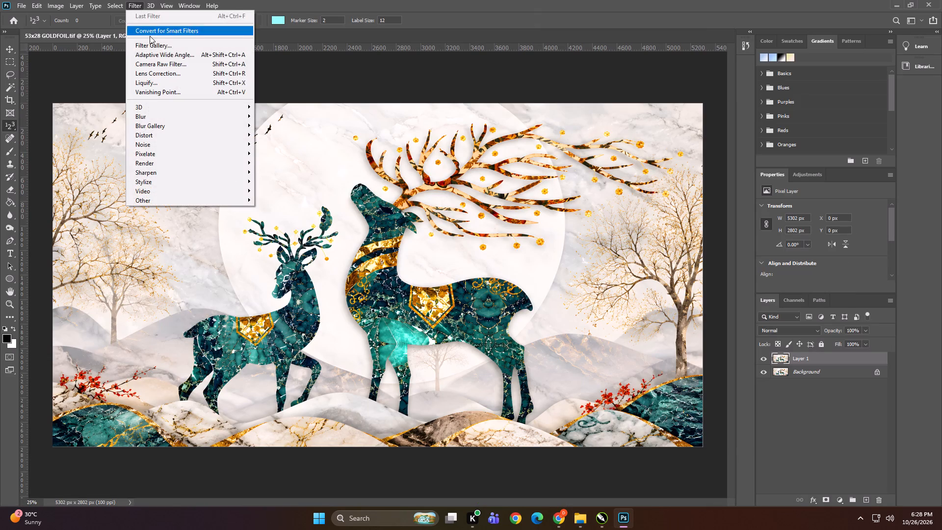
left_click(154, 43)
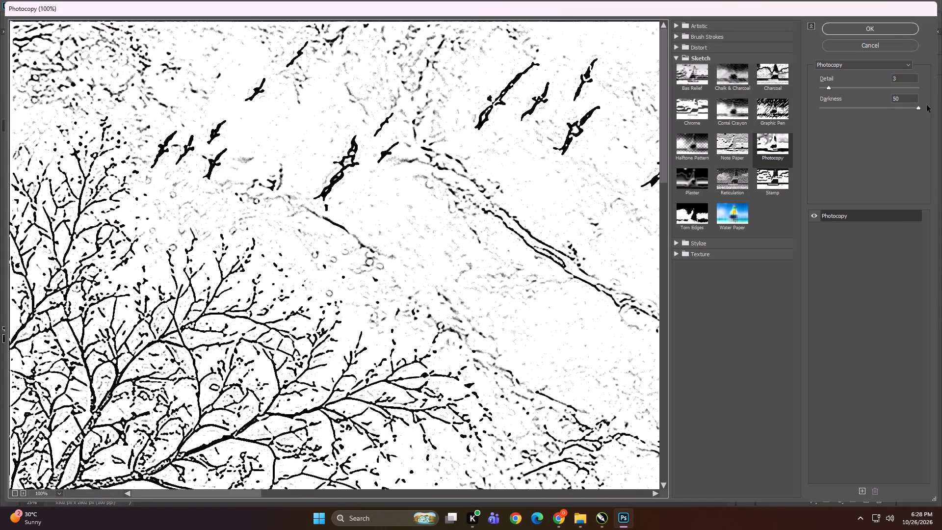
left_click(880, 31)
Select the black outlines and light grey shading of Layer 1 with the Magic Wand, extending each pick to similar pixels.
scroll(405, 338, "up", 16, "alt")
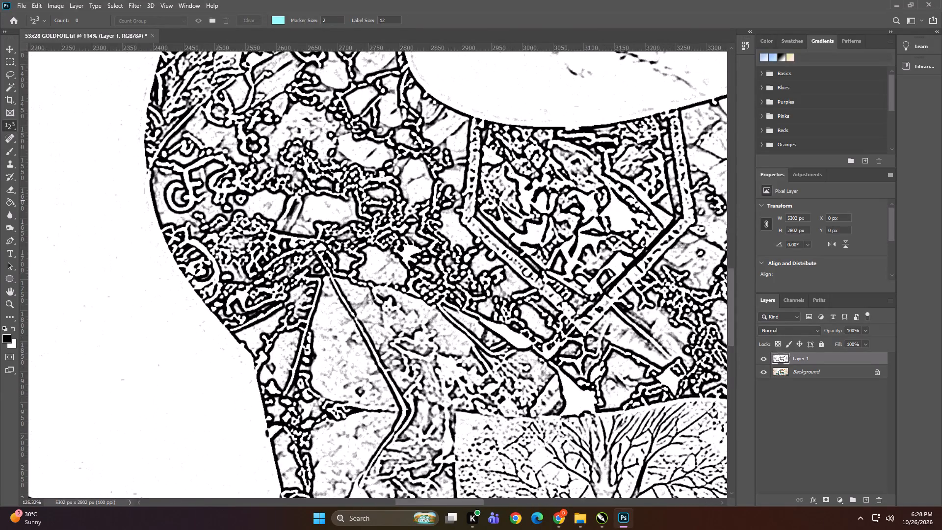
scroll(372, 300, "up", 20, "alt")
scroll(372, 300, "up", 7, "alt")
key("w")
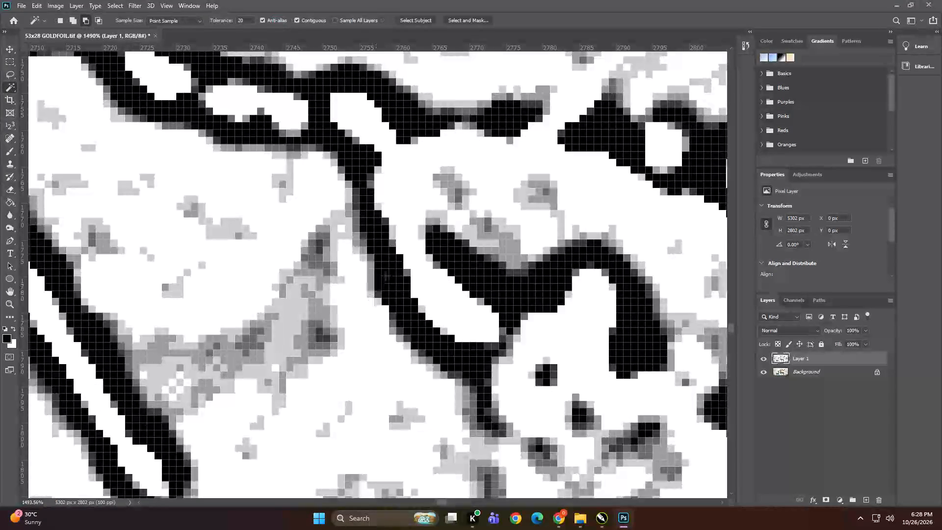
left_click(385, 276)
right_click(385, 276)
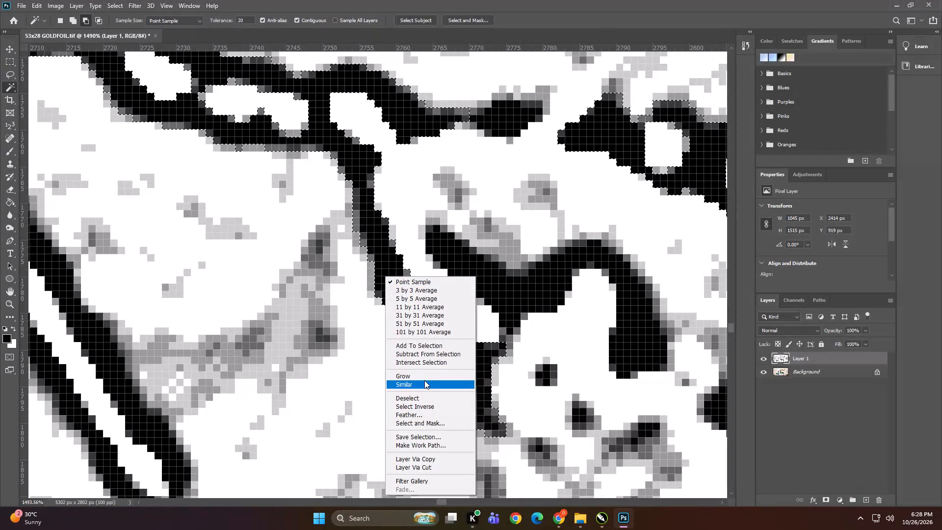
left_click(423, 381)
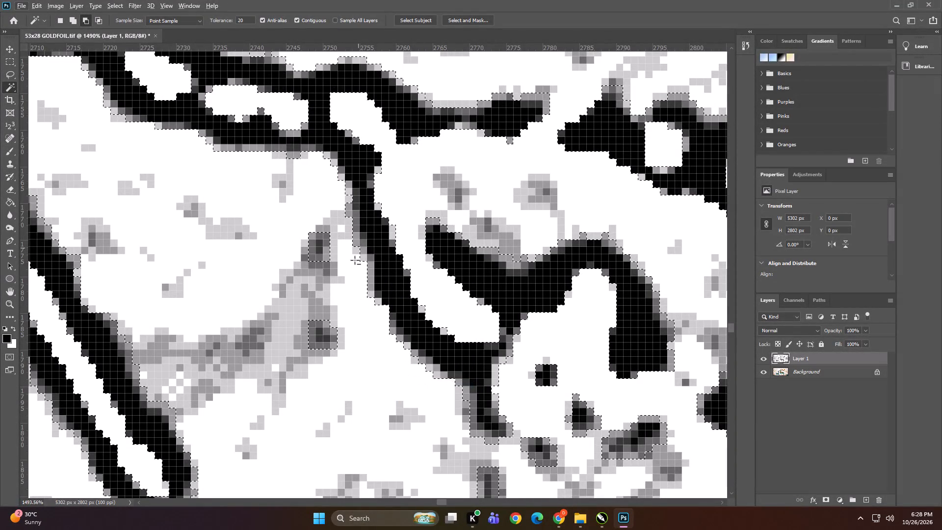
left_click(294, 316, "shift")
right_click(294, 312)
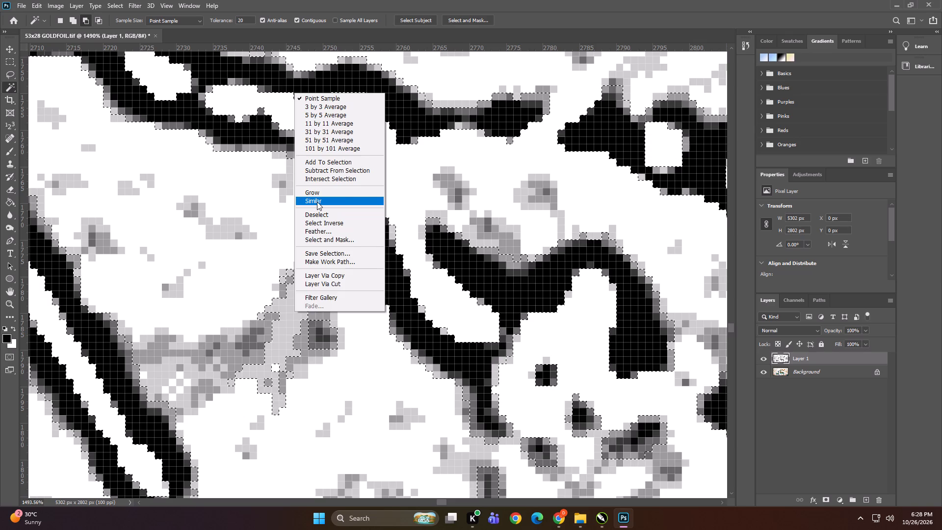
left_click(317, 202)
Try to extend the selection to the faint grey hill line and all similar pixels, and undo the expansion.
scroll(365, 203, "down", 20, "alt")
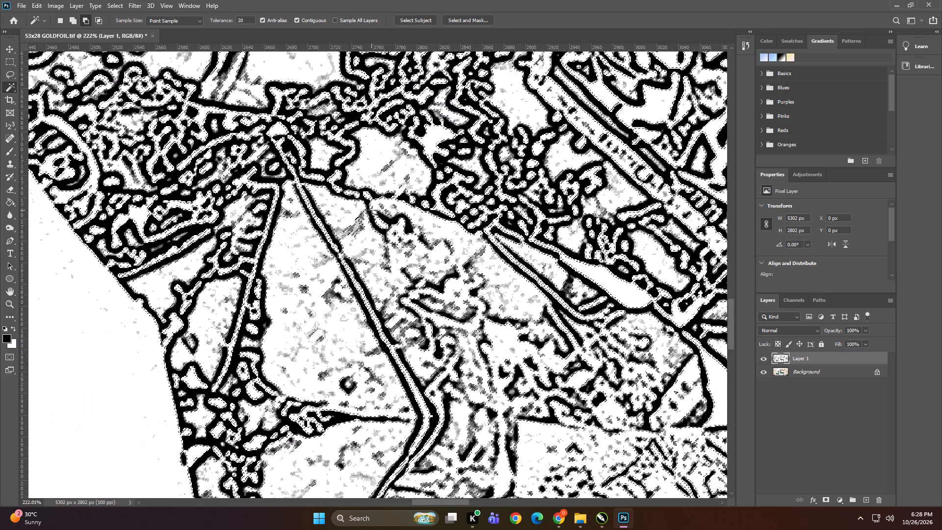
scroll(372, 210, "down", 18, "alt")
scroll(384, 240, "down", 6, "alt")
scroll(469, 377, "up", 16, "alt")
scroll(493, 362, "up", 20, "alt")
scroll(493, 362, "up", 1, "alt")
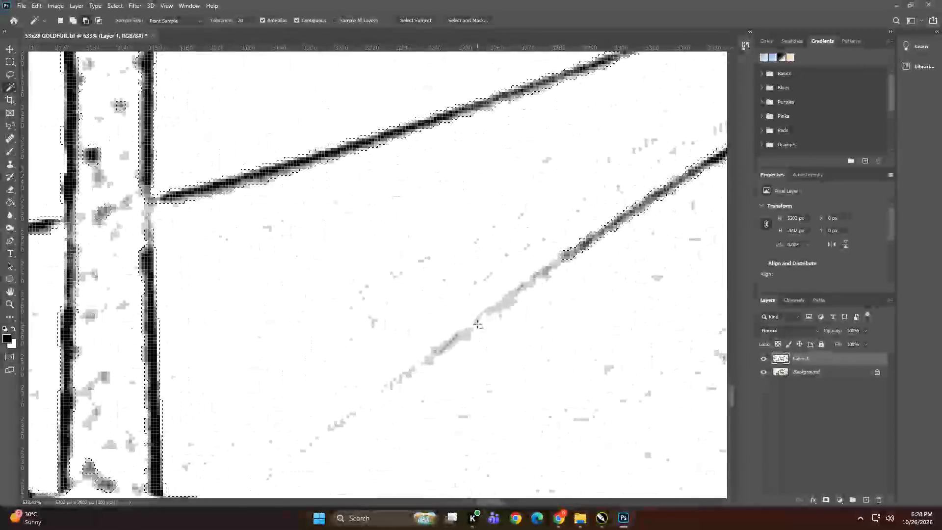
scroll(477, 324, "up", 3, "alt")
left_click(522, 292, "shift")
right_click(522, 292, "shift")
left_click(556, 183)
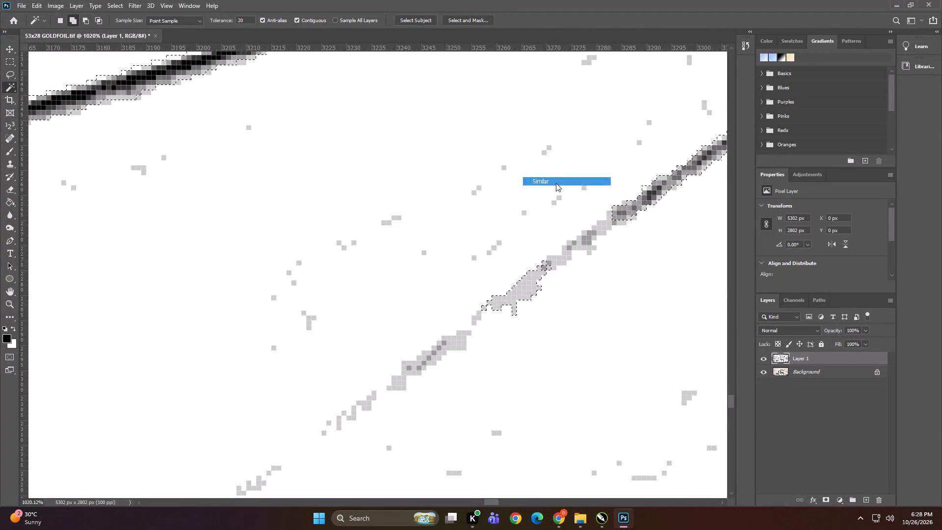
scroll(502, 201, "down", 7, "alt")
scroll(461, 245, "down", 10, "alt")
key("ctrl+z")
With the Background layer active, create a red spot channel named Spot 1 at 100% solidity from the selection.
scroll(471, 283, "down", 4, "alt")
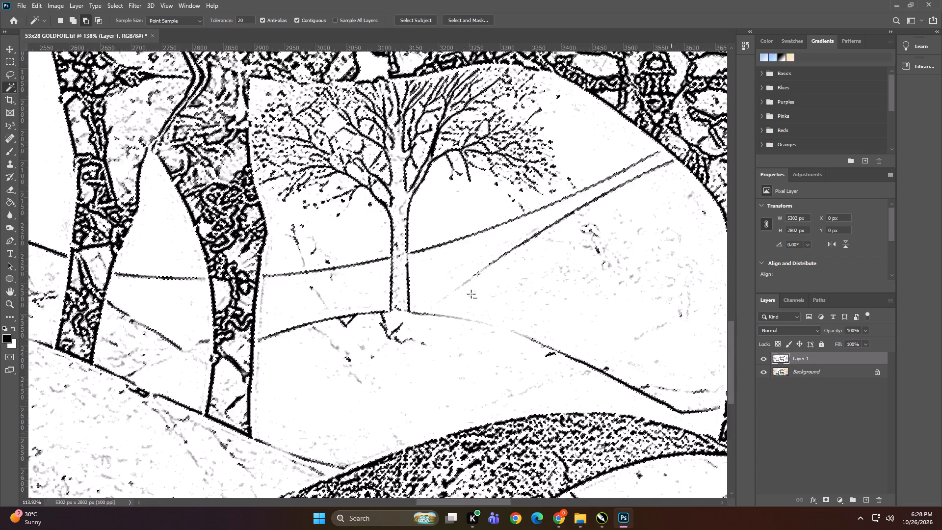
scroll(471, 294, "down", 20, "alt")
left_click(823, 376)
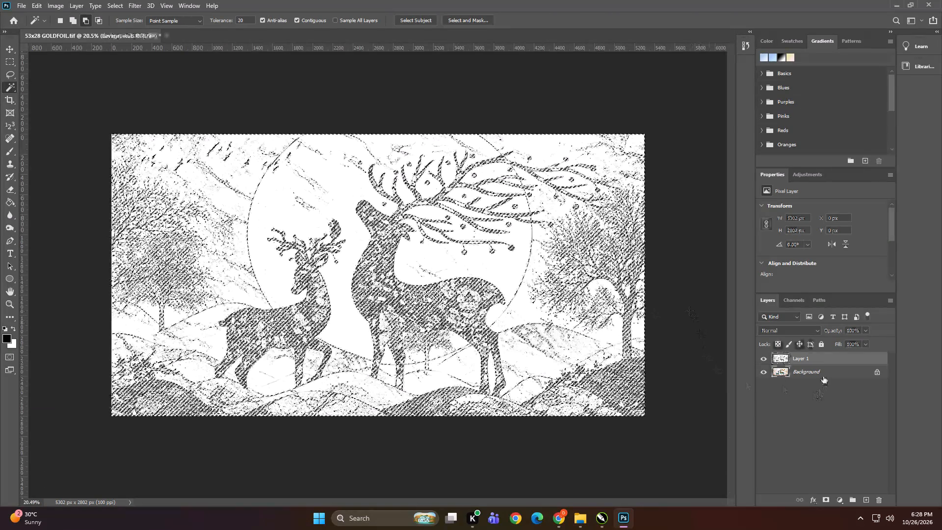
left_click(798, 299)
left_click(889, 300)
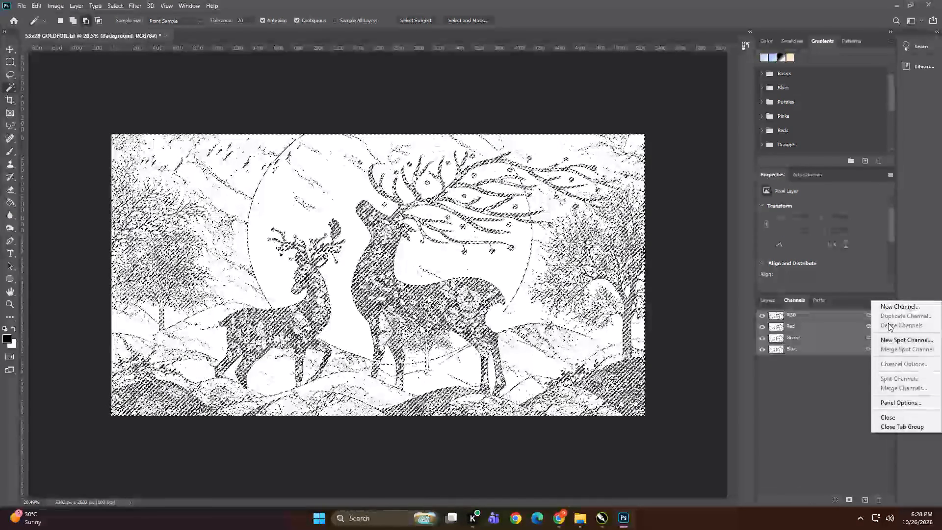
left_click(889, 339)
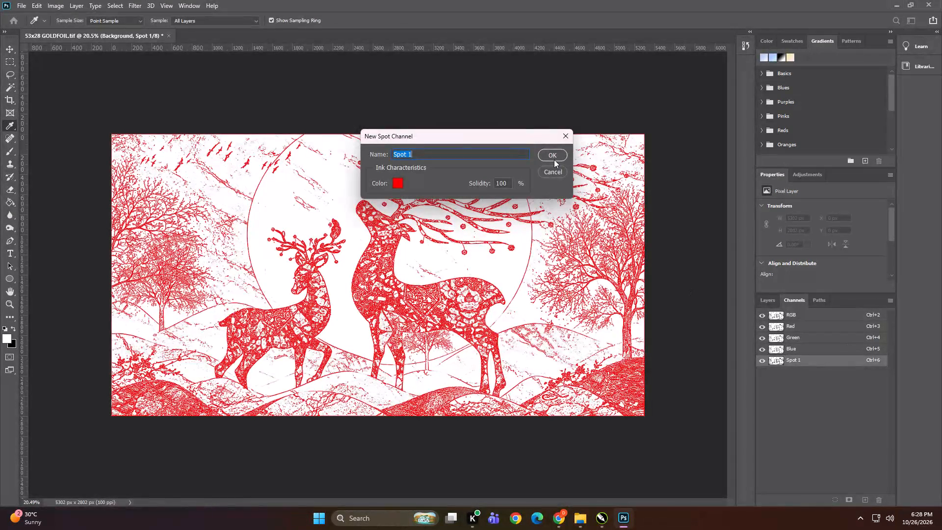
left_click(552, 156)
Duplicate the Spot 1 channel as Spot 2 in the same document and make the copy visible.
right_click(818, 361)
left_click(828, 367)
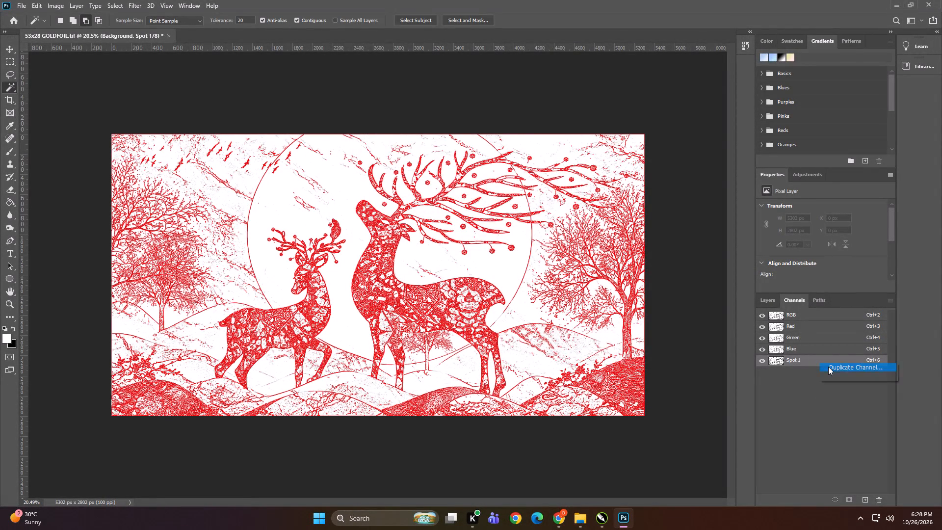
key("Right")
key("BackSpace")
key("BackSpace")
key("BackSpace")
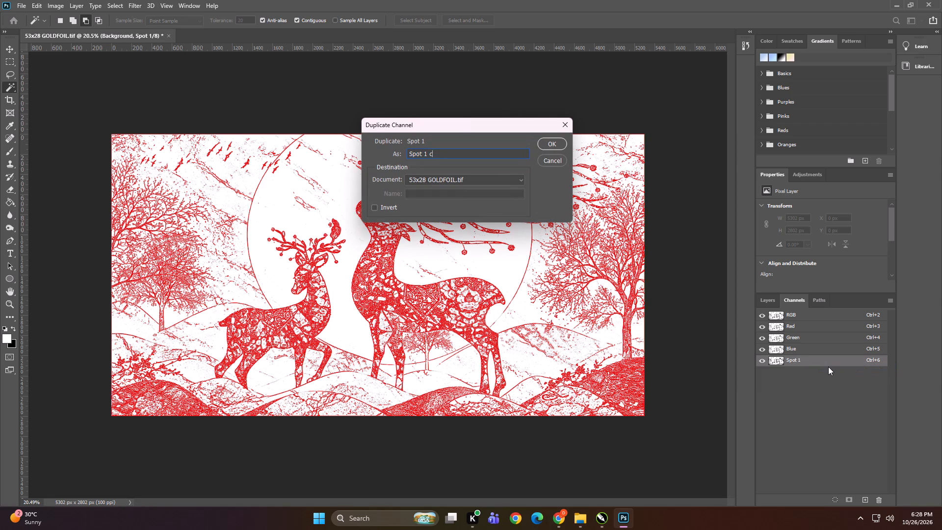
key("BackSpace")
key("BackSpace")
key("BackSpace")
key("2")
left_click(553, 148)
left_click(760, 372)
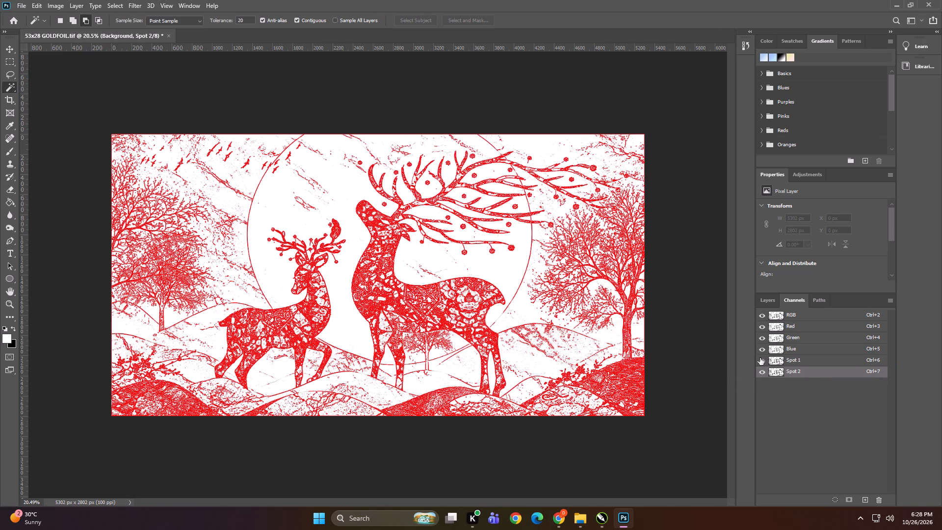
Delete Layer 1, keep only the Background layer, and check the spot-colour overlay on the deer.
left_click(765, 301)
left_click(801, 359)
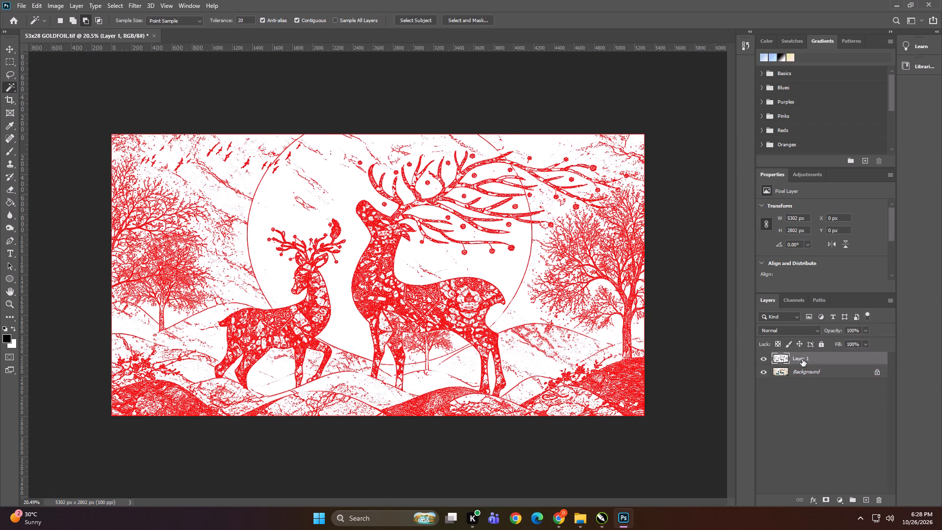
key("Delete")
scroll(280, 346, "up", 12, "alt")
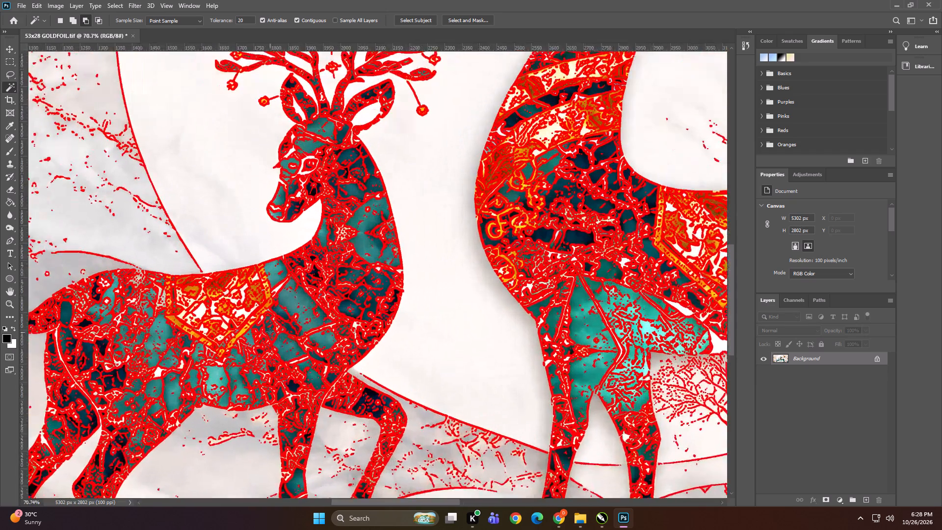
scroll(270, 332, "up", 2, "alt")
scroll(322, 276, "down", 9, "alt")
scroll(322, 316, "down", 6, "alt")
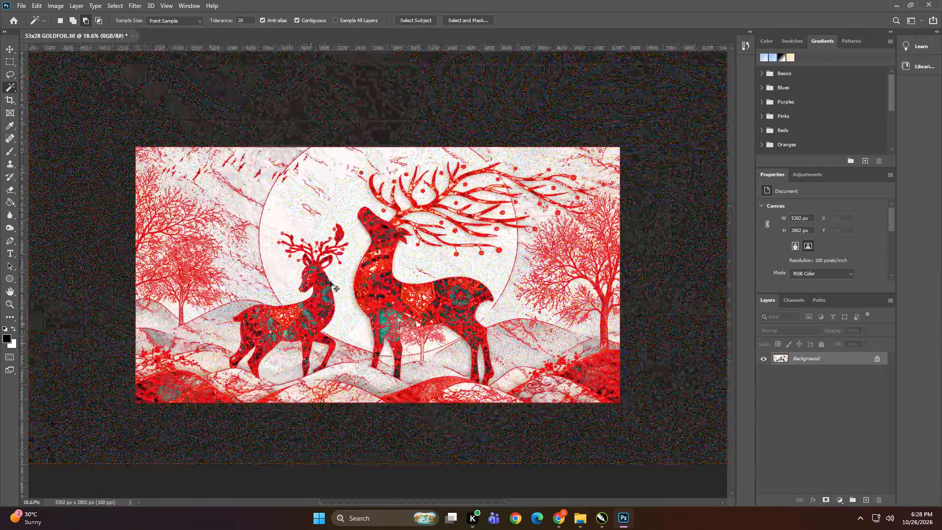
Save the document as TIFF with spot colours and LZW compression, replacing 53x28 GOLDFOIL in the Wallpaper Hub folder.
key("ctrl+shift+s")
left_click(524, 336)
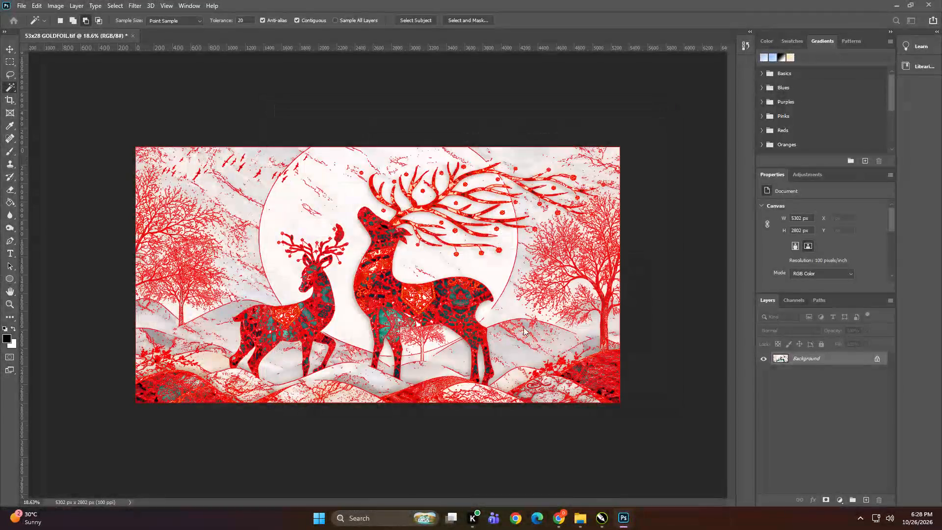
left_click(536, 399)
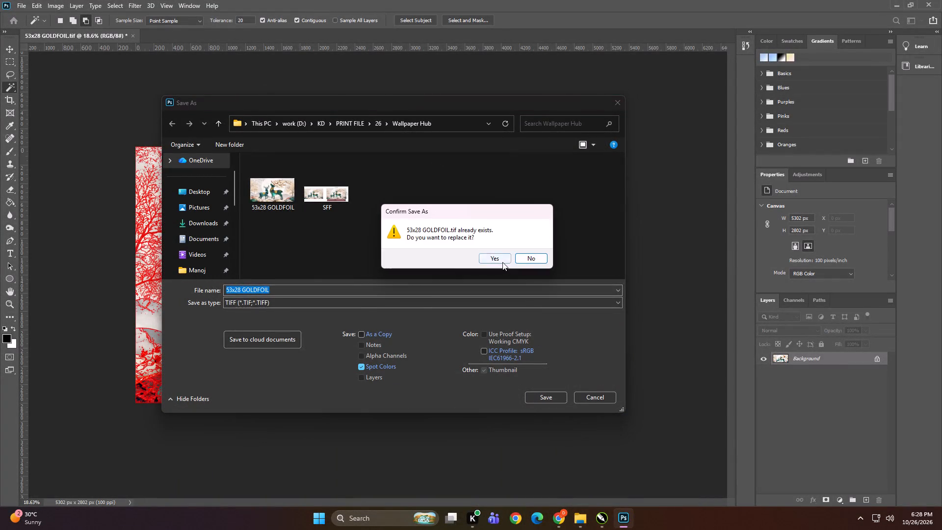
left_click(502, 262)
left_click(349, 146)
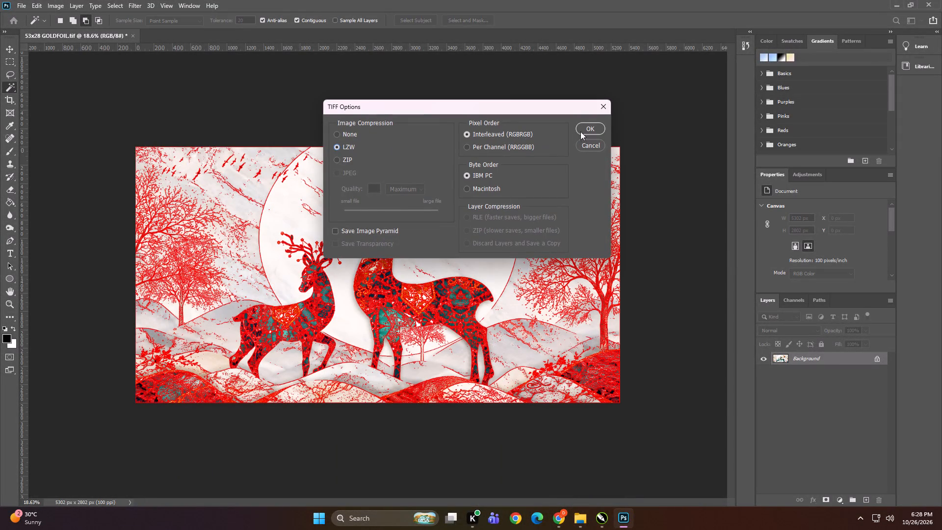
left_click(583, 129)
Quit Photoshop, letting the background save of the TIFF complete first.
left_click(926, 2)
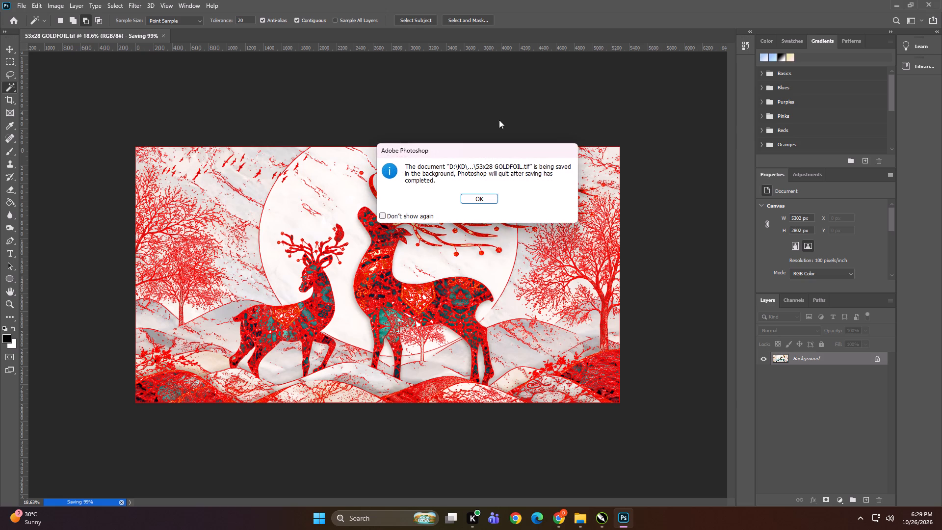
left_click(421, 250)
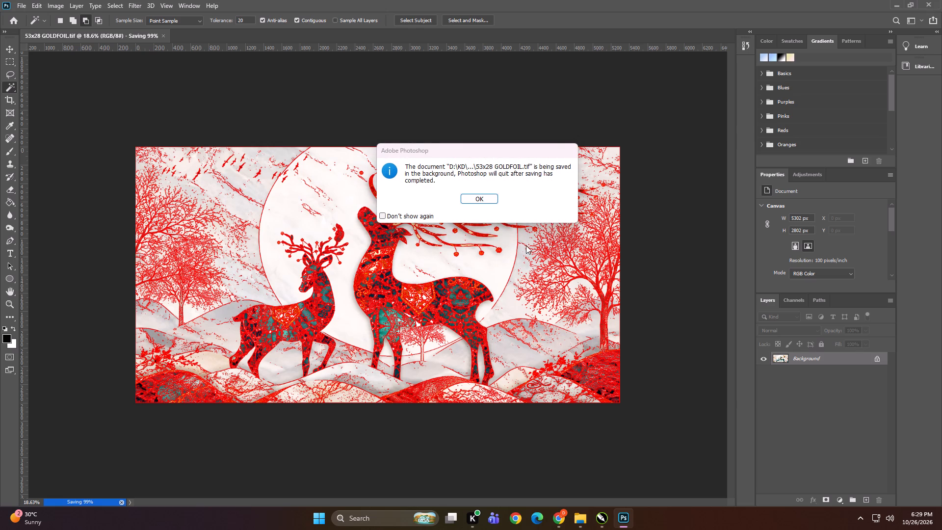
left_click(472, 194)
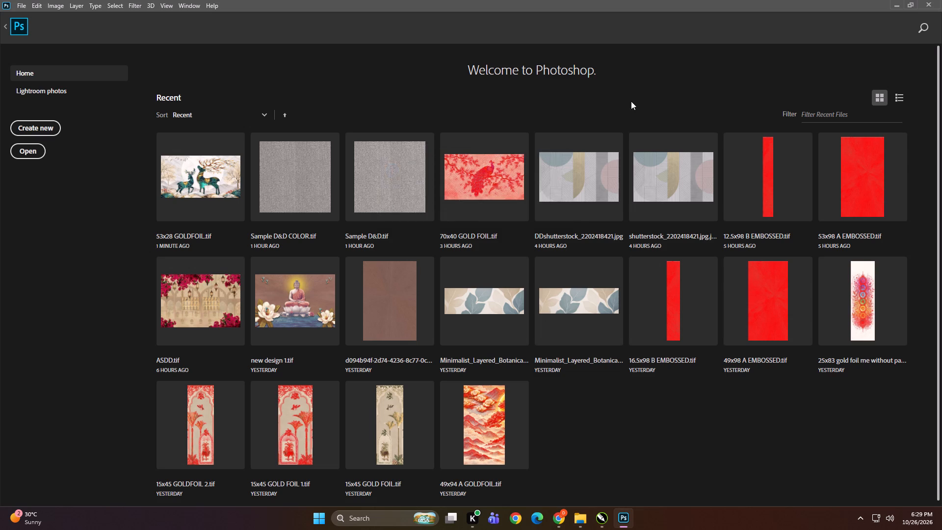
In File Explorer, go up from the Wallpaper Hub folder to folder 26, and switch to the untitled CorelDRAW document.
right_click(491, 190)
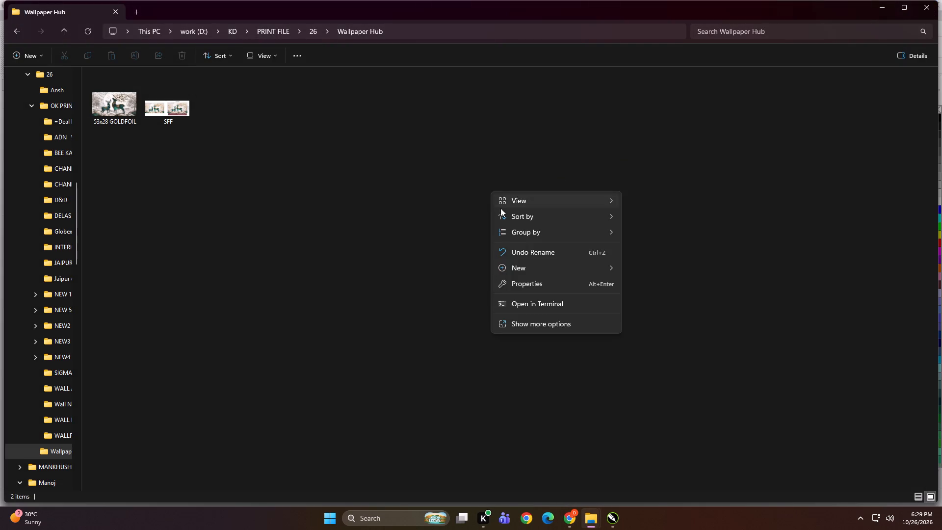
left_click(458, 241)
key("BackSpace")
left_click(438, 270)
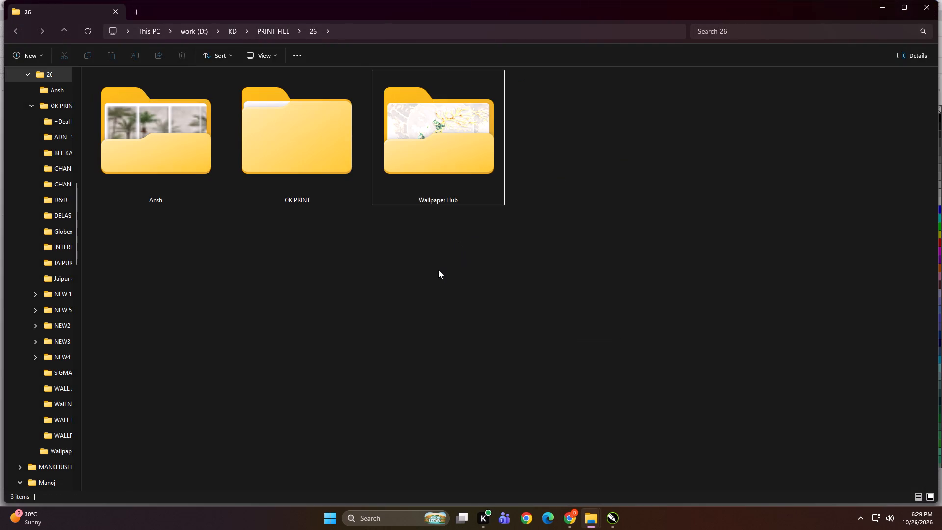
left_click(609, 523)
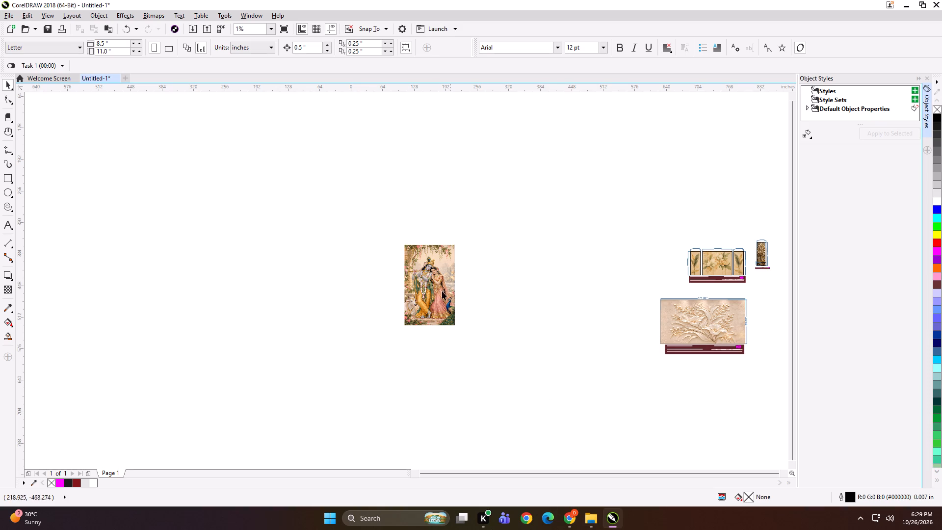
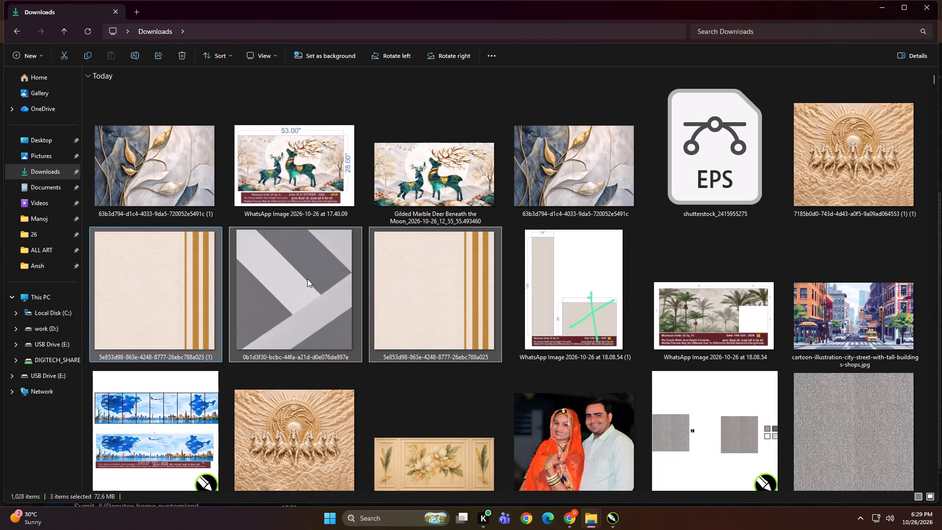
left_click_drag(289, 279, 493, 404)
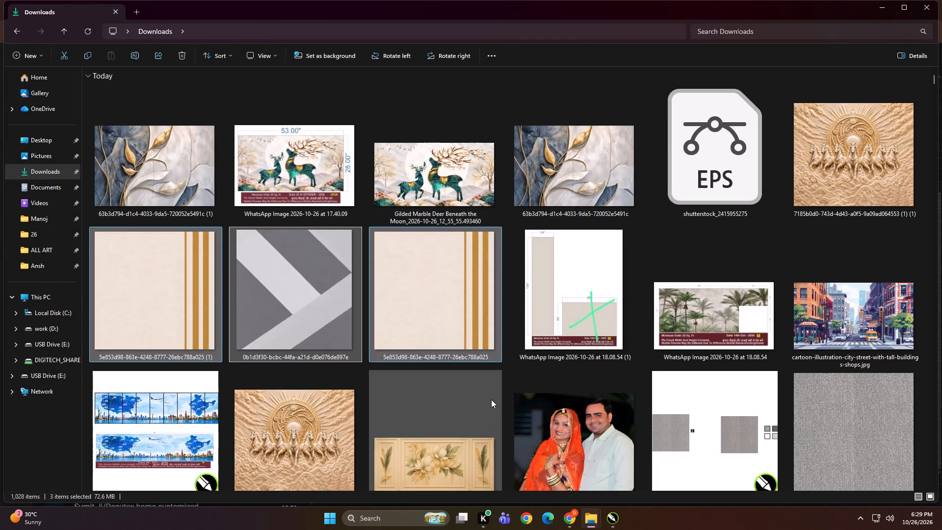
left_click(192, 314)
key("Delete")
Bring the grey geometric image and the remaining cream gold-striped image from Downloads into the untitled CorelDRAW document.
left_click(210, 303)
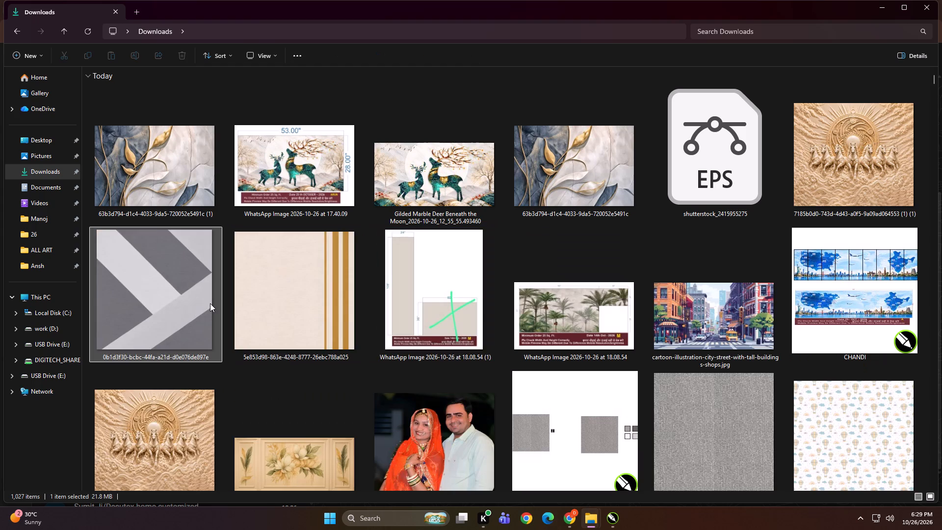
left_click(276, 293, "ctrl")
left_click_drag(191, 290, 615, 520)
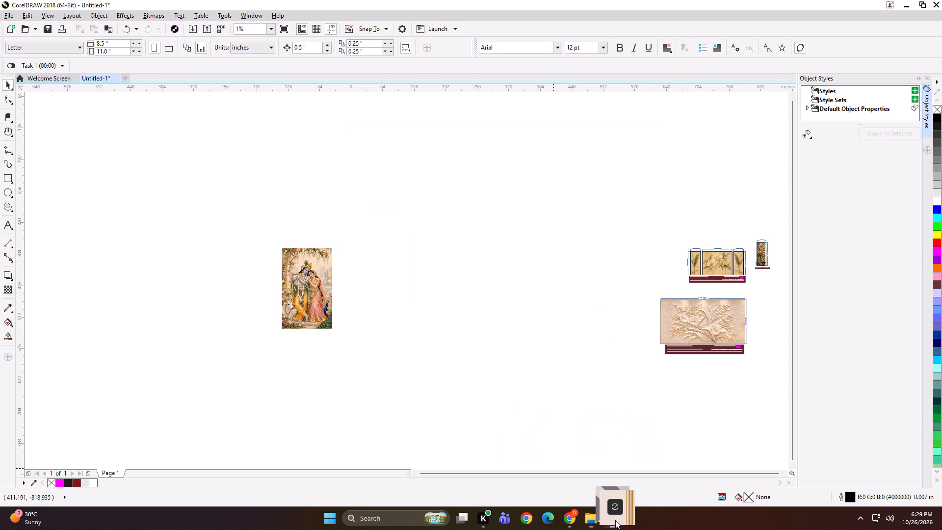
left_click_drag(615, 520, 170, 359)
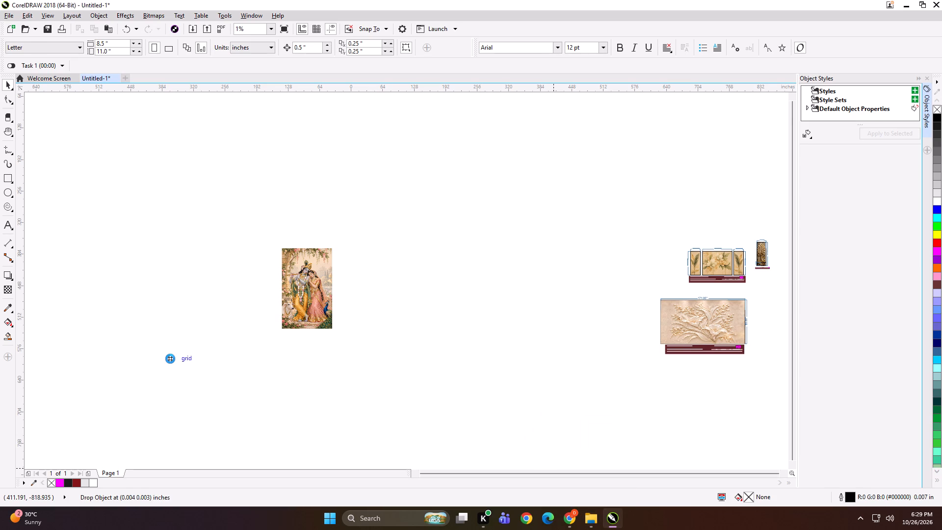
Separate the two imported images, with the cream striped one above the grey geometric one, and move the Radha-Krishna artwork farther away from them.
left_click(188, 350)
left_click(201, 359)
left_click_drag(174, 357, 134, 320)
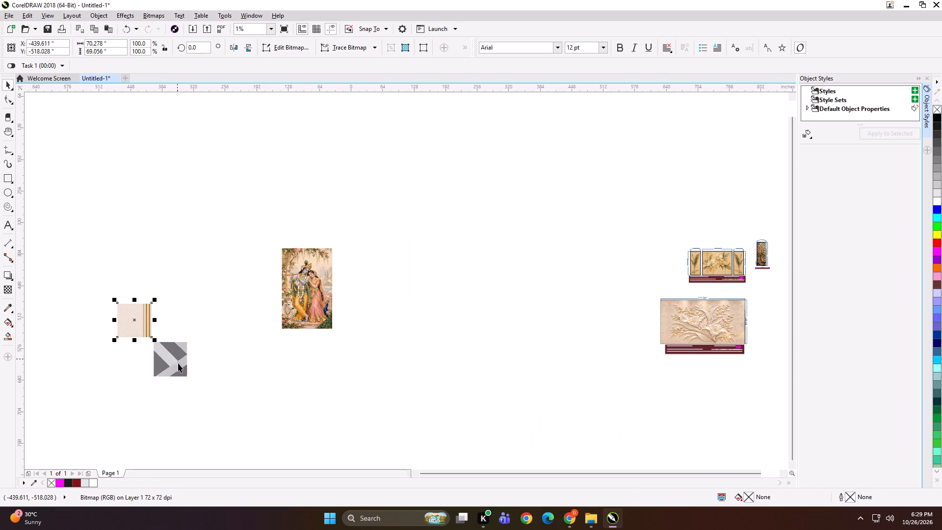
left_click_drag(179, 364, 149, 369)
left_click_drag(193, 372, 196, 367)
left_click_drag(298, 298, 373, 238)
left_click(299, 336)
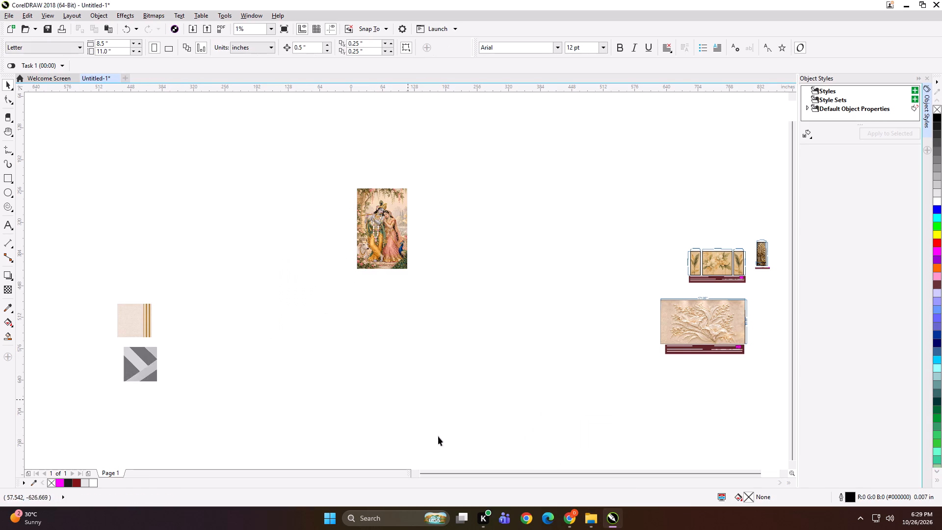
Switch back to the Downloads folder window in File Explorer.
left_click(587, 520)
left_click(625, 439)
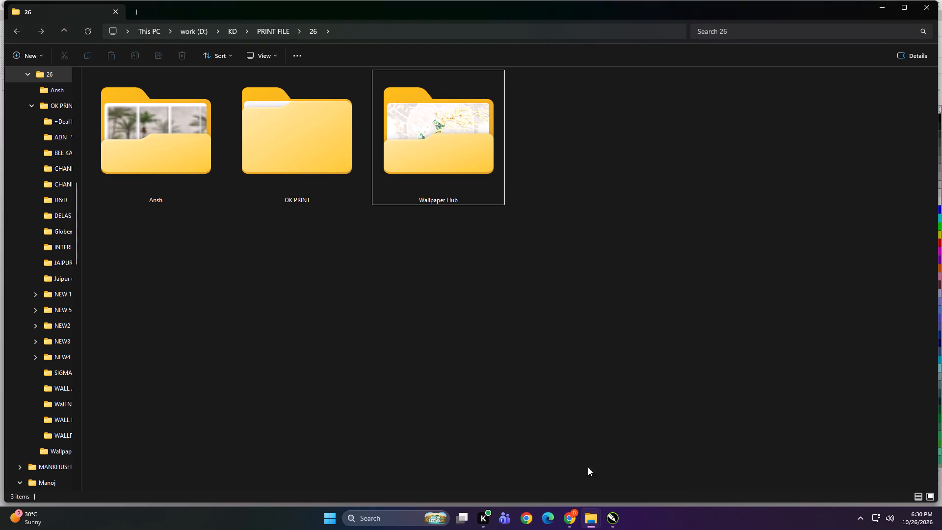
left_click(592, 522)
left_click(555, 481)
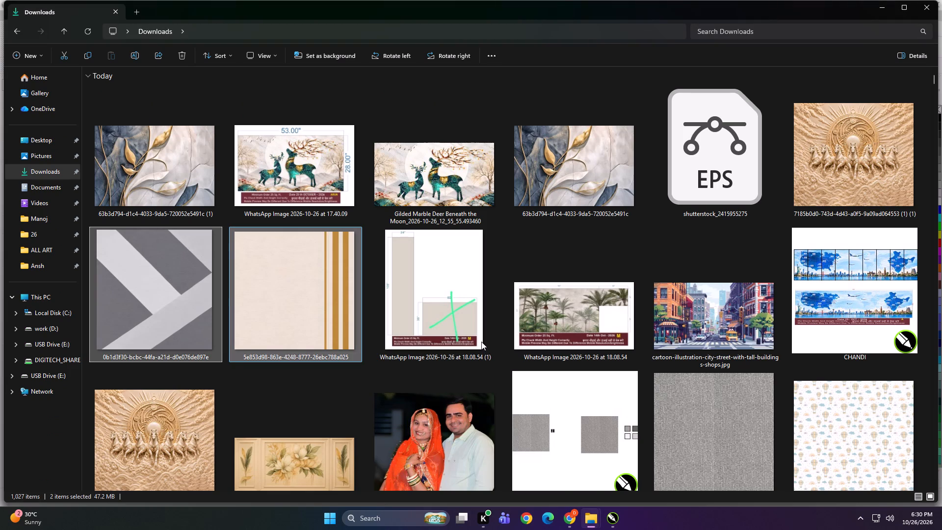
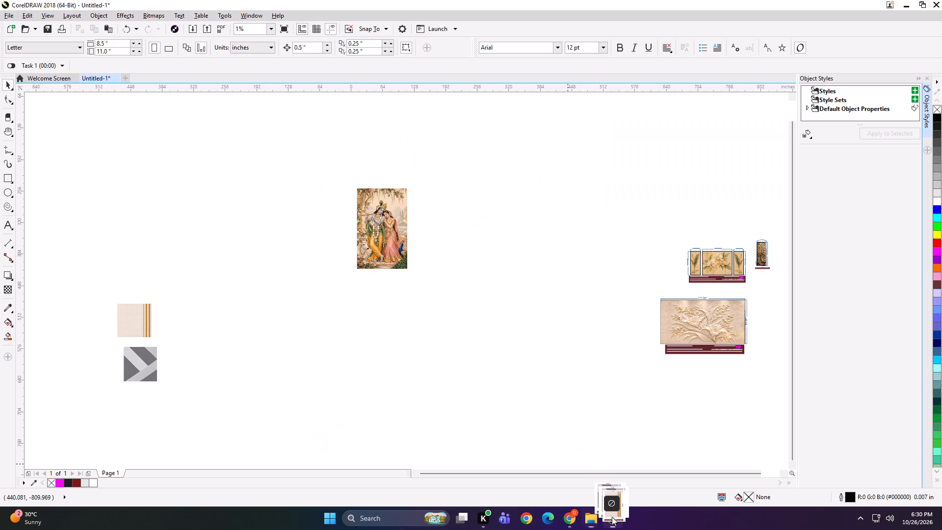
Bring the four dimensioned order layouts, one cream striped and three grey geometric, into the document and enlarge them to about 5,199%.
left_click_drag(612, 517, 248, 340)
left_click_drag(234, 320, 264, 354)
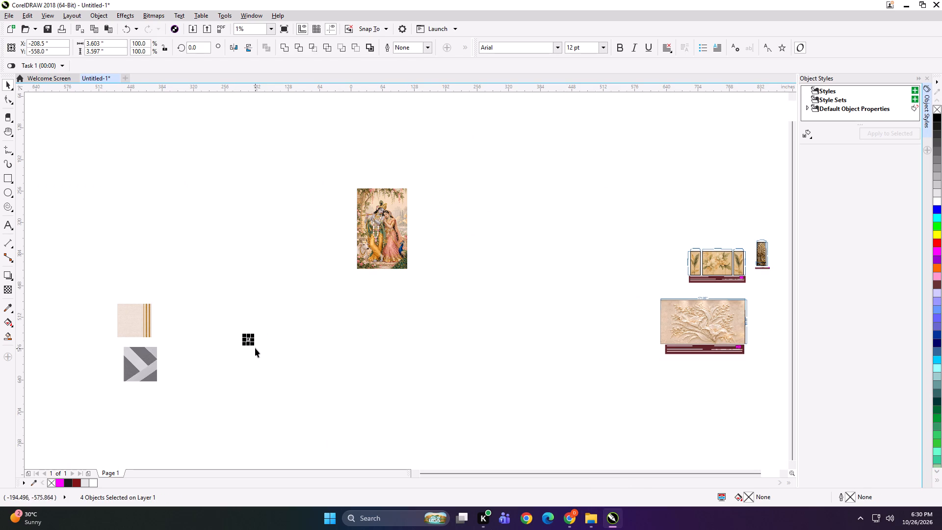
left_click_drag(253, 344, 299, 389, "shift")
left_click(345, 391)
Spread the three grey geometric layouts apart and group the cream striped layout with its plain cream image, above the grey ones.
left_click_drag(258, 330, 415, 351)
left_click_drag(256, 328, 344, 361)
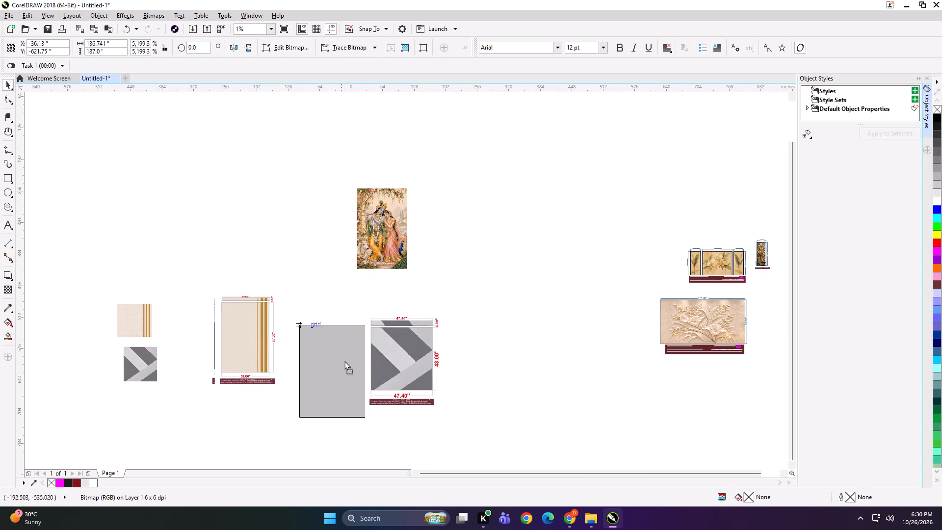
left_click_drag(344, 361, 169, 205)
left_click_drag(145, 318, 269, 208)
left_click_drag(251, 324, 324, 395)
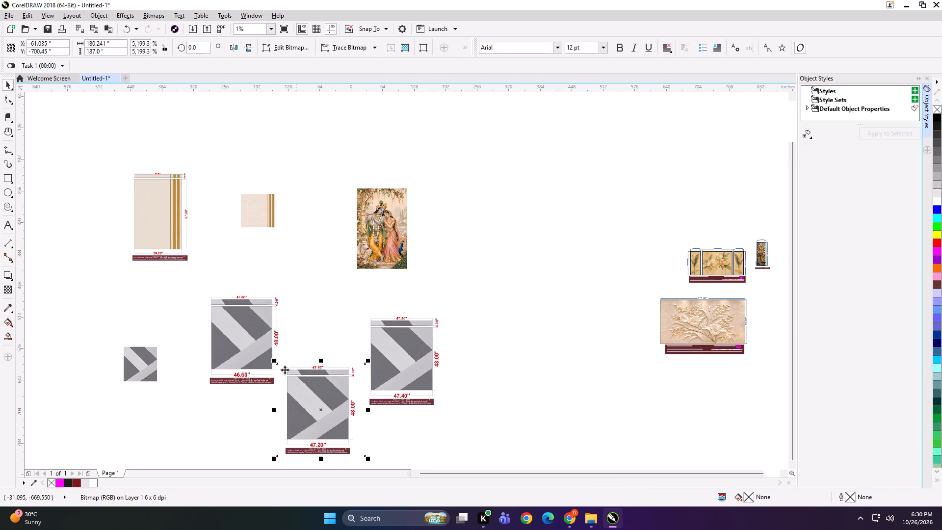
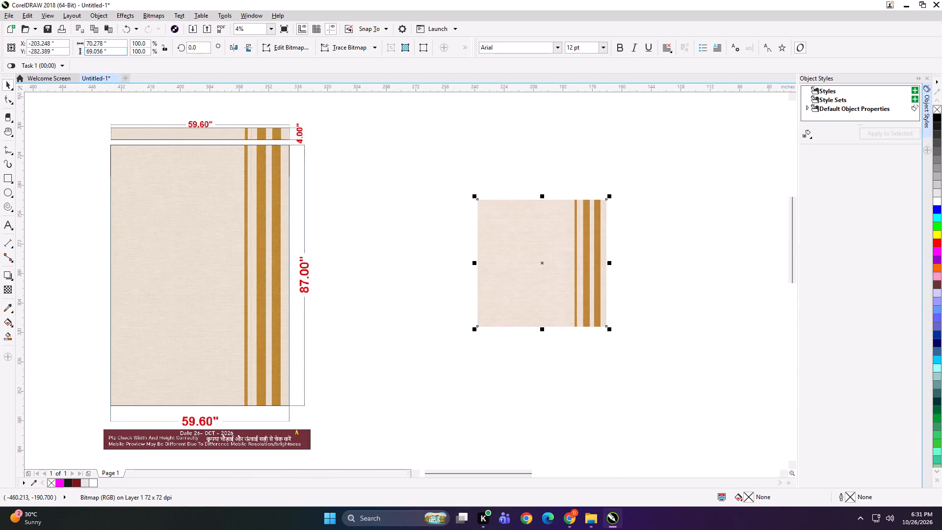
Resize the separate striped cream image to 59.6 inches wide by 87 inches high.
left_click_drag(114, 43, 67, 43)
type("59.6")
key("Tab")
type("87")
key("Return")
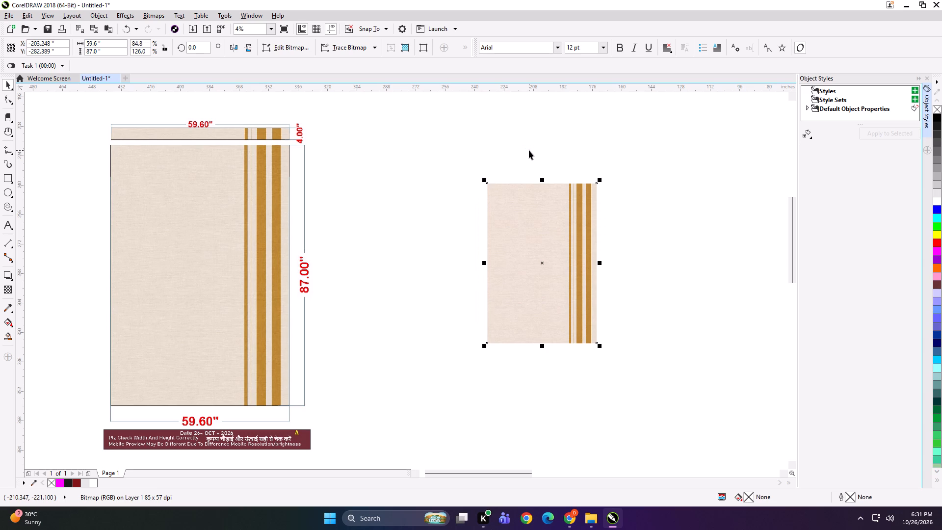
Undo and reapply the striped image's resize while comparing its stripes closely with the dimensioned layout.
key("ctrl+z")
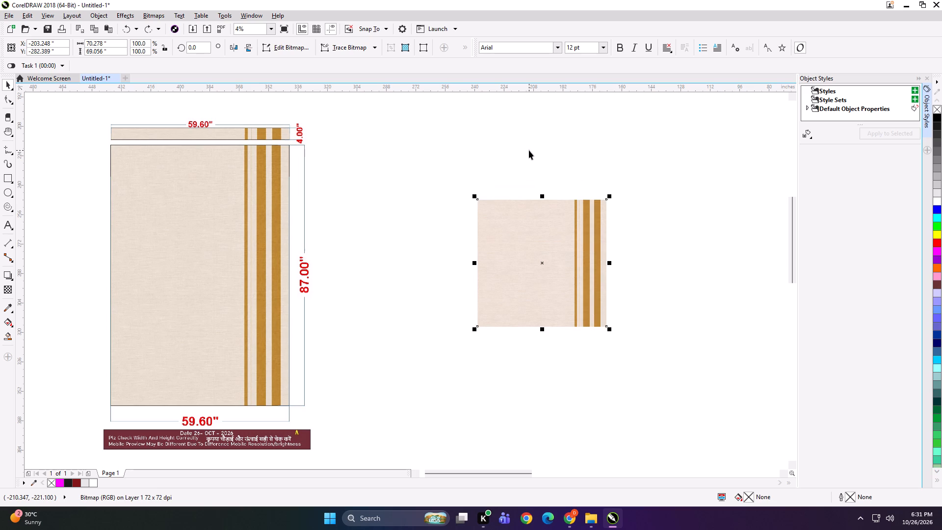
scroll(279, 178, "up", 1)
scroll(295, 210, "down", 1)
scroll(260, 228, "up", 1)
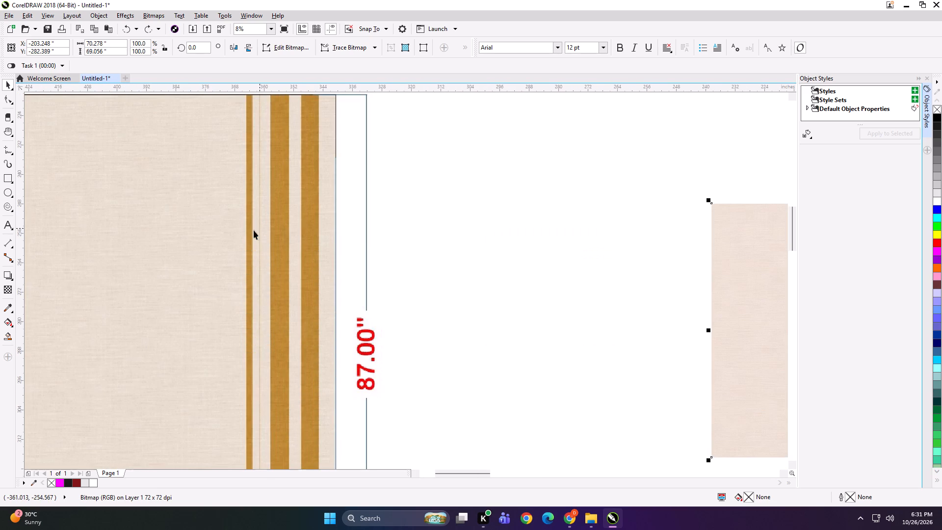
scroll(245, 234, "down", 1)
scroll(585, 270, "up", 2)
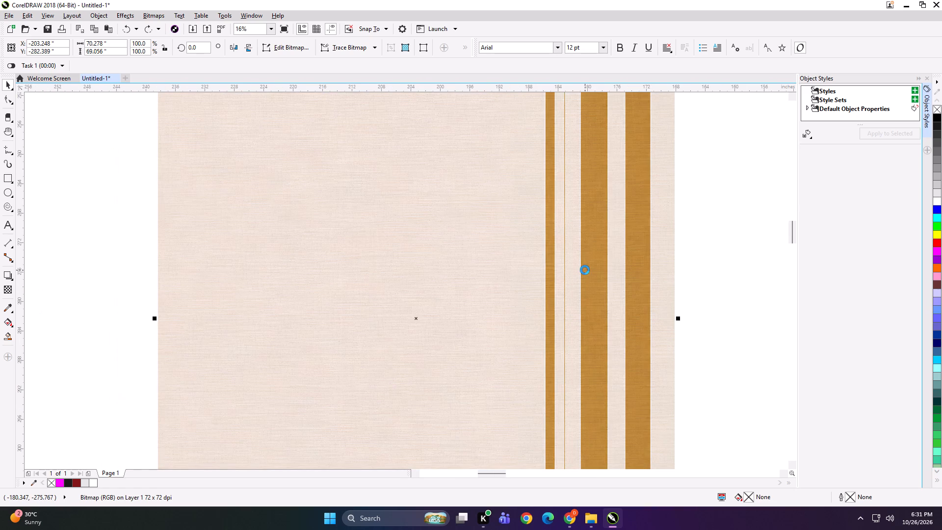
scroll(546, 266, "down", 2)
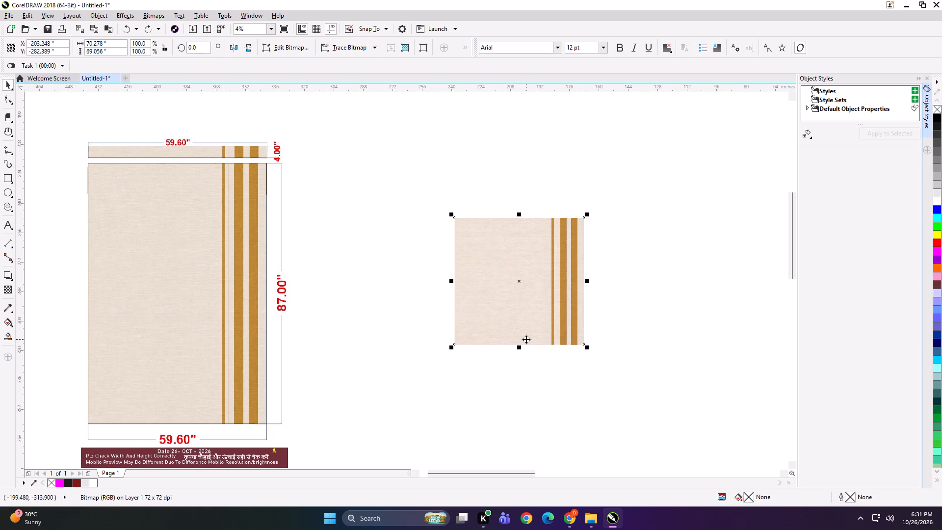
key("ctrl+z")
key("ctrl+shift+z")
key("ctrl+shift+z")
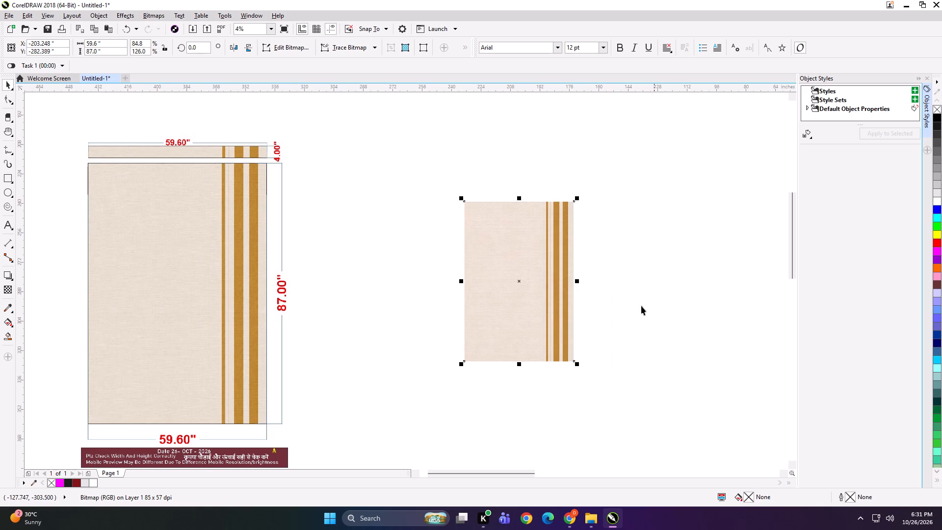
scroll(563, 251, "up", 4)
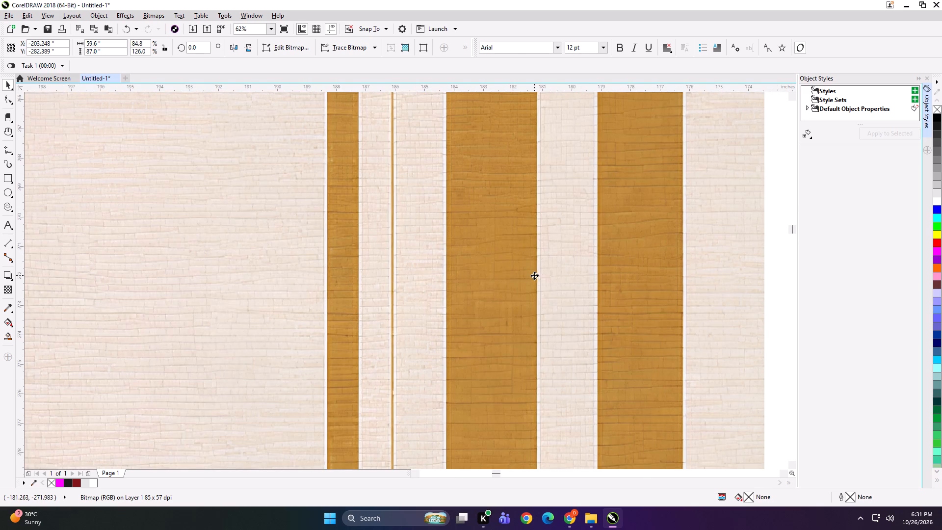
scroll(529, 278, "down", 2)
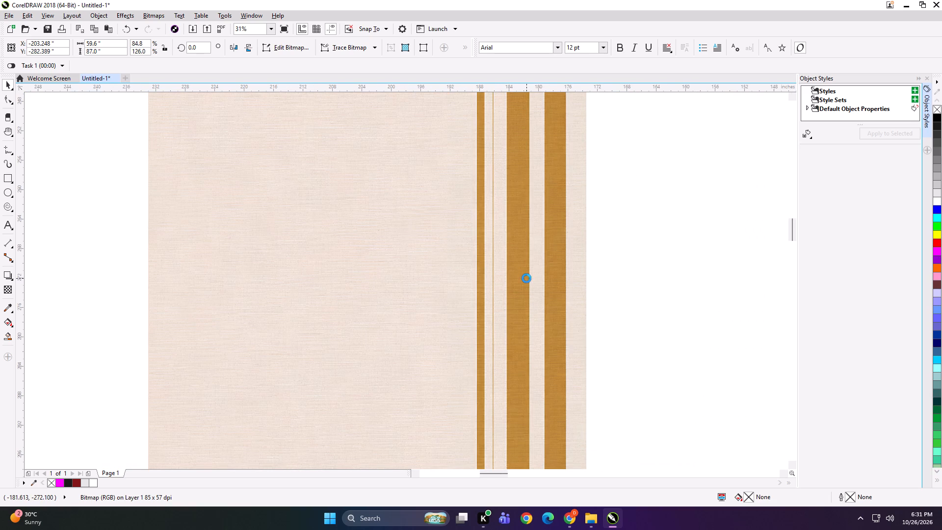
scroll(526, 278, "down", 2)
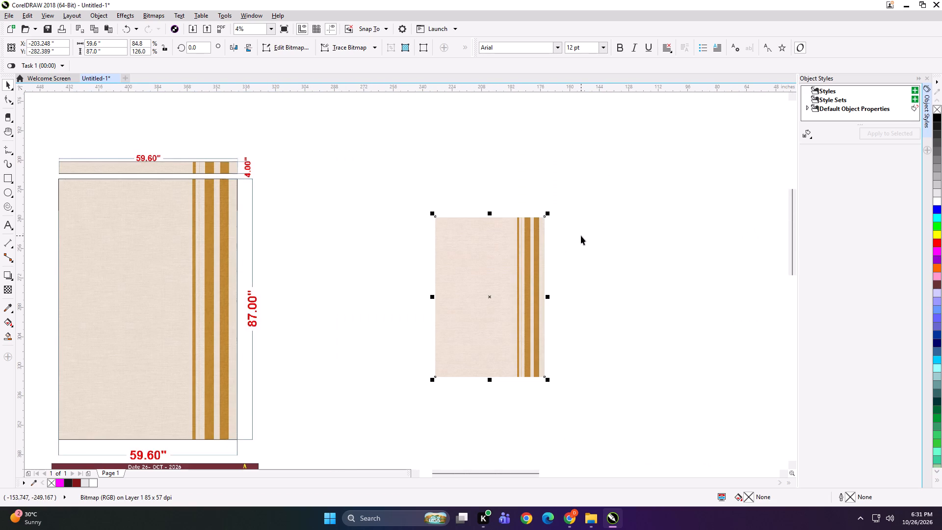
Duplicate the resized striped image in place.
key("plus")
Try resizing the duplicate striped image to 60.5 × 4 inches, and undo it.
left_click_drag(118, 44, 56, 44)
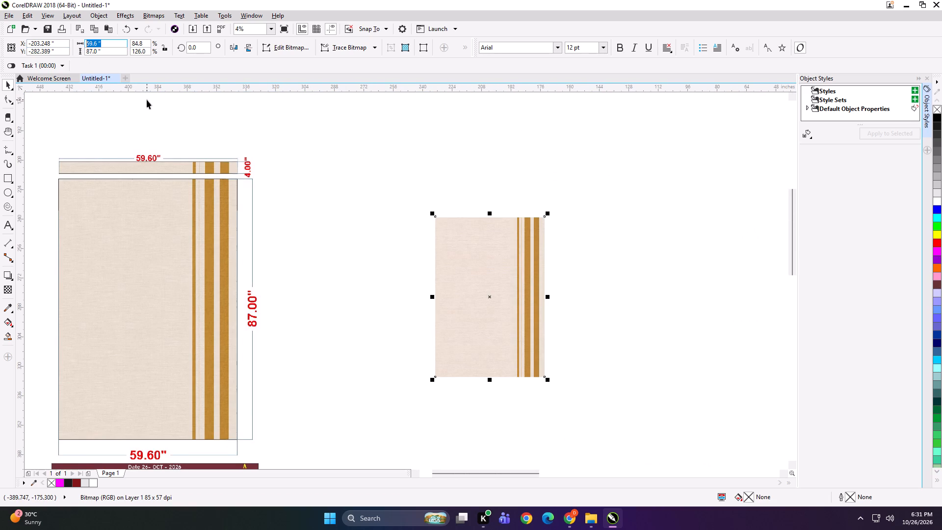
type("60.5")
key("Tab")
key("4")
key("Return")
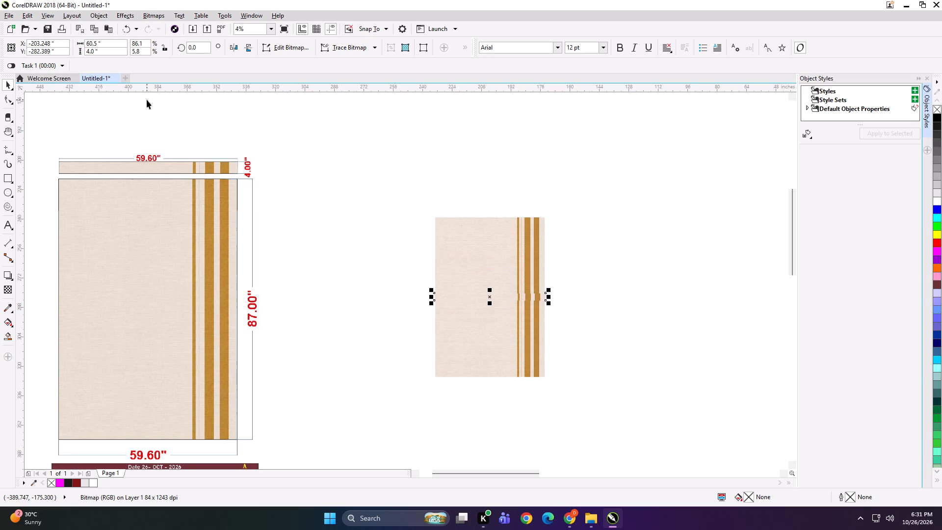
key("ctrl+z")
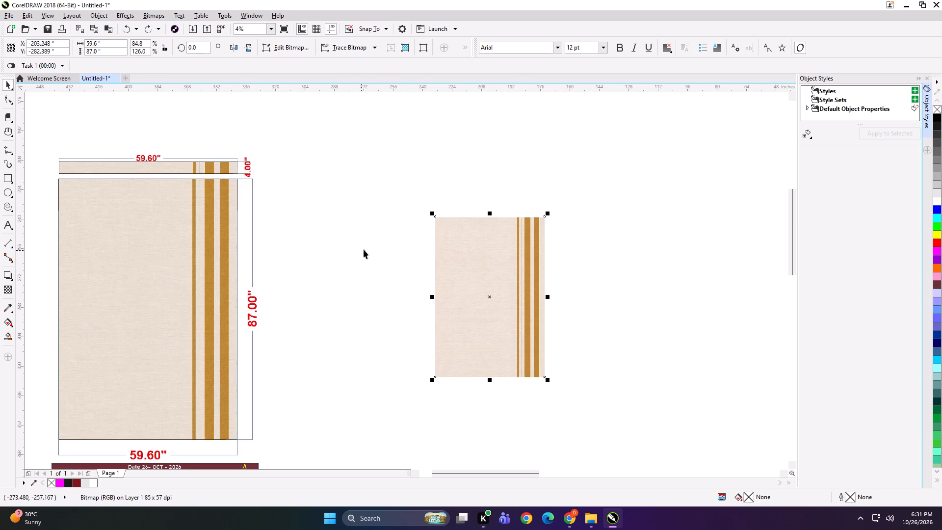
Frame the striped image with a rectangle, set its height to 4 inches and align it with the image's top edge.
double_click(6, 177, "shift")
key("space")
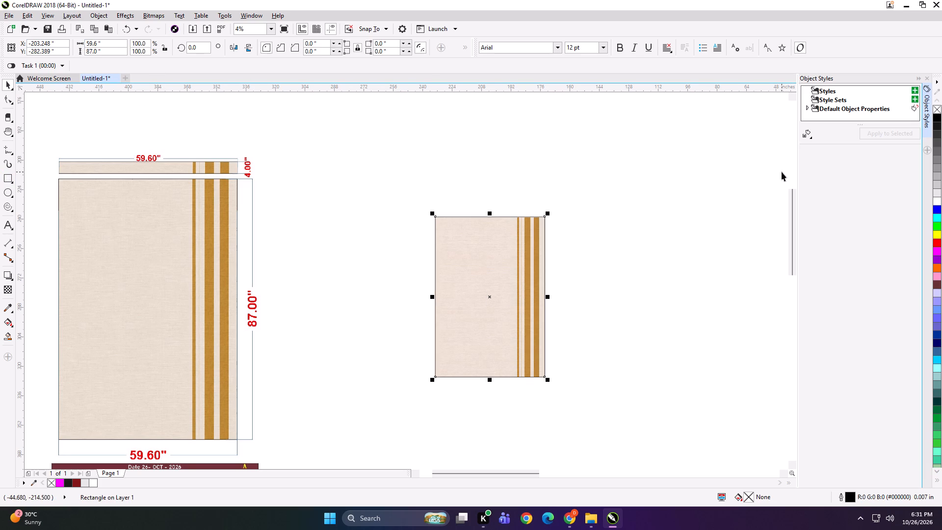
left_click(782, 172)
left_click(520, 256)
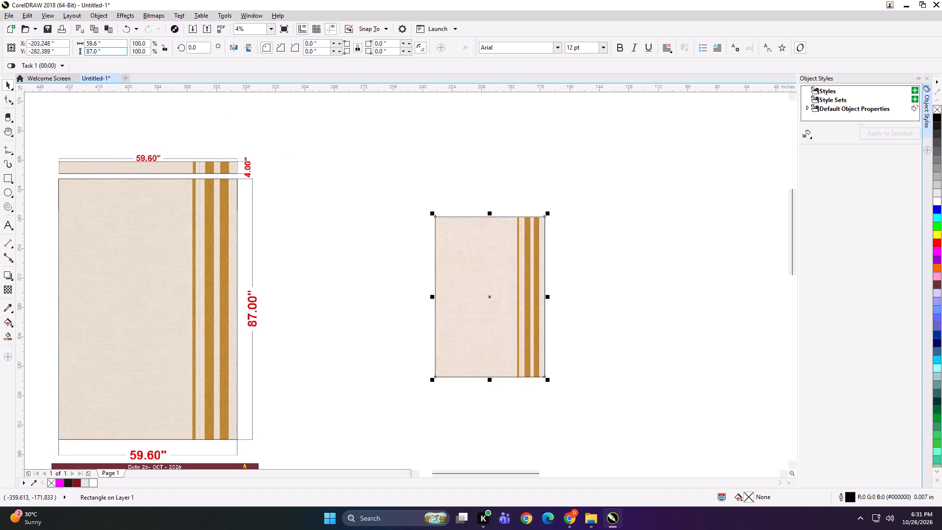
left_click_drag(114, 53, 69, 54)
key("4")
key("Return")
left_click(457, 241, "shift")
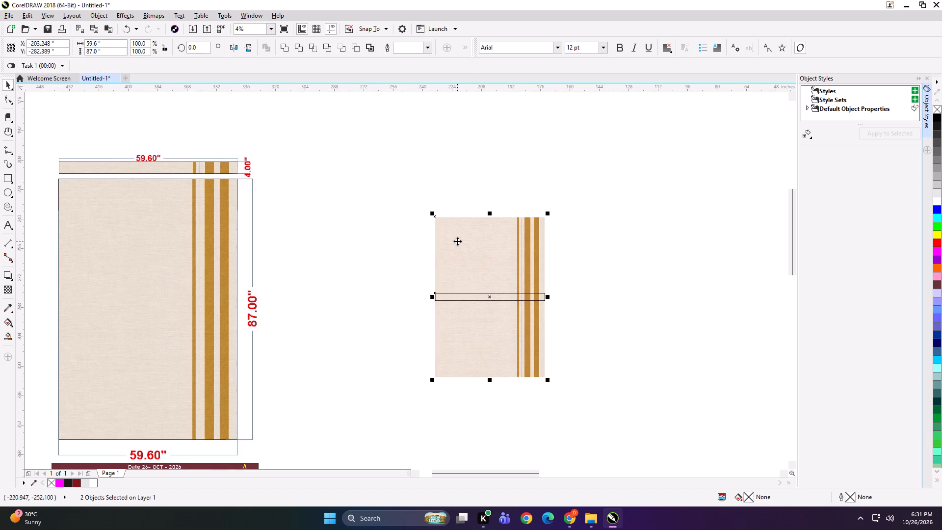
key("t")
PowerClip the upper copy of the striped image inside the 4-inch-high rectangle.
left_click(458, 181)
left_click(481, 257)
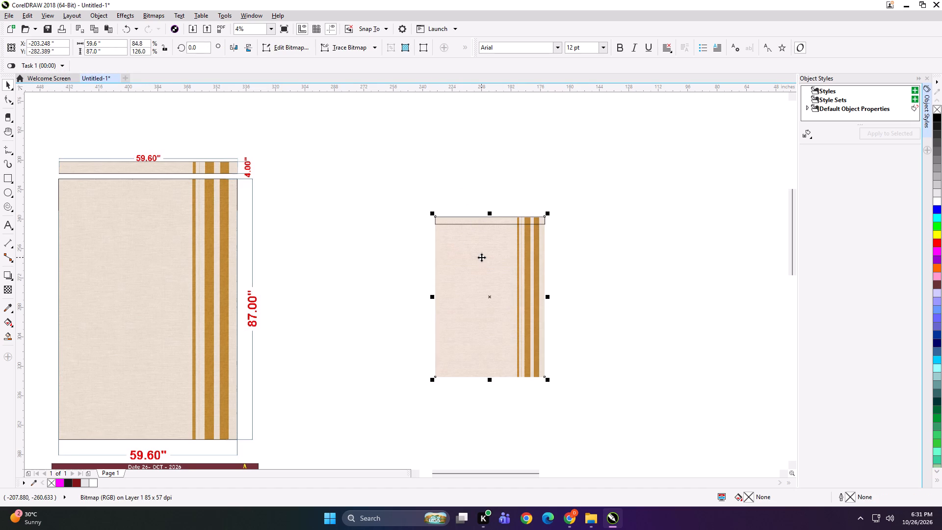
key("shift+Return")
left_click(481, 219)
left_click(478, 203)
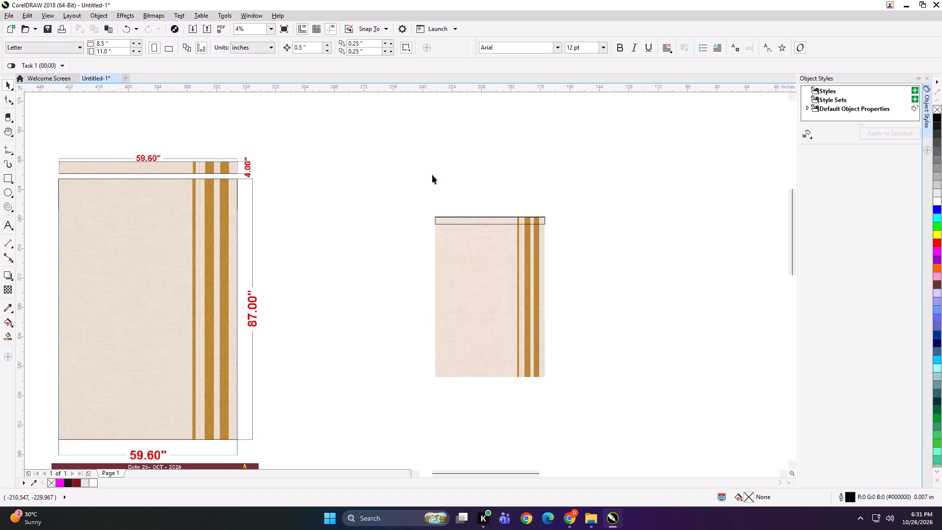
Set the nudge distance to 8 inches and move the clipped strip up by one nudge.
left_click_drag(310, 48, 262, 49)
key("8")
key("Return")
left_click_drag(623, 199, 420, 236)
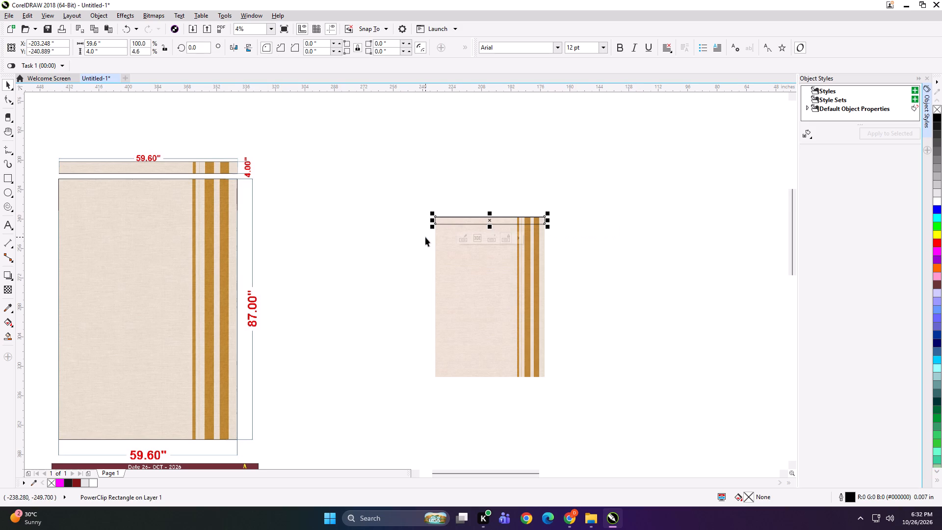
key("Up")
left_click(502, 176)
Remove the outline from the clipped 4-inch strip above the striped panel.
scroll(493, 207, "up", 2)
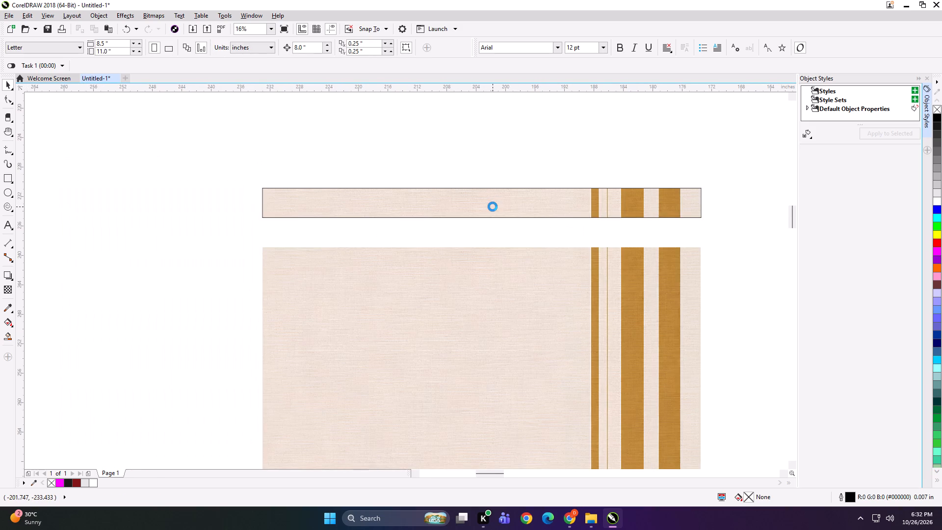
scroll(493, 207, "up", 1)
scroll(466, 209, "down", 1)
left_click(484, 193)
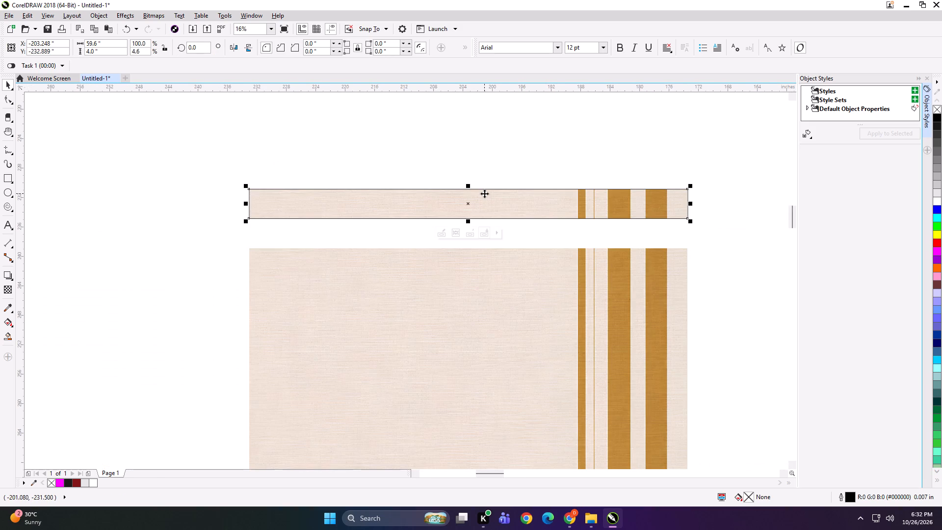
scroll(484, 195, "down", 1)
right_click(937, 108)
left_click(697, 152)
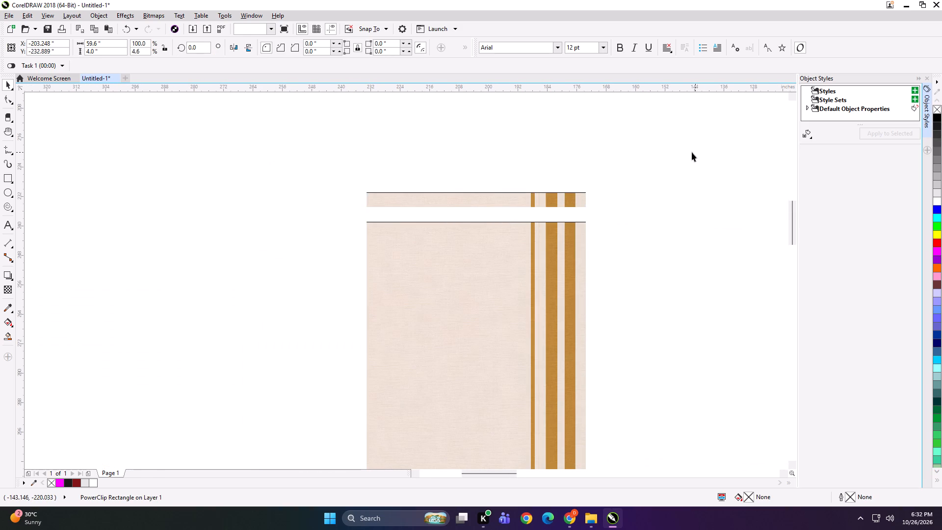
Widen the clipped 4-inch strip by 1 inch to 60.6 inches.
scroll(634, 153, "down", 1)
left_click_drag(639, 150, 469, 367)
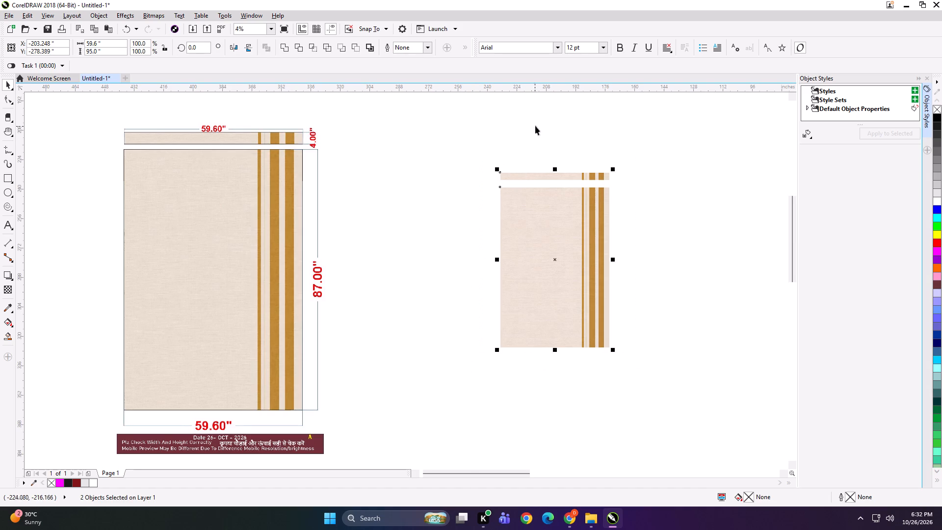
left_click_drag(535, 126, 544, 126)
left_click_drag(651, 143, 466, 201)
left_click(111, 44)
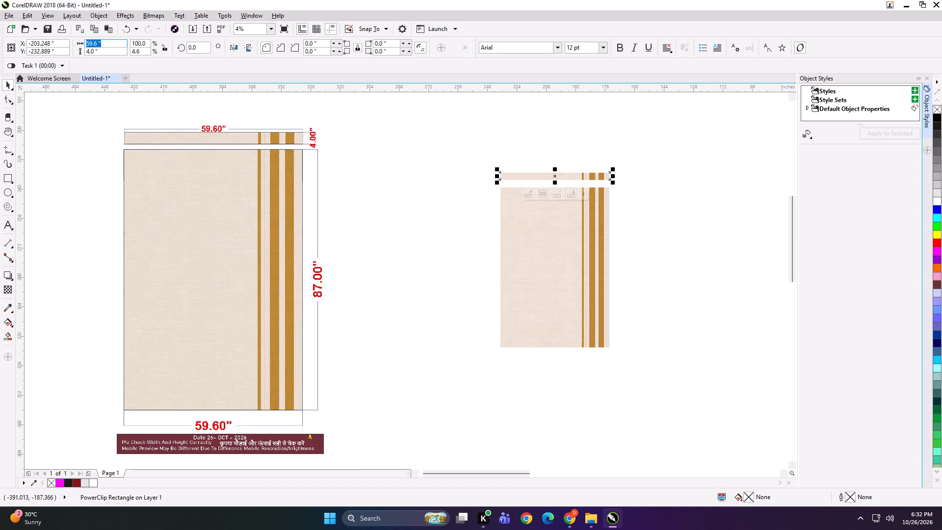
key("1")
key("Return")
Align the widened strip and the large striped panel on a common vertical centre line, keeping the strip above the panel.
left_click(666, 145)
left_click_drag(666, 141, 434, 409)
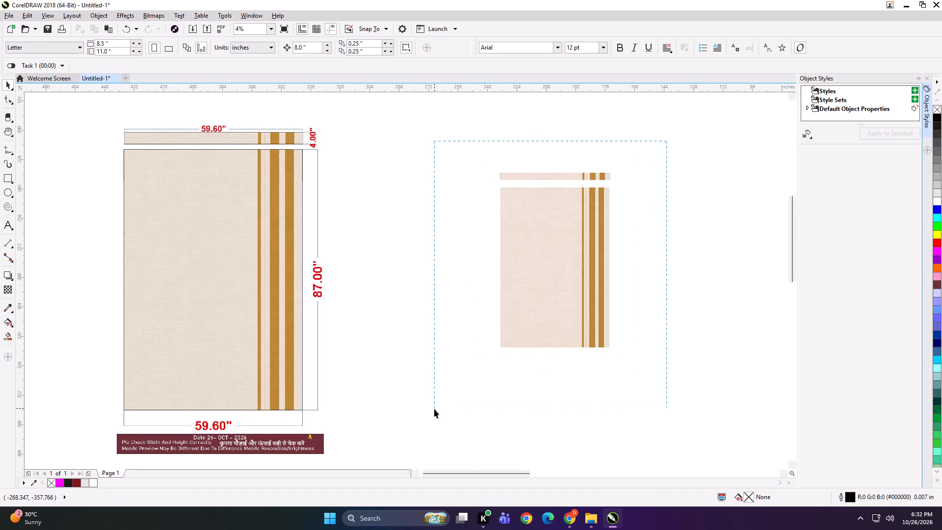
left_click_drag(434, 409, 434, 411)
key("e")
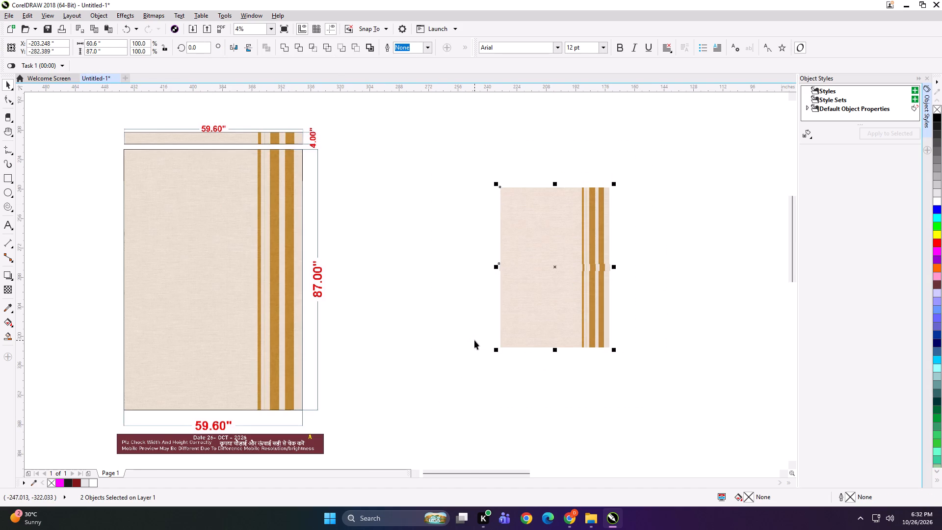
key("ctrl+z")
key("c")
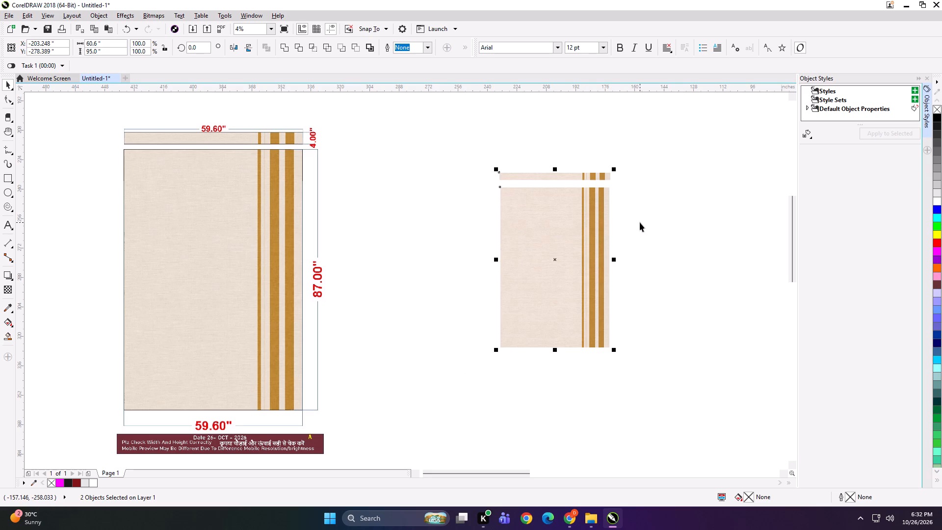
Group the clipped strip with the large striped panel.
key("ctrl+g")
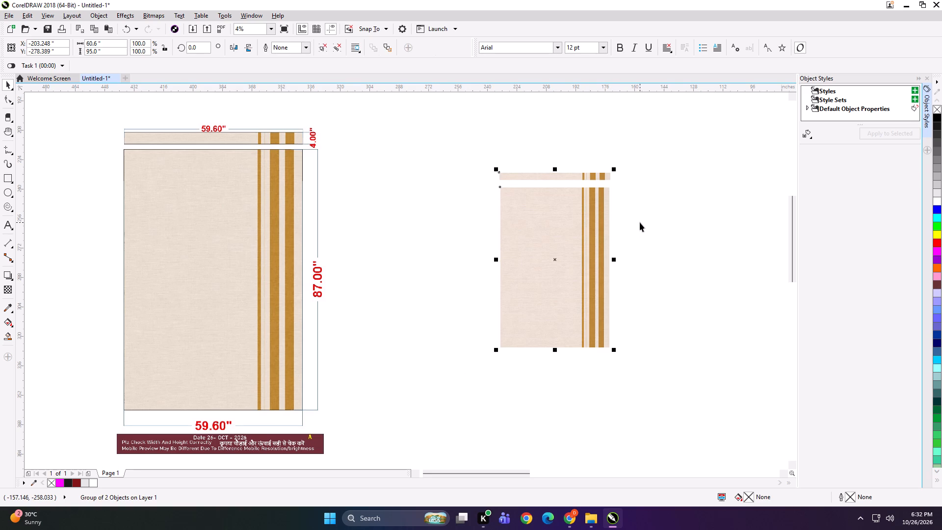
key("ctrl+u")
left_click(646, 222)
left_click(568, 230)
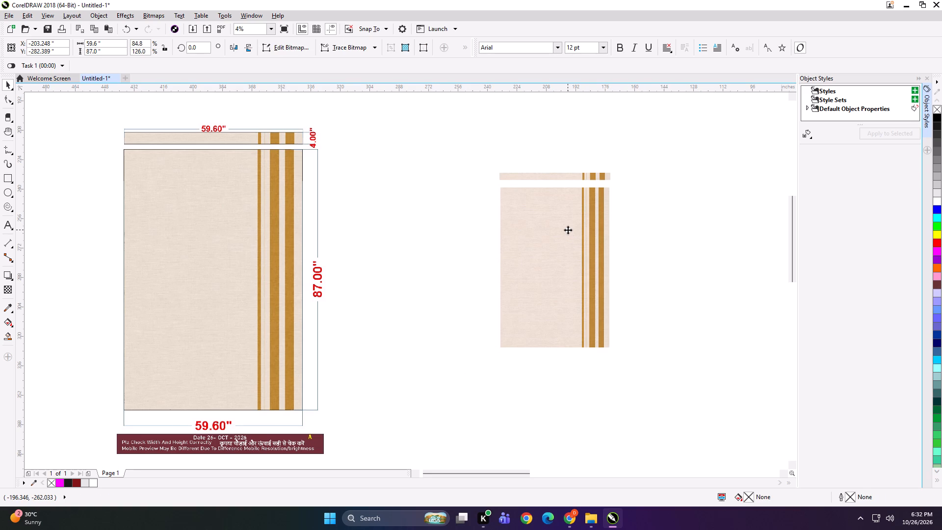
left_click_drag(644, 150, 452, 362)
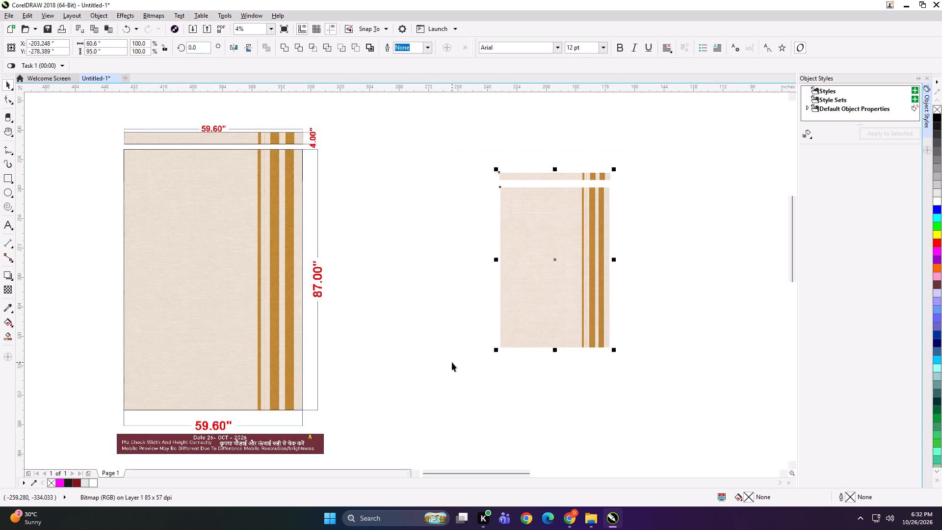
key("ctrl+g")
Begin exporting only the selected group as an uncompressed TIFF, browse up to the 26 folder and switch to File Explorer.
key("ctrl+e")
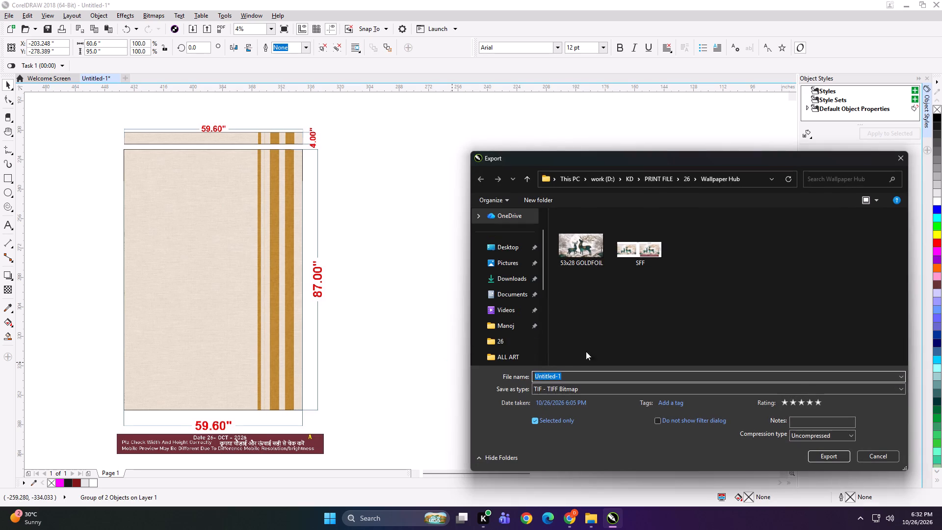
left_click(529, 181)
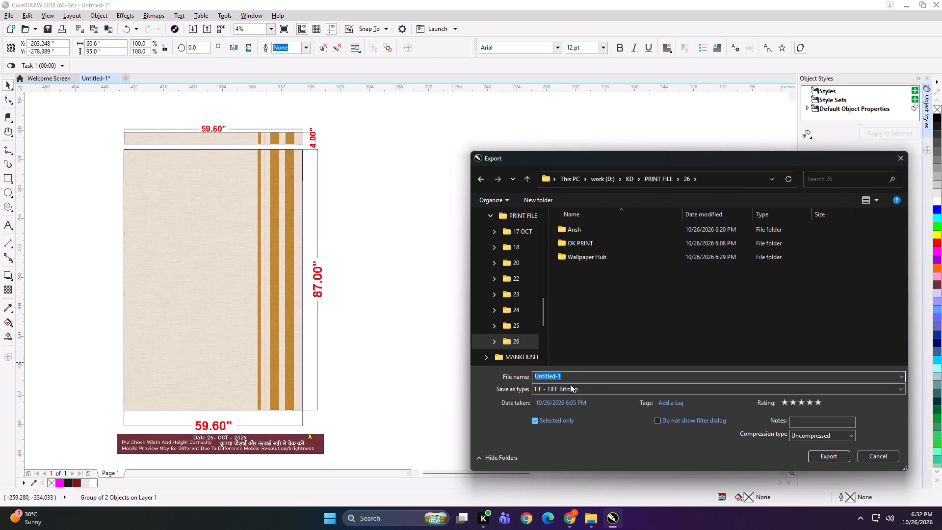
left_click(588, 518)
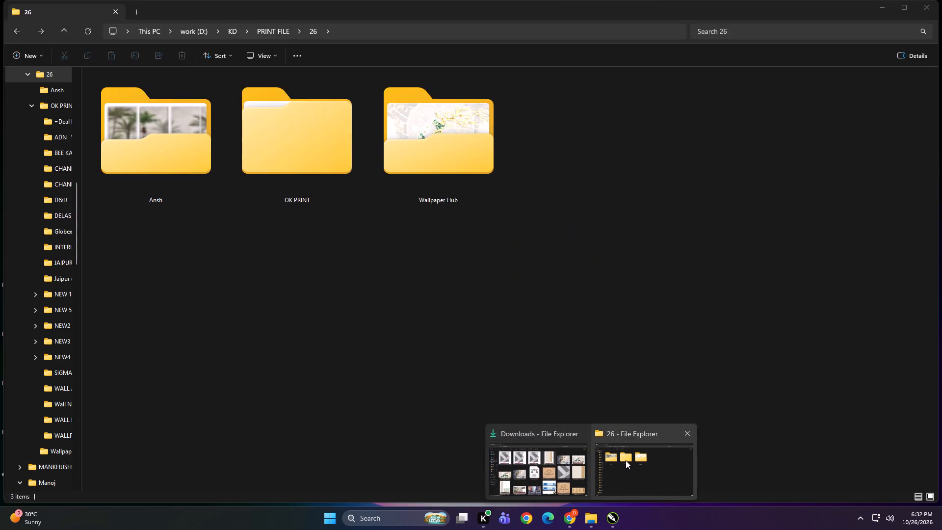